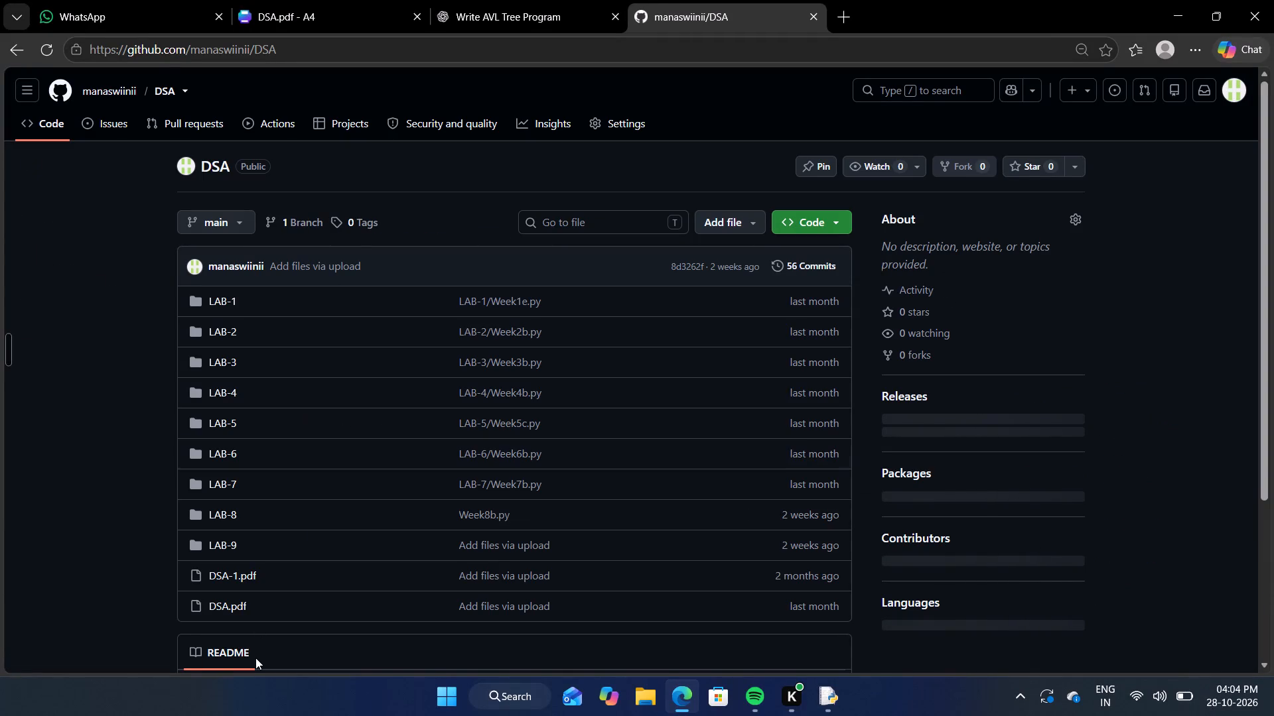
Upload Week10.py from the DSA Programs\programs folder on drive D: to the DSA repository and commit it directly to main.
left_click(721, 227)
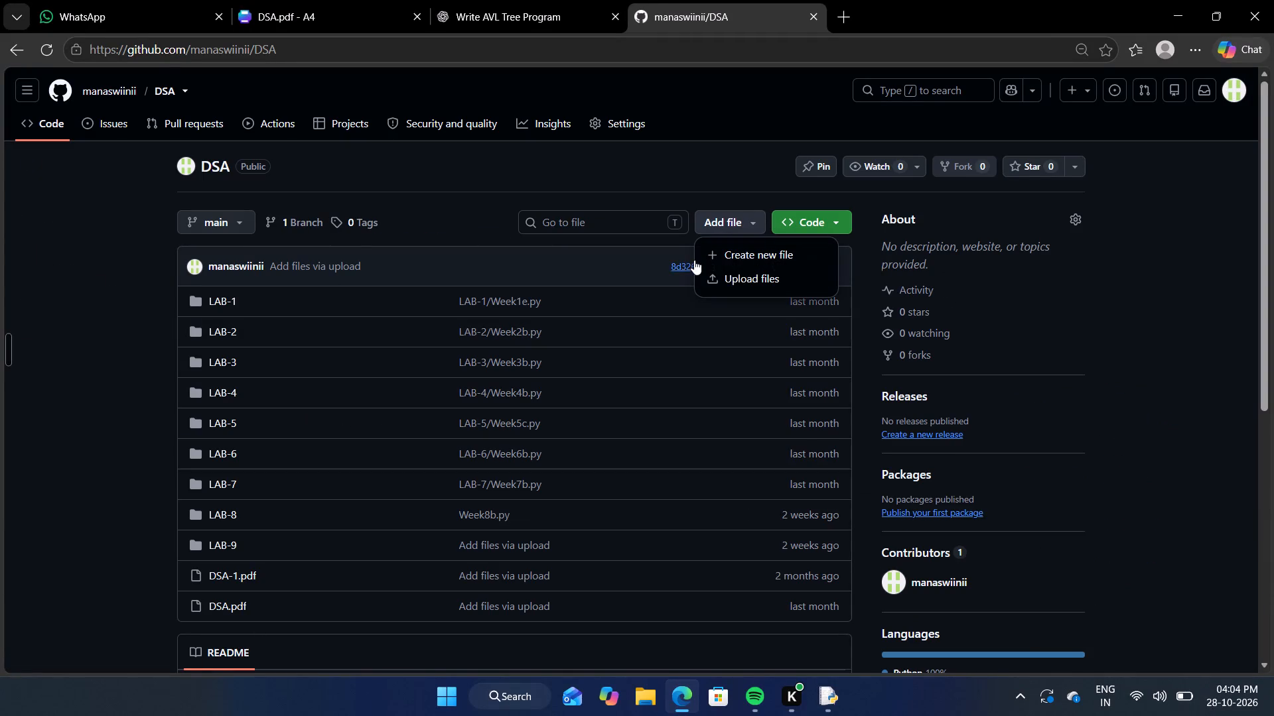
left_click(729, 275)
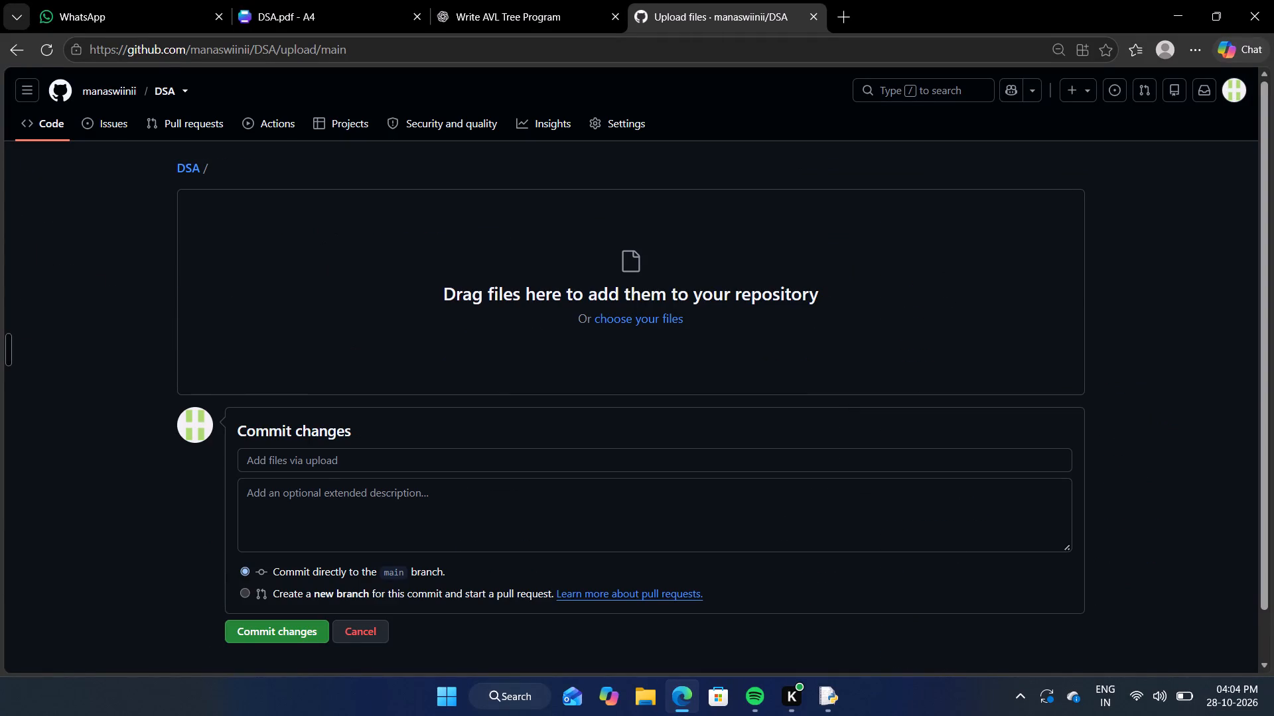
left_click(627, 318)
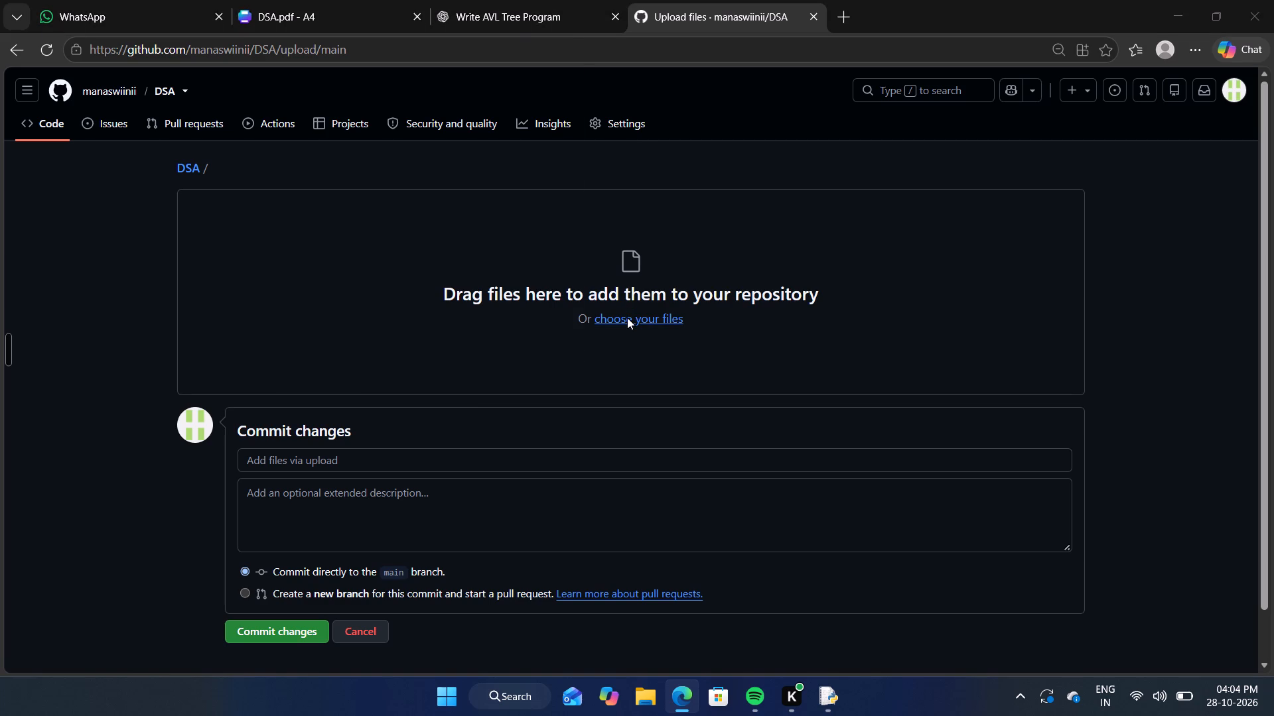
left_click(82, 267)
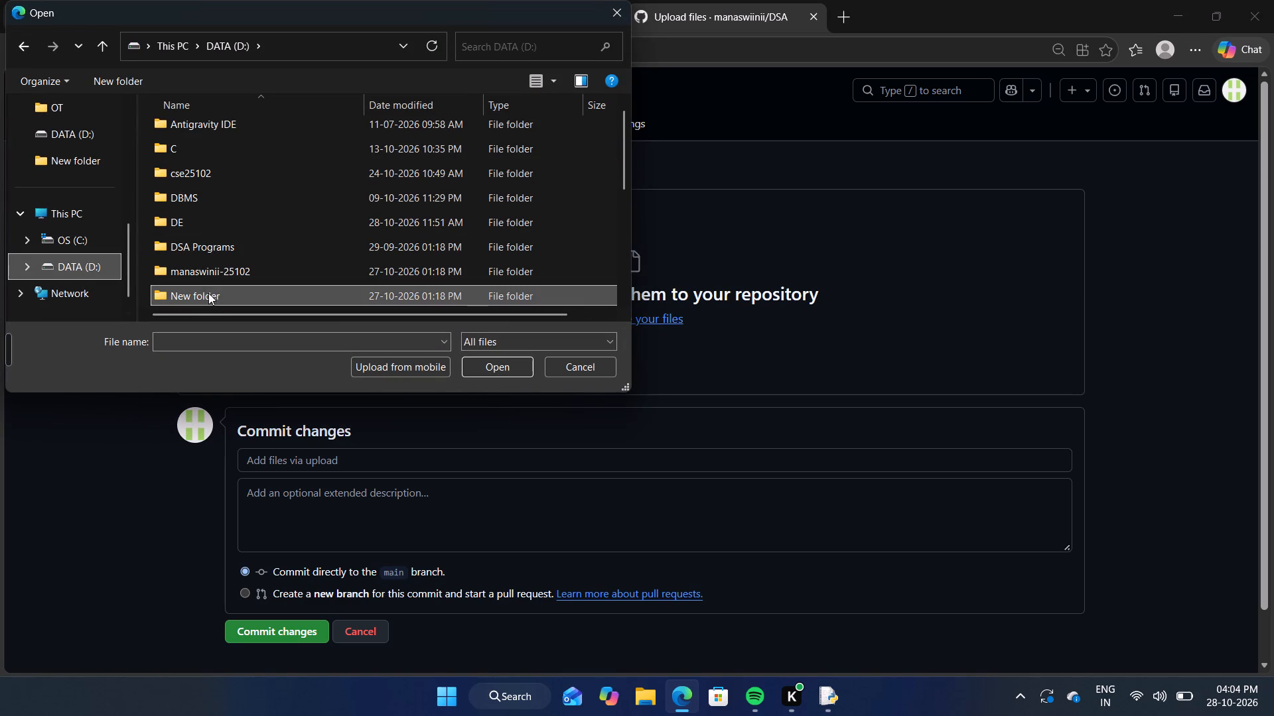
double_click(255, 247)
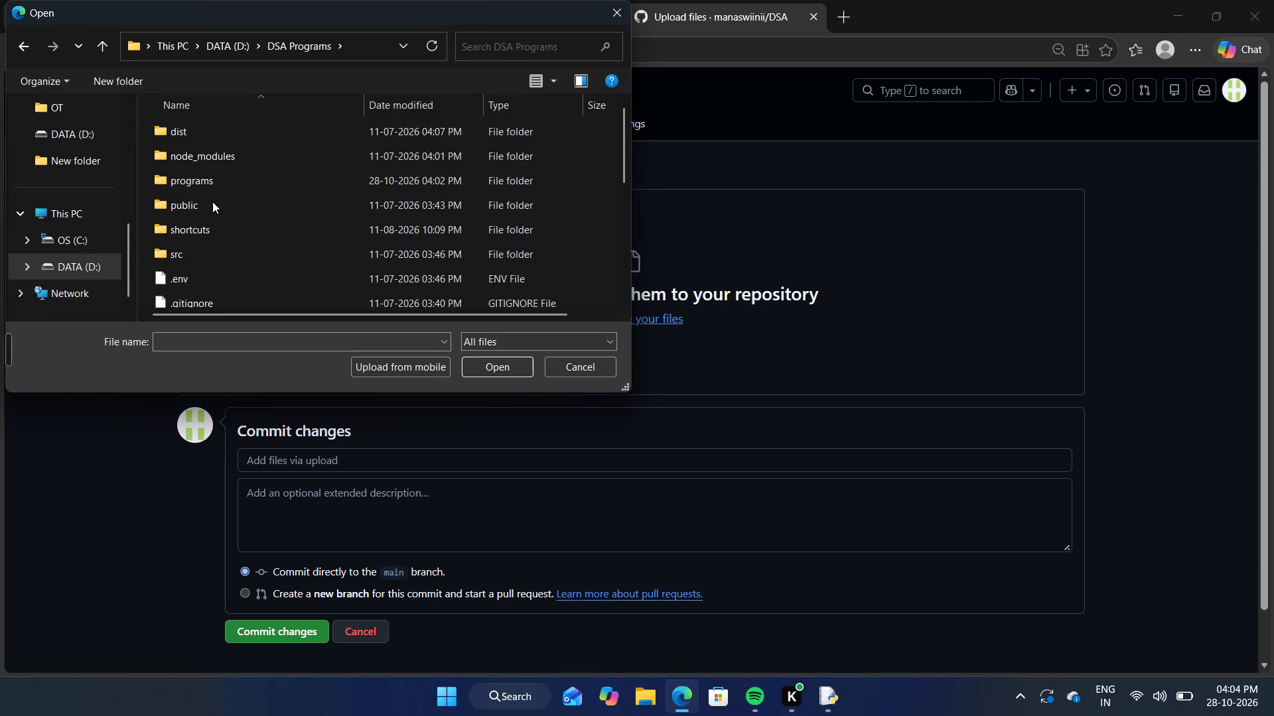
double_click(224, 179)
scroll(255, 247, "down", 2)
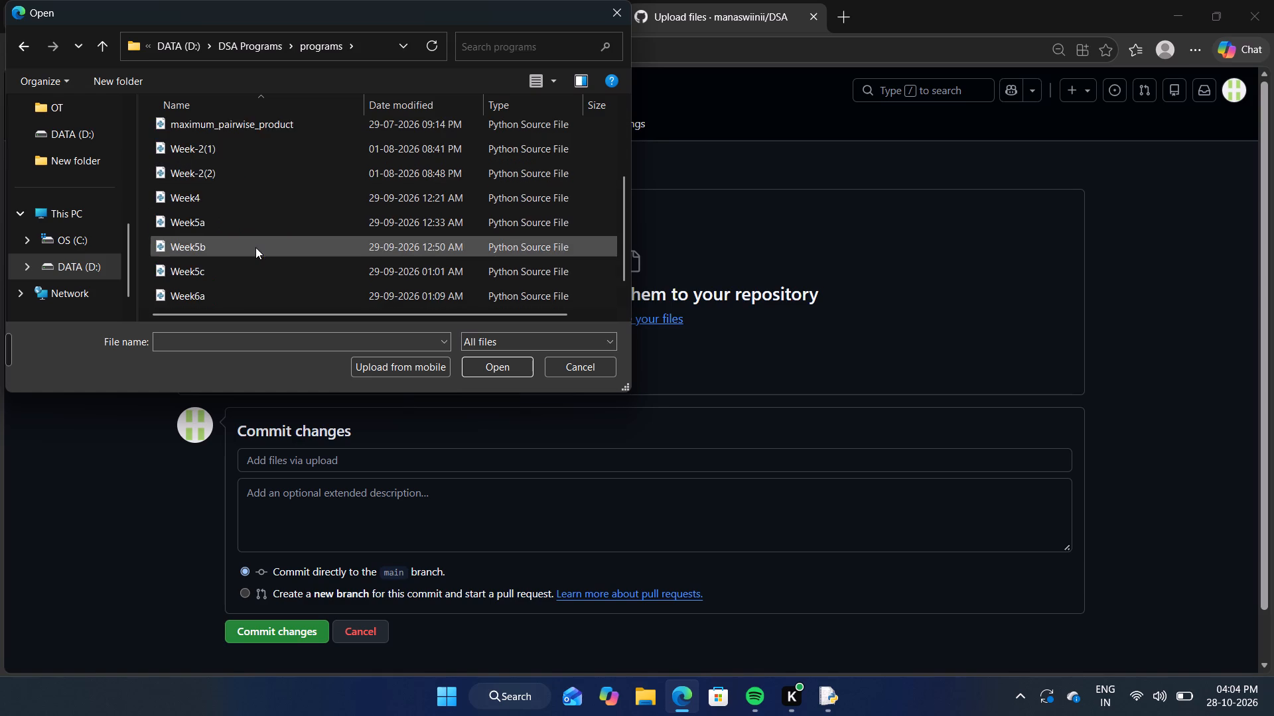
scroll(255, 247, "down", 1)
double_click(221, 293)
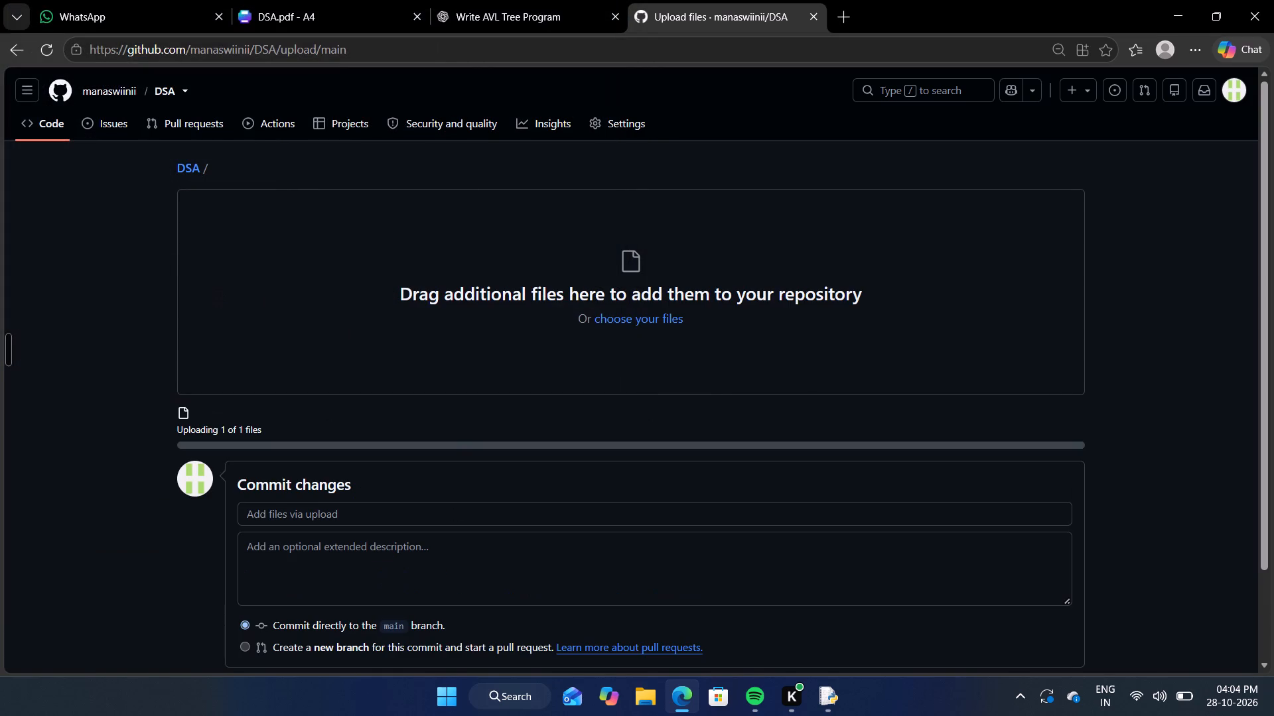
scroll(391, 374, "down", 3)
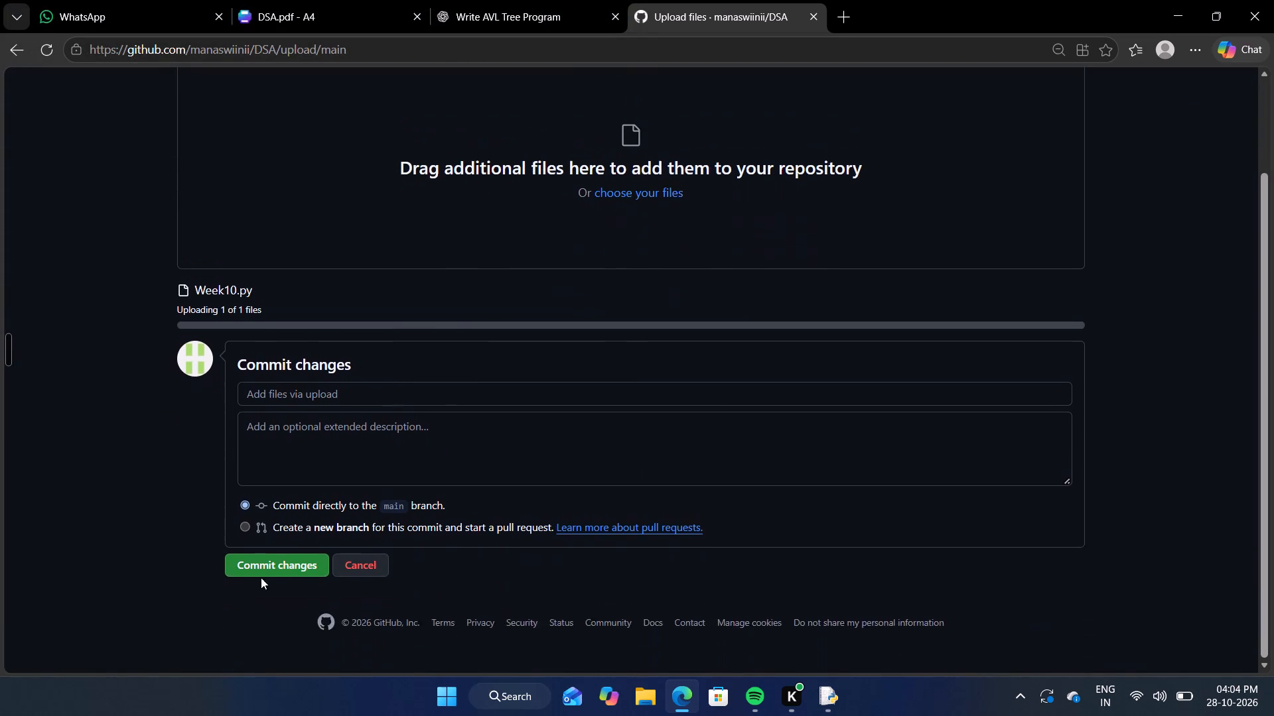
left_click(273, 570)
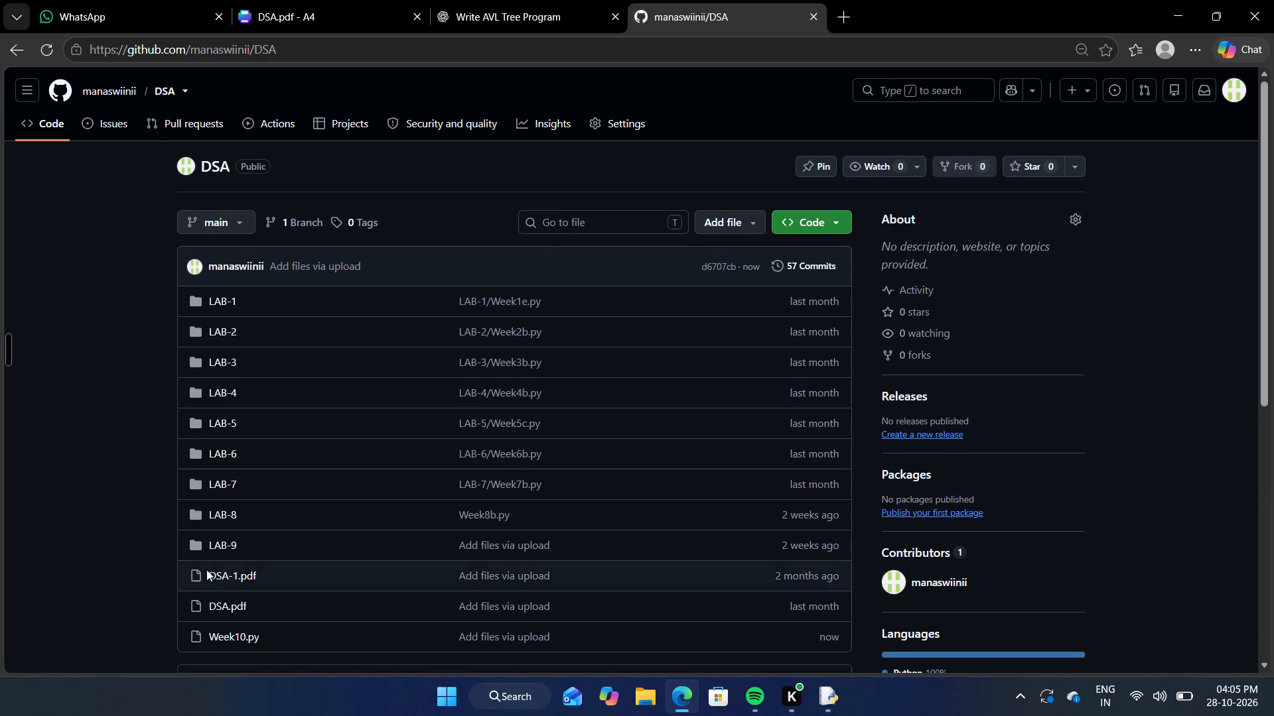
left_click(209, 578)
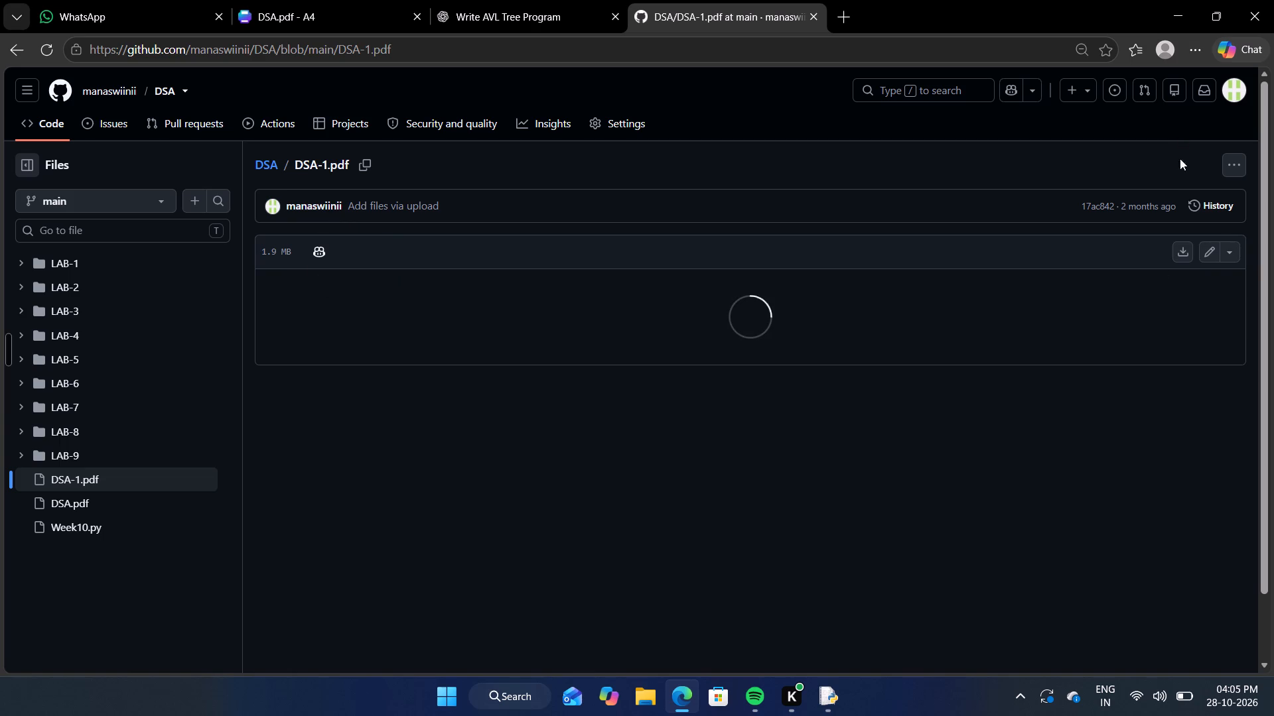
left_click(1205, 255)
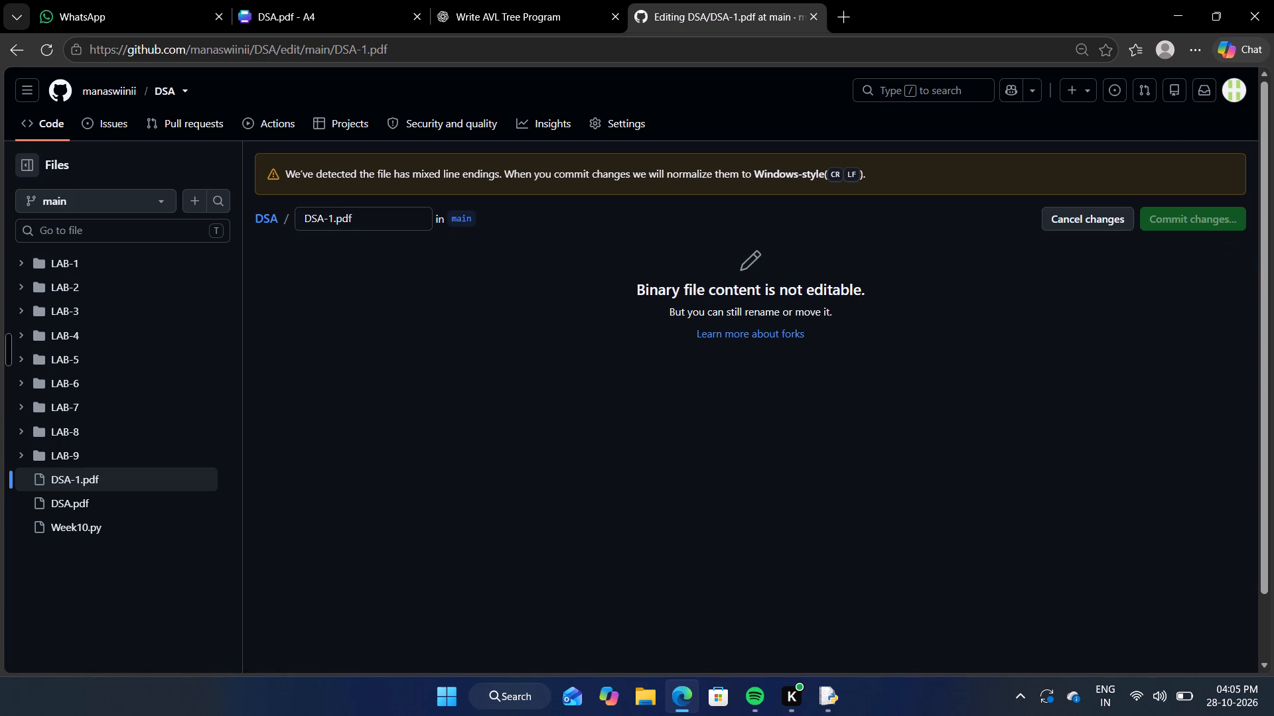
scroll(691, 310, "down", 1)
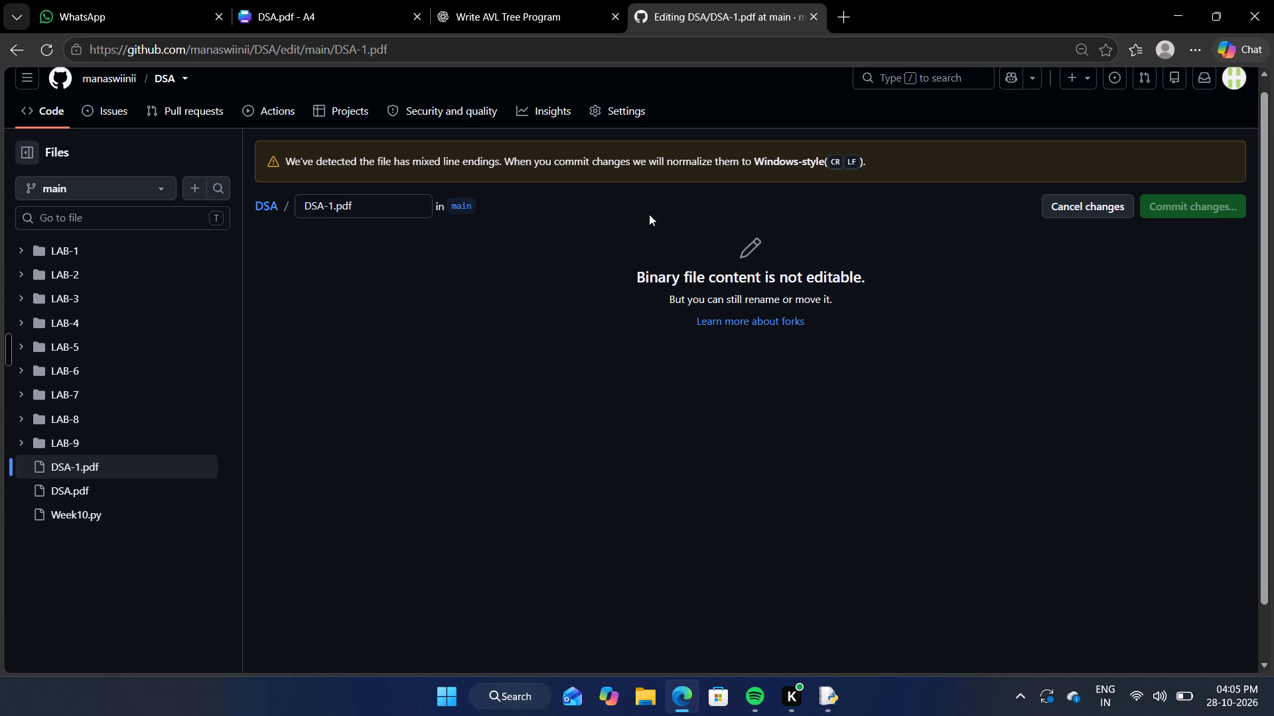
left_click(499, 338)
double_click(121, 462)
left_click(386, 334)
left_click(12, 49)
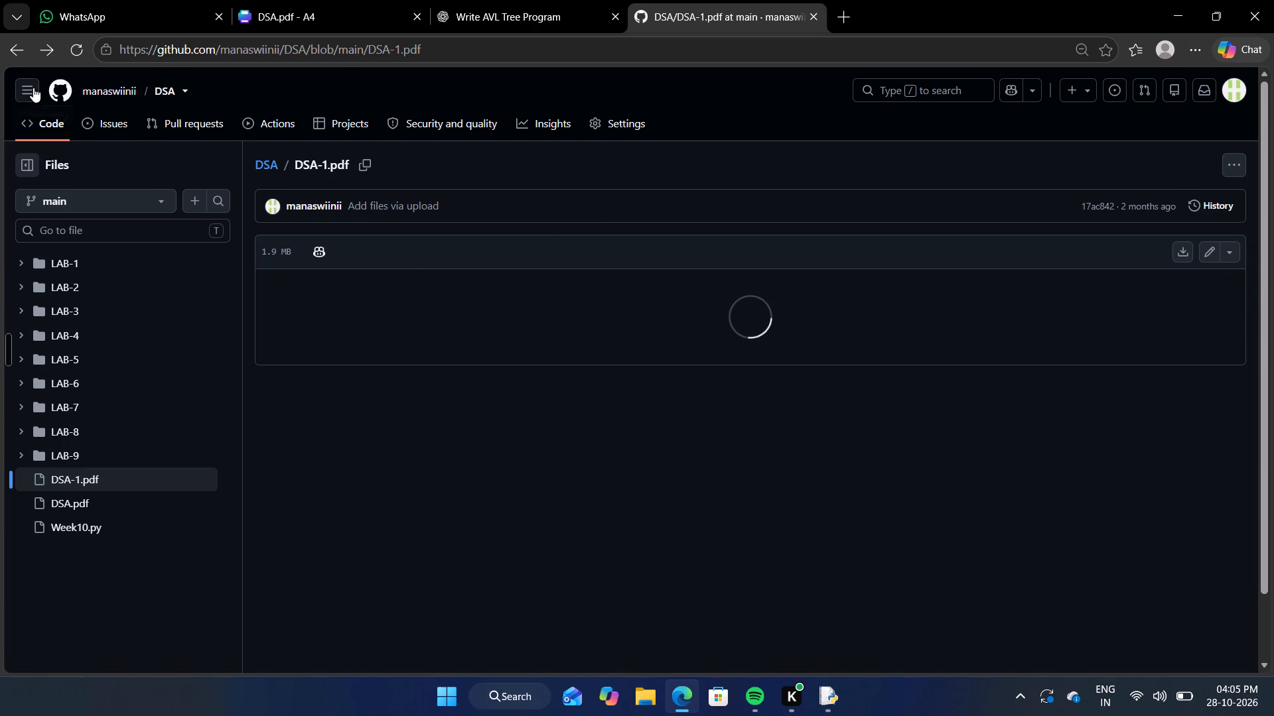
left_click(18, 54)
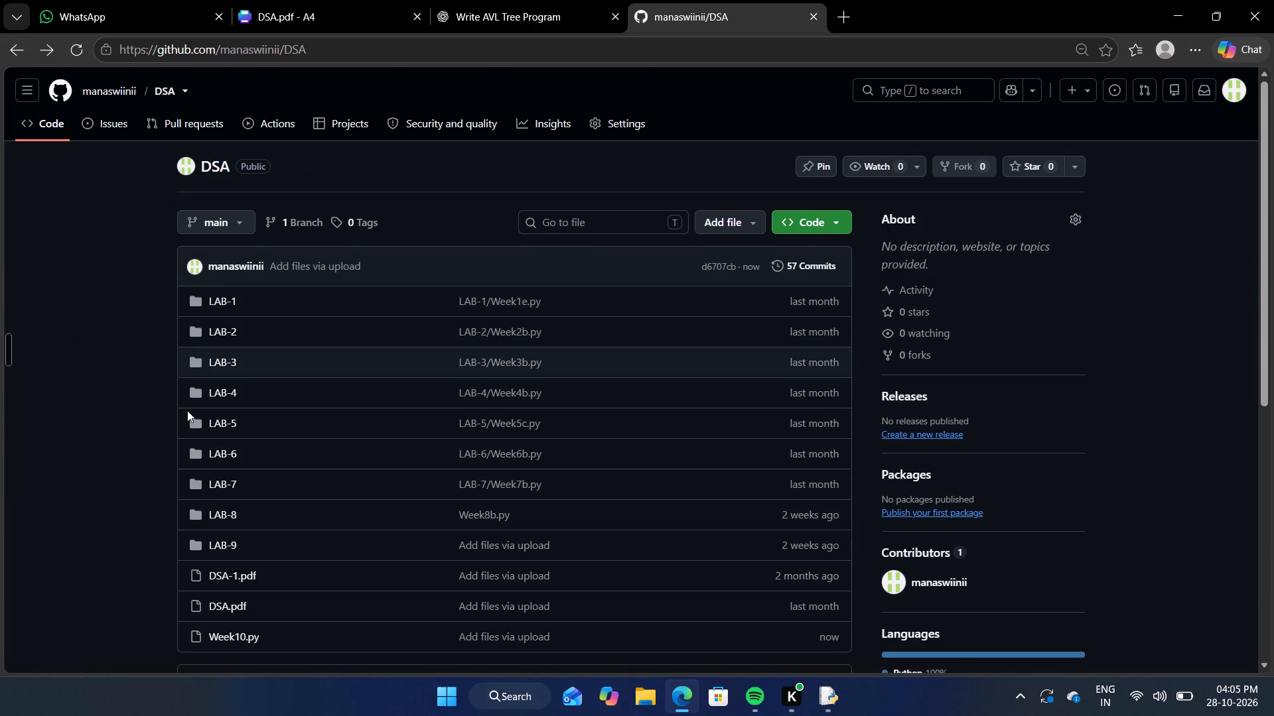
Edit the path of Week10.py in the repository to LAB_10/Week10.py, placing the file in a new LAB_10 folder.
scroll(187, 410, "down", 1)
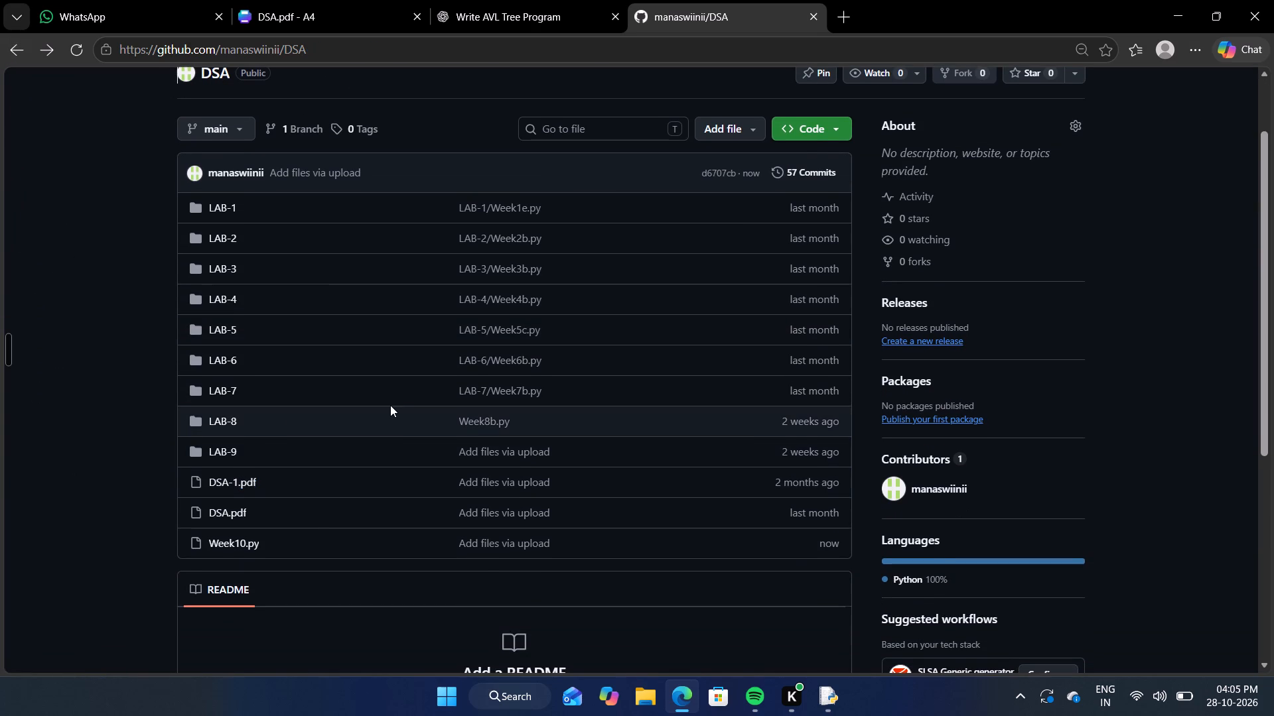
scroll(390, 405, "up", 1)
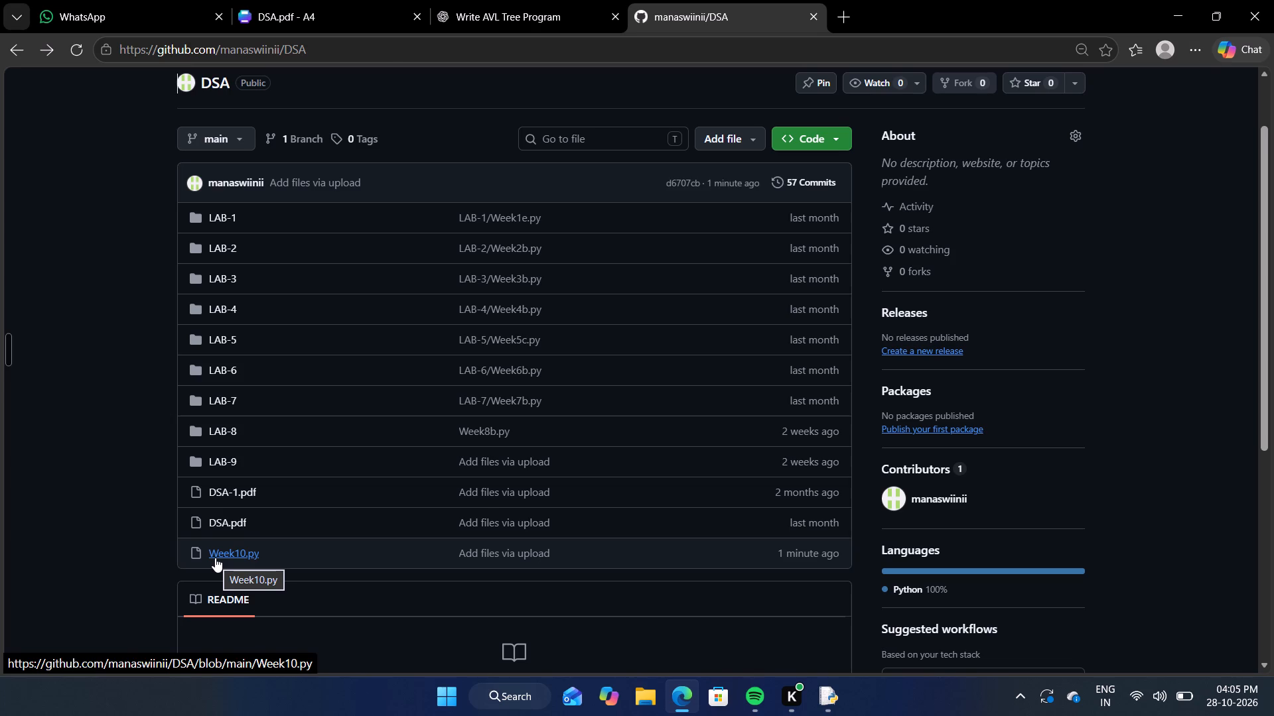
left_click(215, 558)
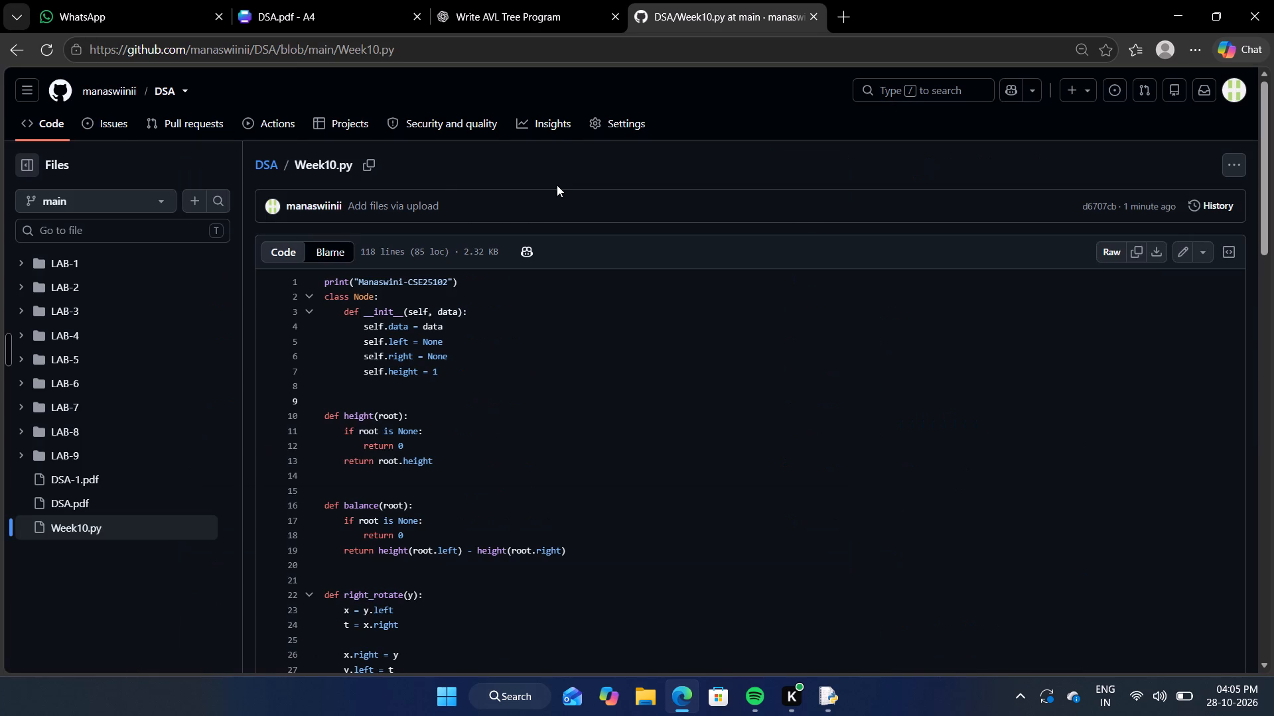
left_click(1180, 253)
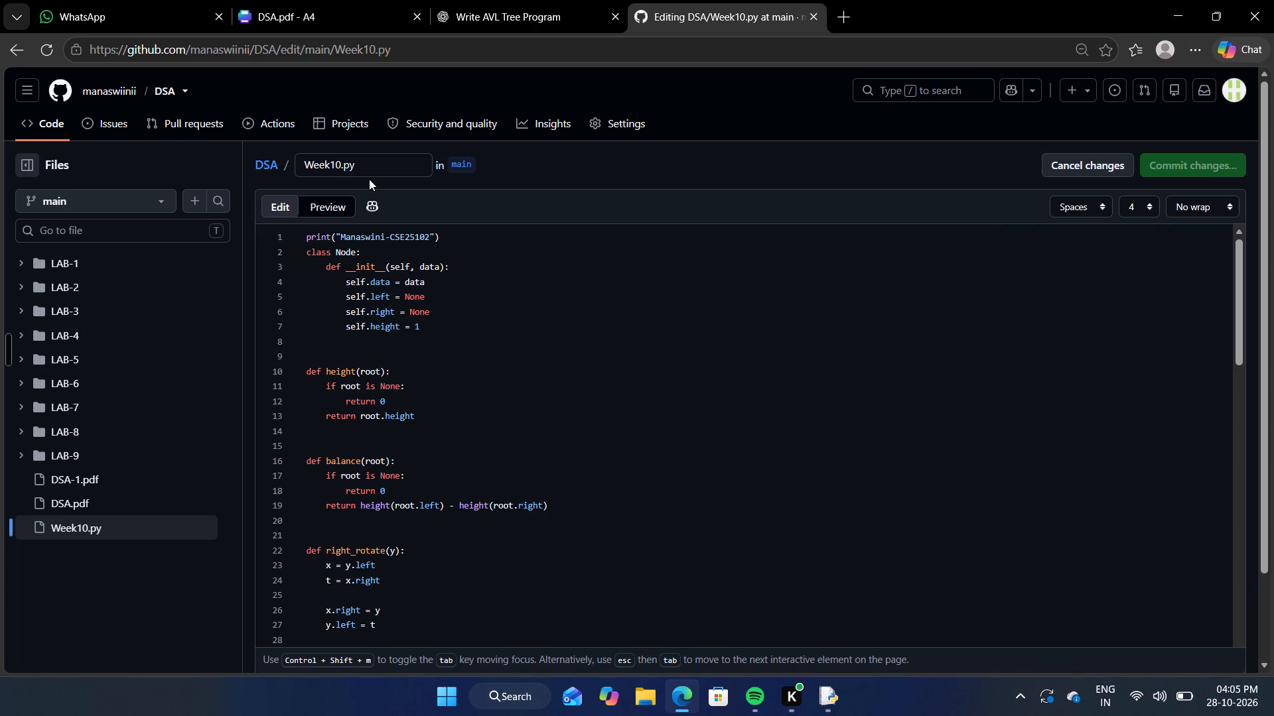
left_click_drag(303, 167, 363, 162)
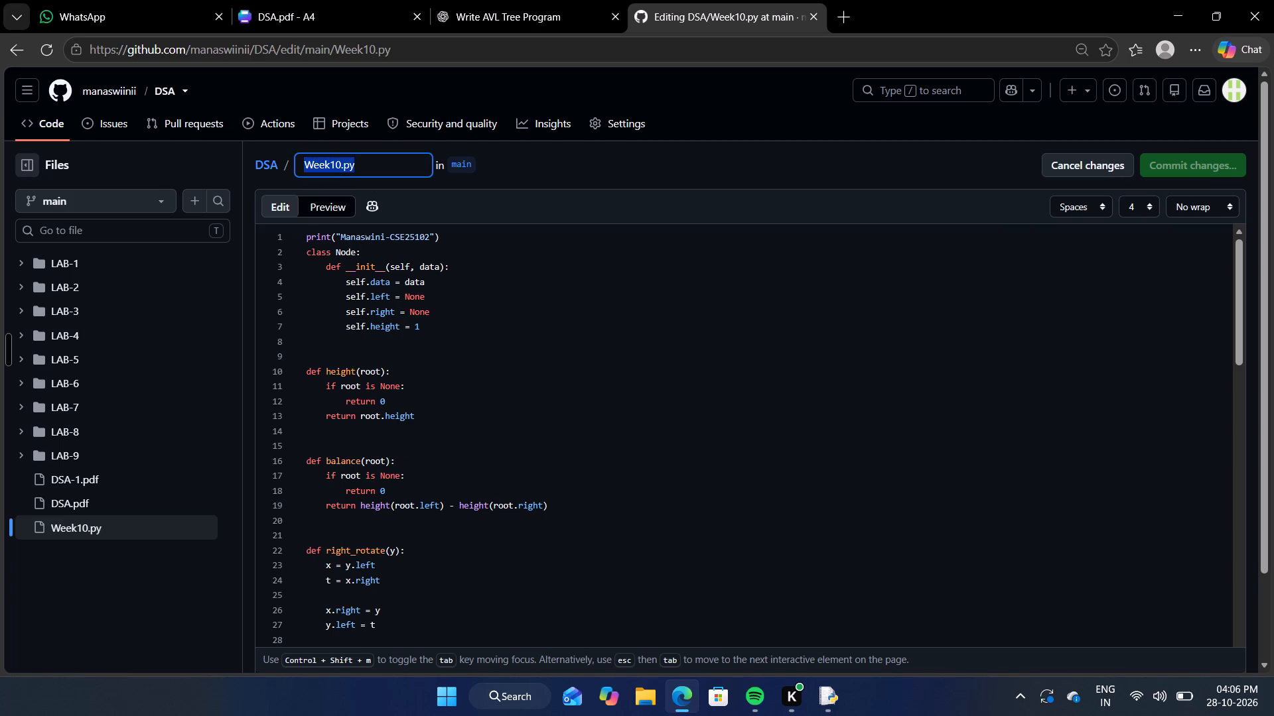
key("ctrl+c")
key("BackSpace")
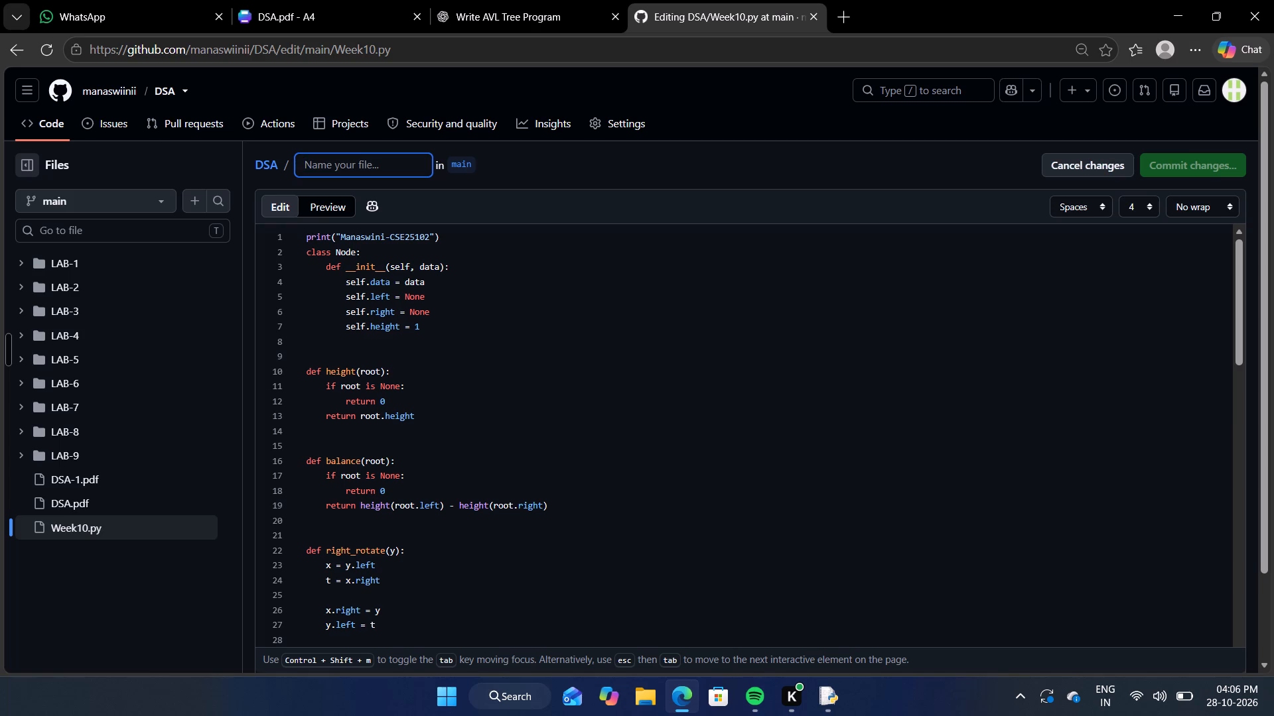
type("LA")
type("B_")
type("10")
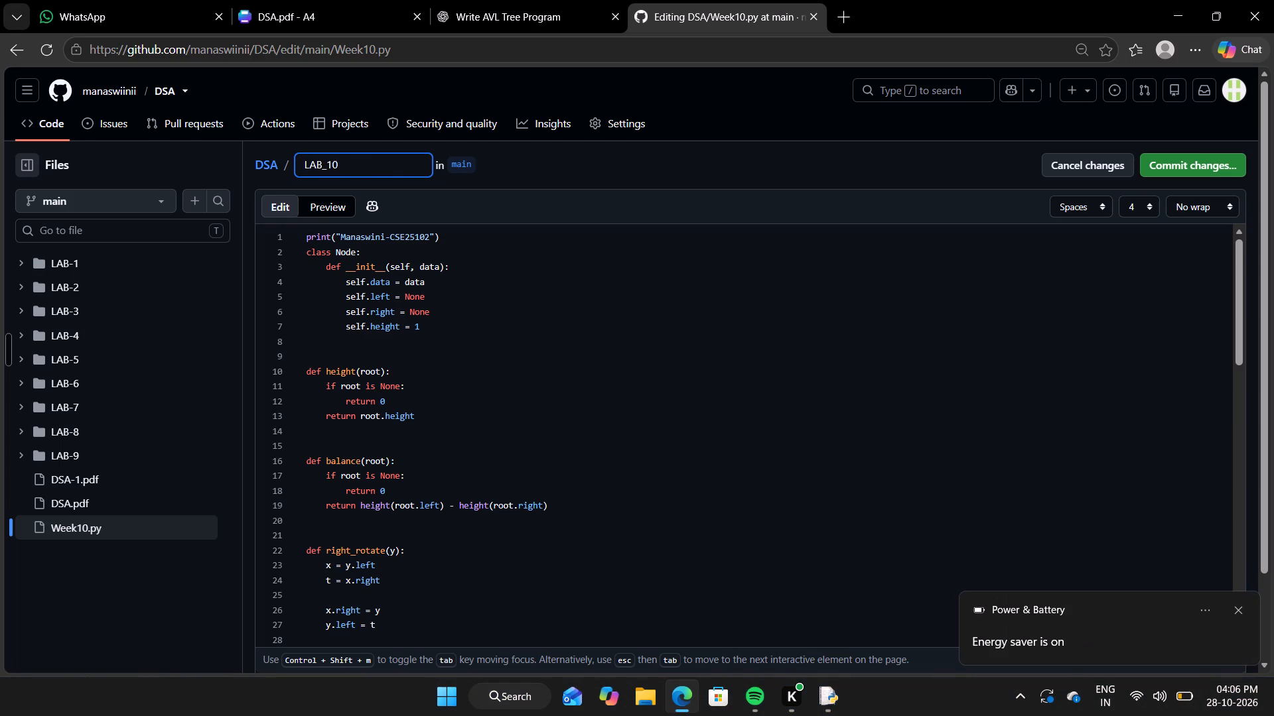
key("slash")
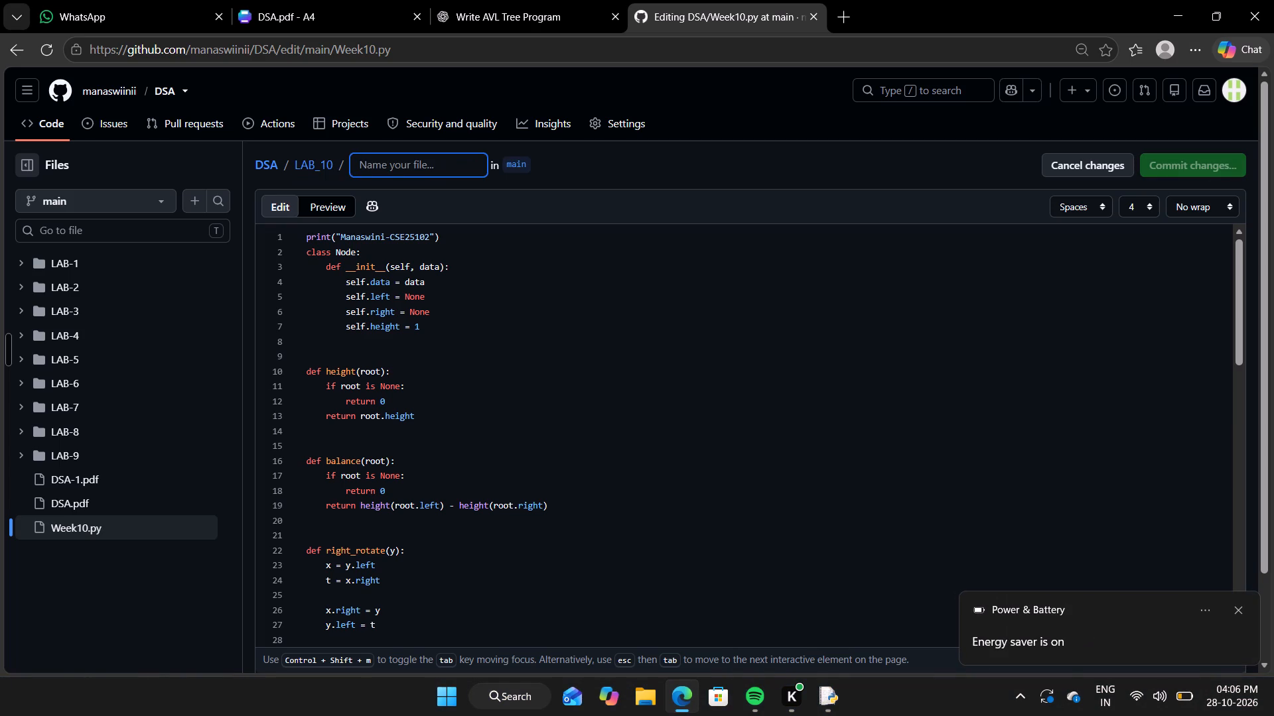
key("ctrl+v")
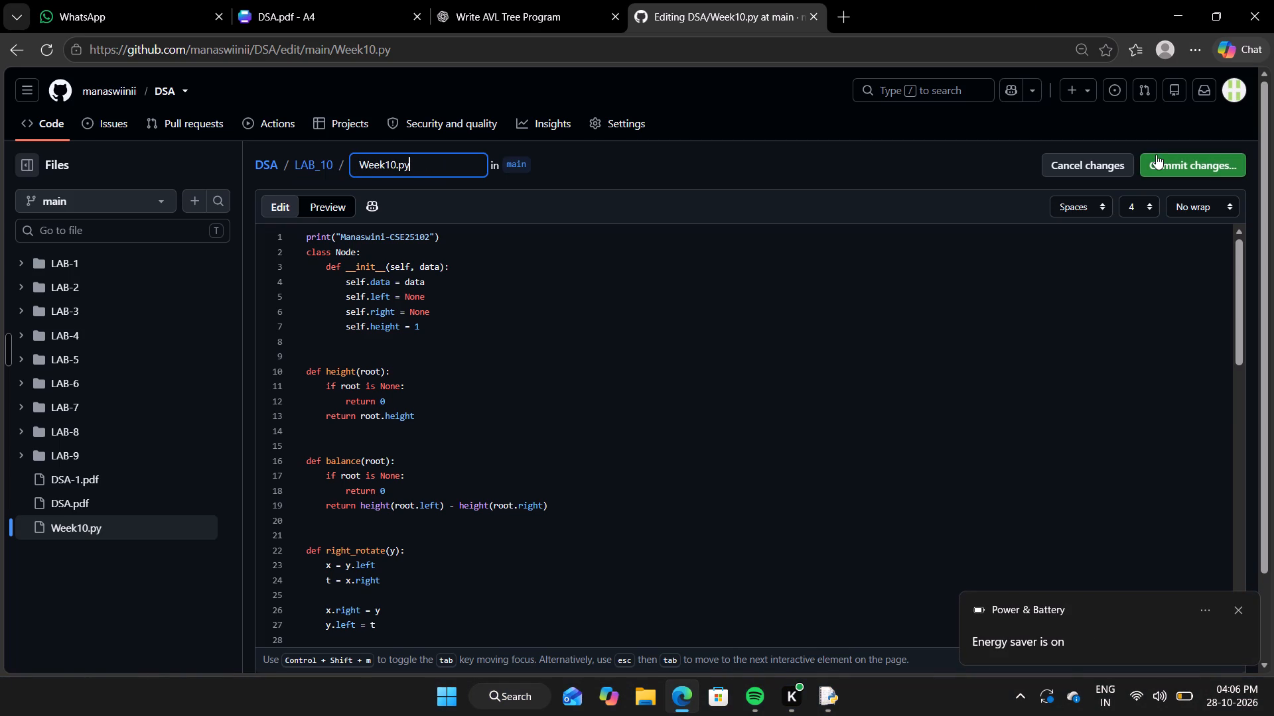
Commit the Week10.py rename directly to the main branch, clearing the commit message so the default one is used.
left_click(1165, 166)
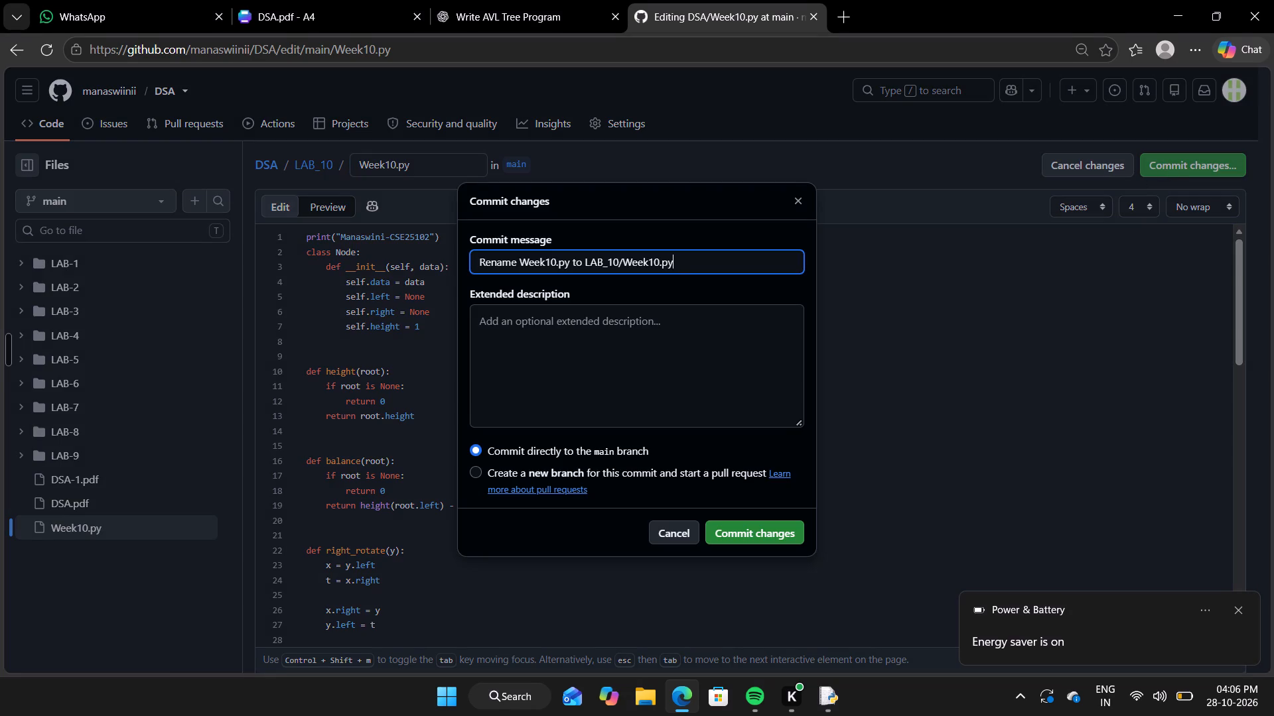
left_click_drag(675, 267, 425, 287)
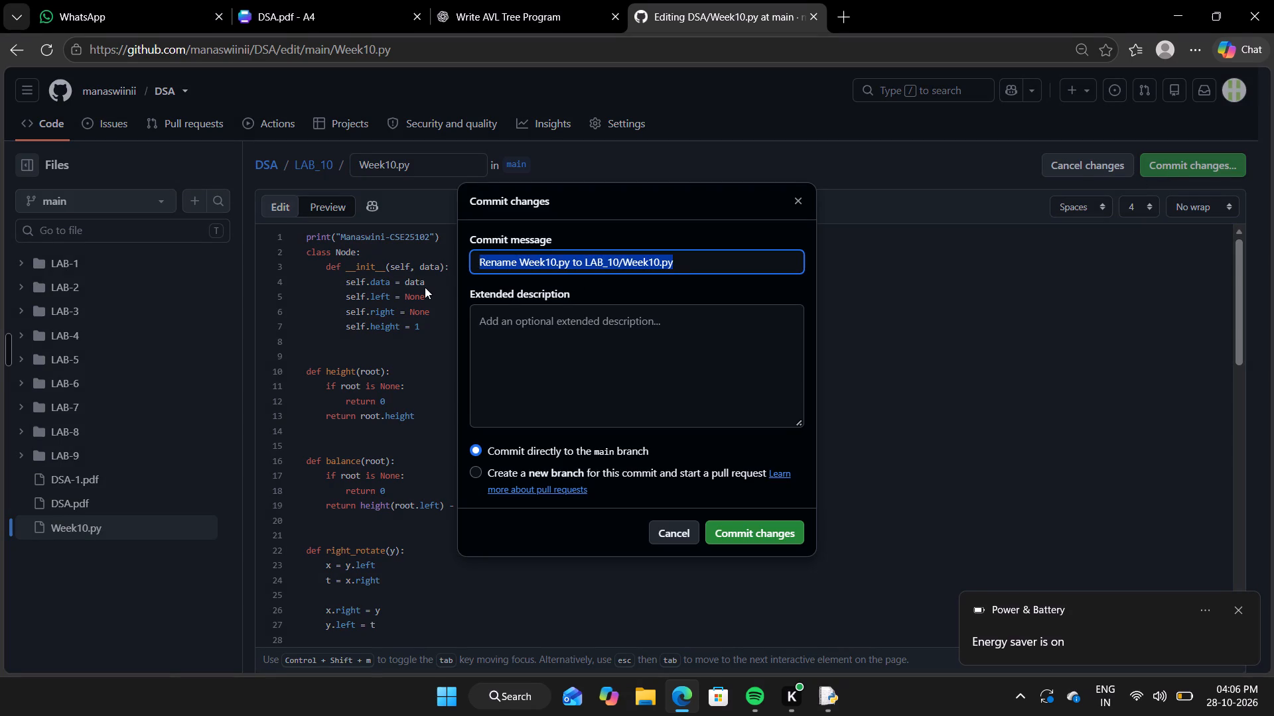
key("BackSpace")
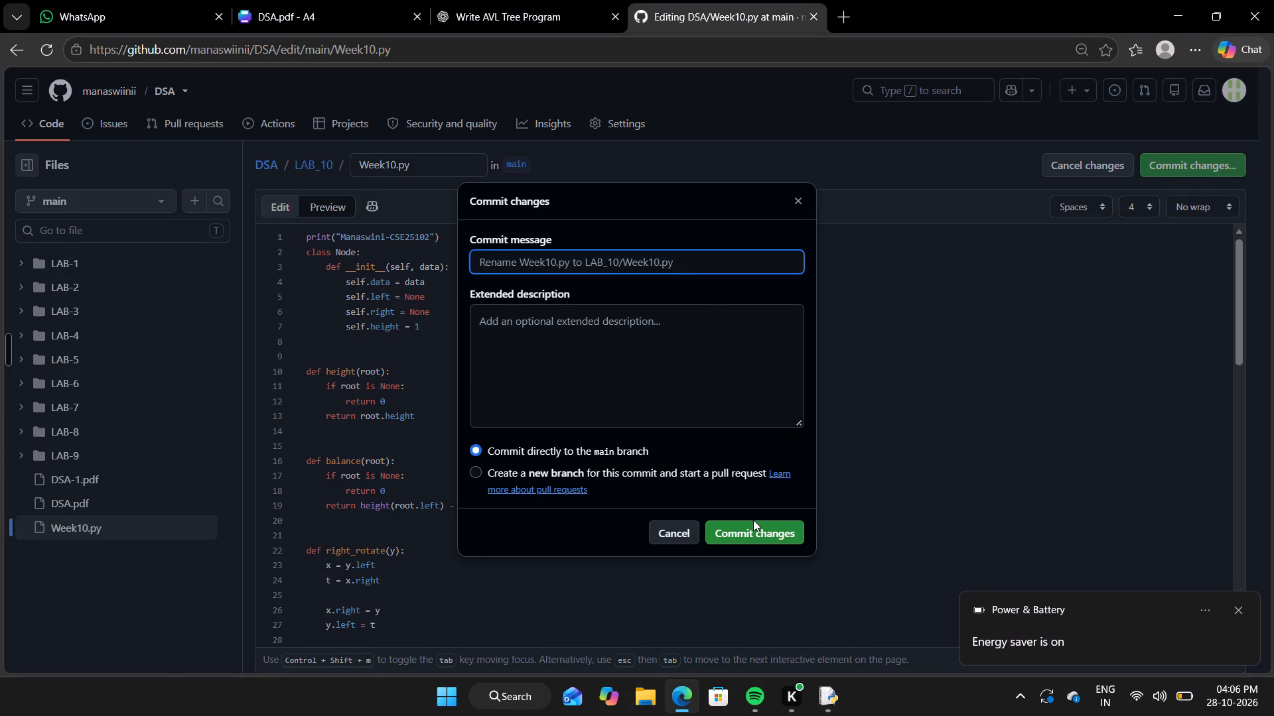
left_click(752, 526)
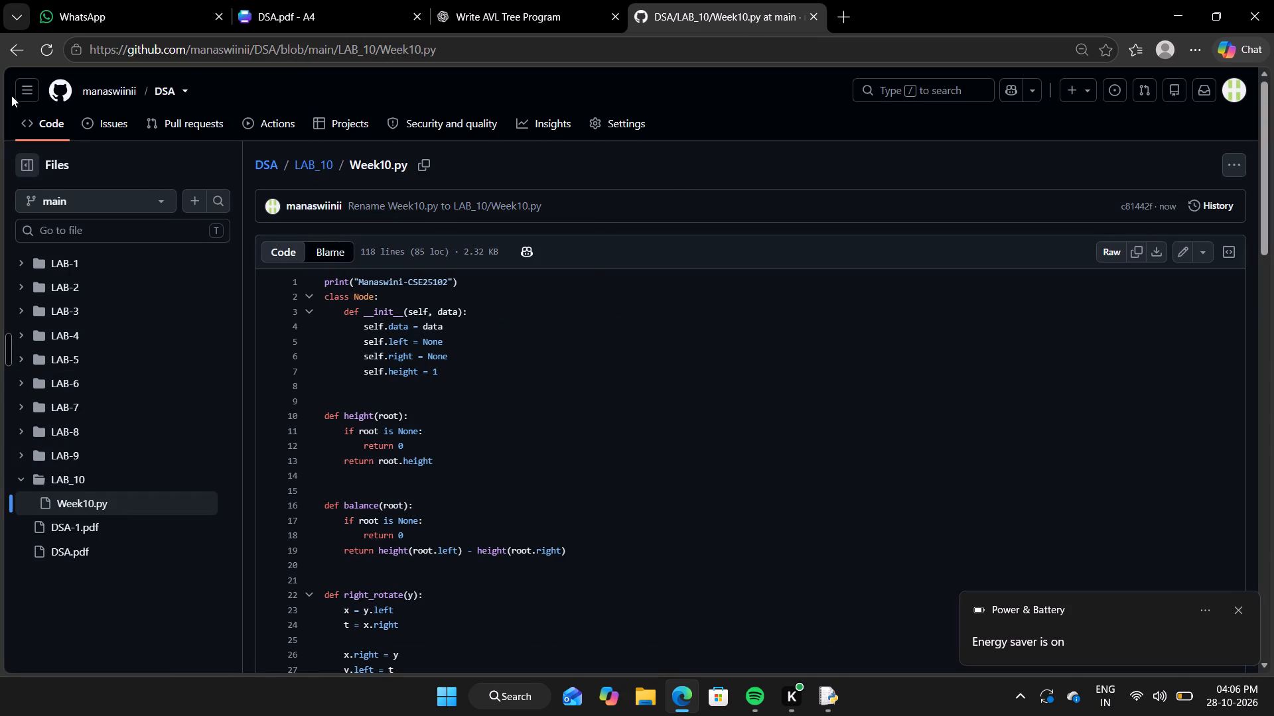
Close the GitHub repository tab and return to the DSA.pdf design in Canva.
left_click(13, 51)
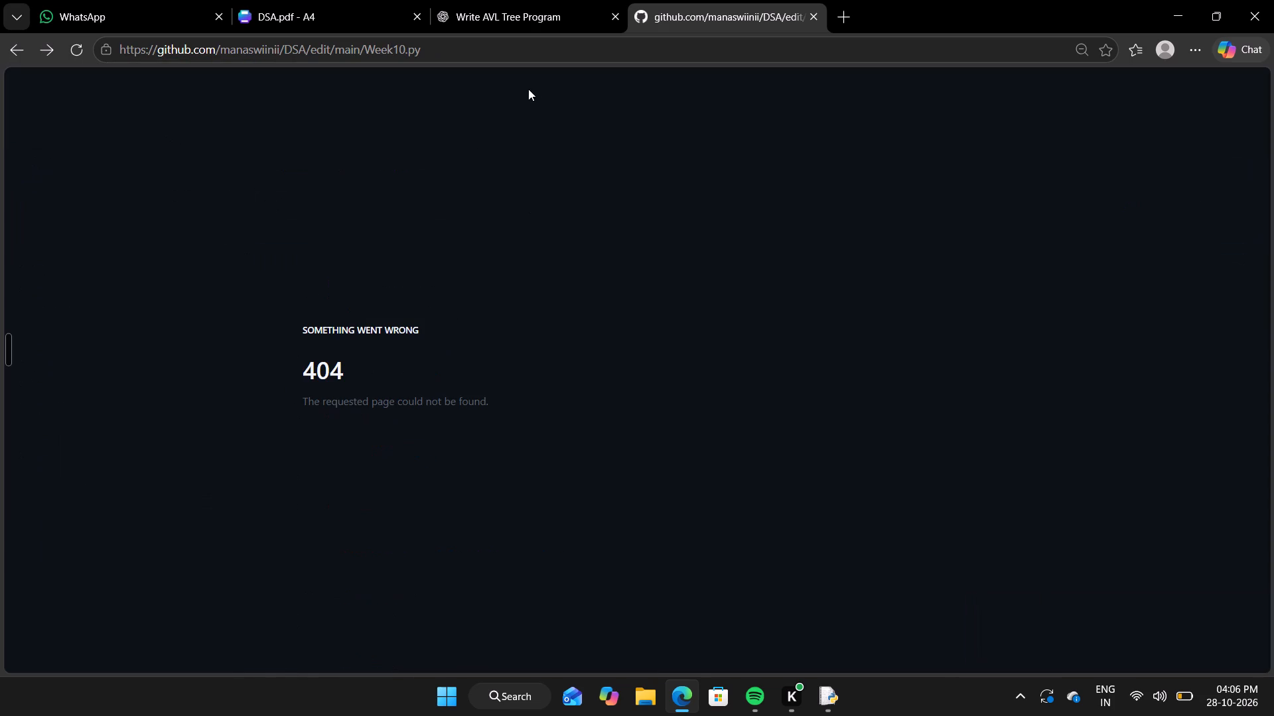
key("ctrl+r")
key("ctrl+r")
left_click(813, 16)
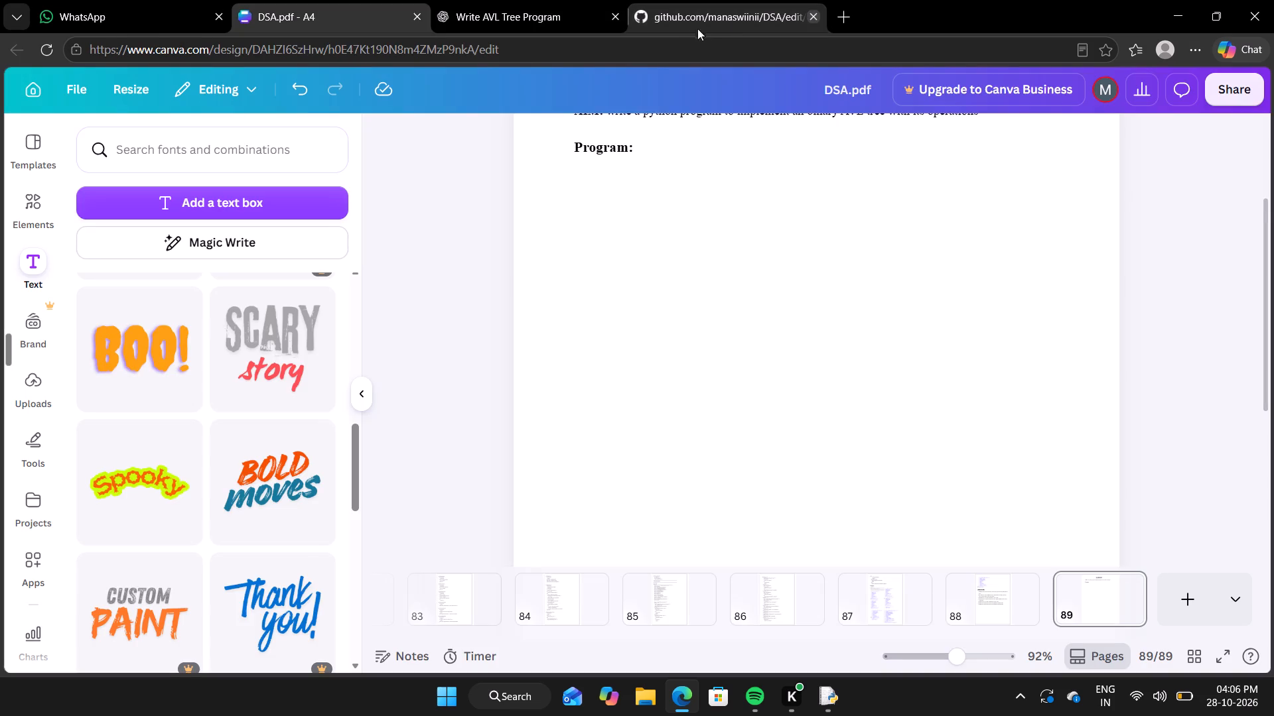
left_click(650, 18)
left_click(575, 44)
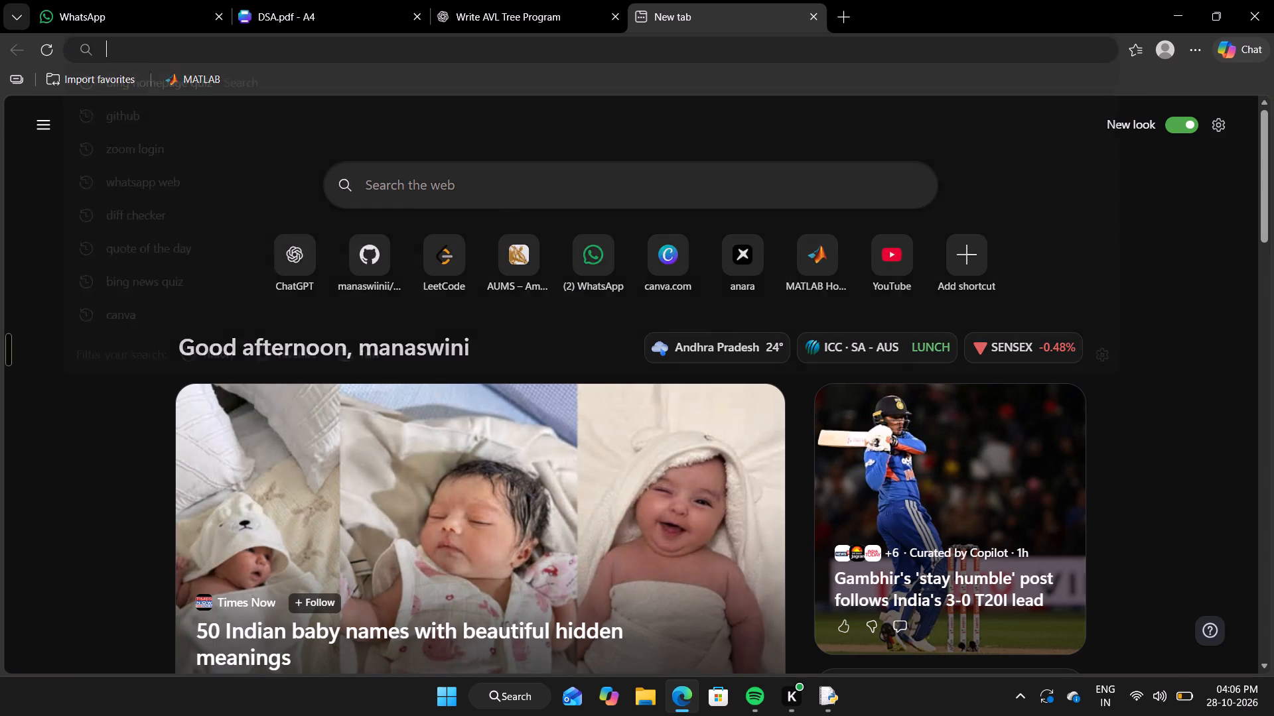
type("gi")
left_click(505, 93)
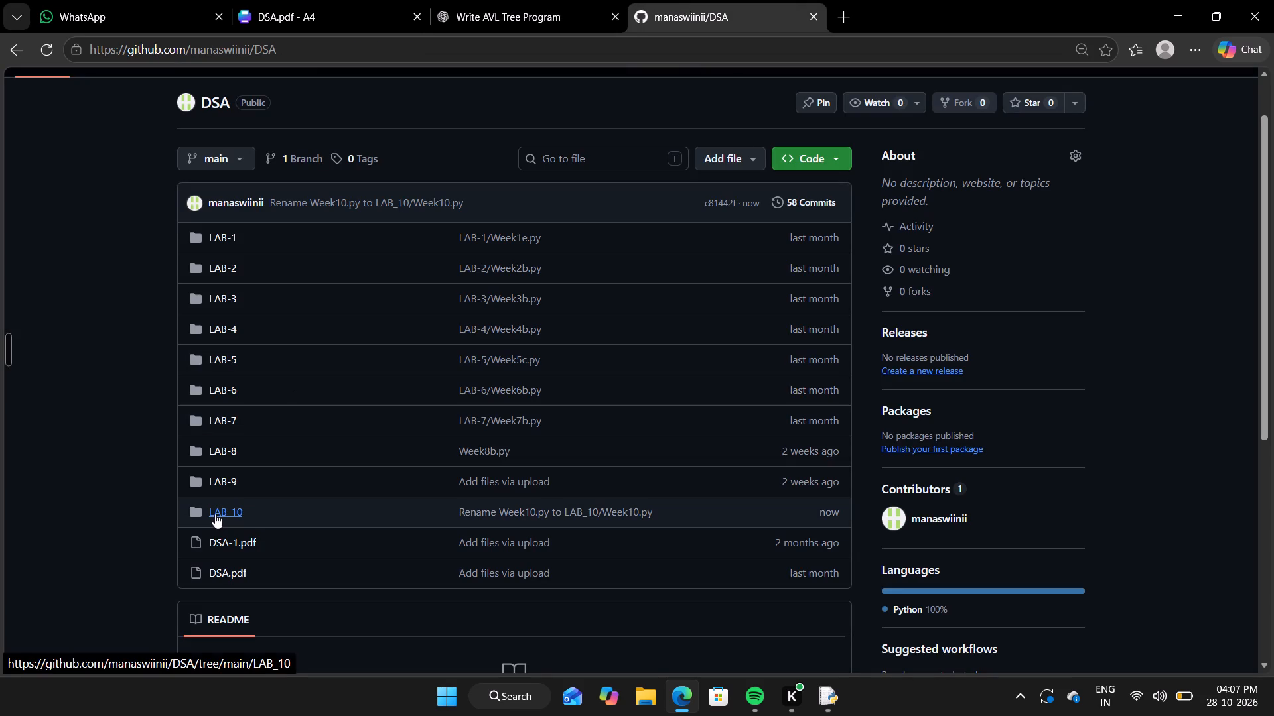
left_click(215, 514)
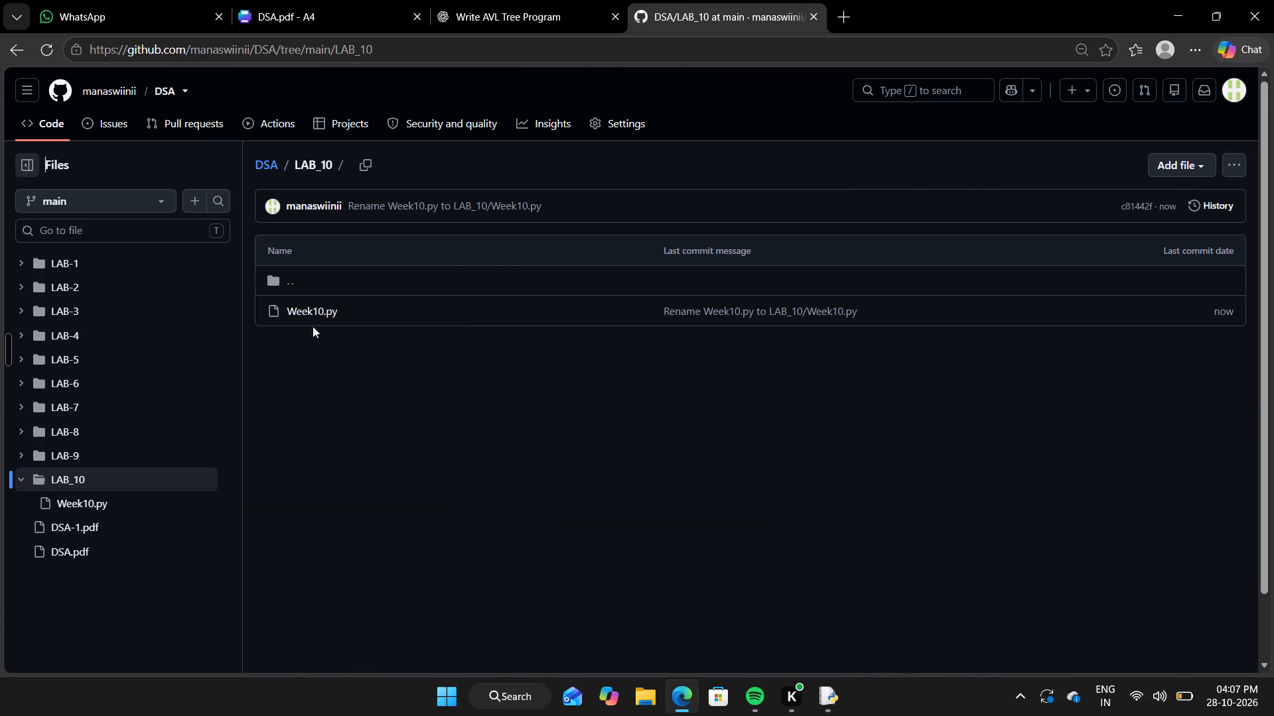
left_click(307, 316)
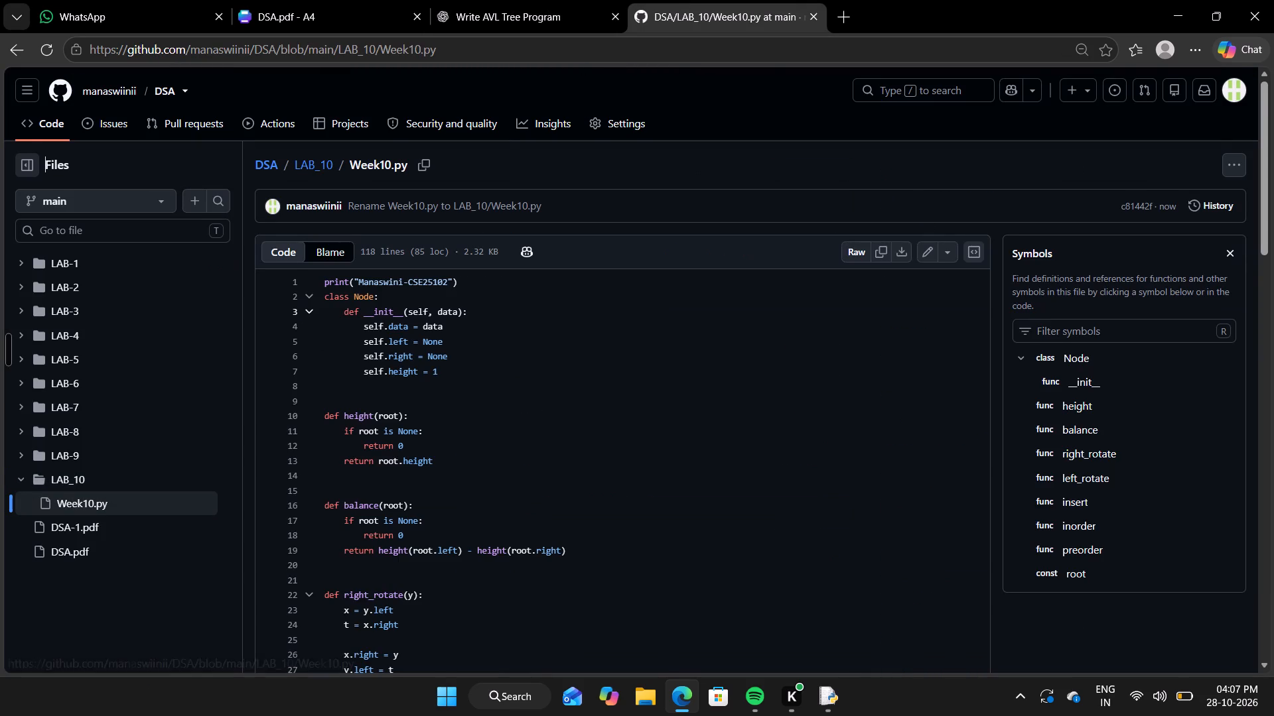
scroll(401, 385, "down", 1)
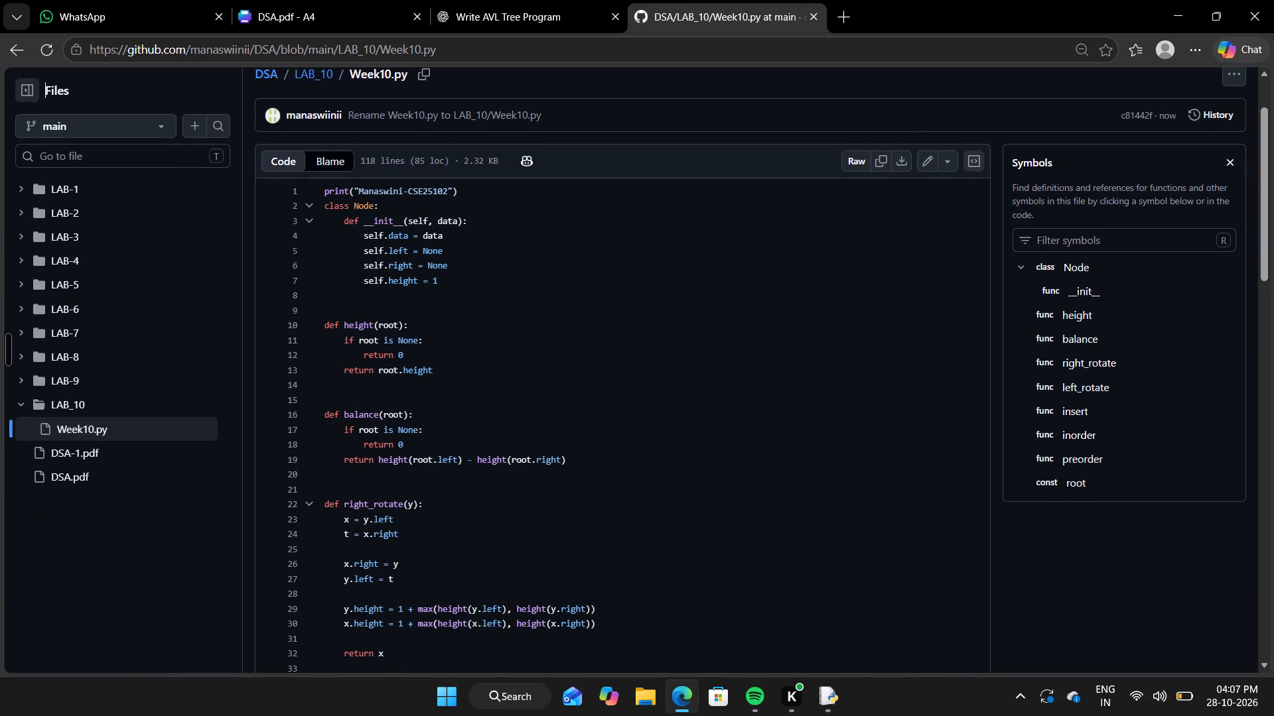
left_click_drag(322, 195, 563, 687)
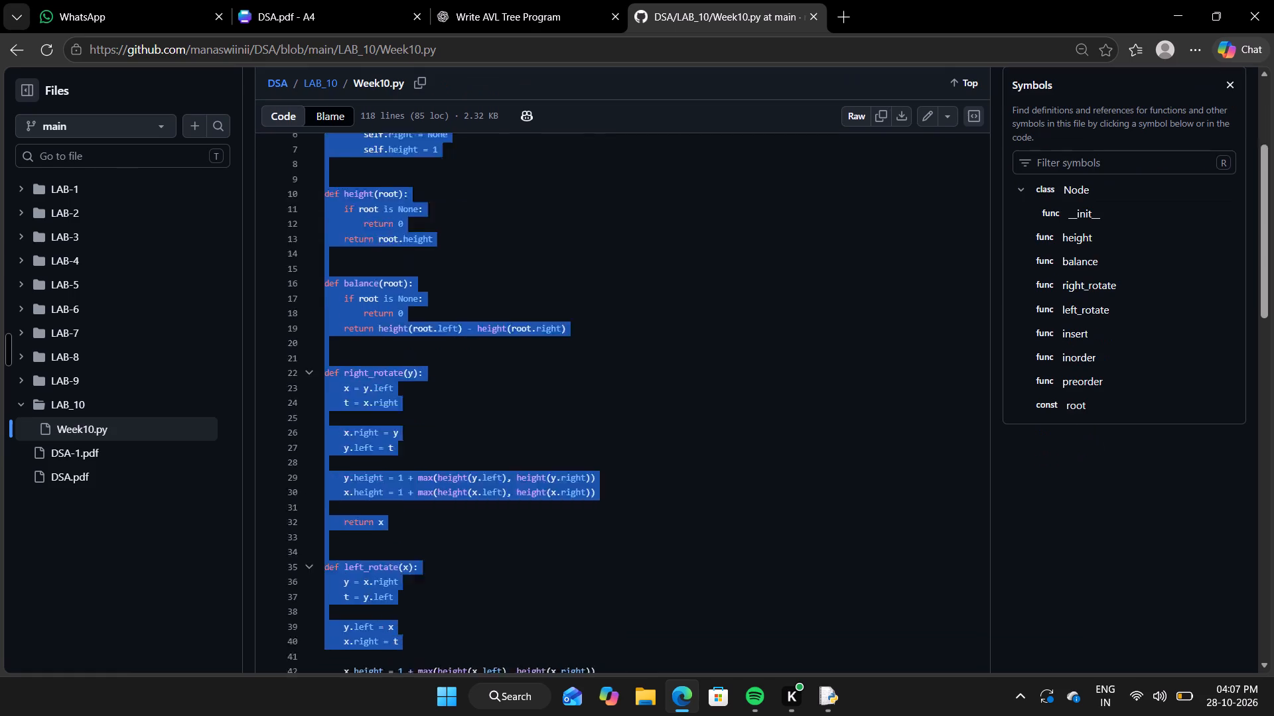
left_click_drag(563, 687, 503, 278)
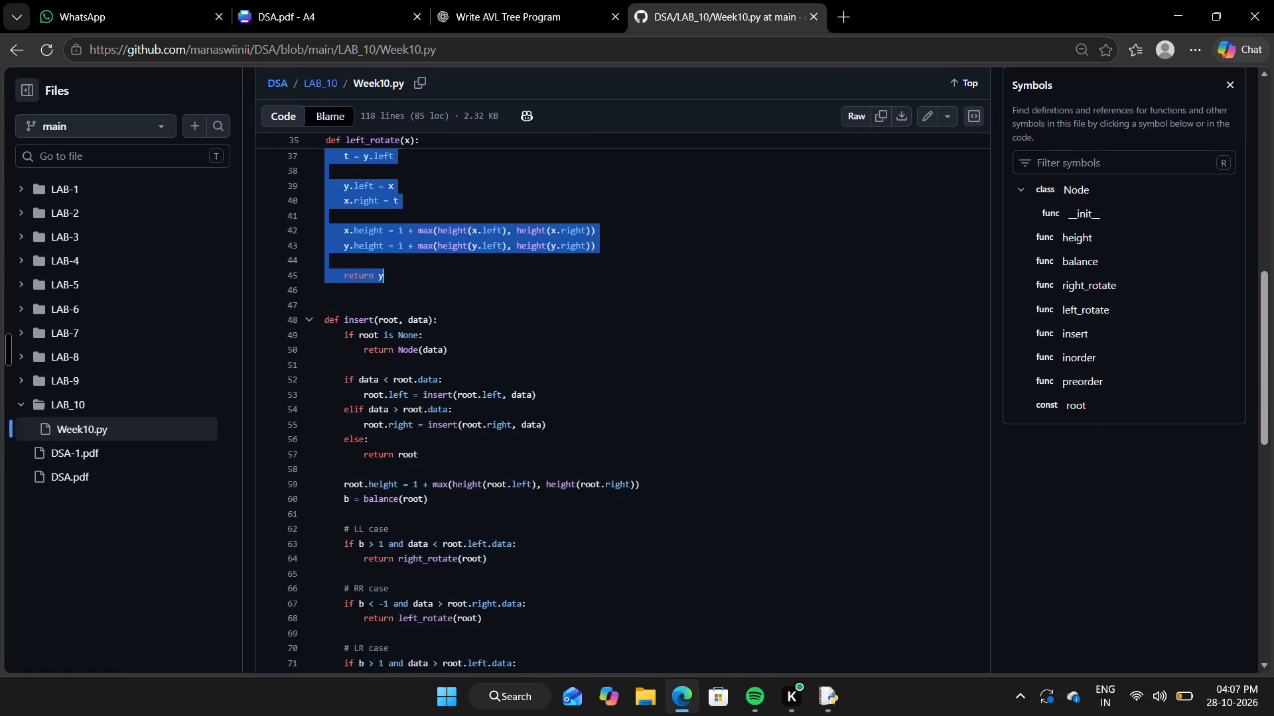
key("ctrl+c")
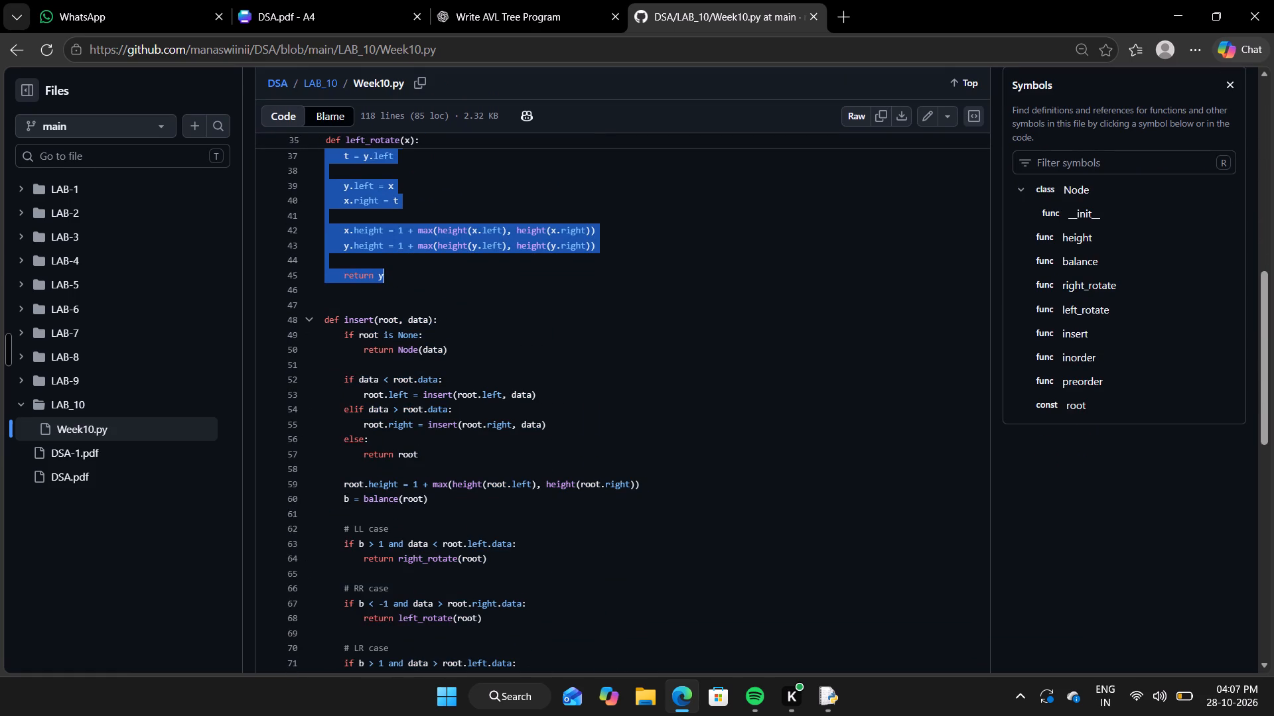
Paste the copied code under the Program heading on page 89 of the DSA.pdf design in Canva.
left_click(662, 350)
left_click(341, 0)
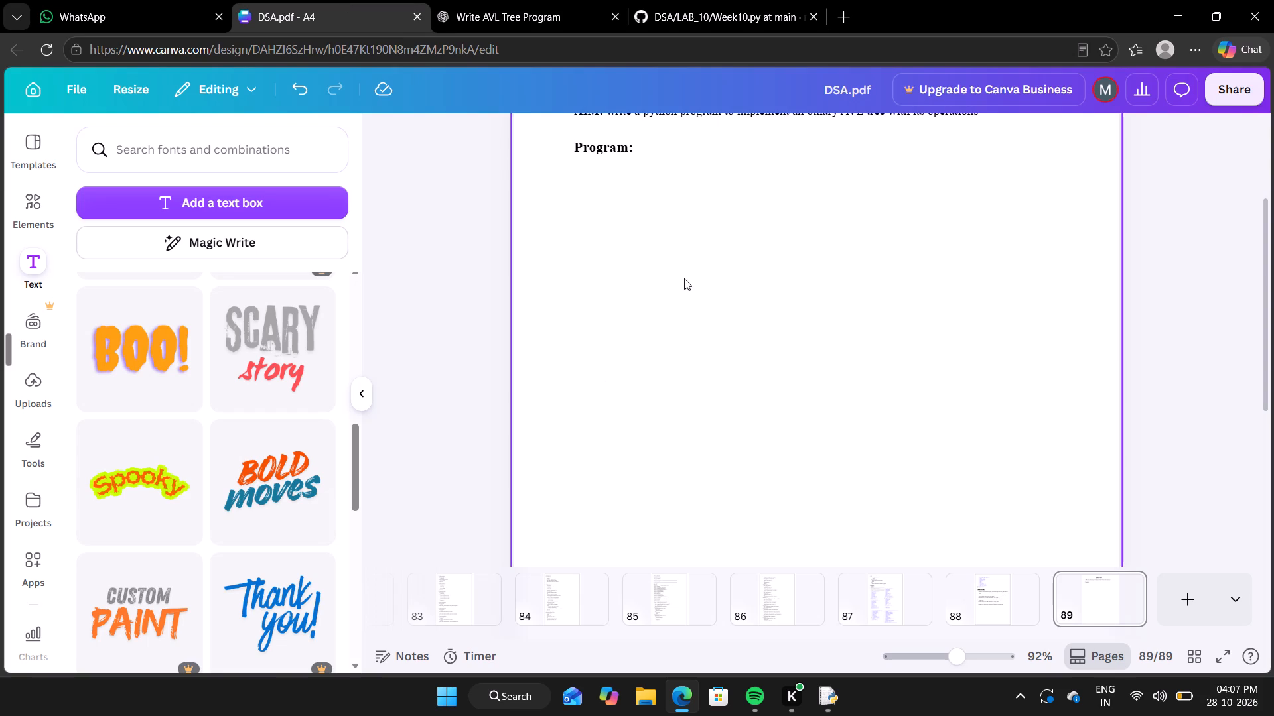
key("ctrl+v")
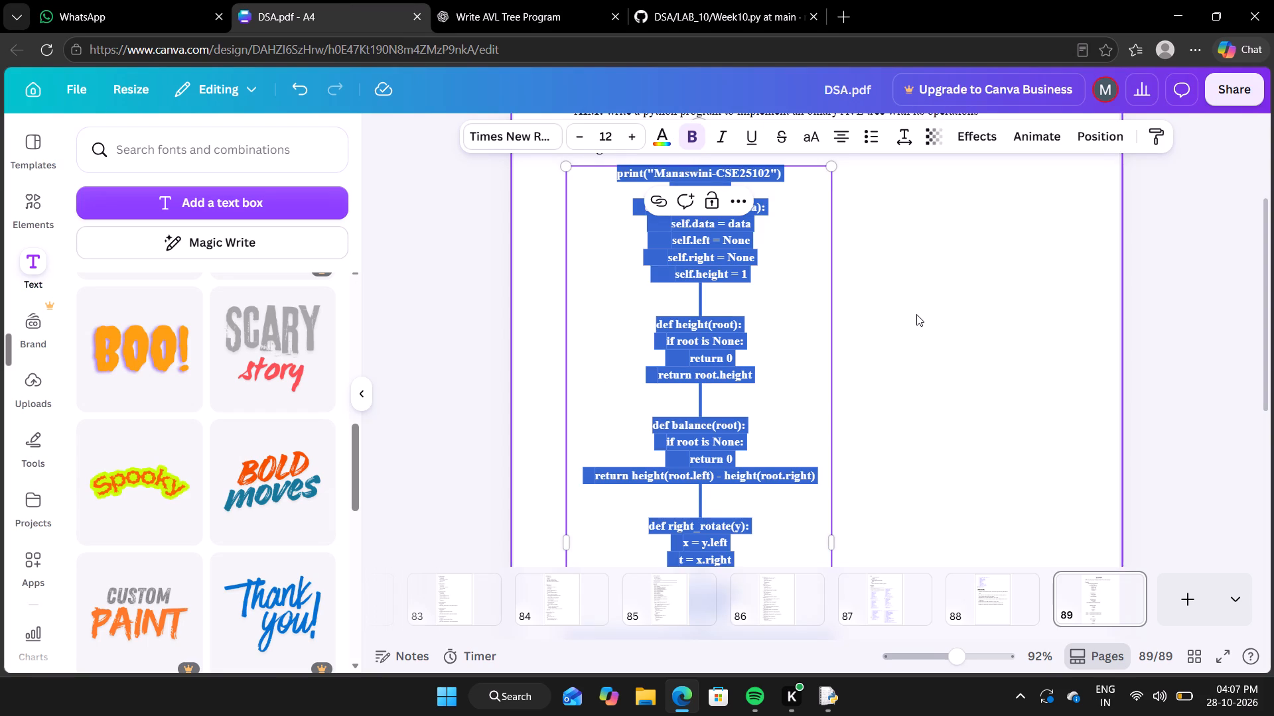
Remove the bold formatting from the pasted code and align it left.
left_click(691, 139)
scroll(921, 331, "up", 1)
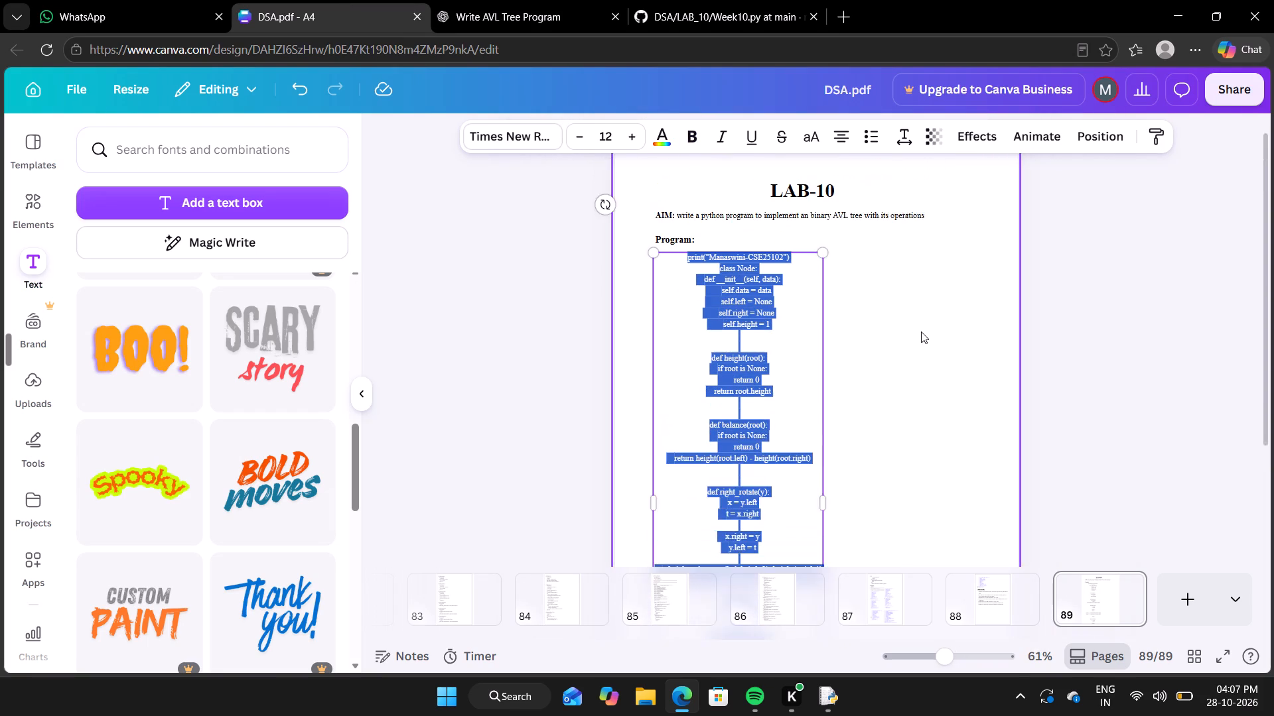
scroll(921, 331, "up", 1)
left_click(846, 135)
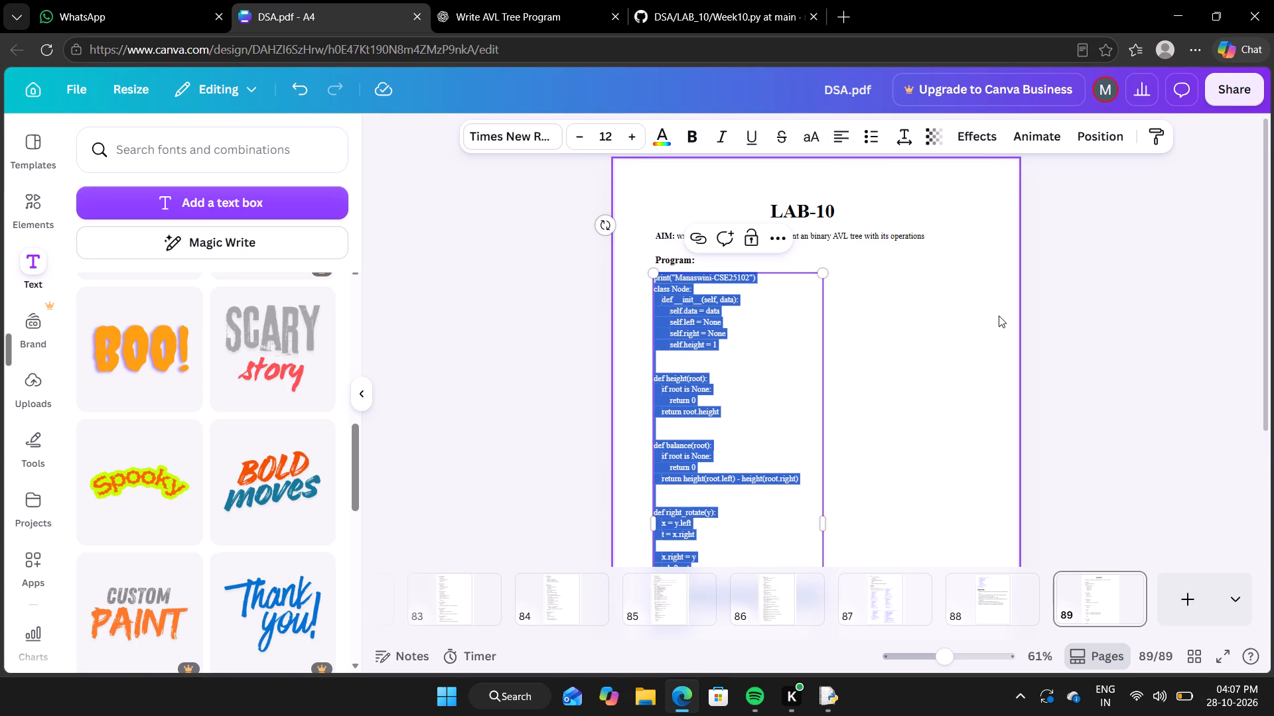
left_click(1099, 328)
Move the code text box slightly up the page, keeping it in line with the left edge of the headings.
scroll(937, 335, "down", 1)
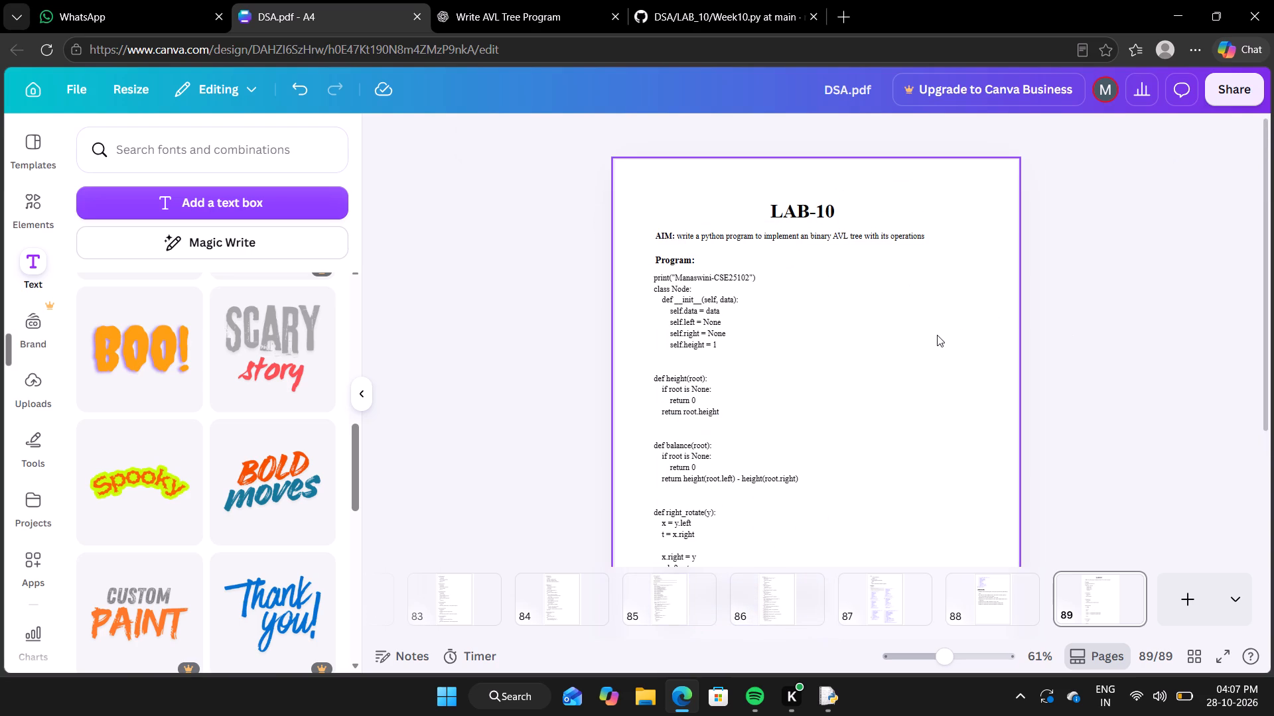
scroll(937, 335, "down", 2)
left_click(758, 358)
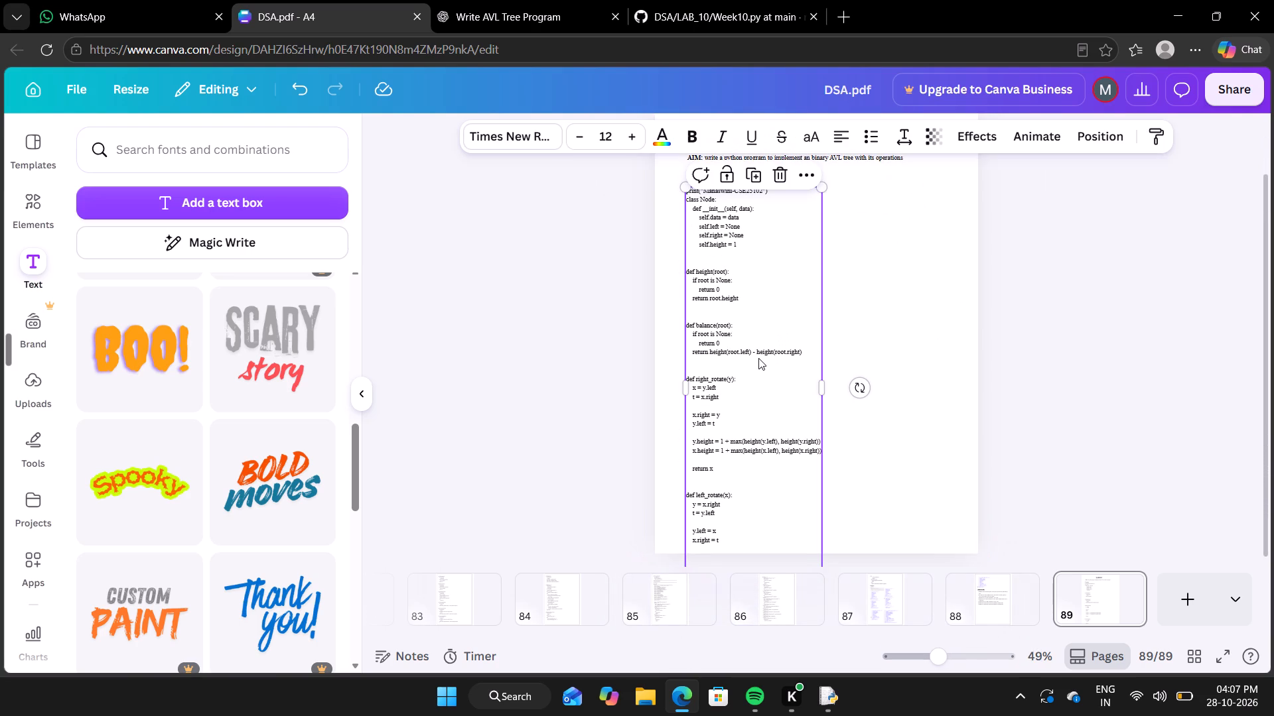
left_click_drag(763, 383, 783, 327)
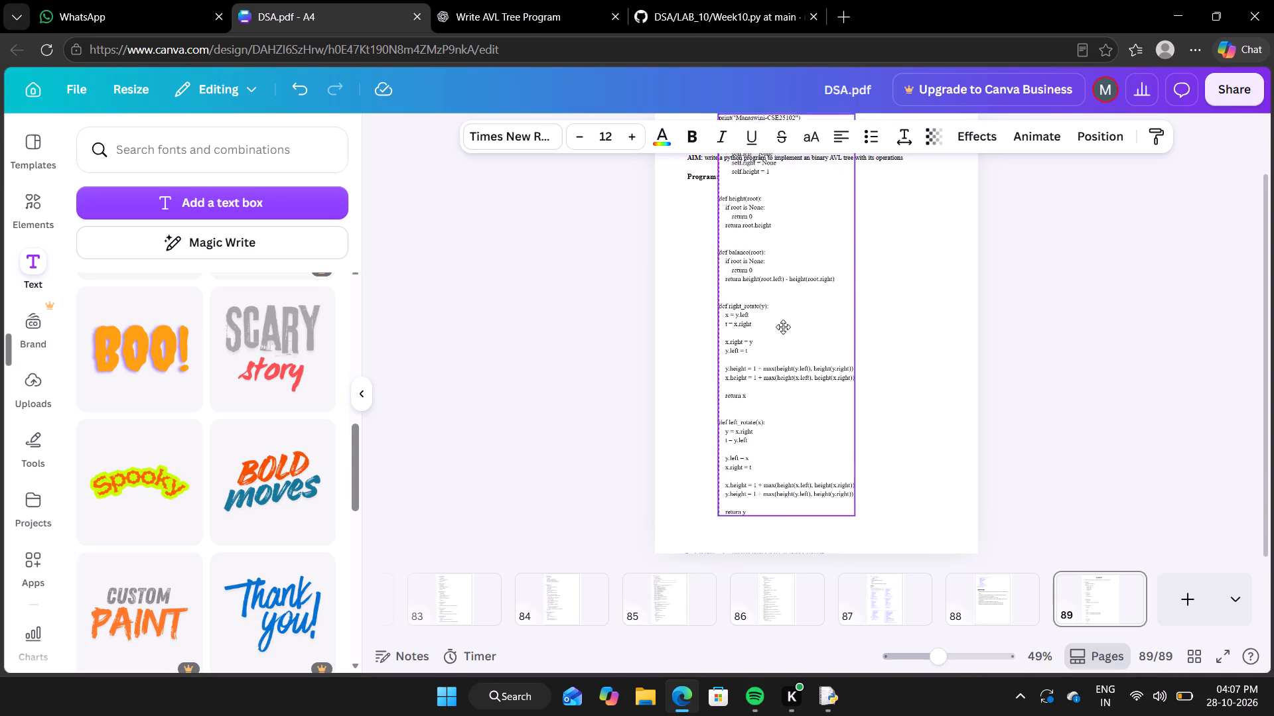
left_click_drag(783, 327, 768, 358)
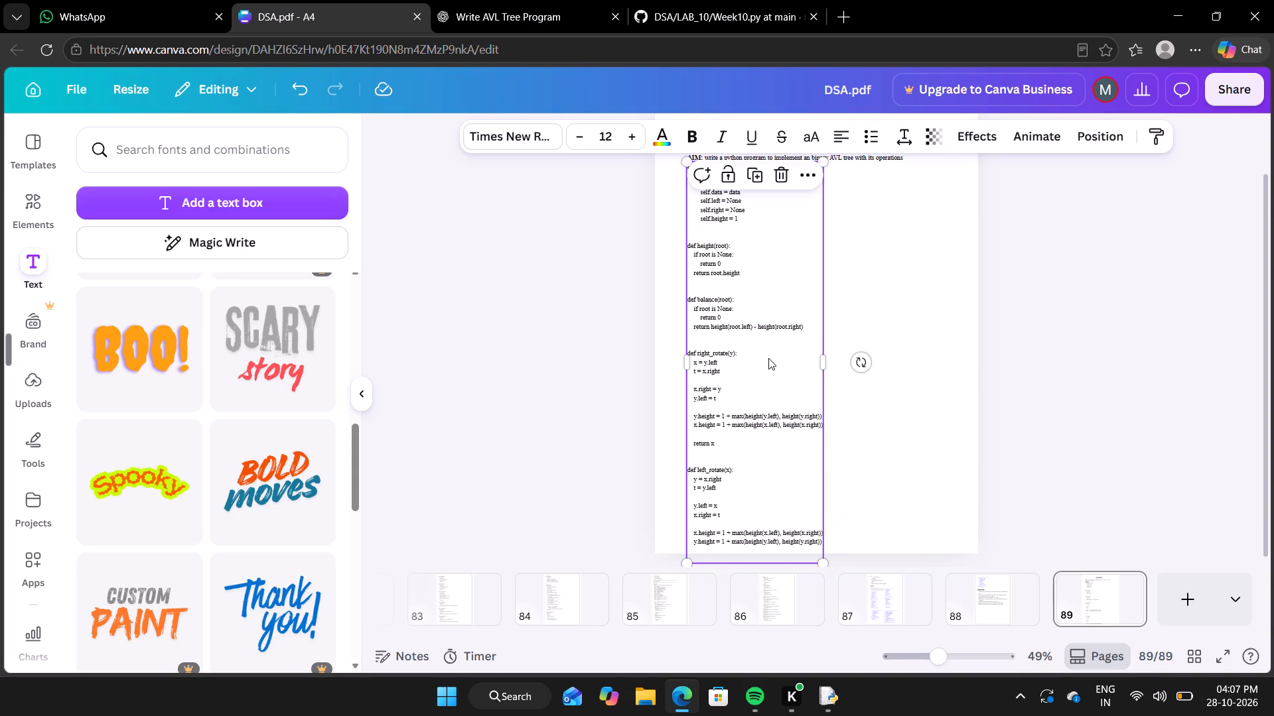
Delete the end of left_rotate, from the x.height line to return y, plus the empty lines left below x.right = t.
double_click(691, 533)
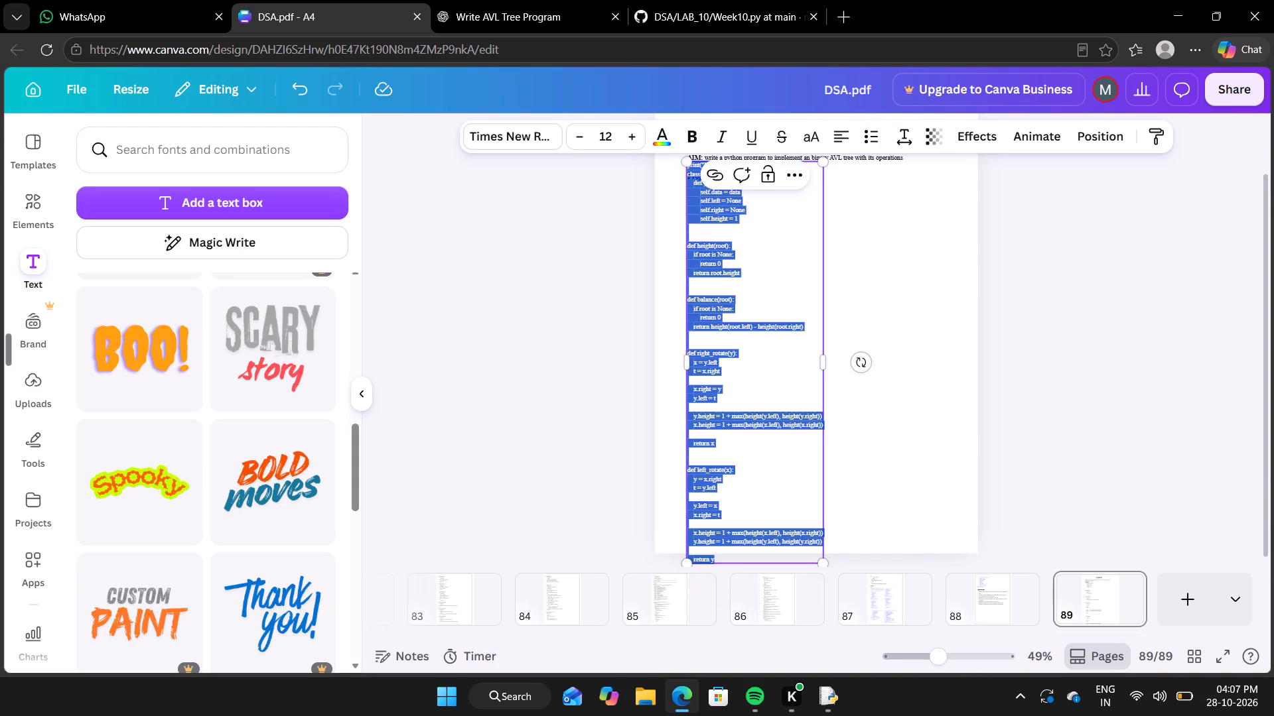
left_click(691, 533)
left_click_drag(691, 533, 734, 561)
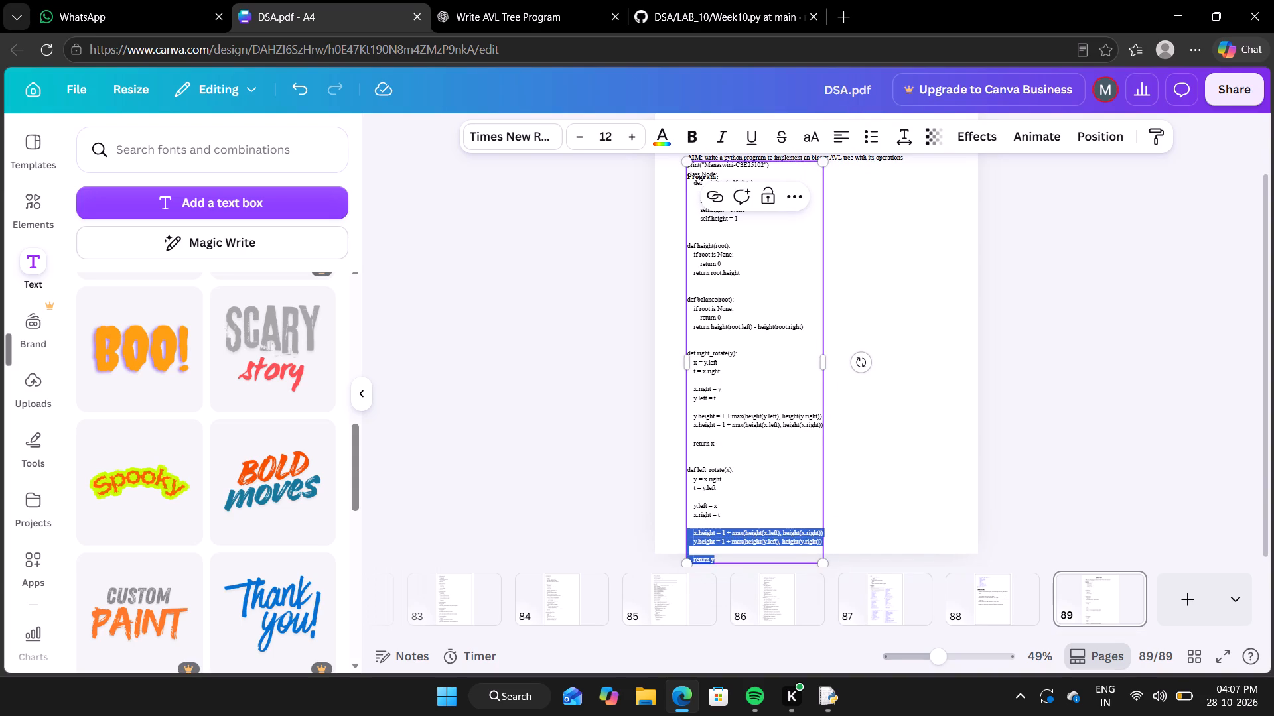
key("BackSpace")
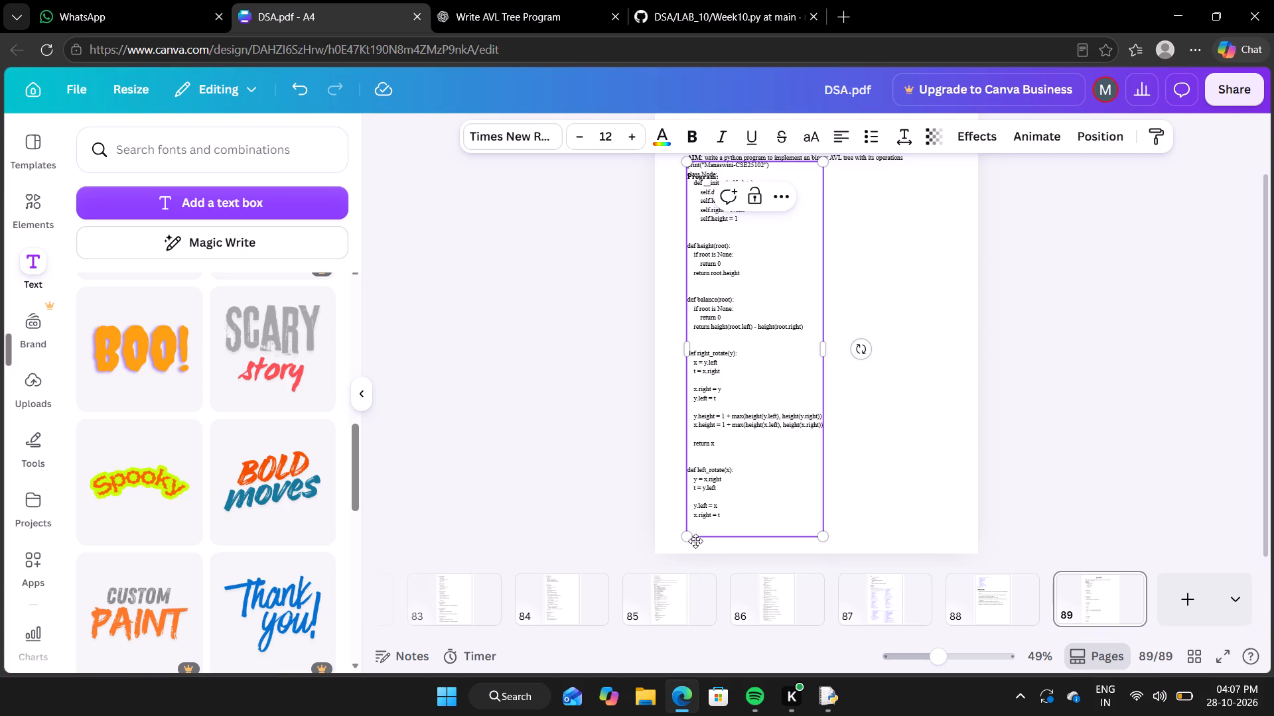
left_click(703, 531)
left_click(703, 531)
key("BackSpace")
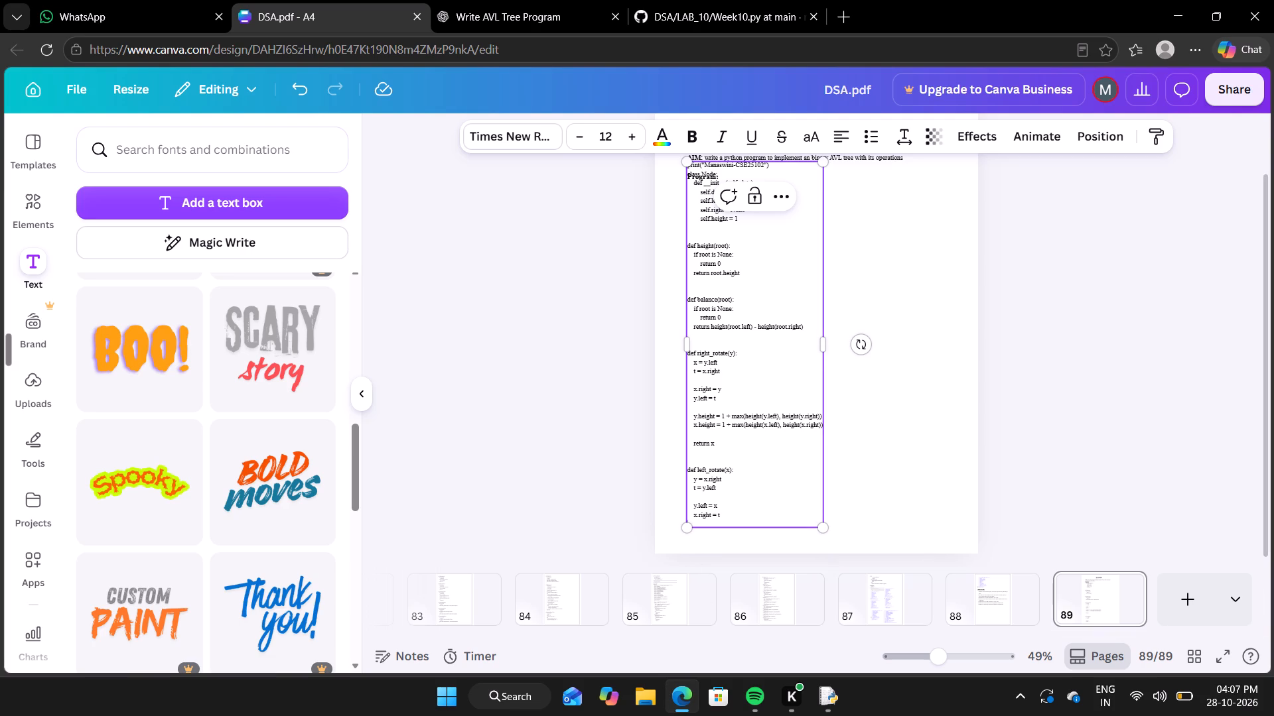
key("BackSpace")
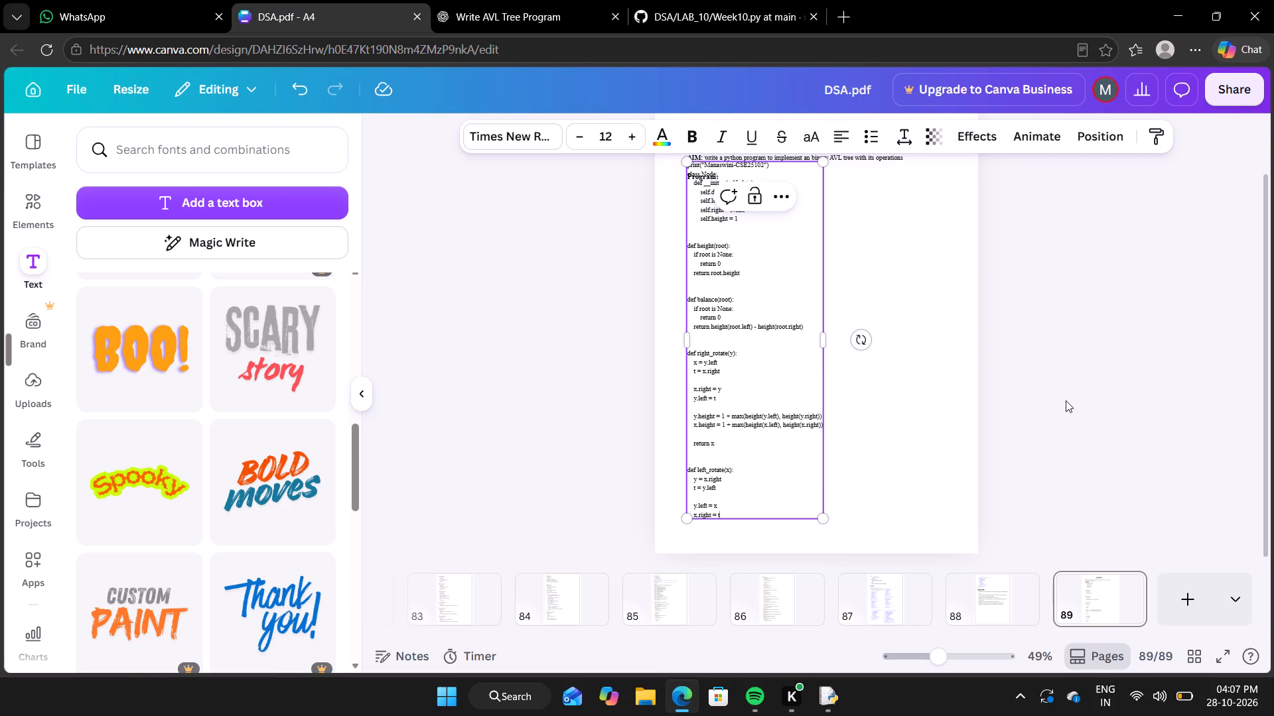
left_click(1066, 400)
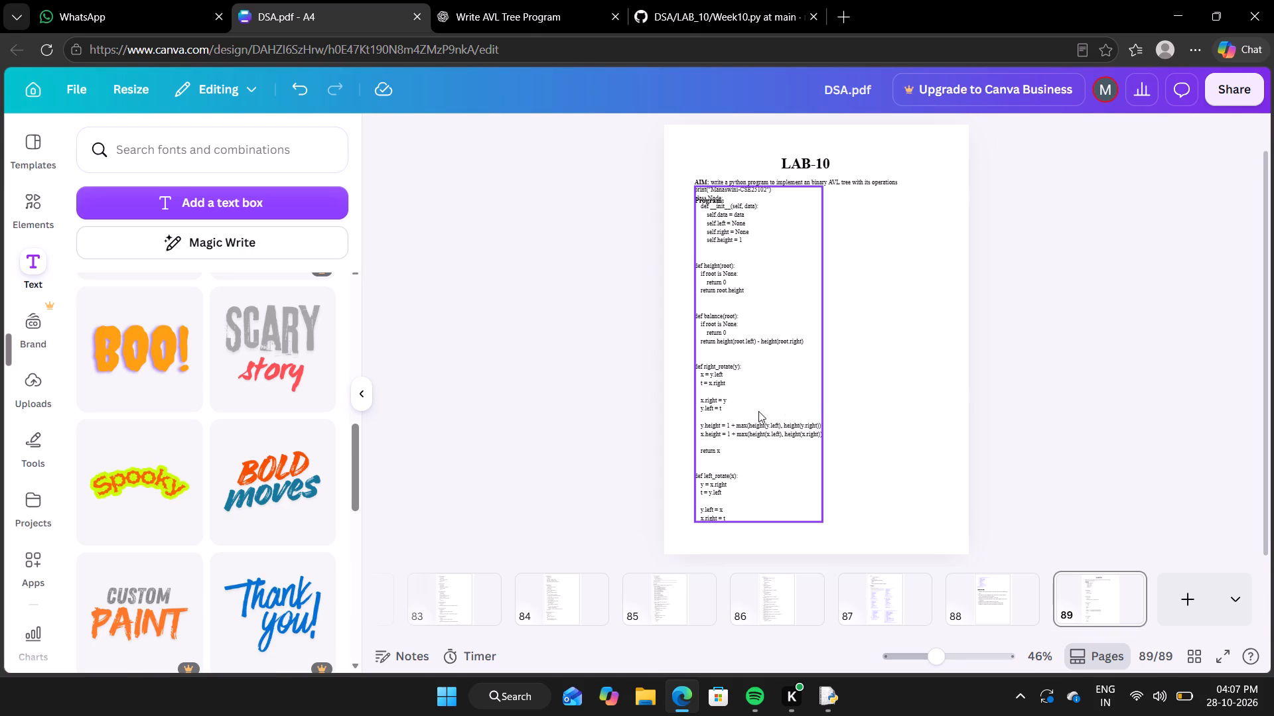
Move the code text box down so that it starts just below the Program heading.
left_click_drag(748, 416, 747, 433)
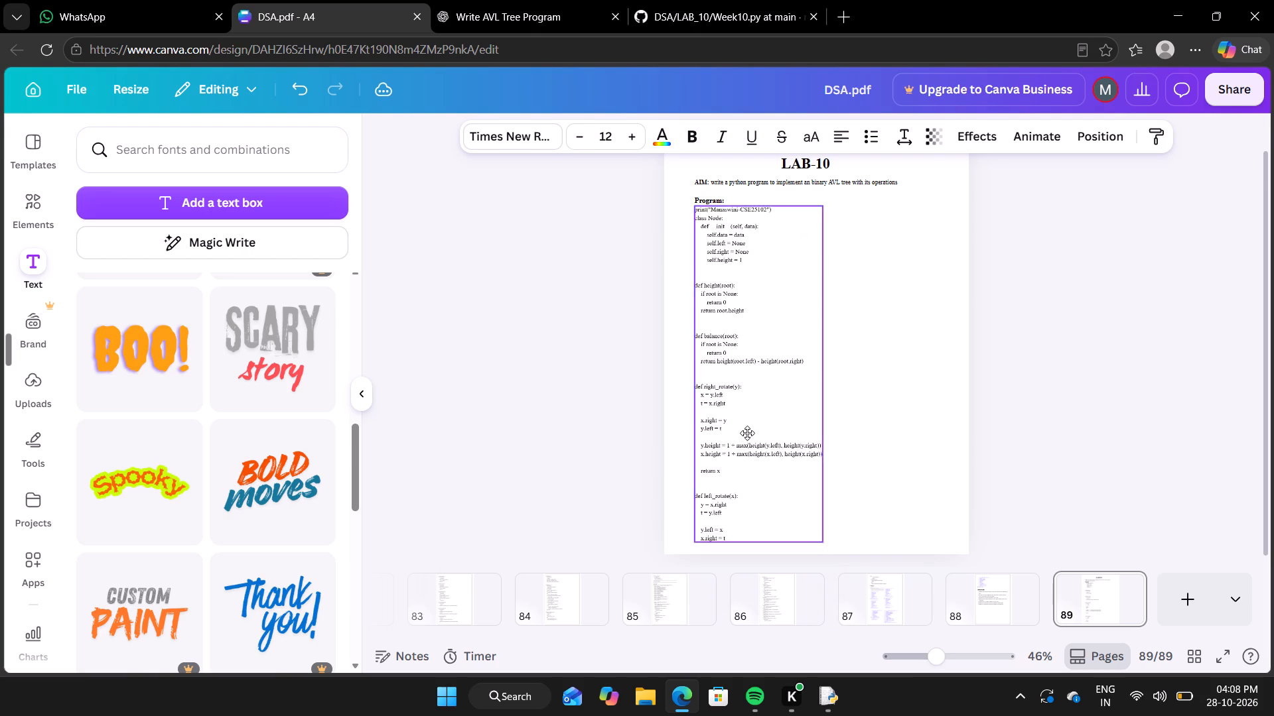
left_click_drag(747, 433, 748, 445)
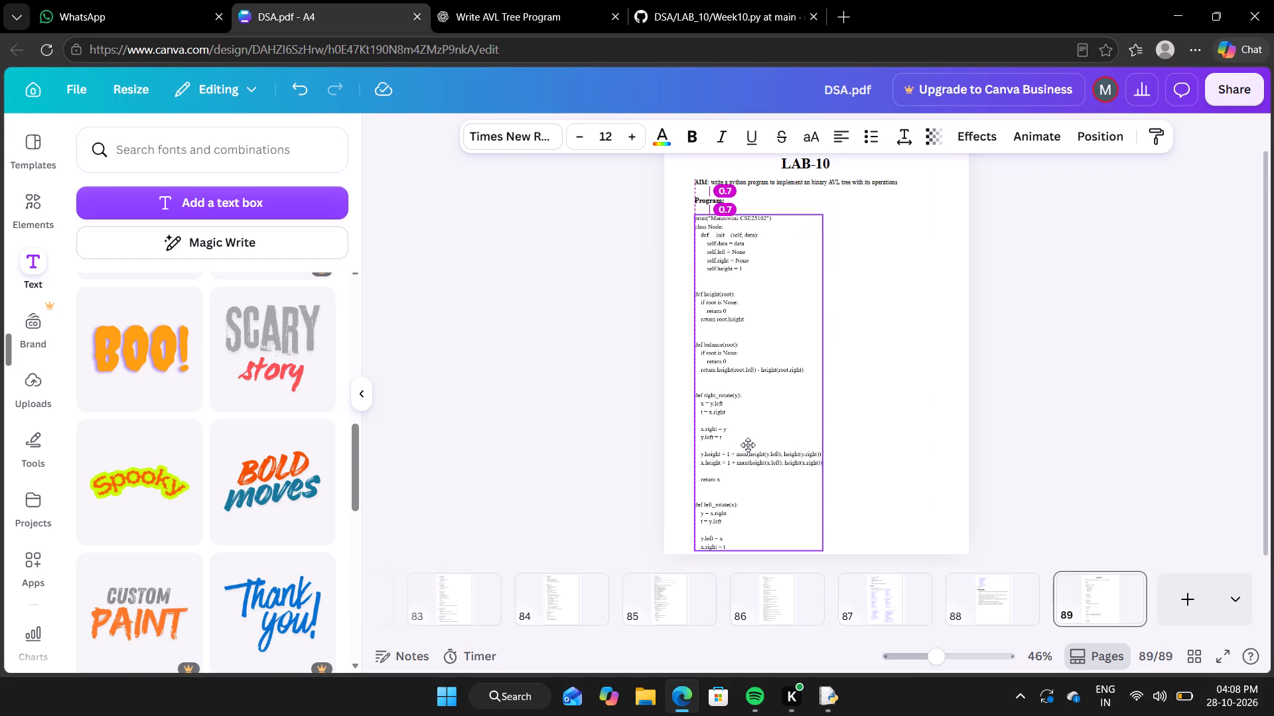
left_click_drag(748, 445, 748, 438)
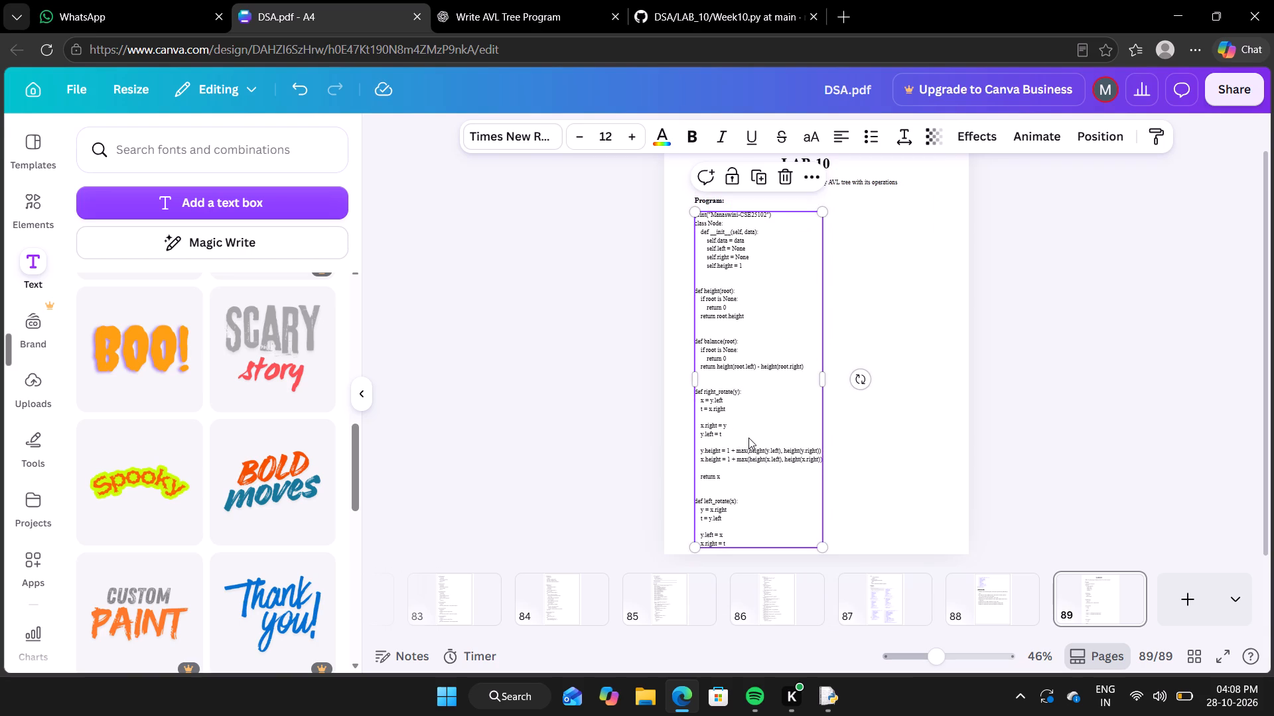
Delete the remaining left_rotate lines so the code on page 89 ends with right_rotate's return x.
double_click(737, 496)
left_click_drag(737, 496, 723, 554)
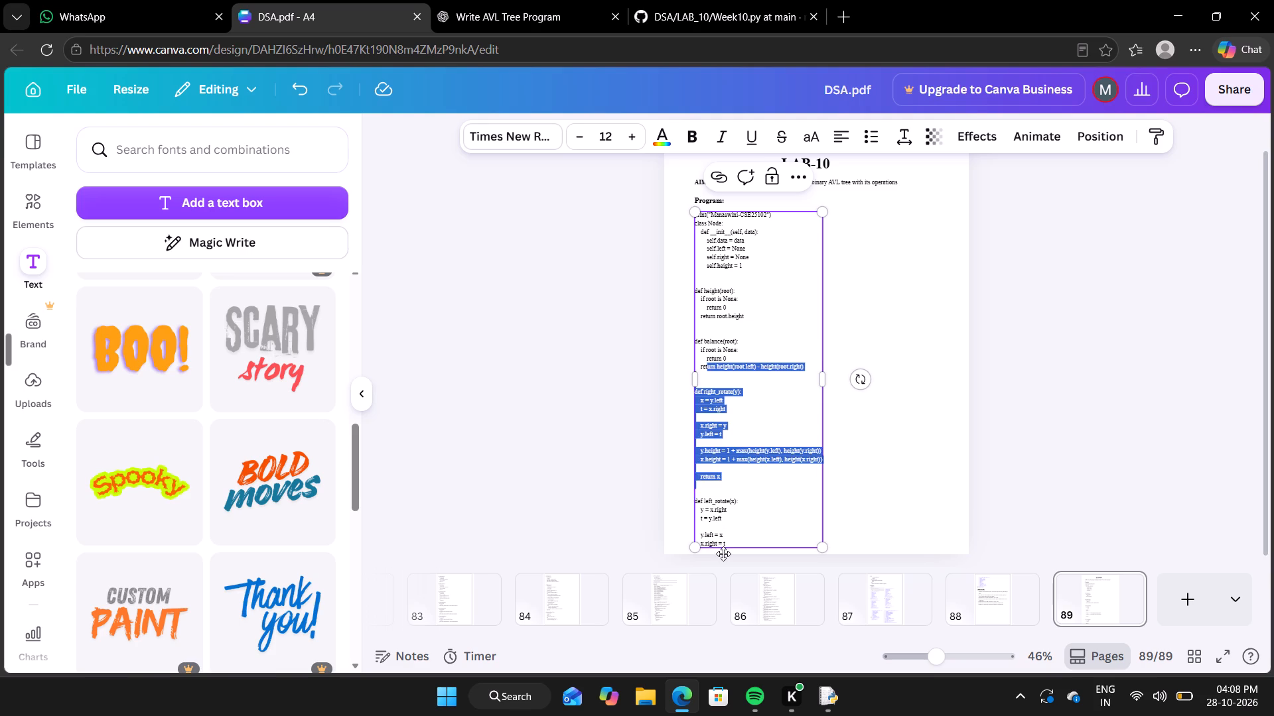
left_click_drag(723, 554, 734, 545)
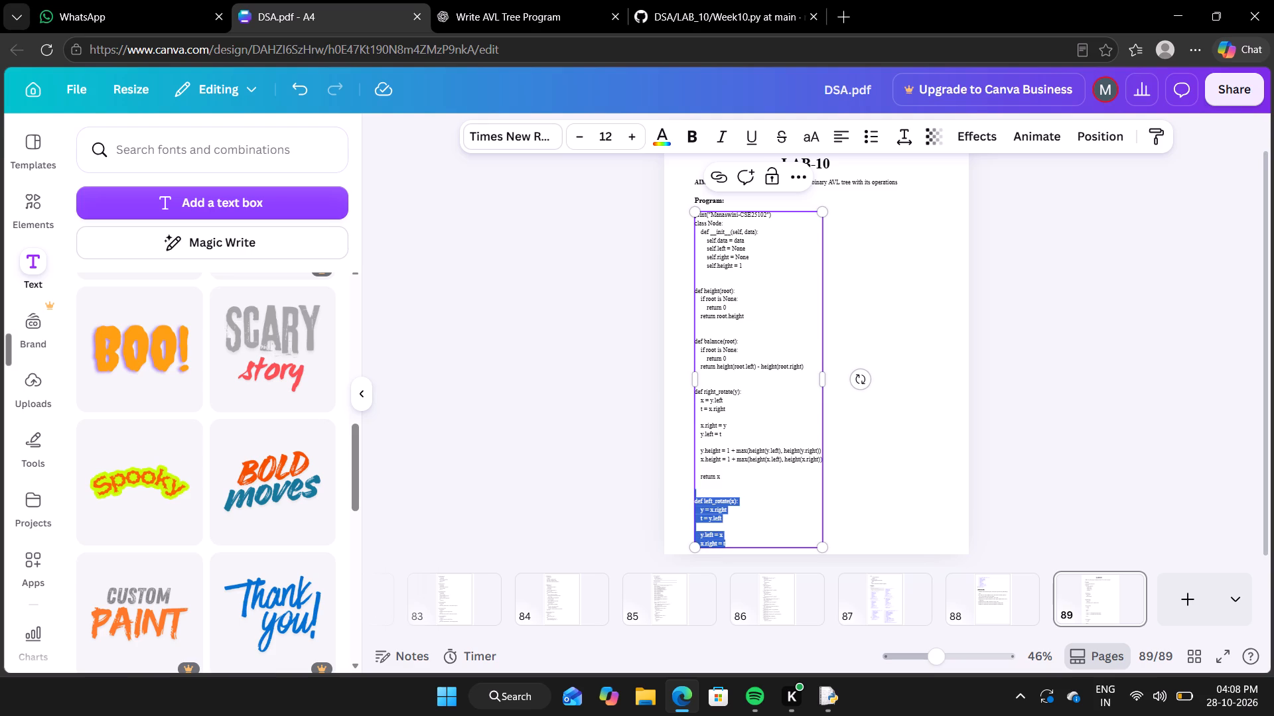
key("BackSpace")
left_click(980, 436)
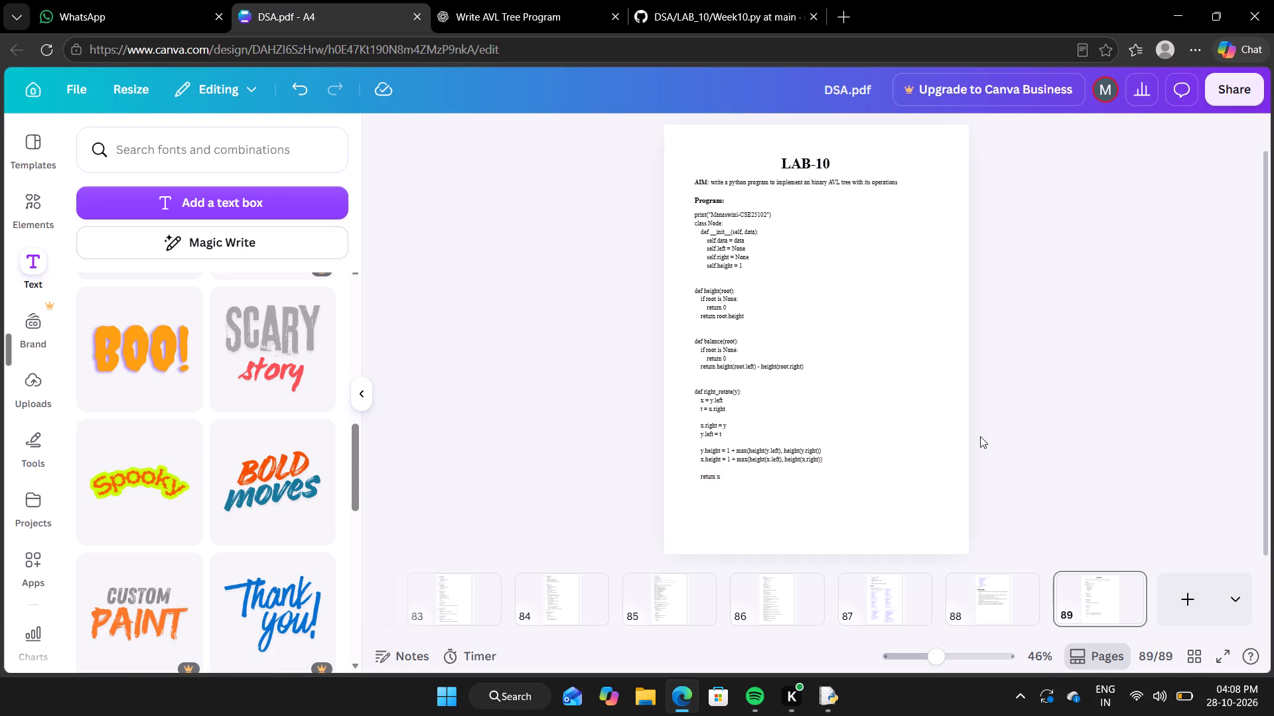
Move the code text box on page 89 further down, leaving a small gap below the Program heading.
left_click_drag(747, 421, 749, 425)
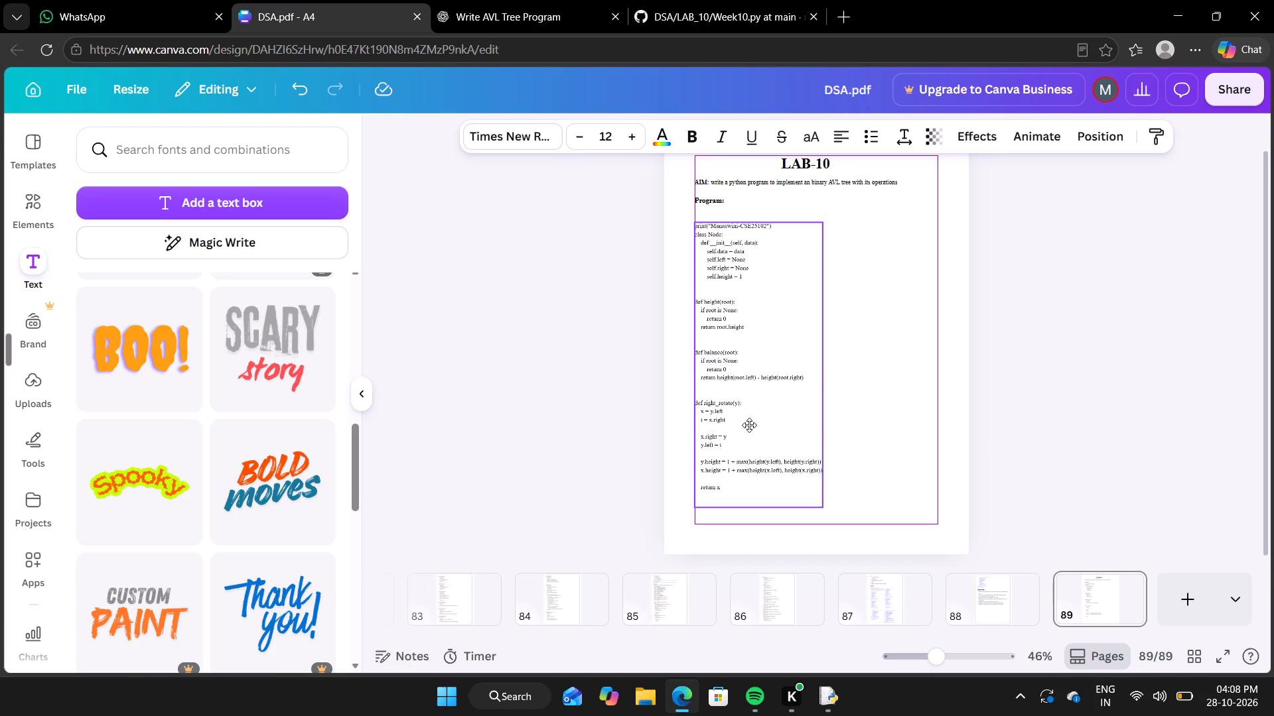
left_click_drag(749, 425, 749, 435)
left_click(1013, 381)
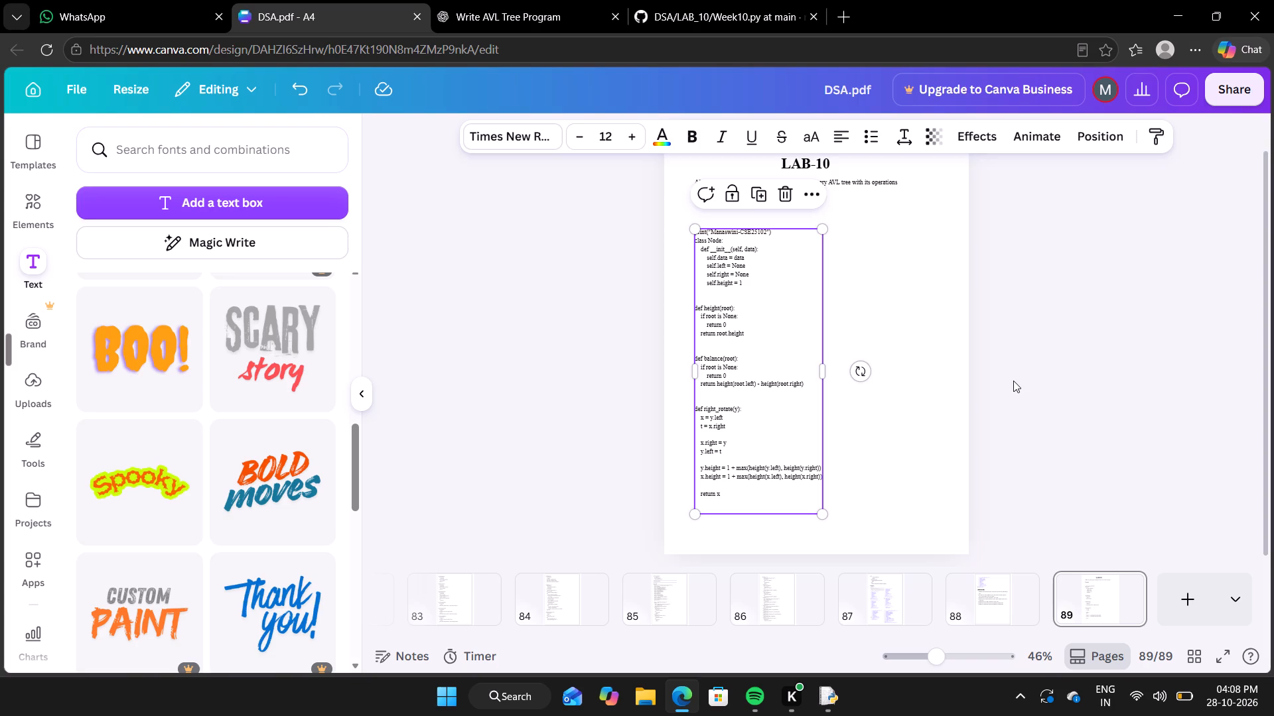
scroll(923, 364, "up", 1)
scroll(923, 364, "down", 1)
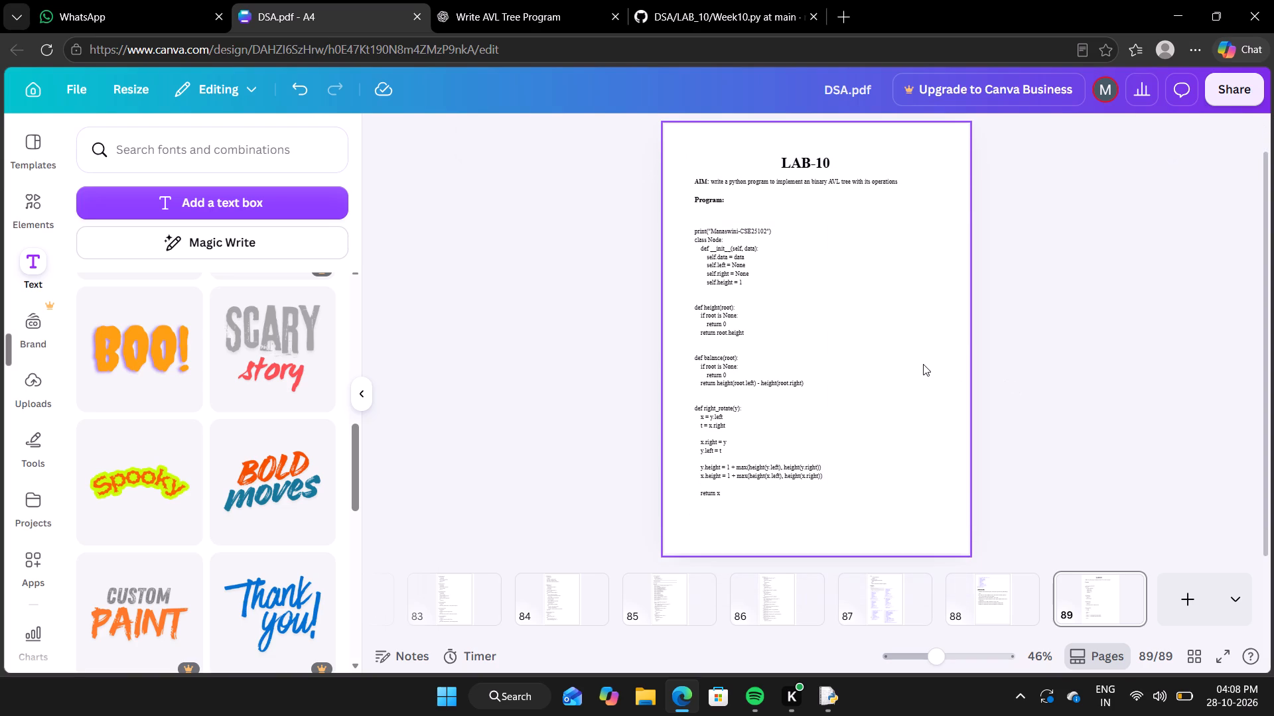
scroll(923, 364, "down", 1)
Add a blank page 90 after page 89.
left_click(1184, 599)
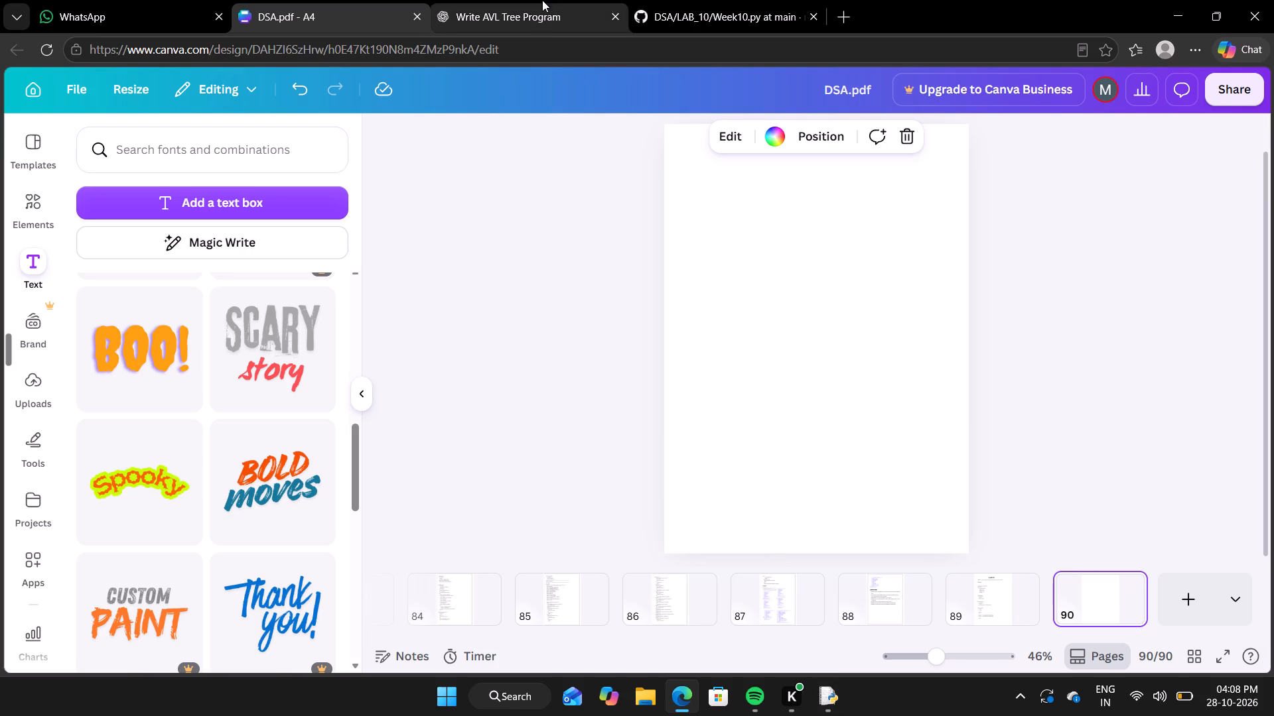
Compare Week10.py on GitHub with the end of the code on page 89 to find where the next page's code starts.
left_click(689, 0)
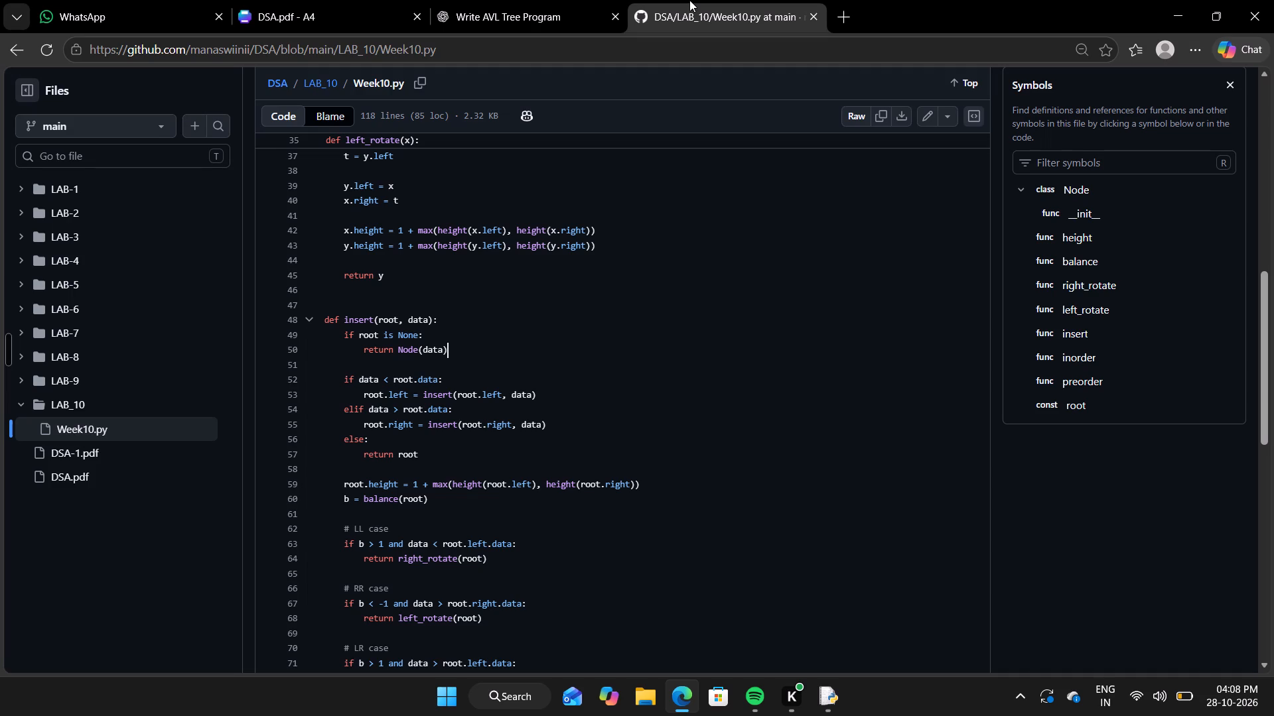
scroll(526, 365, "up", 1)
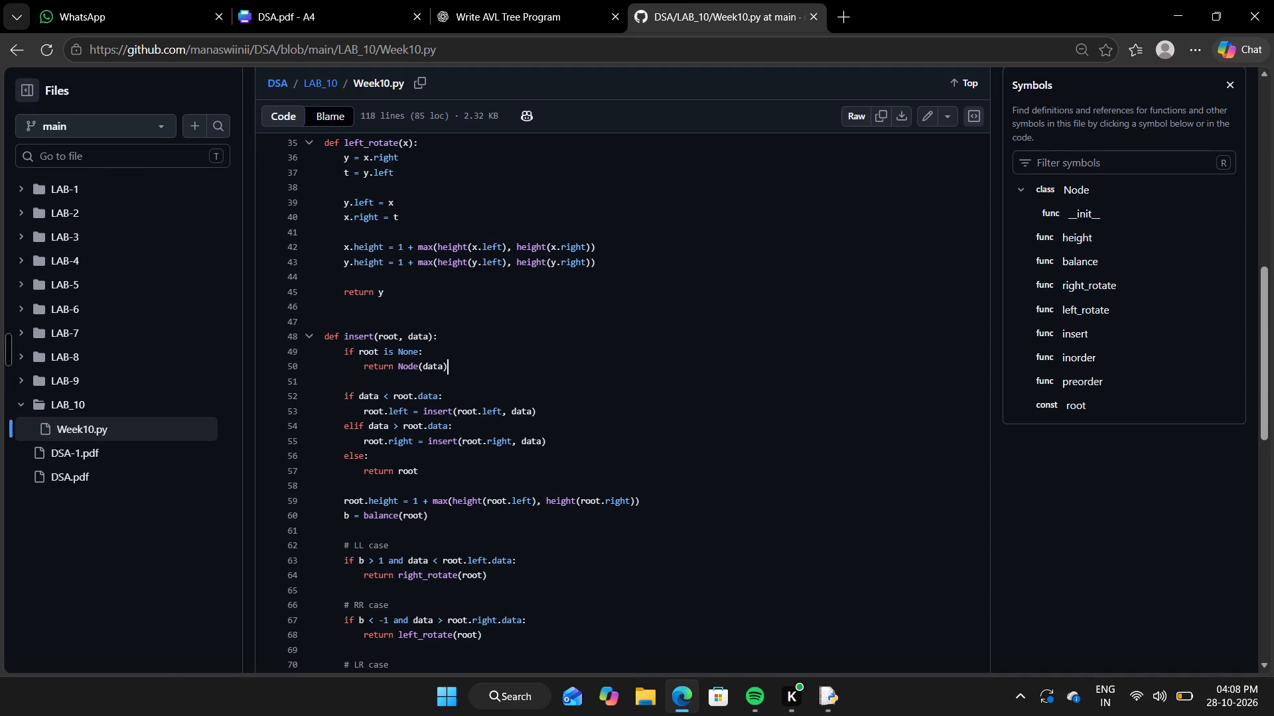
scroll(526, 365, "up", 3)
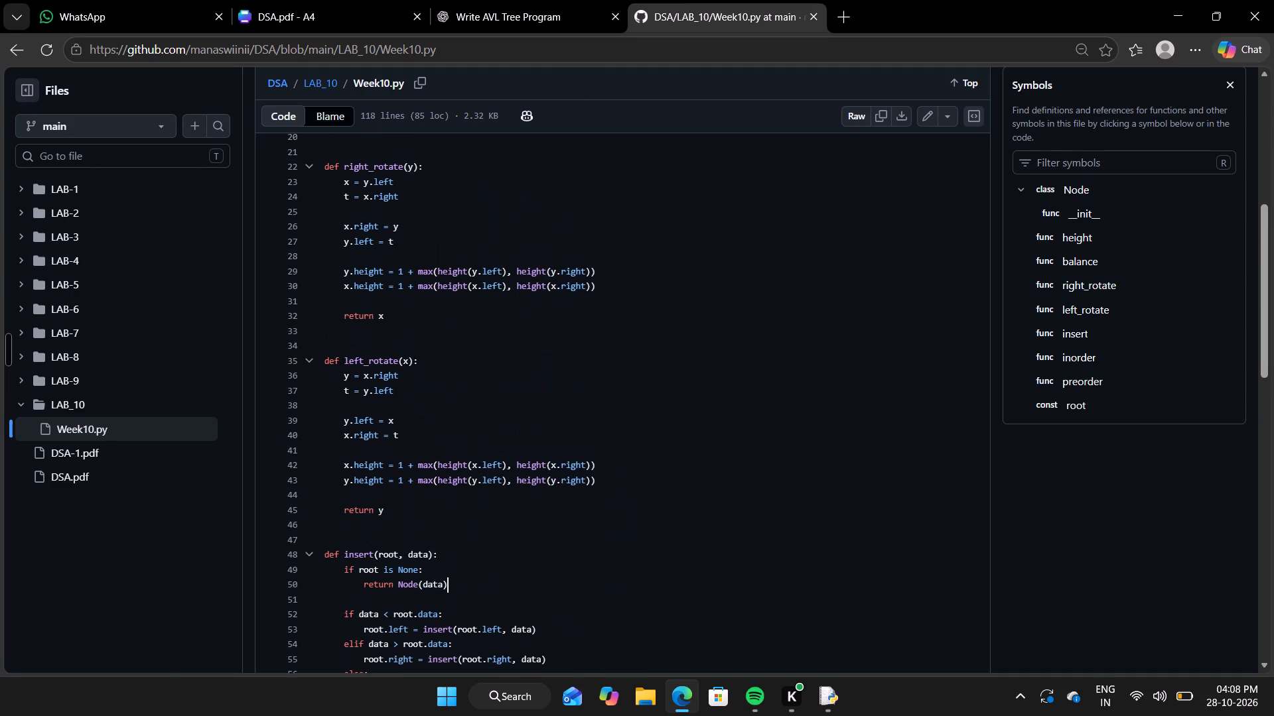
scroll(526, 365, "up", 2)
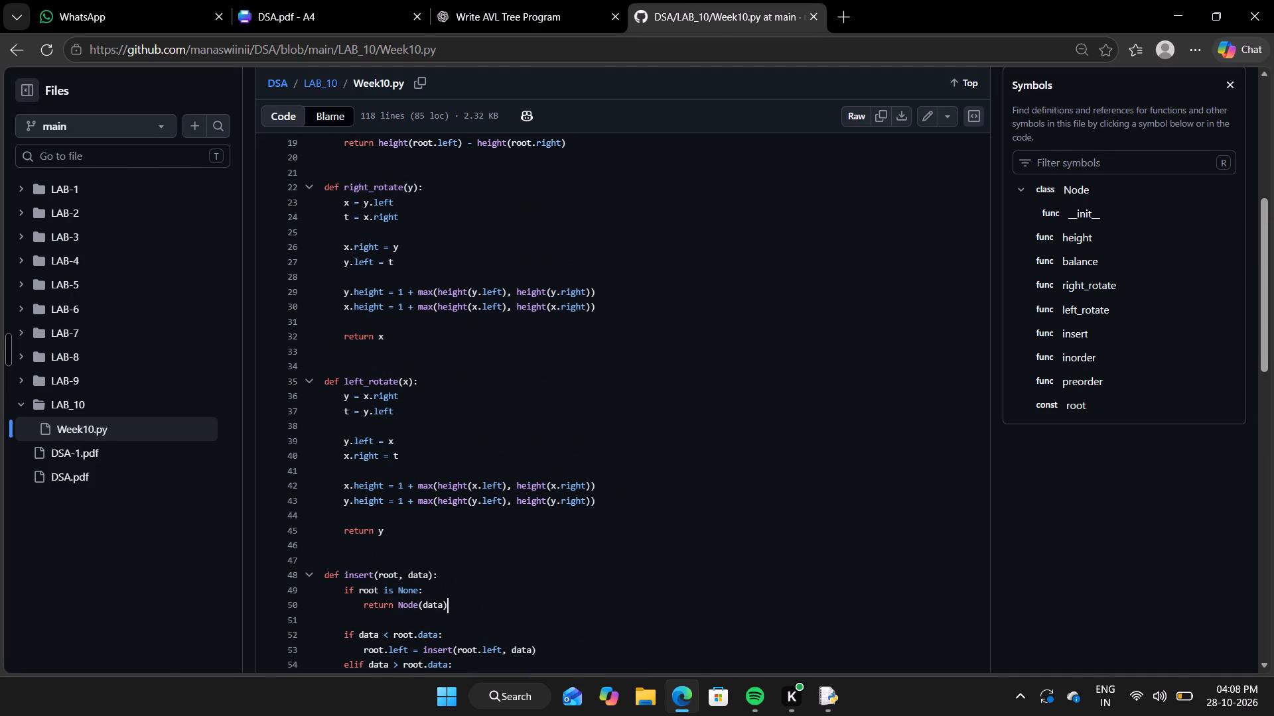
left_click(513, 22)
left_click(645, 0)
left_click(320, 9)
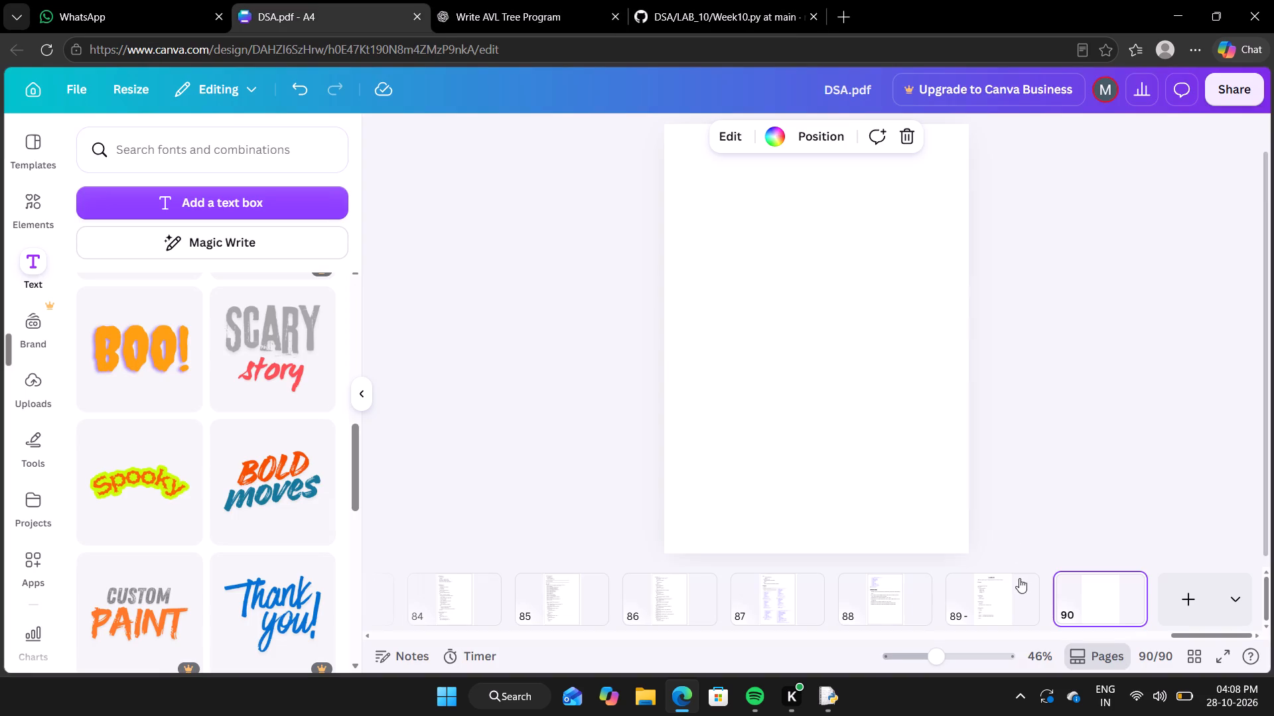
left_click(988, 594)
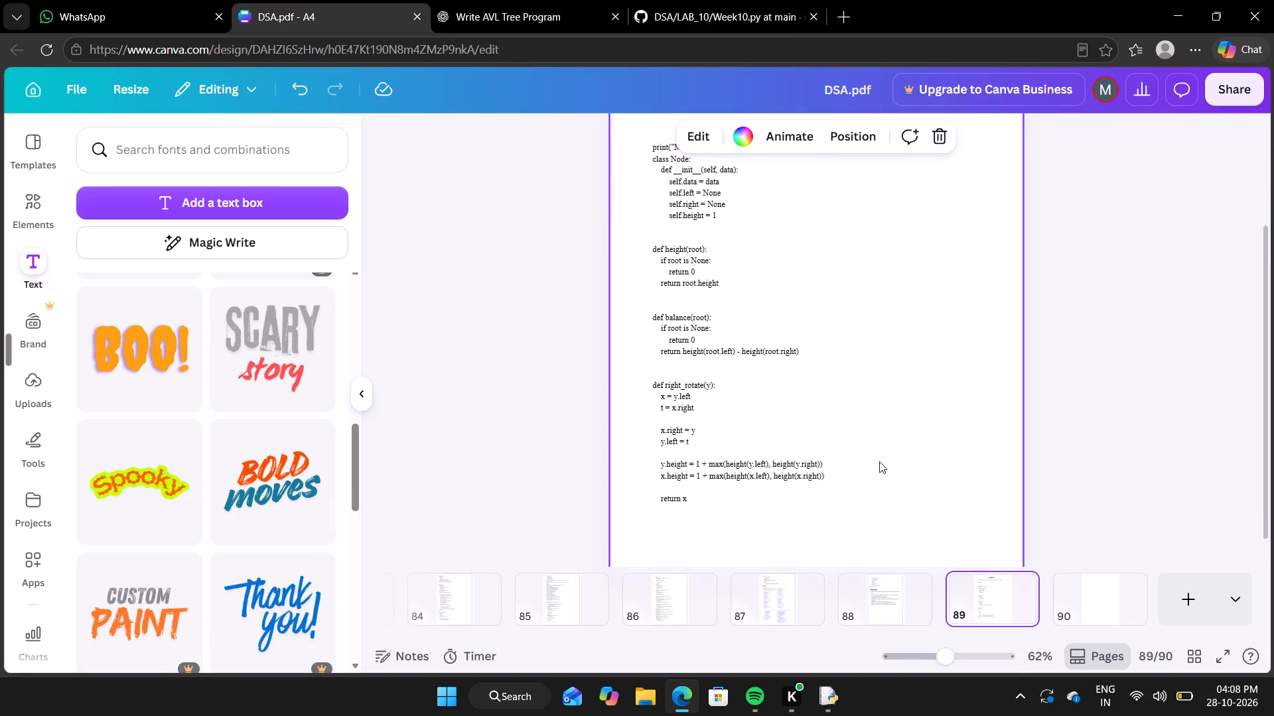
Copy the Week10.py code on GitHub from def left_rotate(x) through the return root that ends the insert function.
left_click(772, 0)
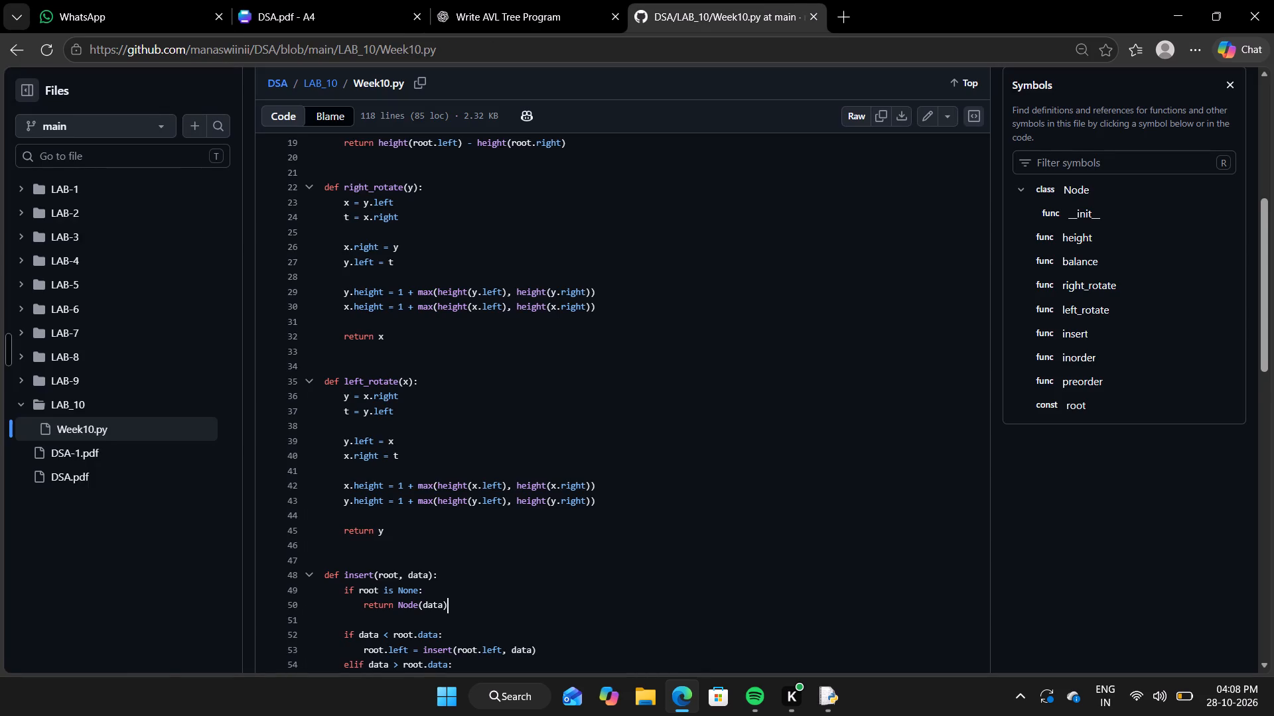
scroll(353, 368, "down", 3)
left_click_drag(322, 235, 543, 435)
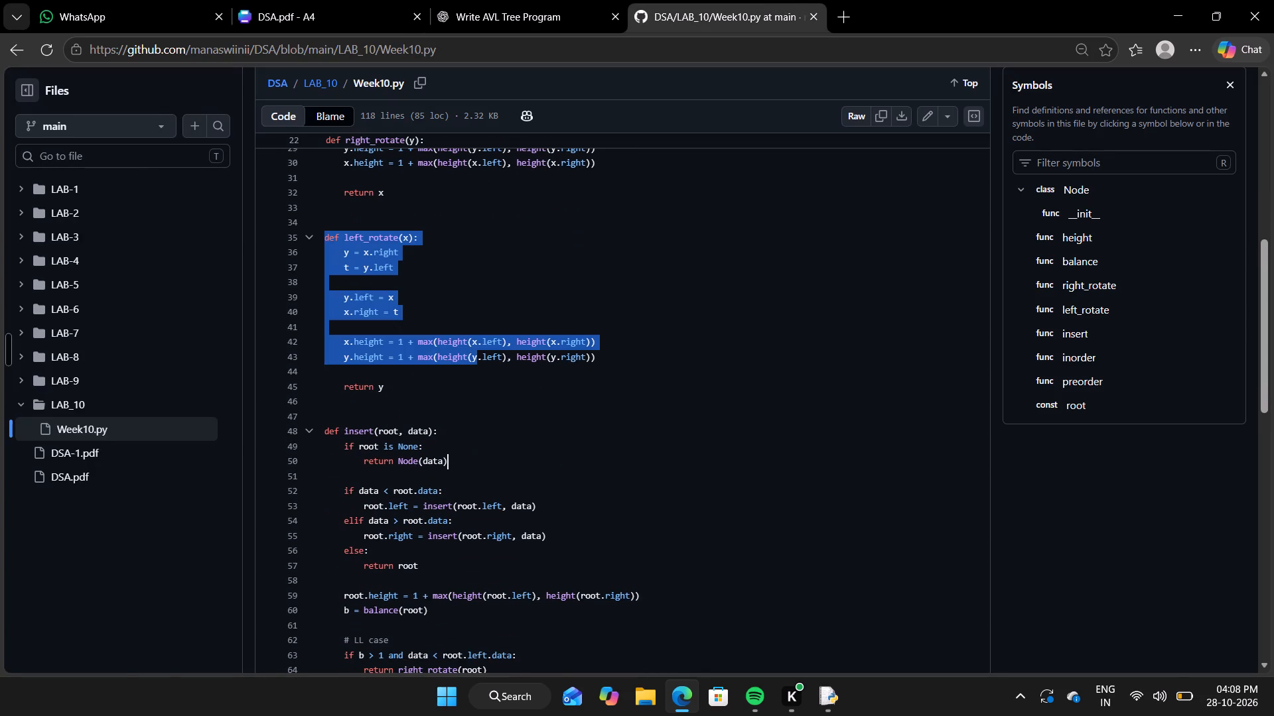
left_click_drag(543, 435, 566, 430)
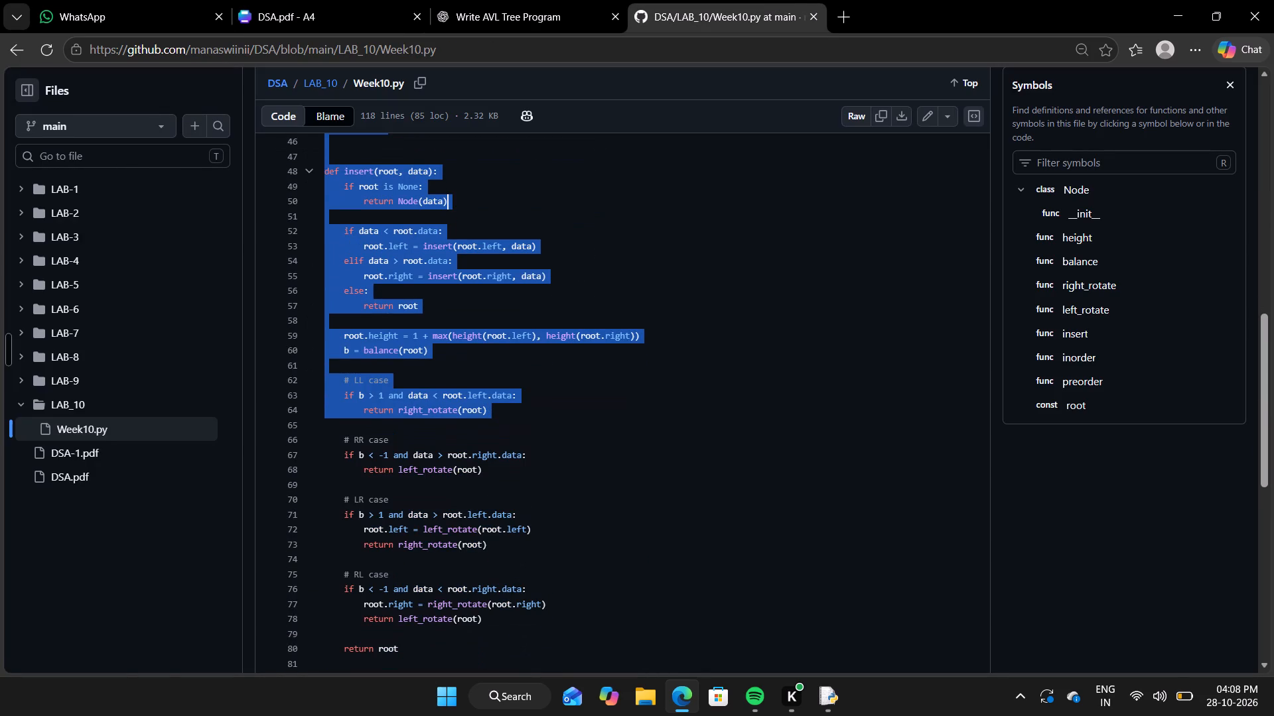
left_click_drag(566, 430, 566, 527)
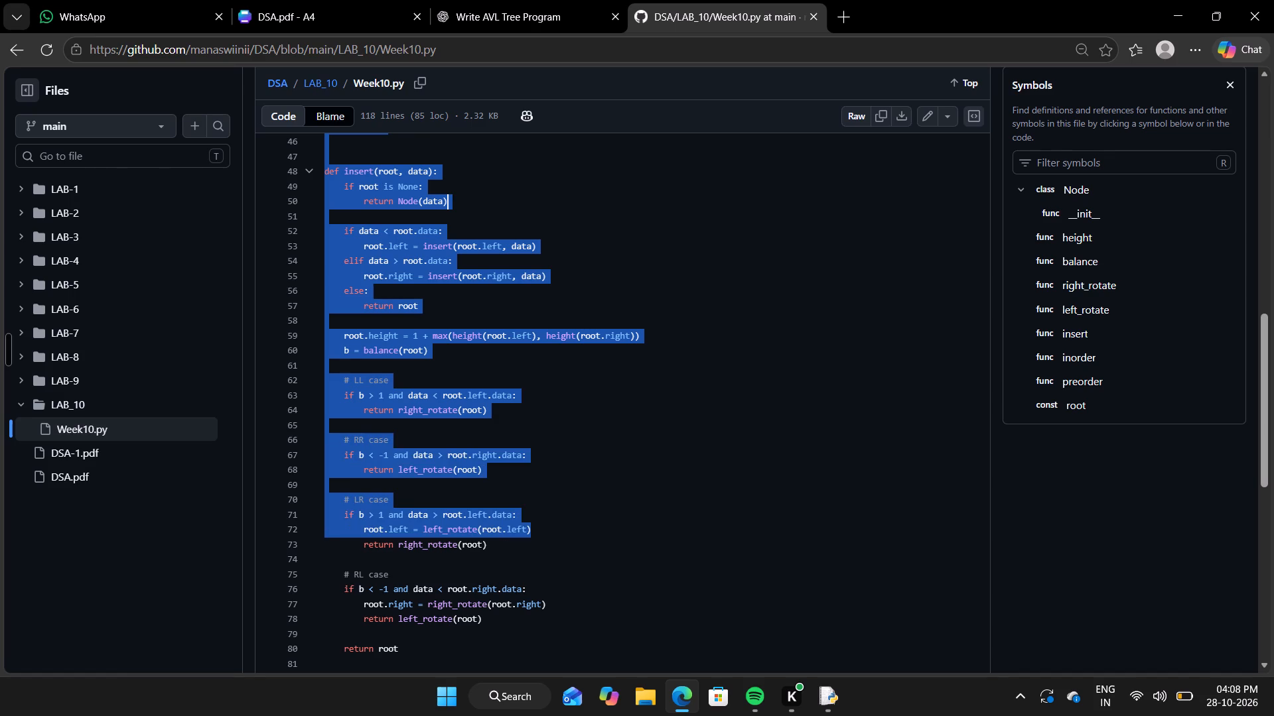
left_click_drag(566, 527, 608, 400)
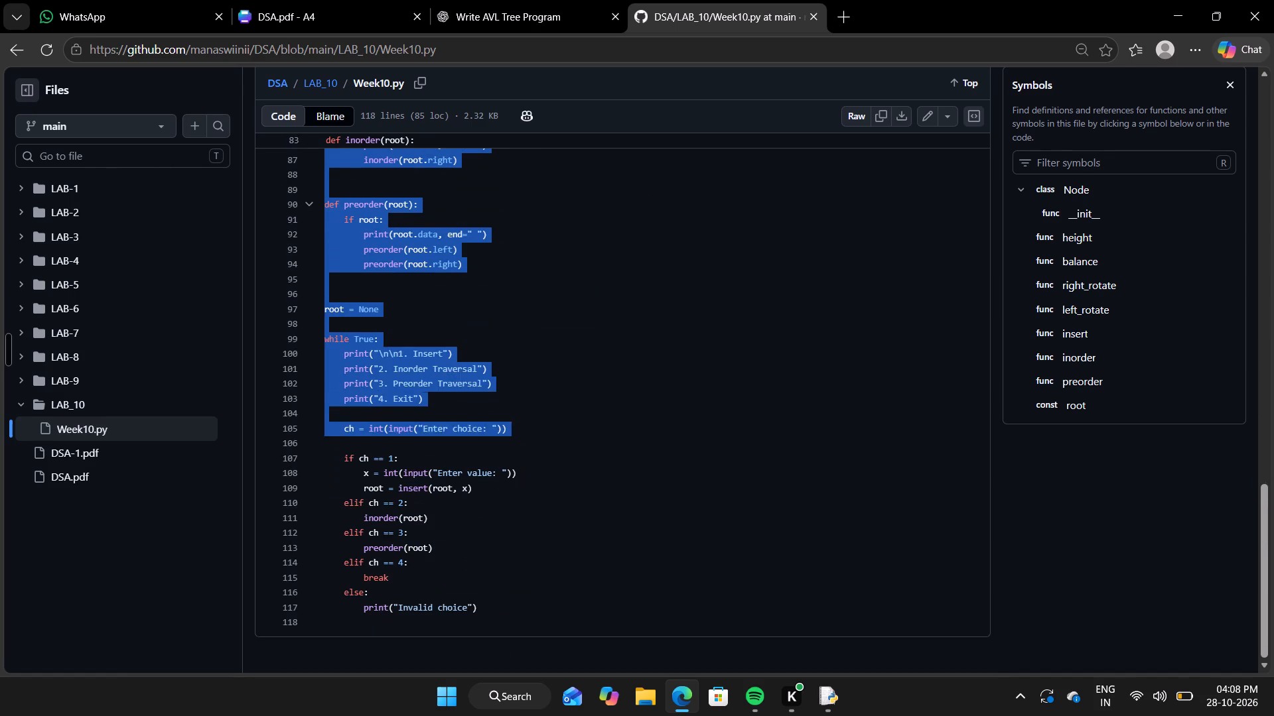
left_click_drag(608, 400, 655, 160)
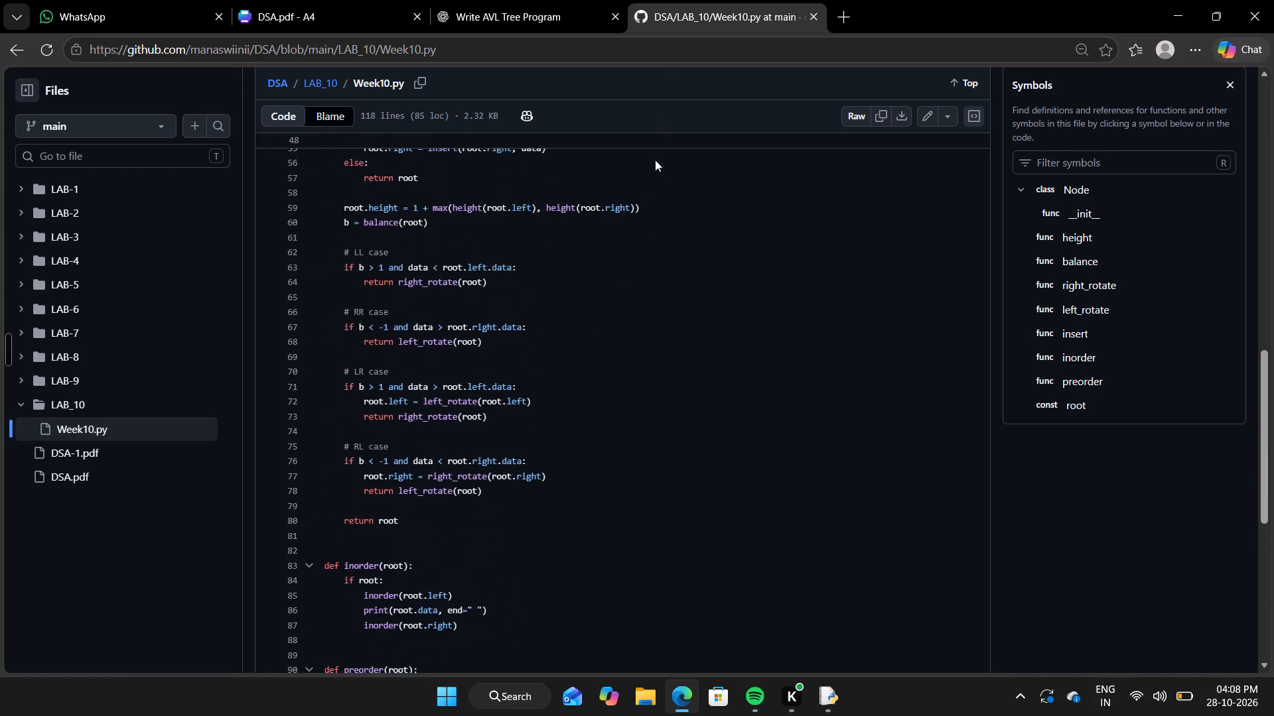
left_click_drag(655, 160, 624, 542)
key("ctrl+c")
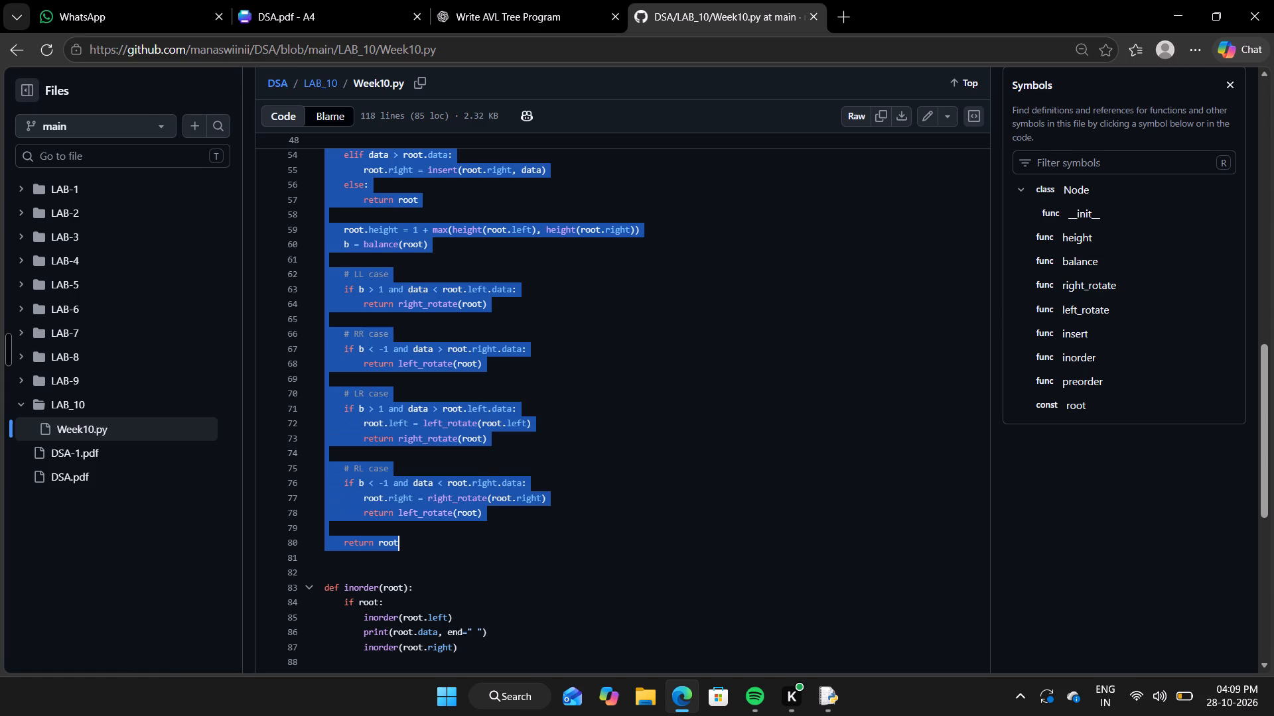
left_click(624, 542)
left_click(615, 497)
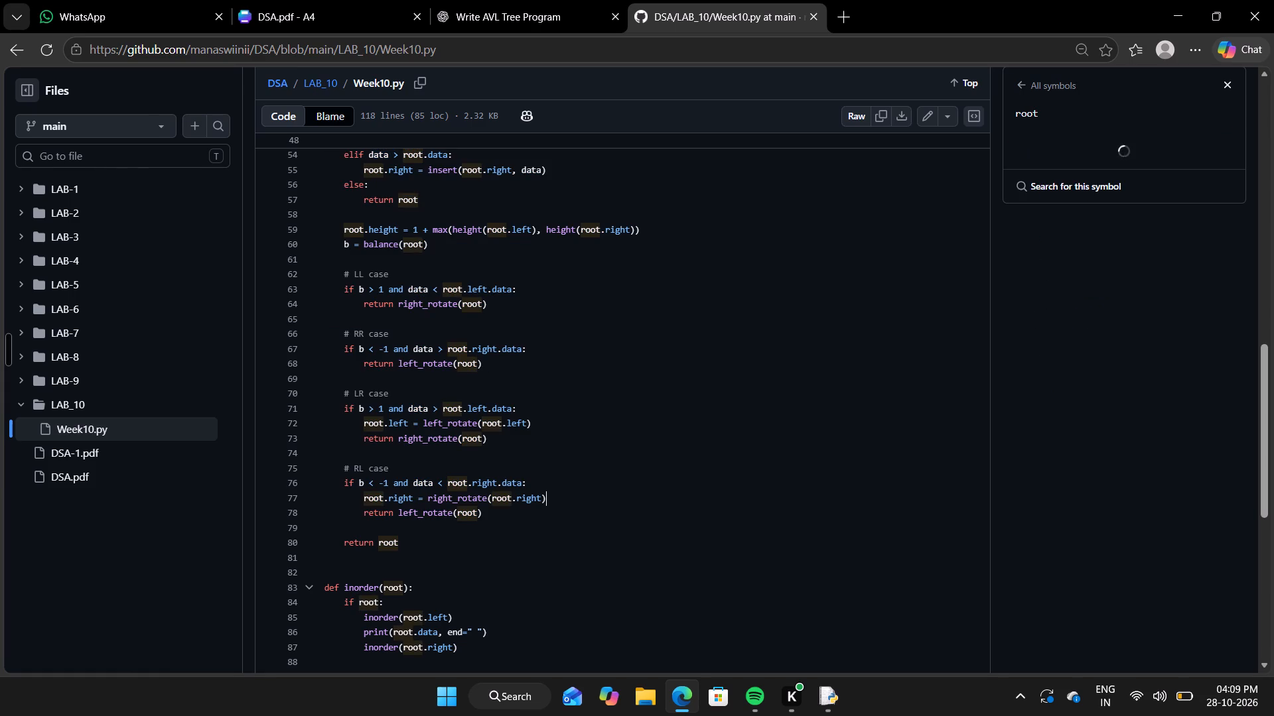
left_click(571, 561)
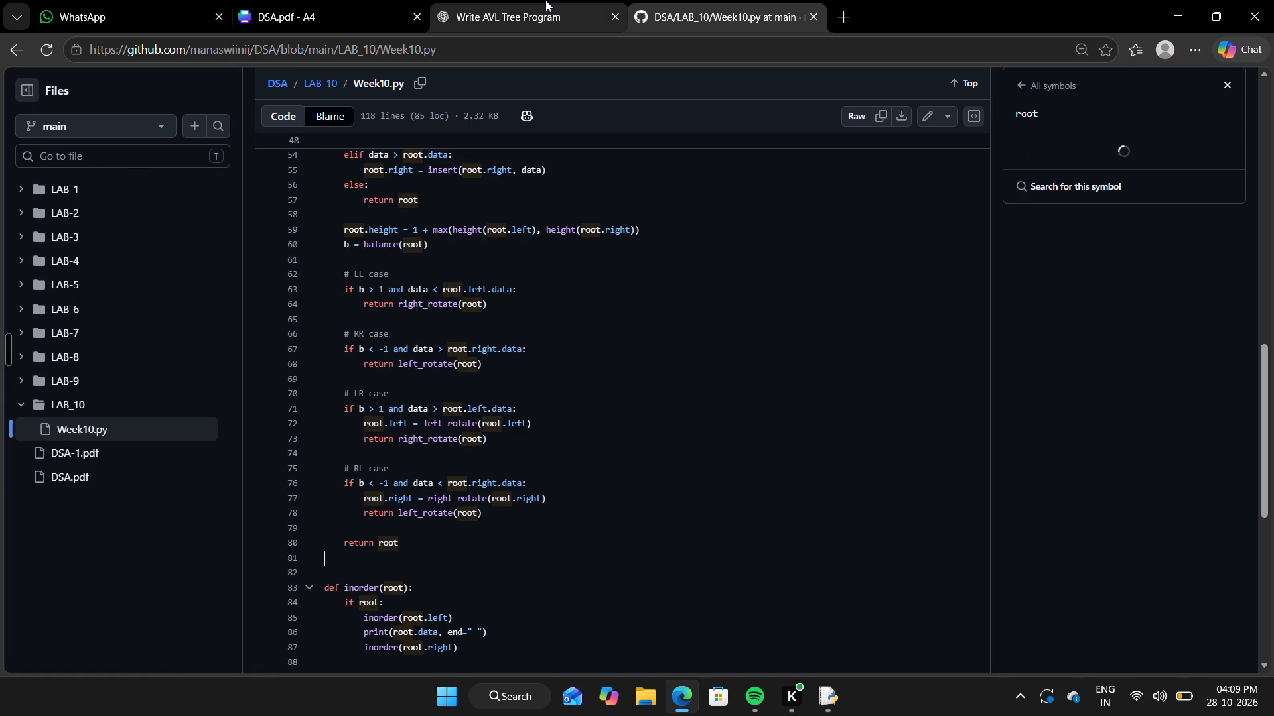
Paste the copied code onto page 90 in Canva and make it non-bold and left-aligned.
left_click(353, 0)
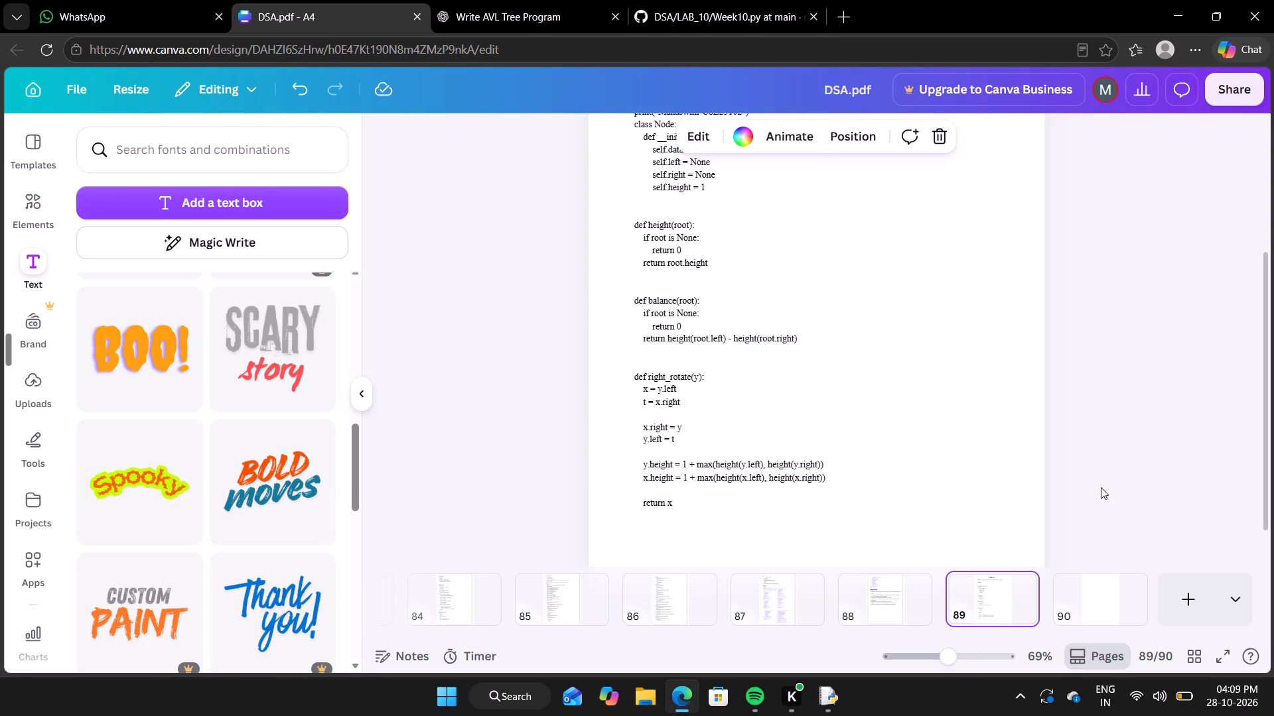
left_click(1099, 607)
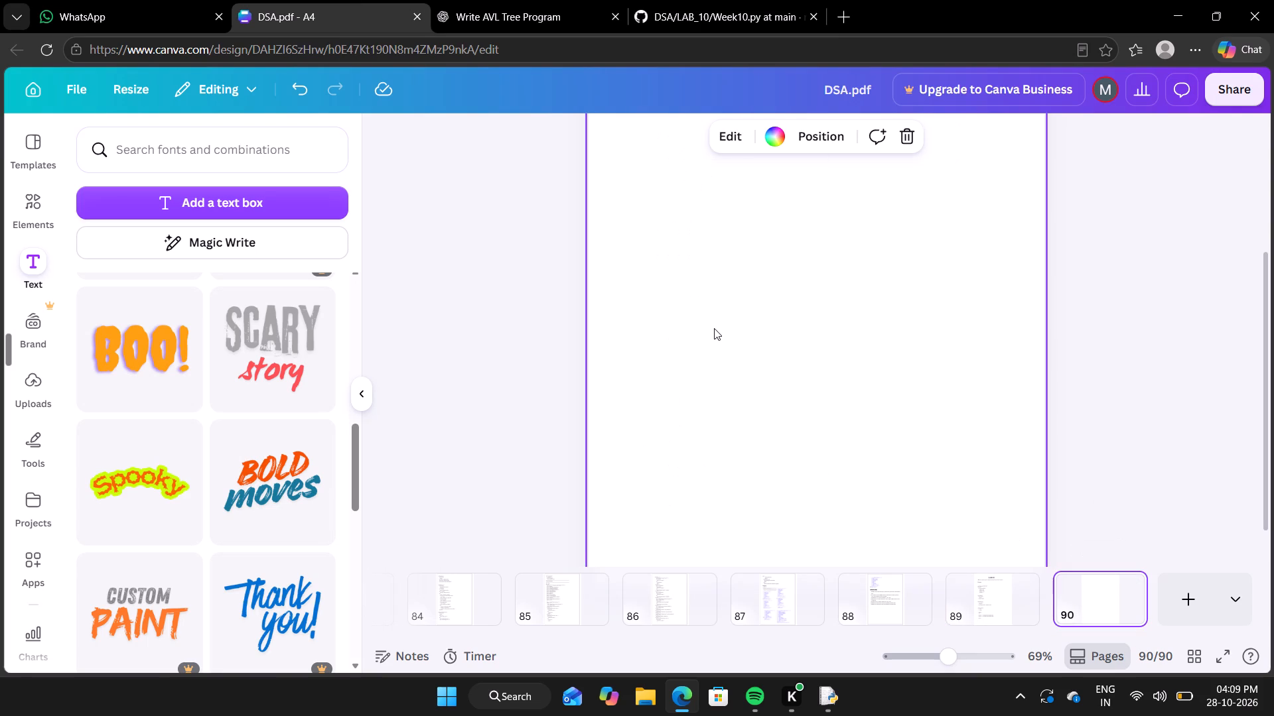
key("ctrl+v")
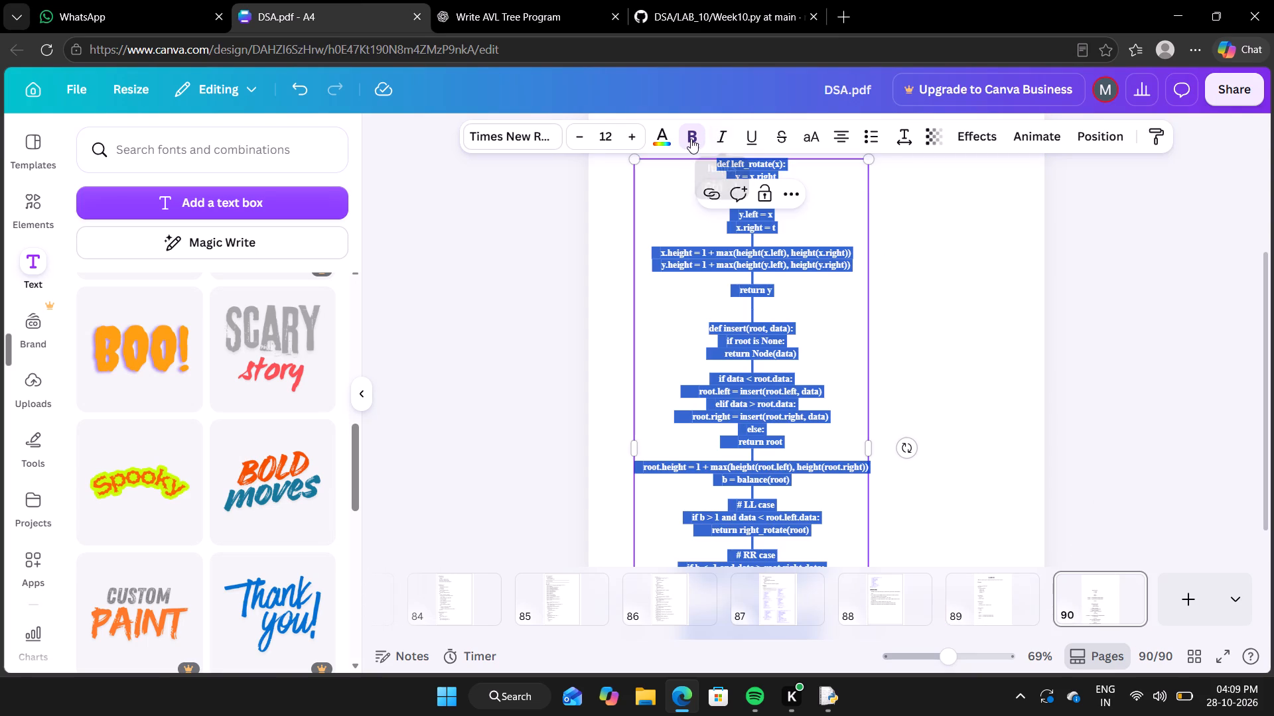
left_click(691, 139)
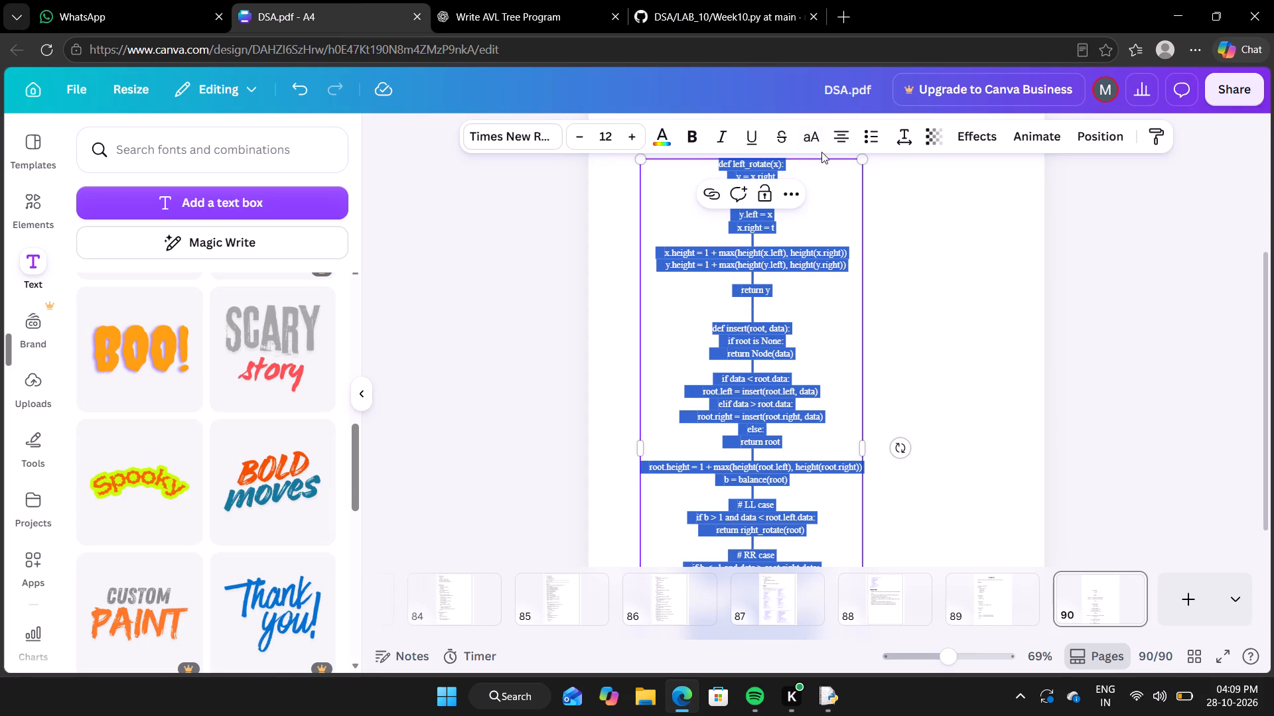
left_click(832, 147)
left_click(1075, 278)
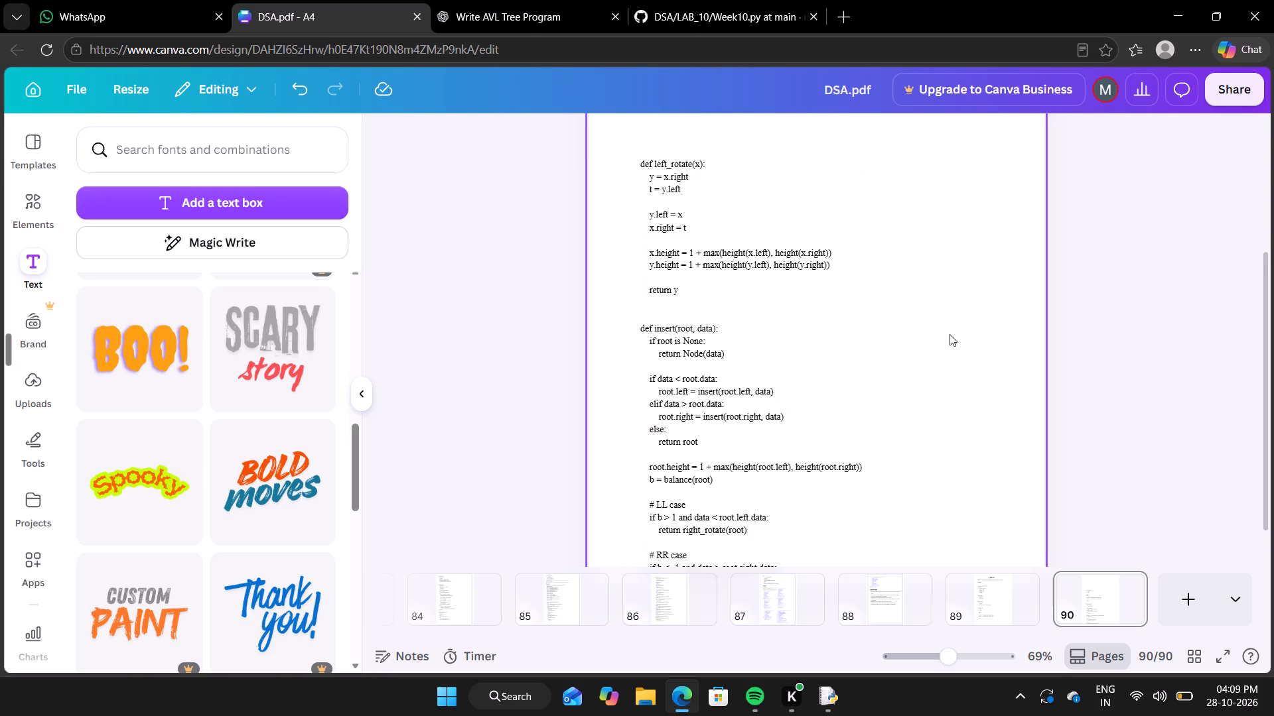
Move the pasted code text box up to the top-left margins of page 90 so the whole code fits.
left_click_drag(741, 378, 737, 331)
scroll(961, 286, "up", 1)
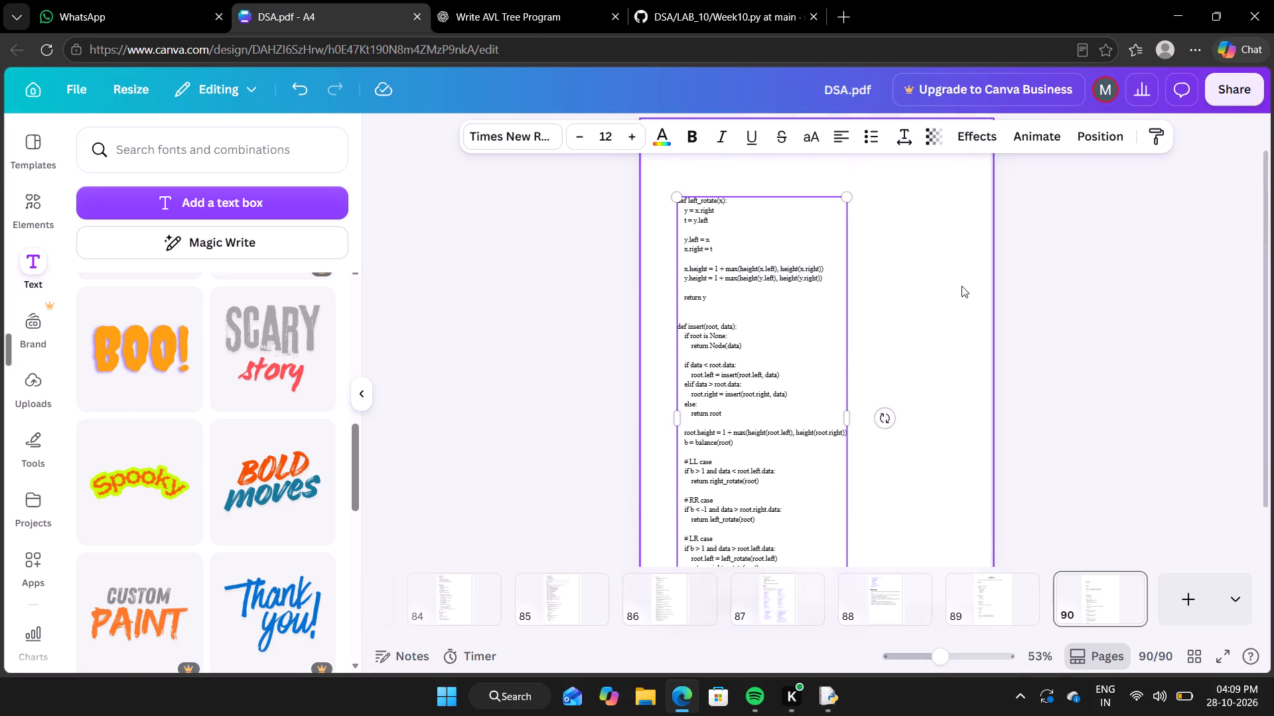
scroll(961, 286, "up", 1)
left_click_drag(816, 344, 822, 310)
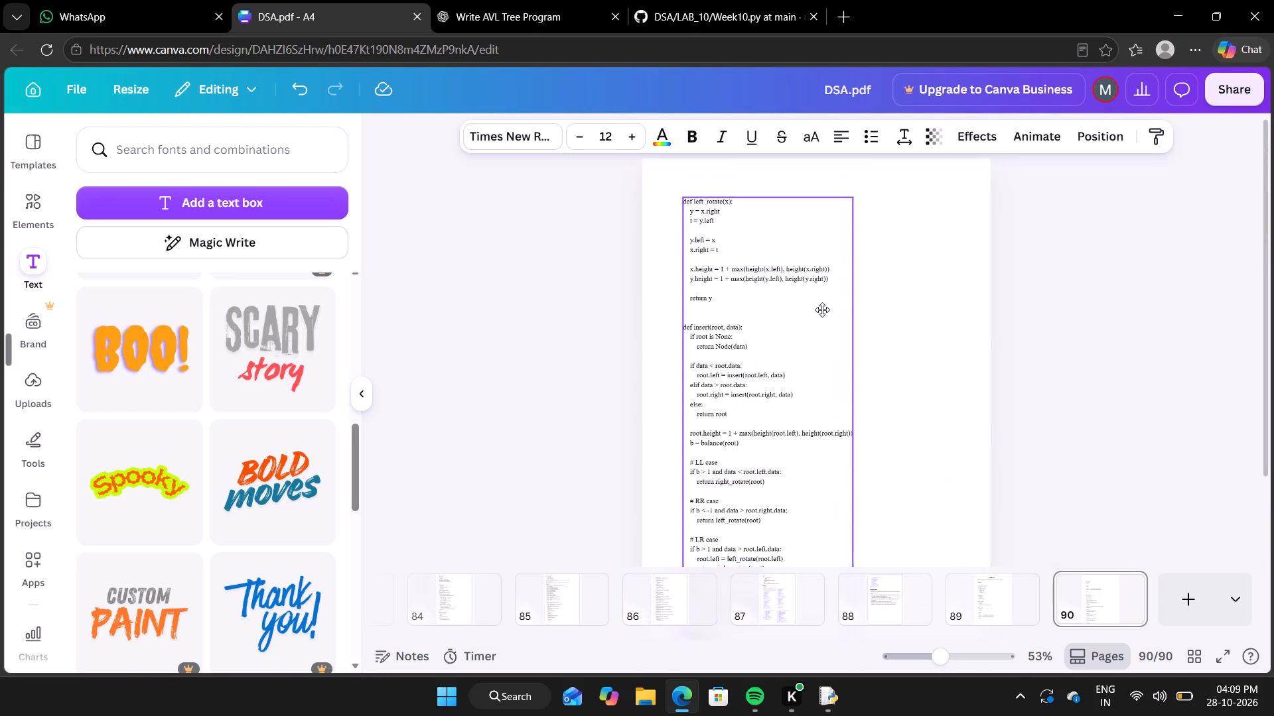
left_click_drag(822, 310, 819, 306)
scroll(913, 384, "down", 3)
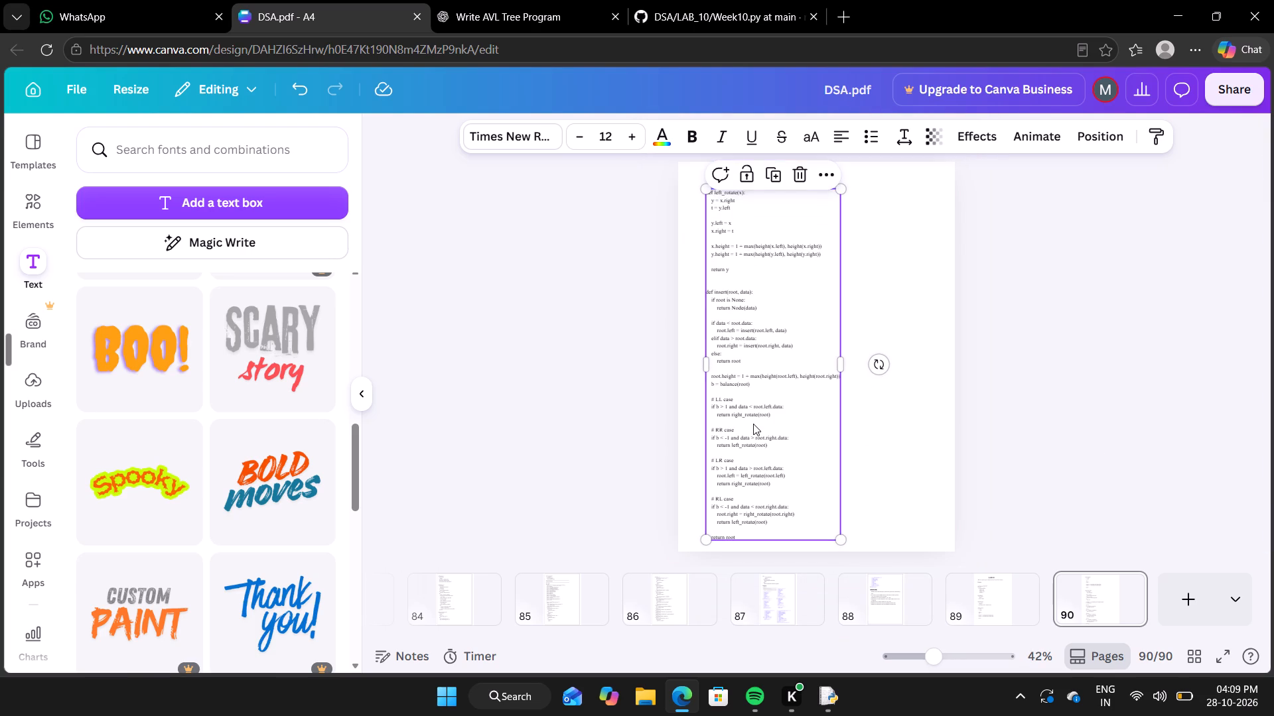
left_click(985, 418)
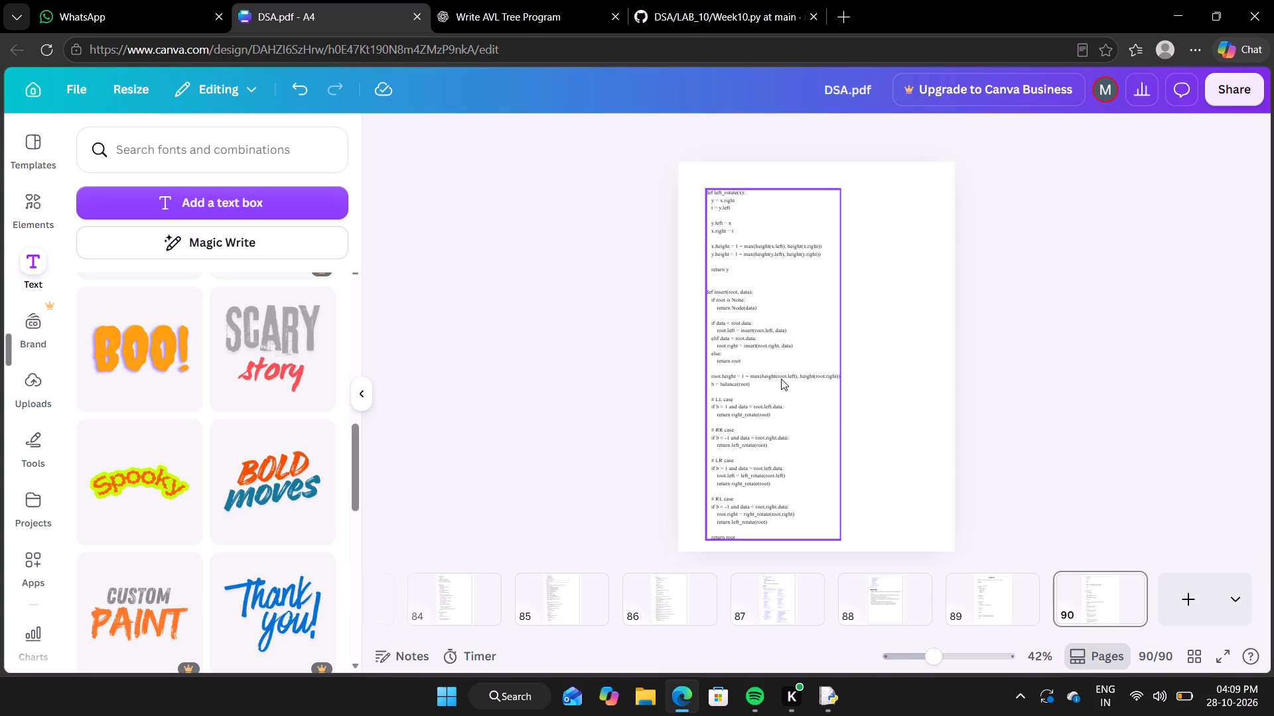
Reduce the gap between return y and def insert on page 90 to a single blank line.
left_click(713, 269)
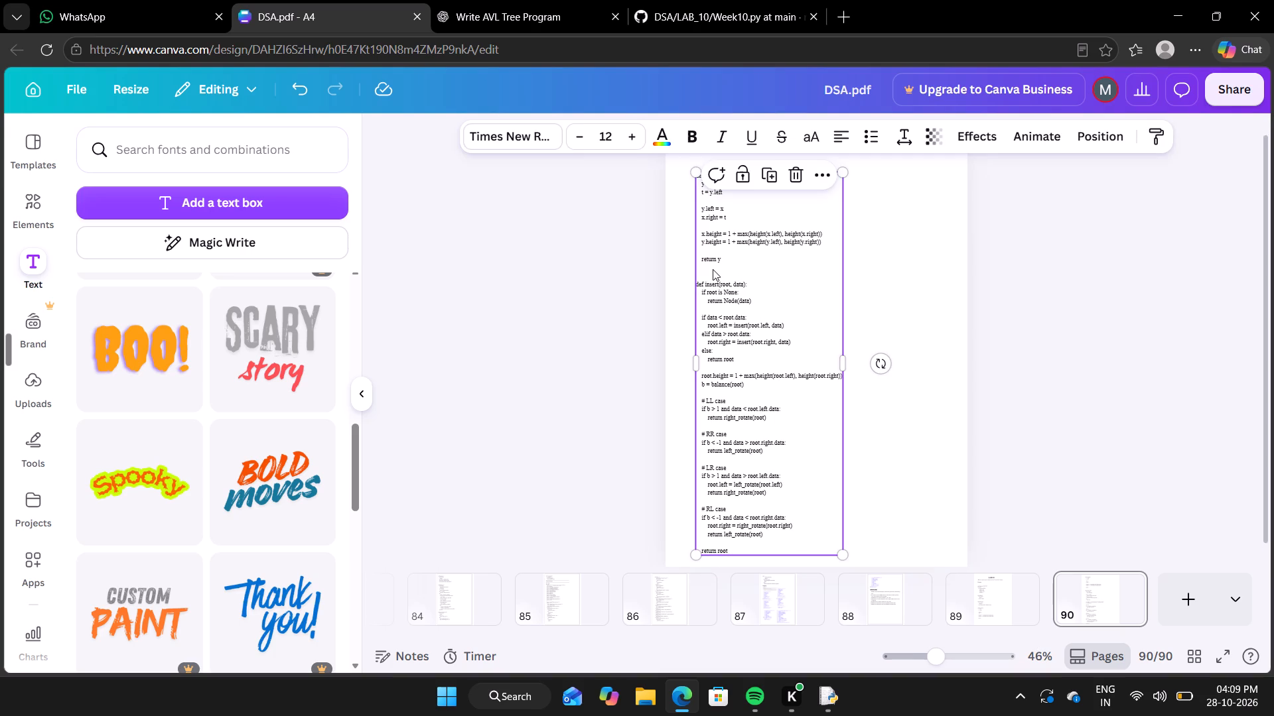
left_click(702, 272)
left_click(702, 272)
left_click(702, 272)
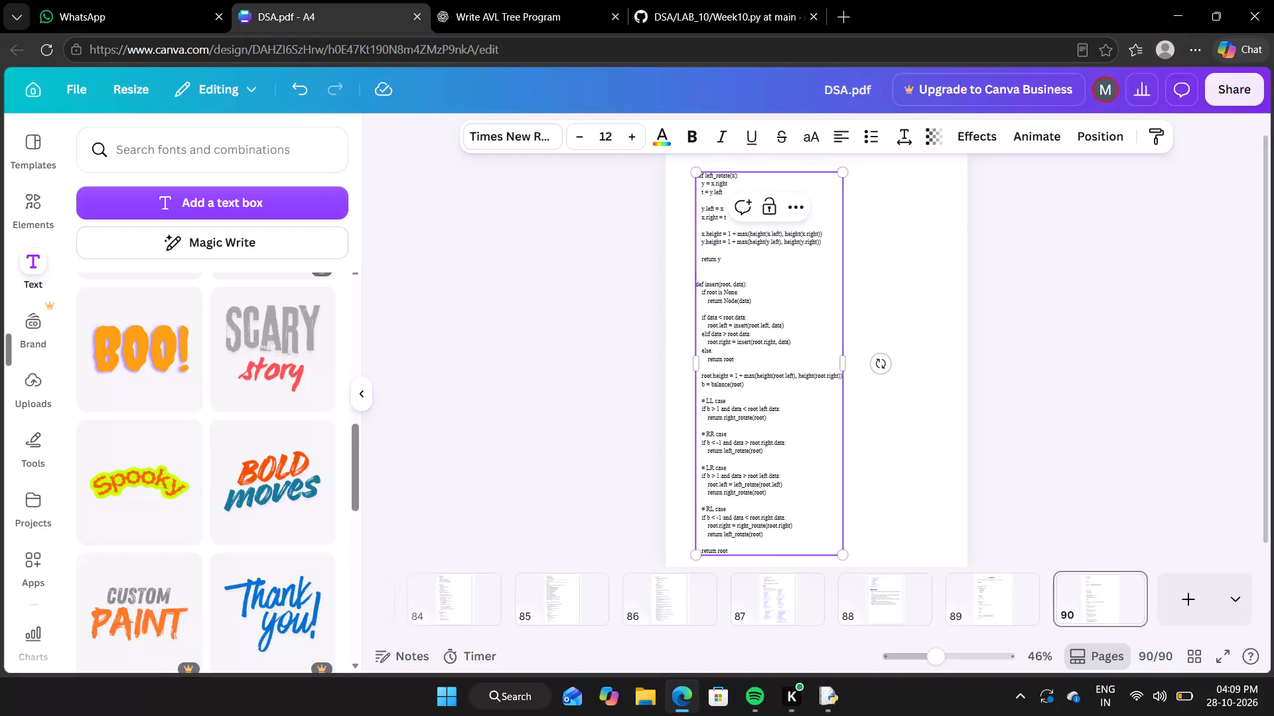
key("BackSpace")
key("BackSpace")
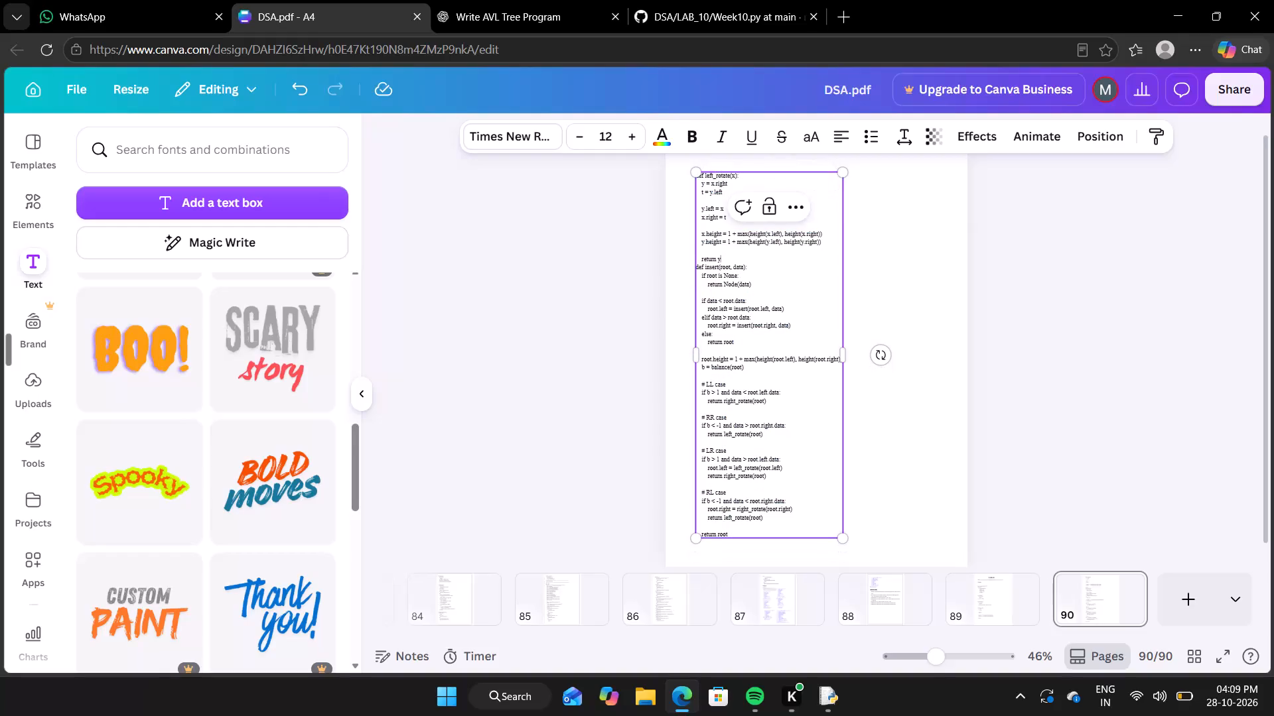
key("Return")
left_click(971, 353)
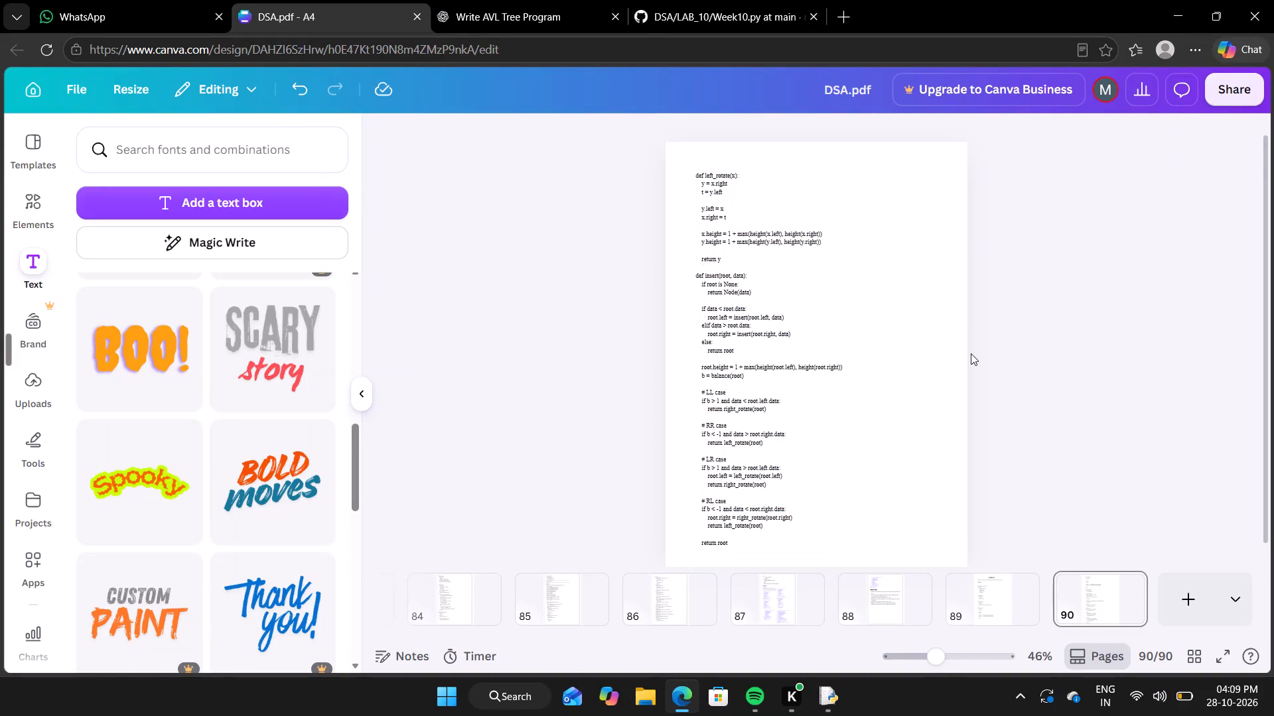
left_click(1149, 378)
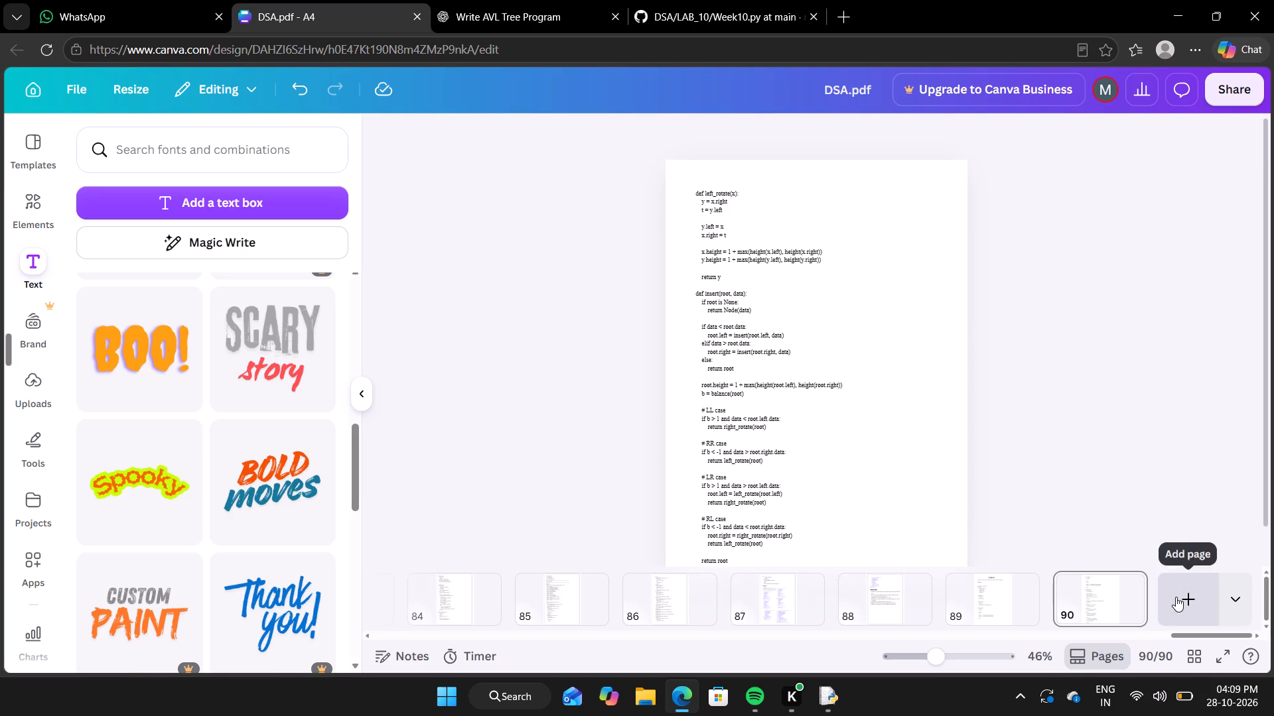
Add a new blank page 91 after page 90.
scroll(969, 322, "down", 2)
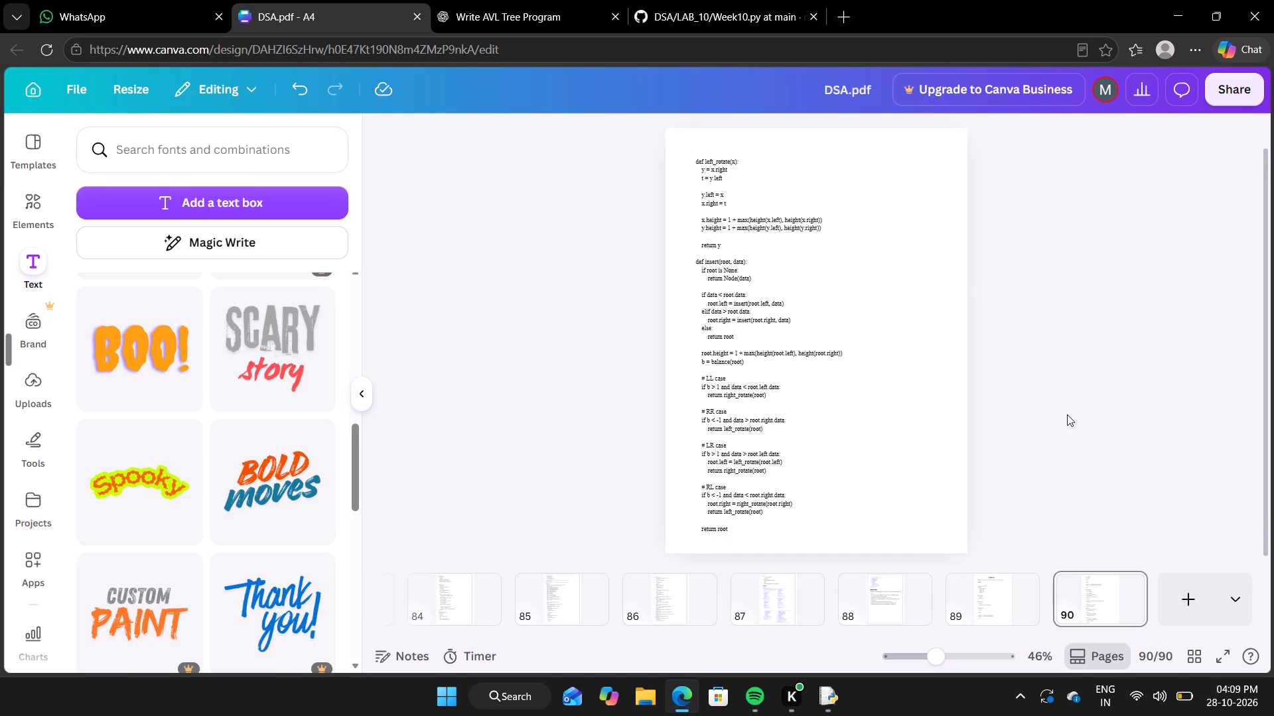
left_click(1184, 594)
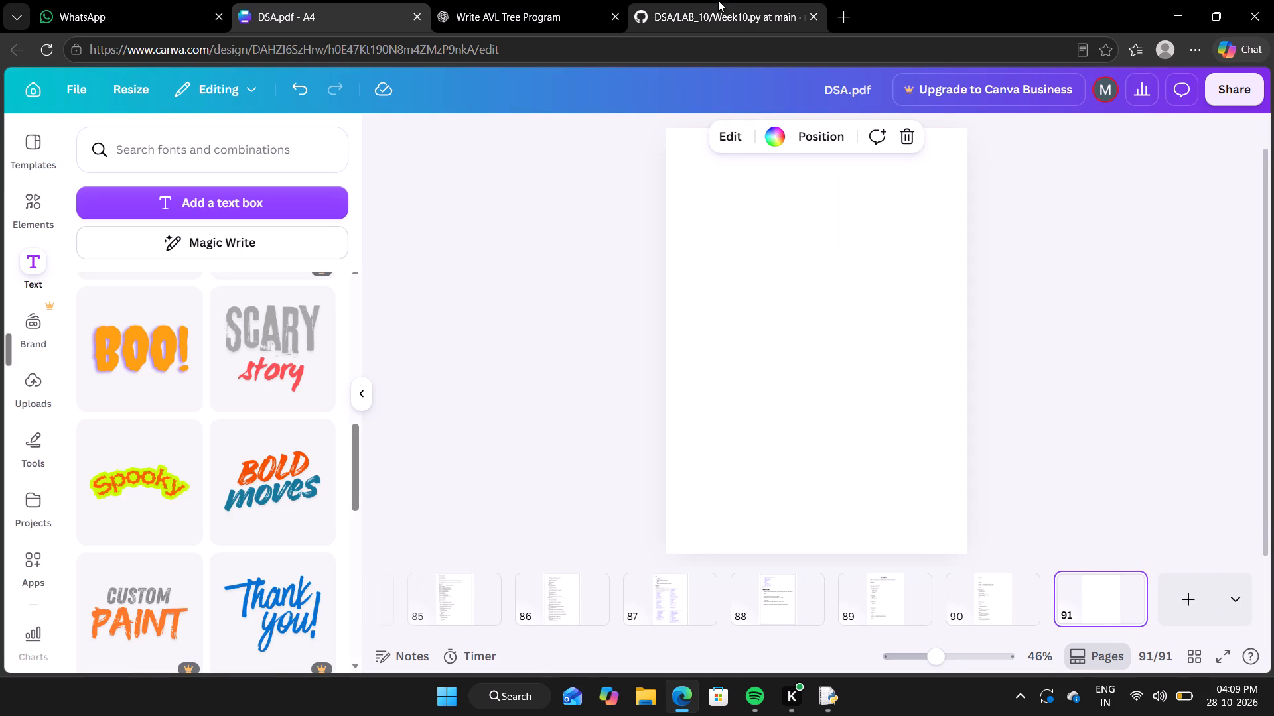
Copy the rest of the Week10.py code on GitHub, from def inorder(root) through the final print("Invalid choice") line.
left_click(713, 0)
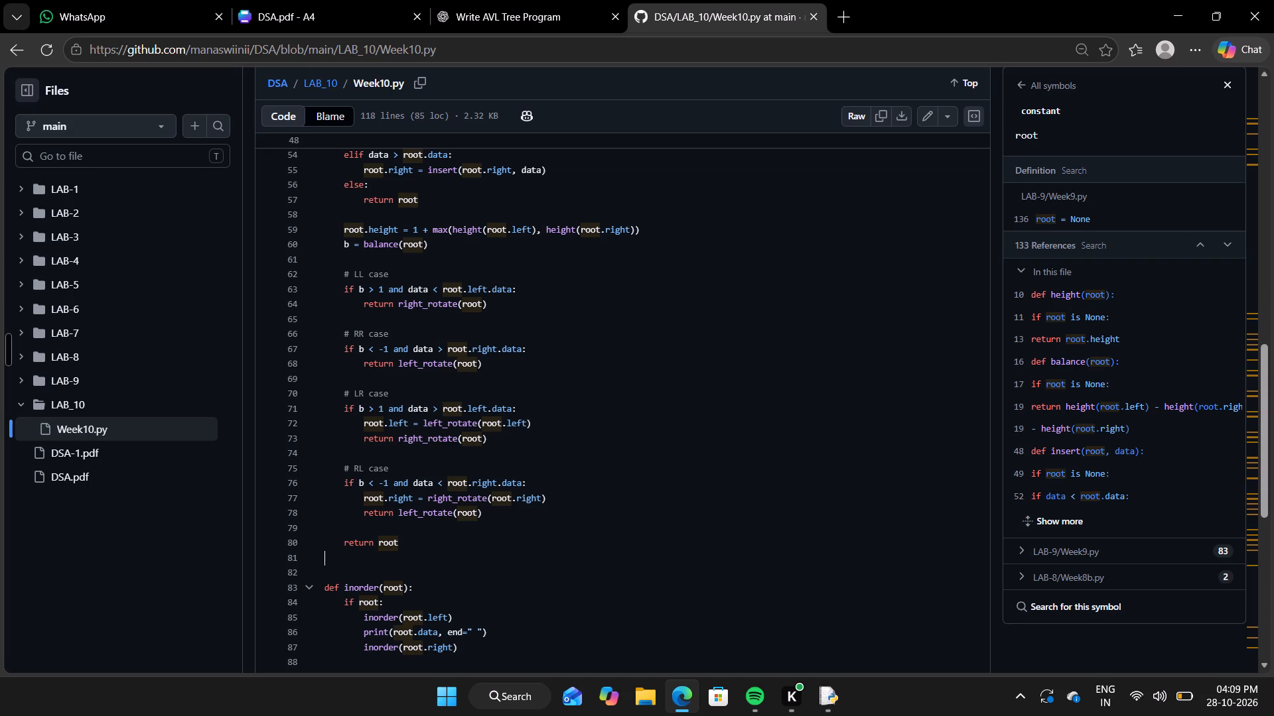
scroll(608, 259, "down", 1)
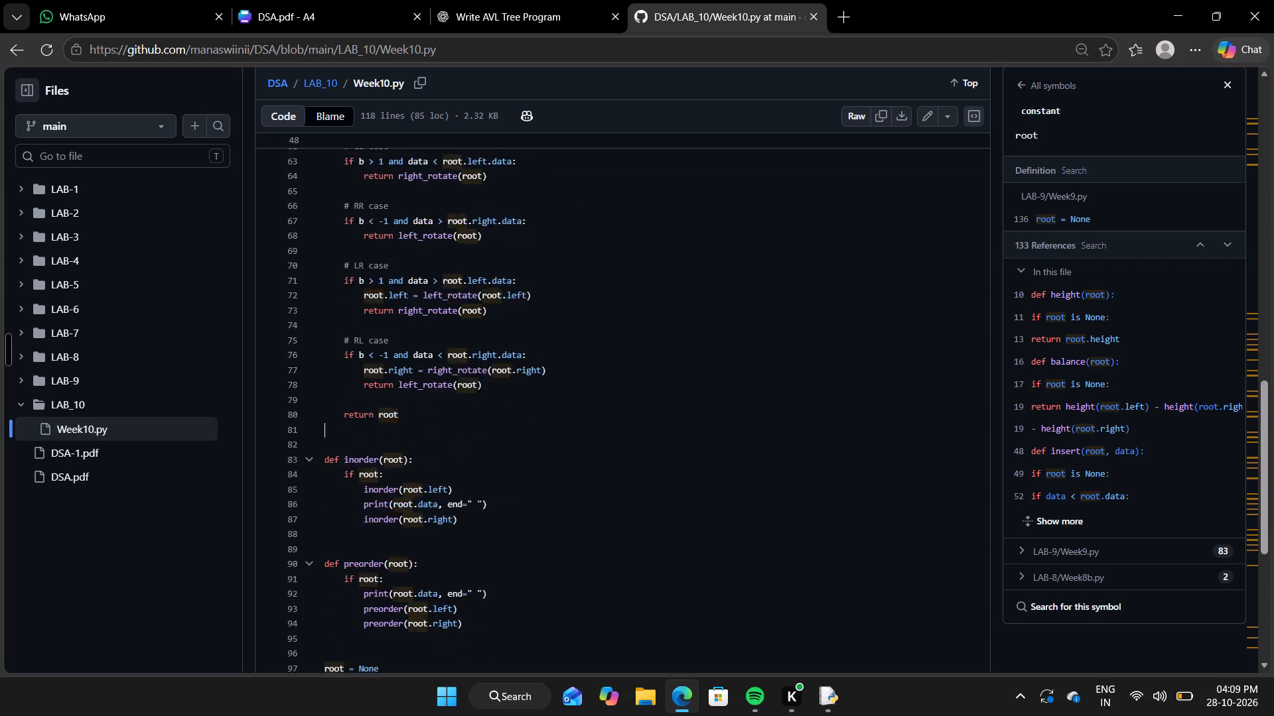
scroll(608, 259, "down", 3)
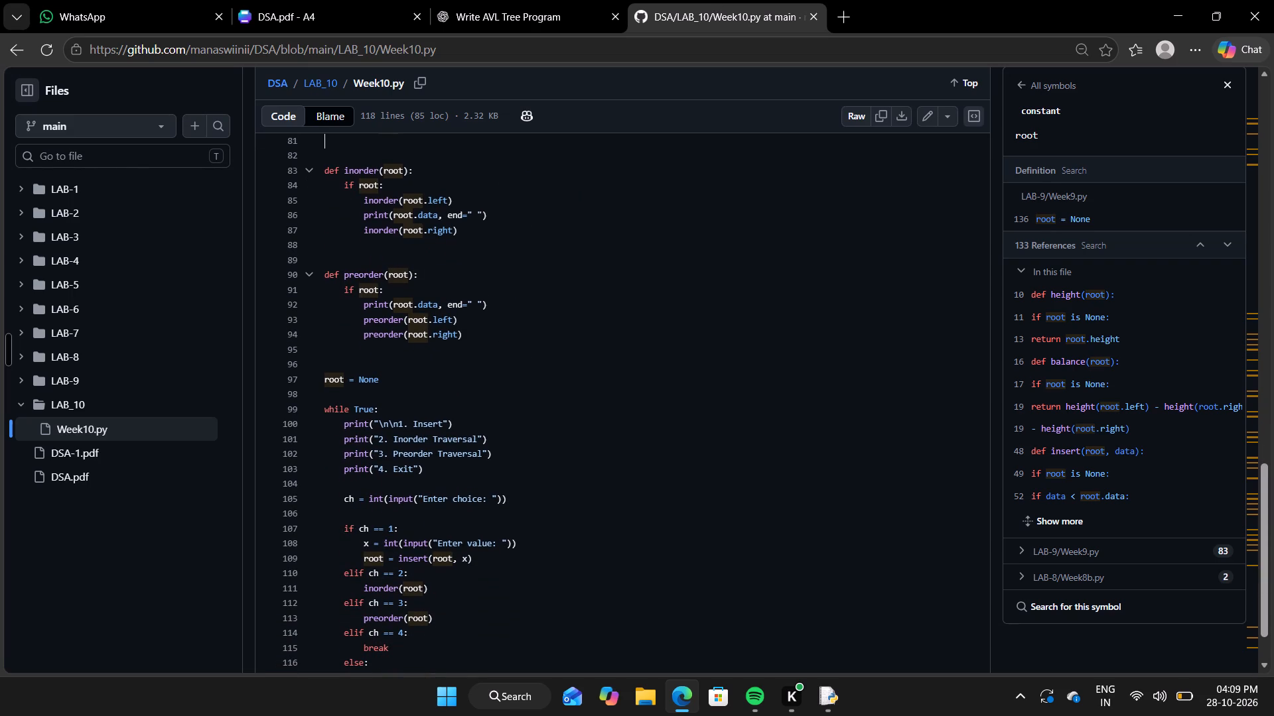
left_click_drag(319, 169, 573, 715)
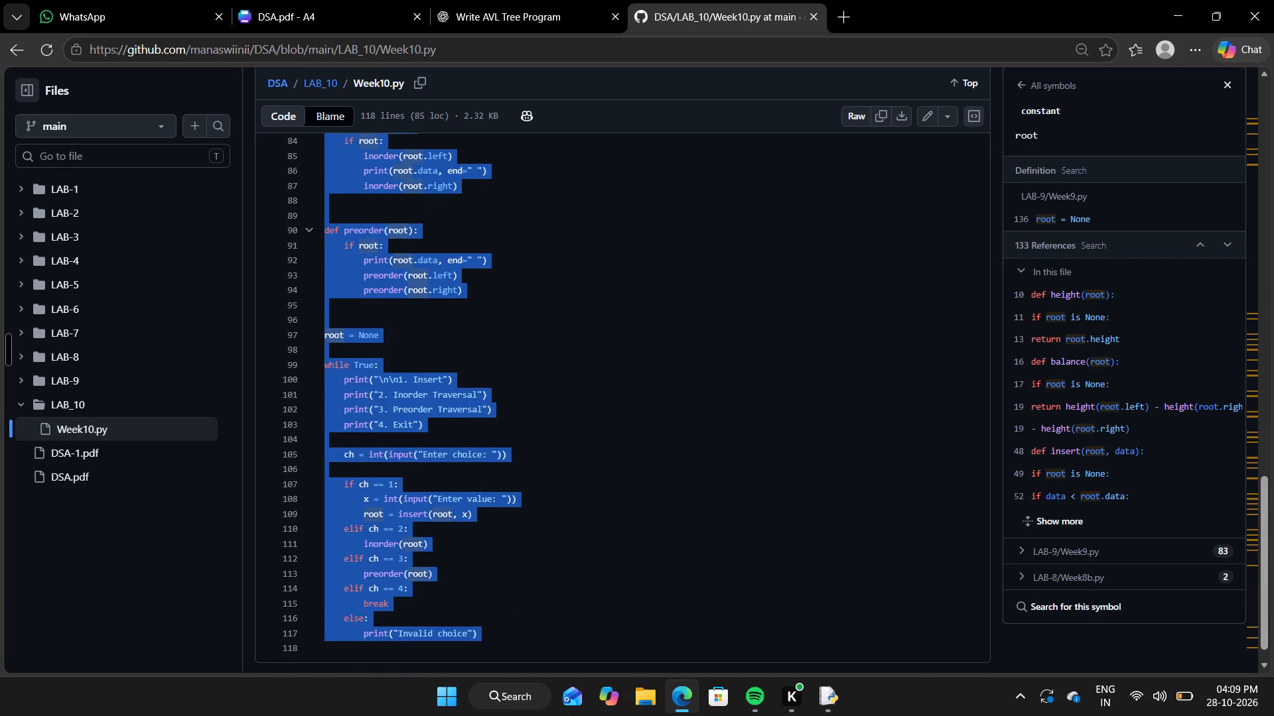
key("ctrl+c")
left_click(772, 440)
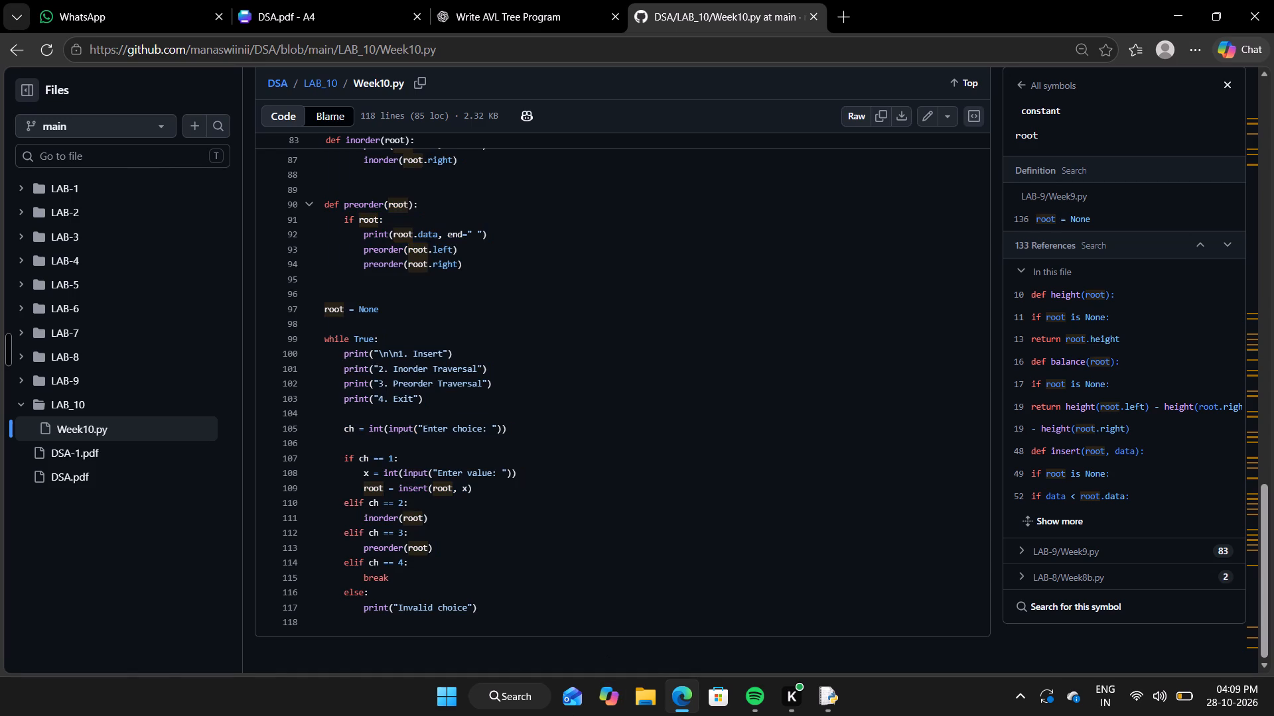
scroll(659, 338, "up", 14)
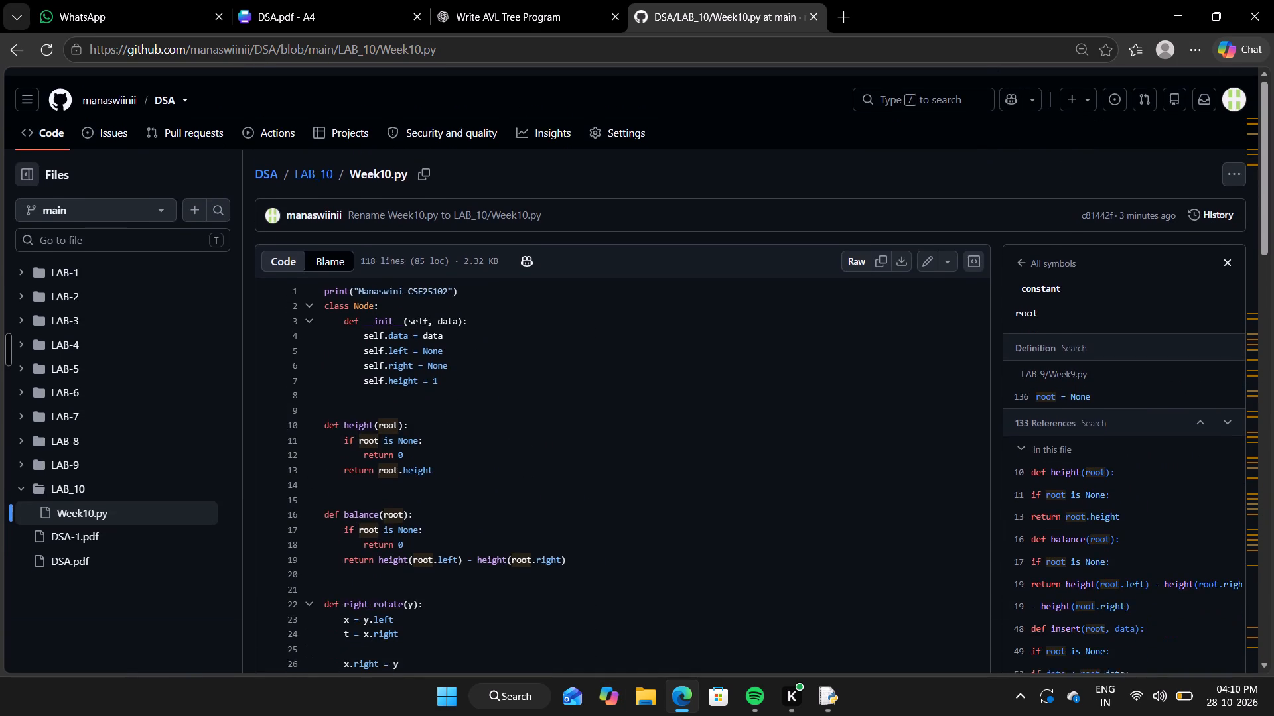
Paste the copied code onto page 91 in Canva and make it left-aligned and non-bold.
left_click(289, 0)
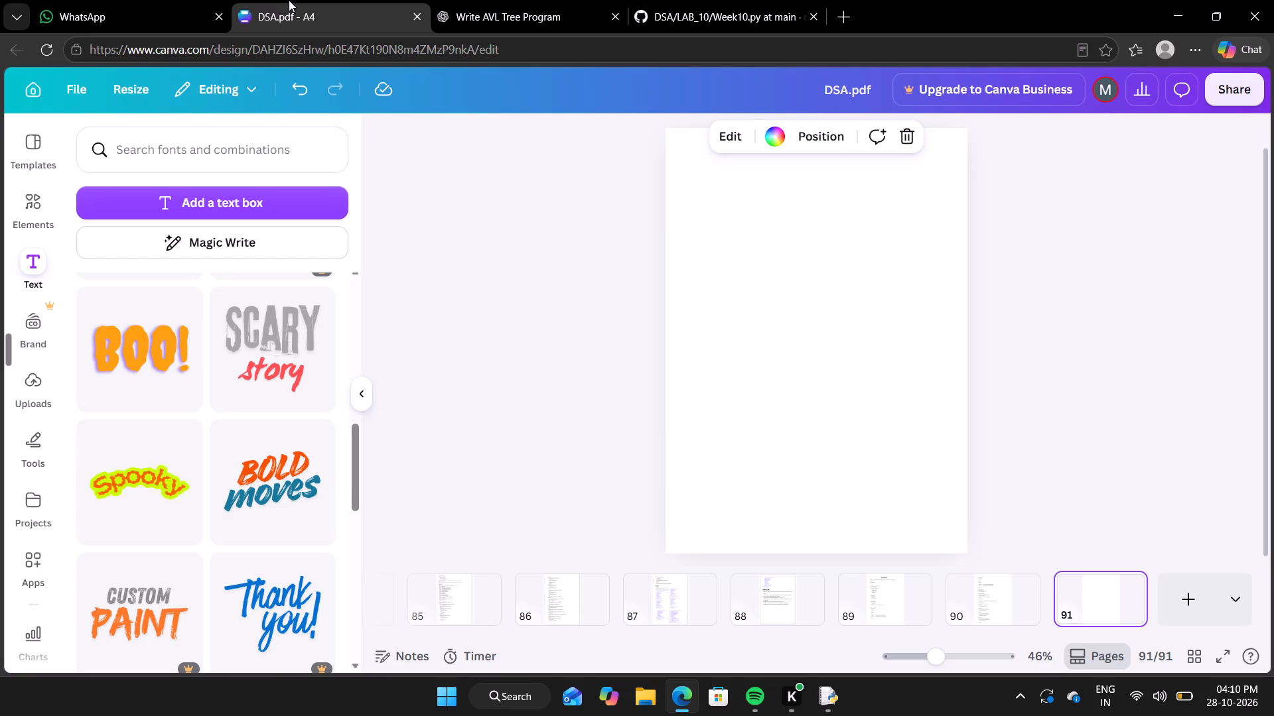
key("ctrl+v")
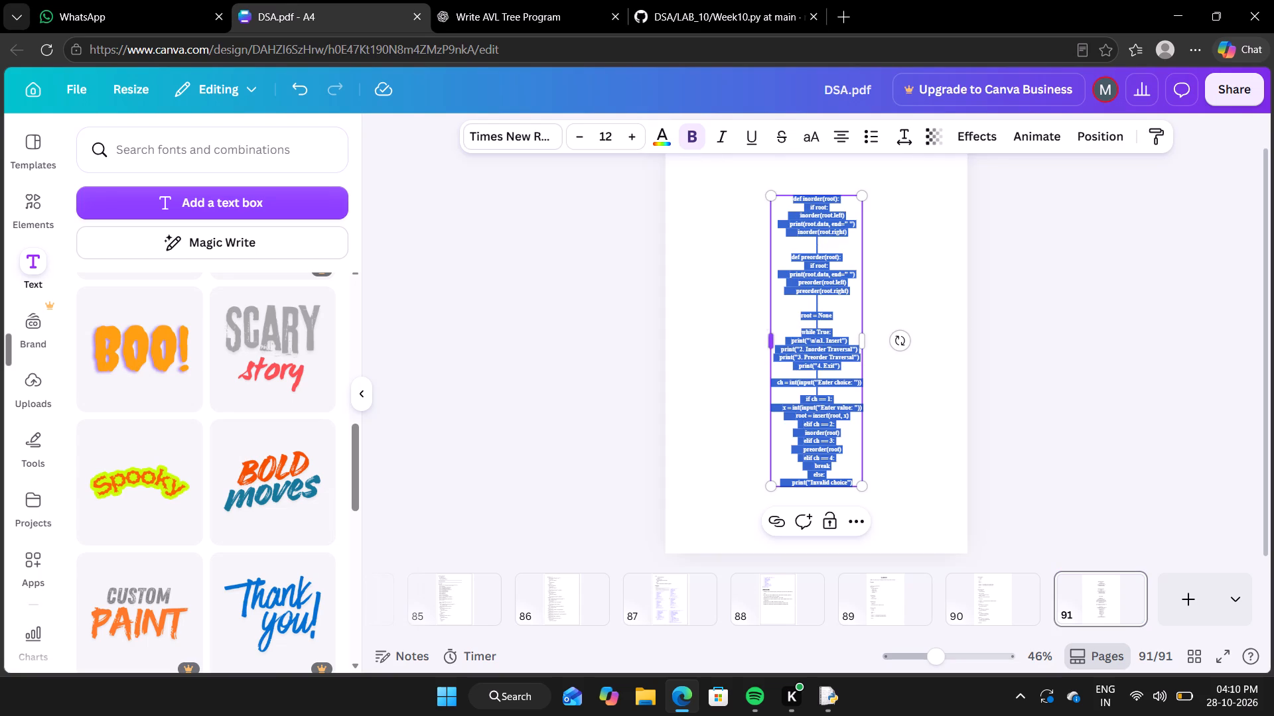
left_click(843, 139)
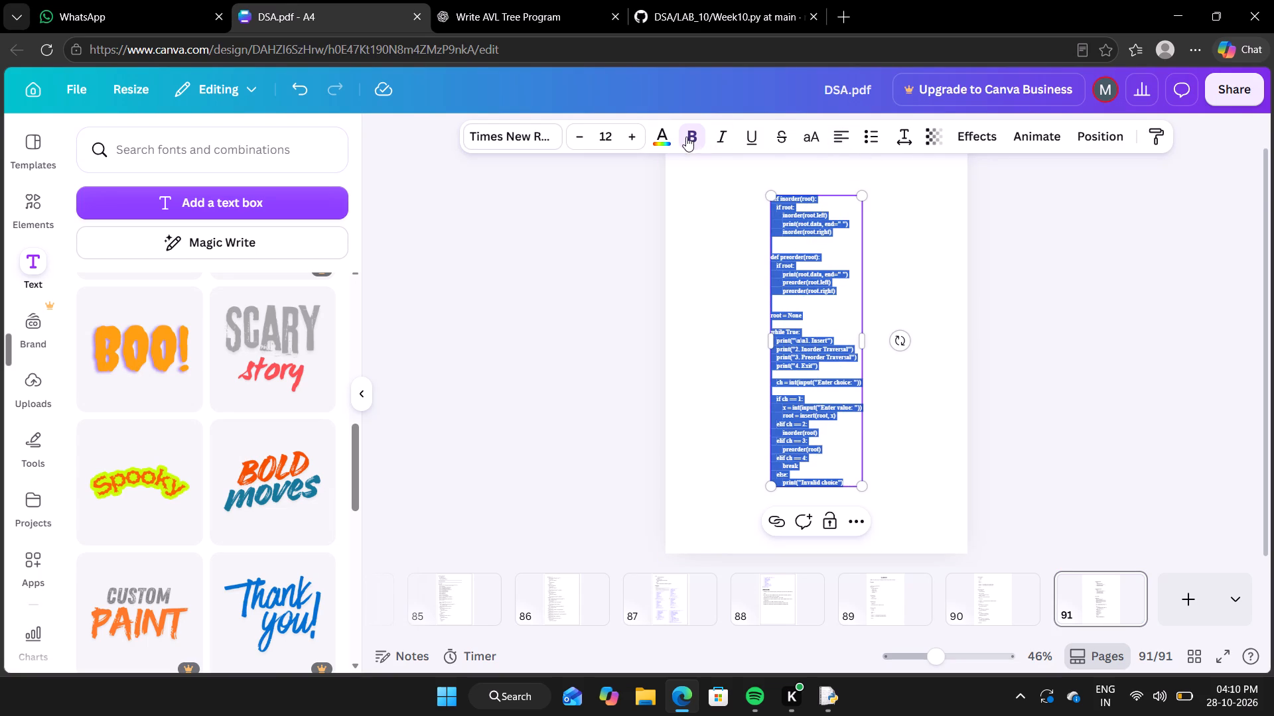
left_click(686, 137)
left_click(977, 261)
Set the font size of the pasted code on page 91 to 14.
left_click(814, 300)
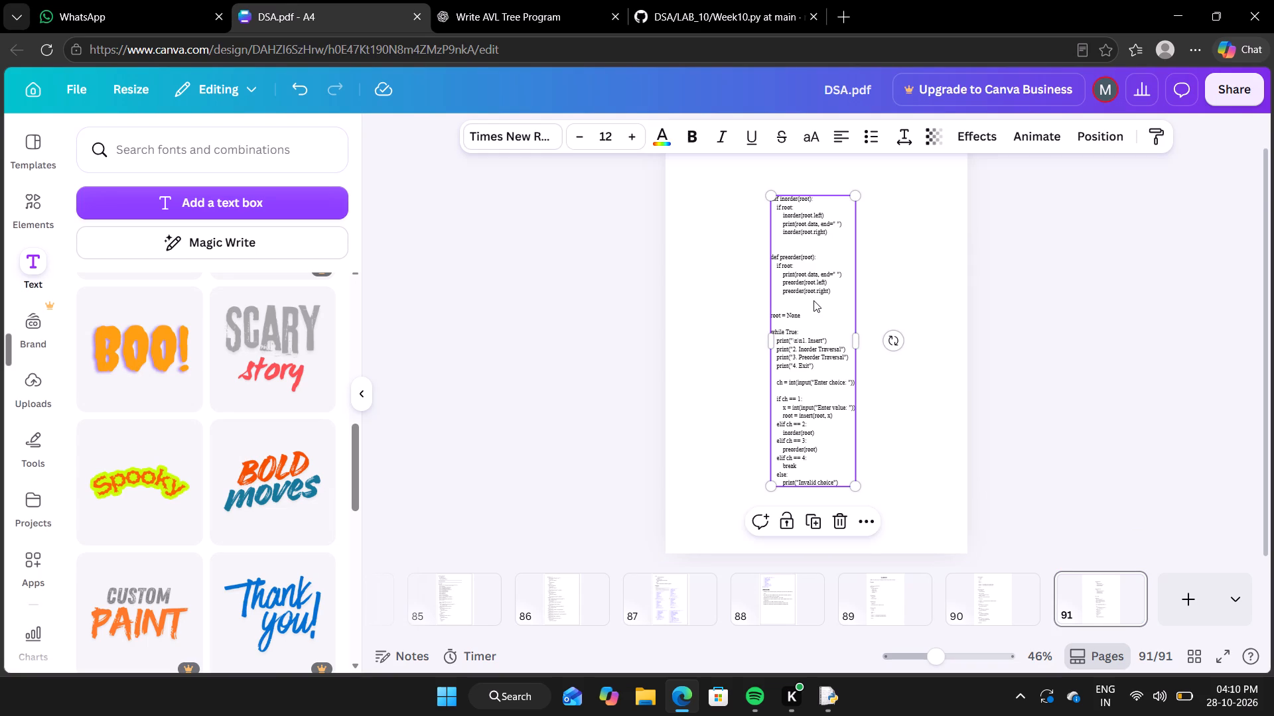
double_click(641, 133)
left_click(1010, 300)
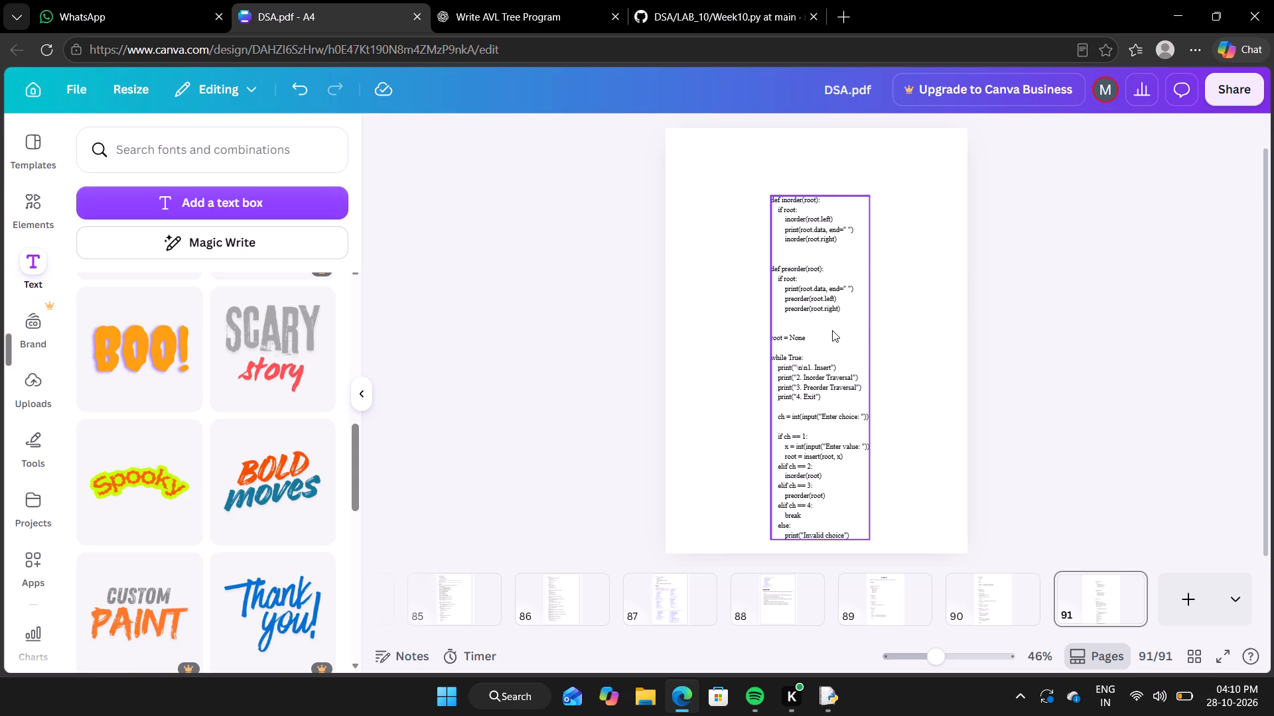
Move the code text box on page 91 to the page's top-left margins, in line with the code on page 90.
left_click_drag(830, 330, 767, 306)
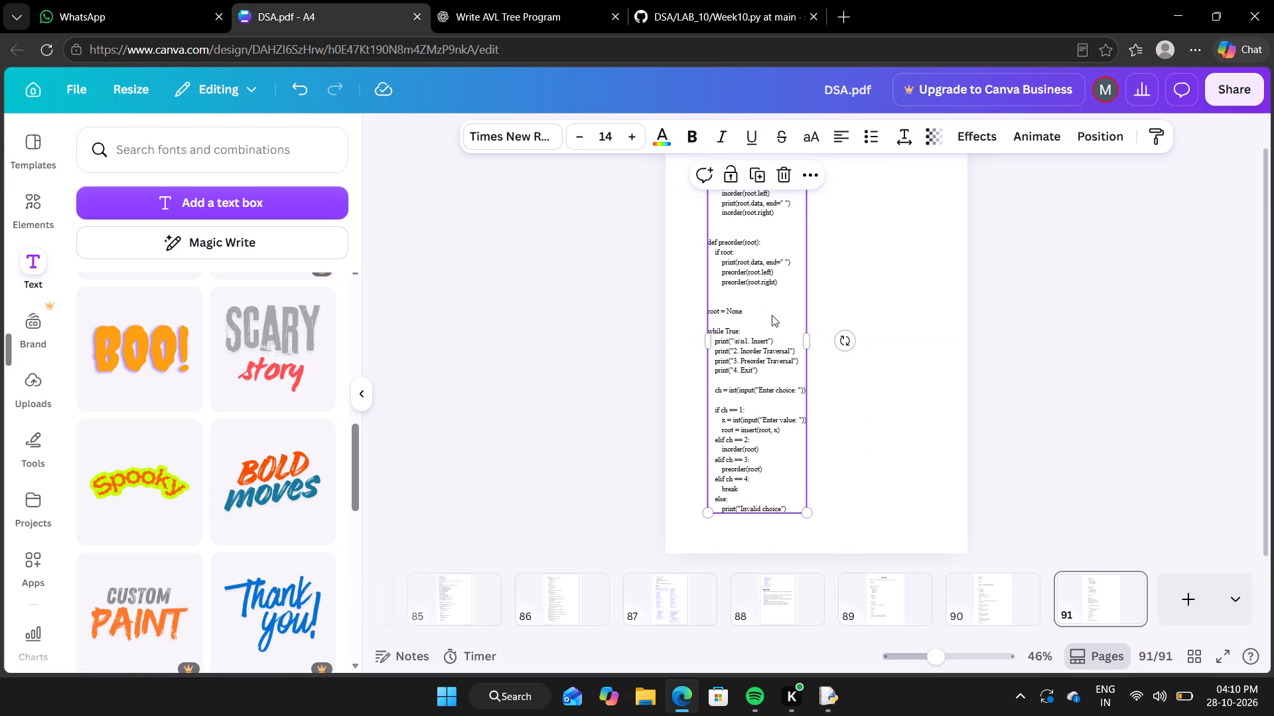
scroll(910, 316, "up", 1)
left_click_drag(769, 329, 788, 314)
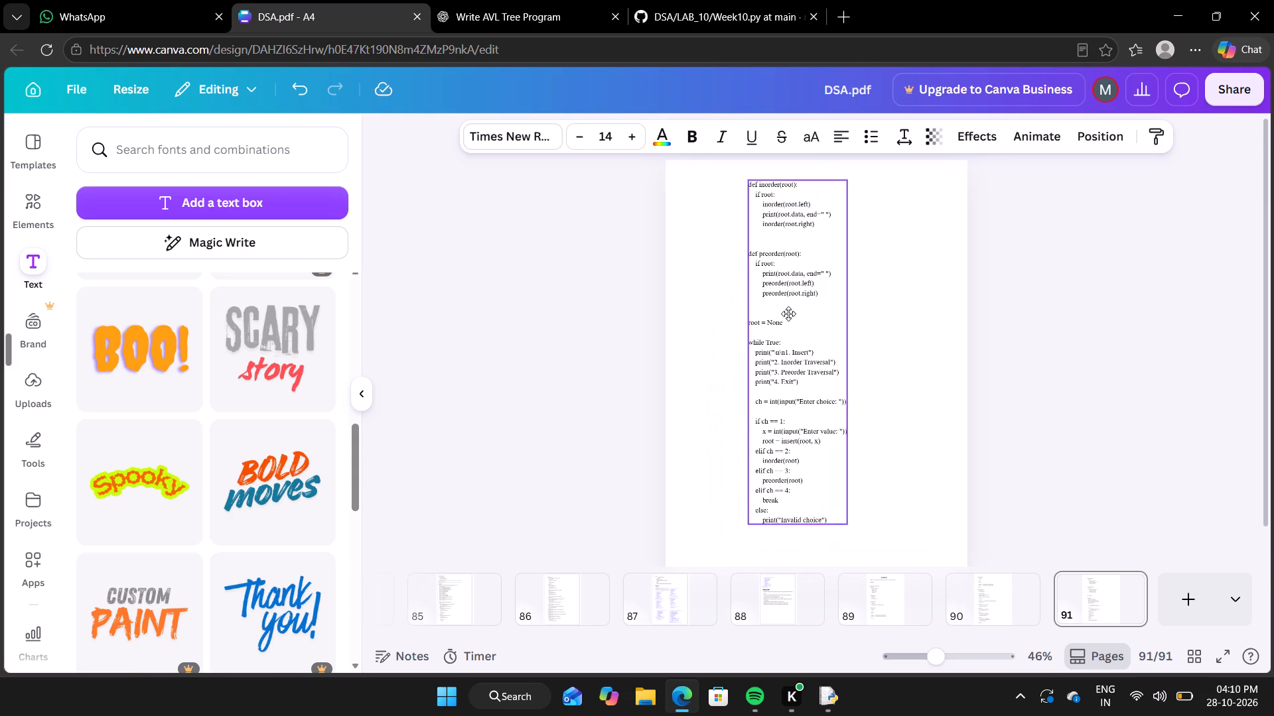
left_click_drag(788, 314, 760, 317)
left_click(1038, 371)
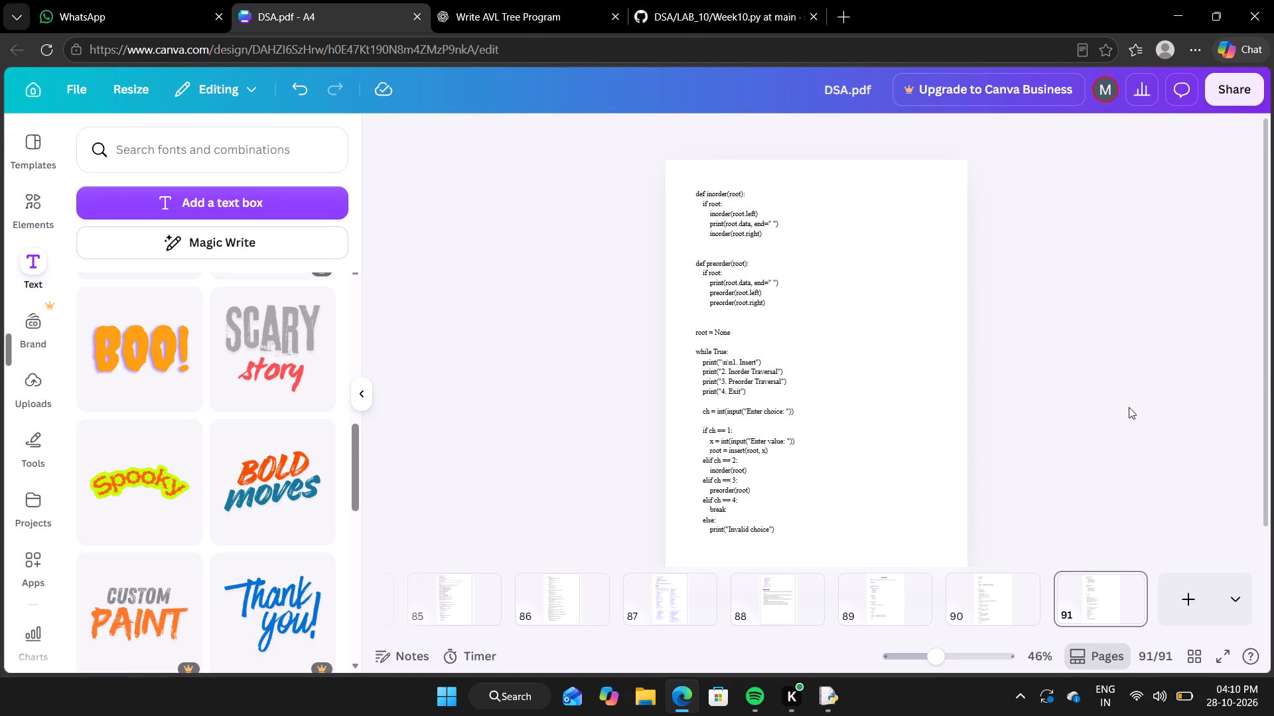
Add a blank page 92 after page 91 and insert a text box reading "Output:" on it.
left_click(1186, 598)
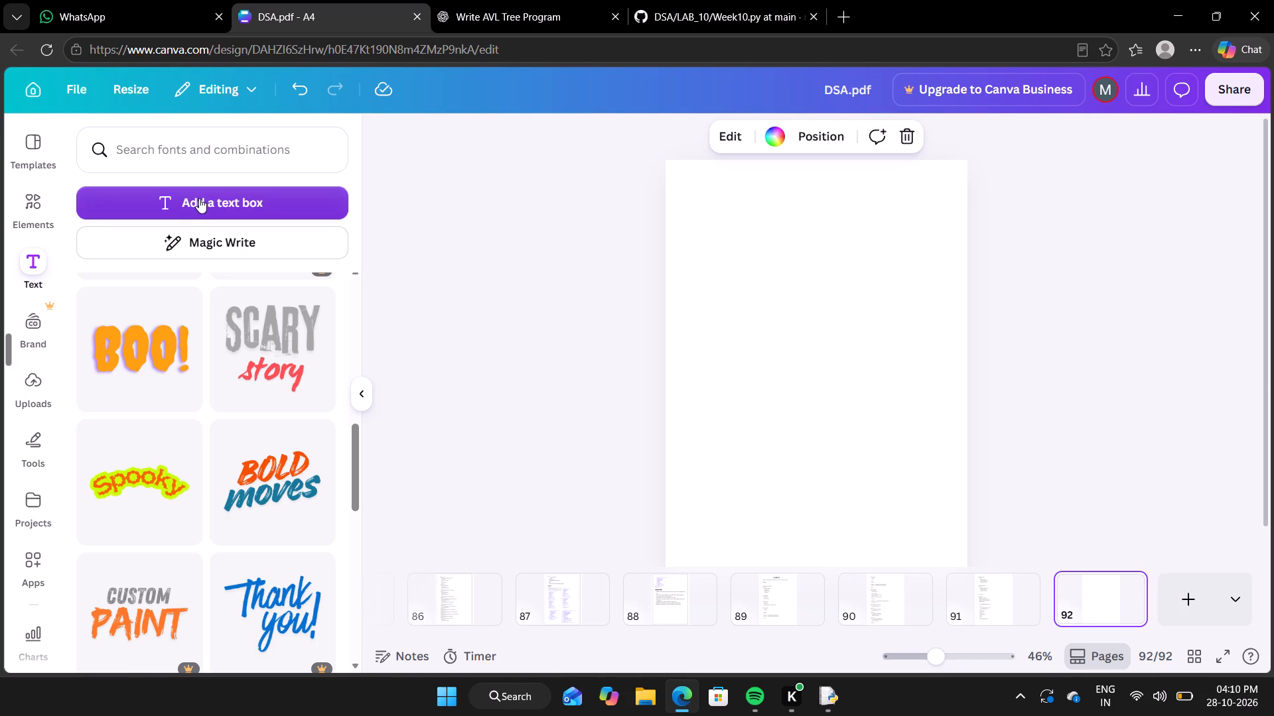
left_click(200, 198)
key("BackSpace")
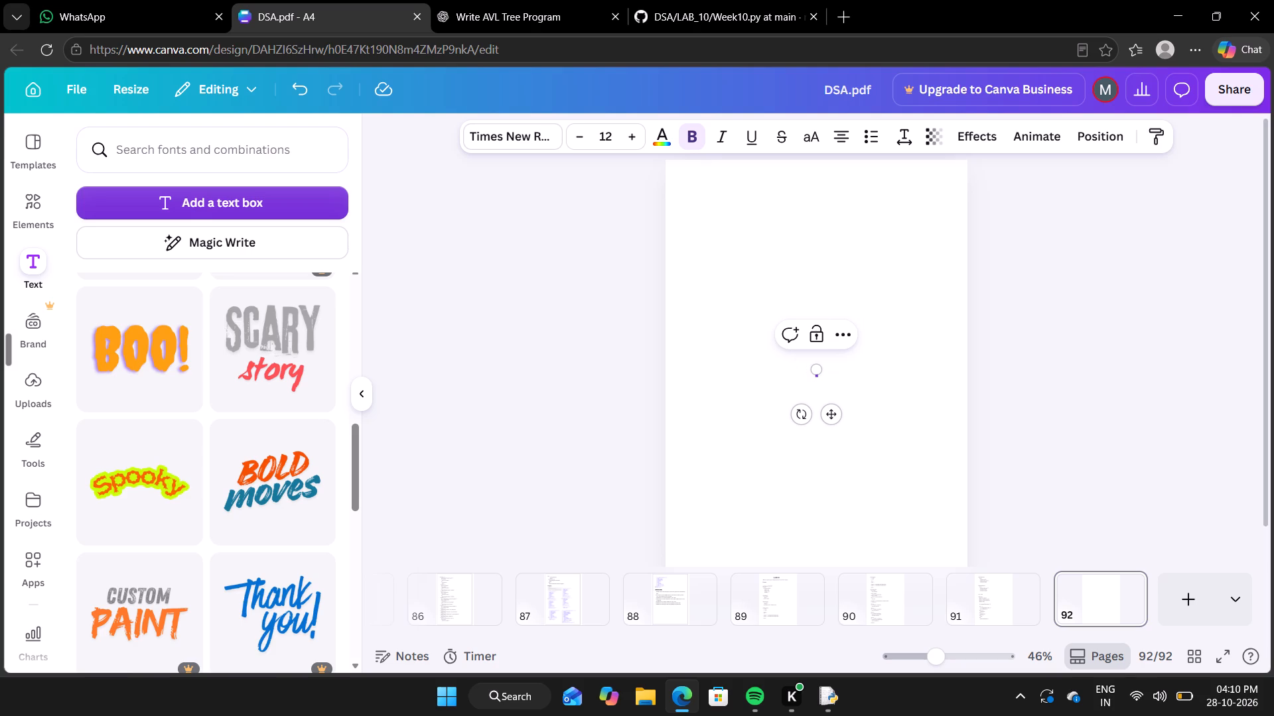
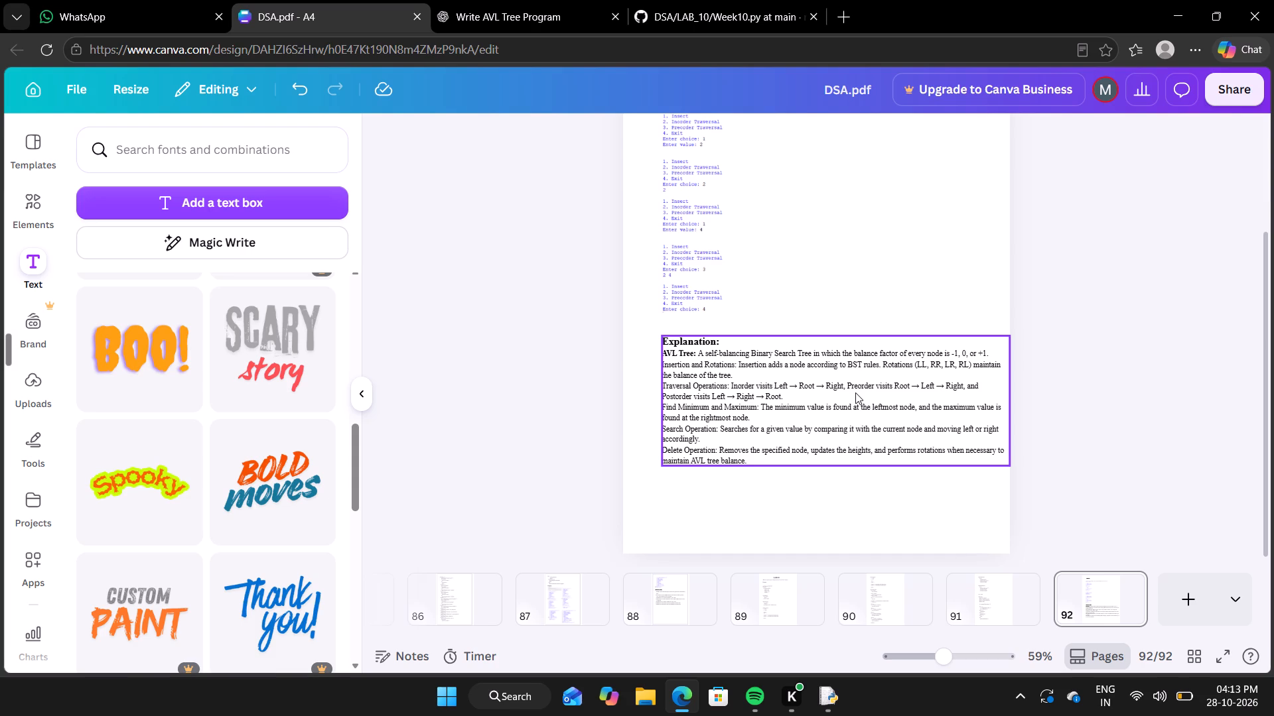
triple_click(737, 363)
triple_click(737, 363)
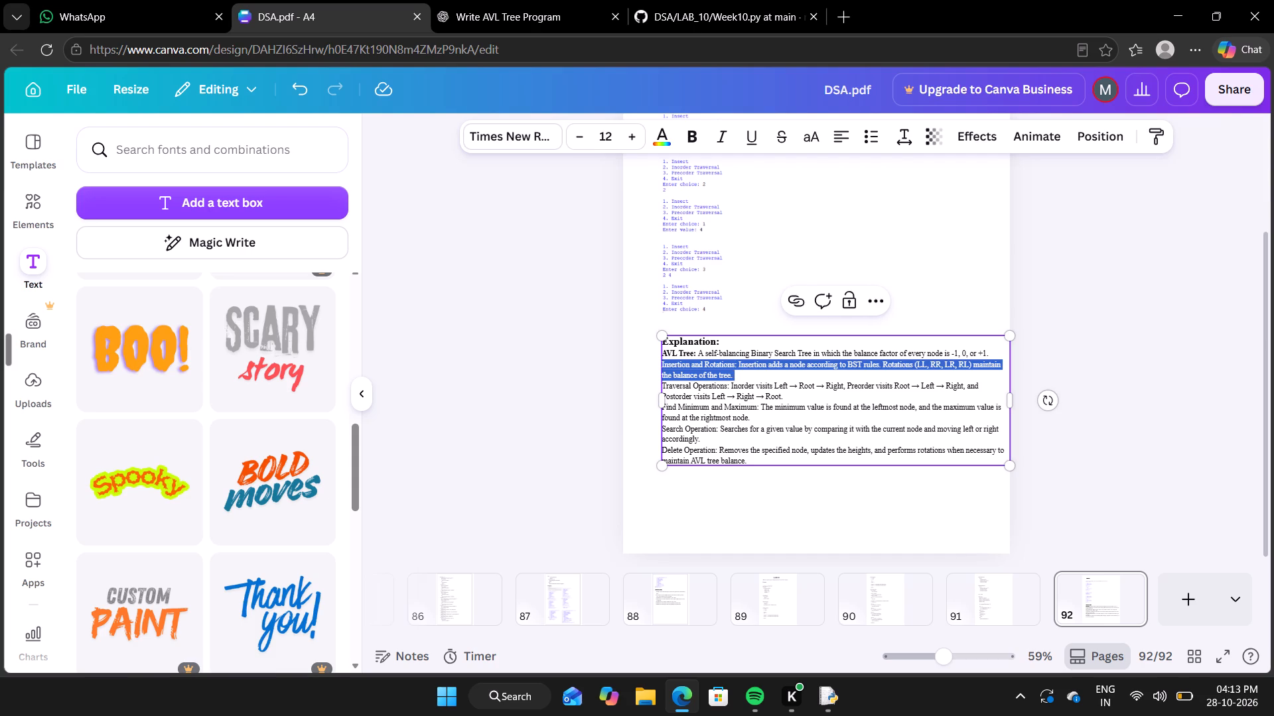
triple_click(737, 363)
left_click(735, 367)
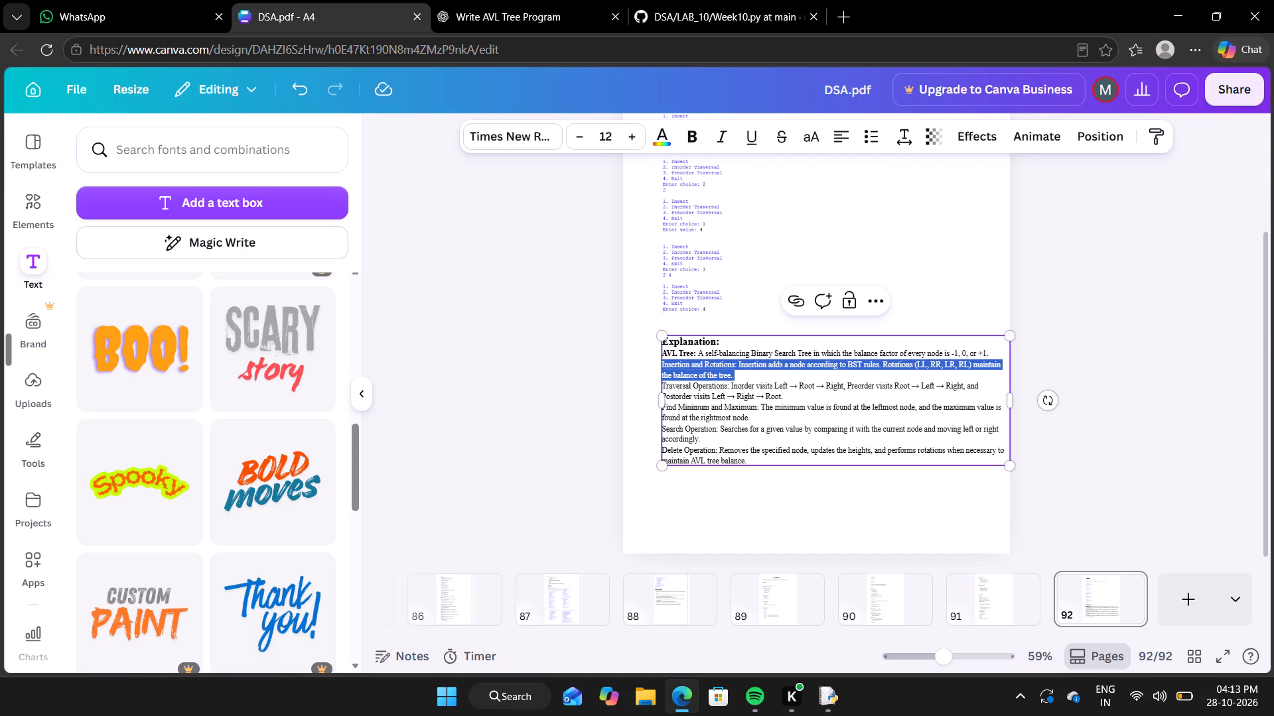
double_click(737, 365)
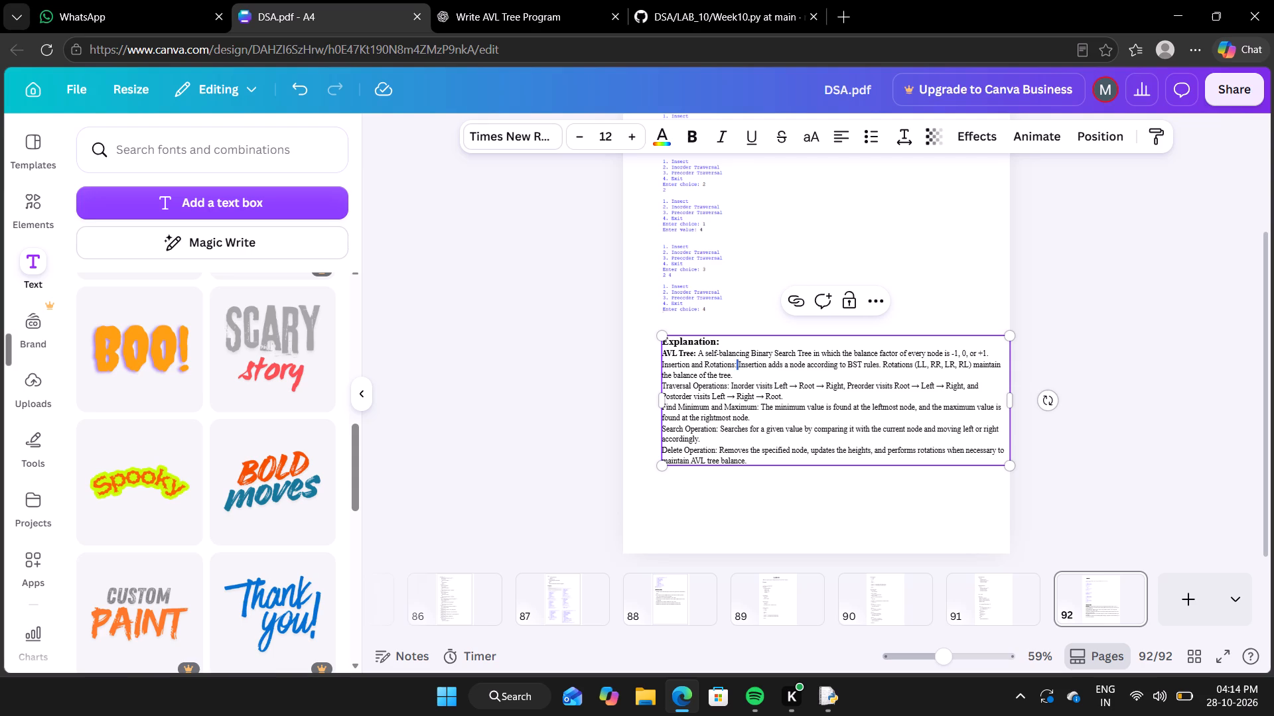
left_click(735, 366)
left_click_drag(735, 366, 672, 363)
left_click(692, 141)
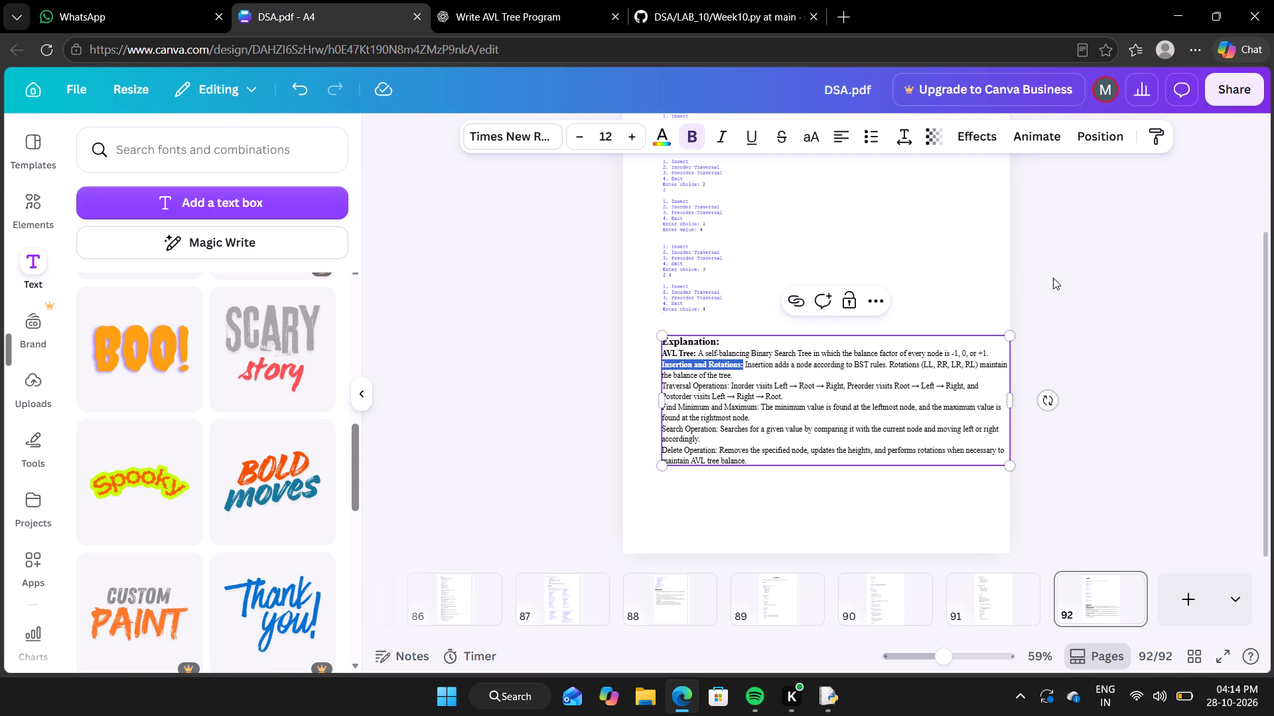
left_click(1053, 278)
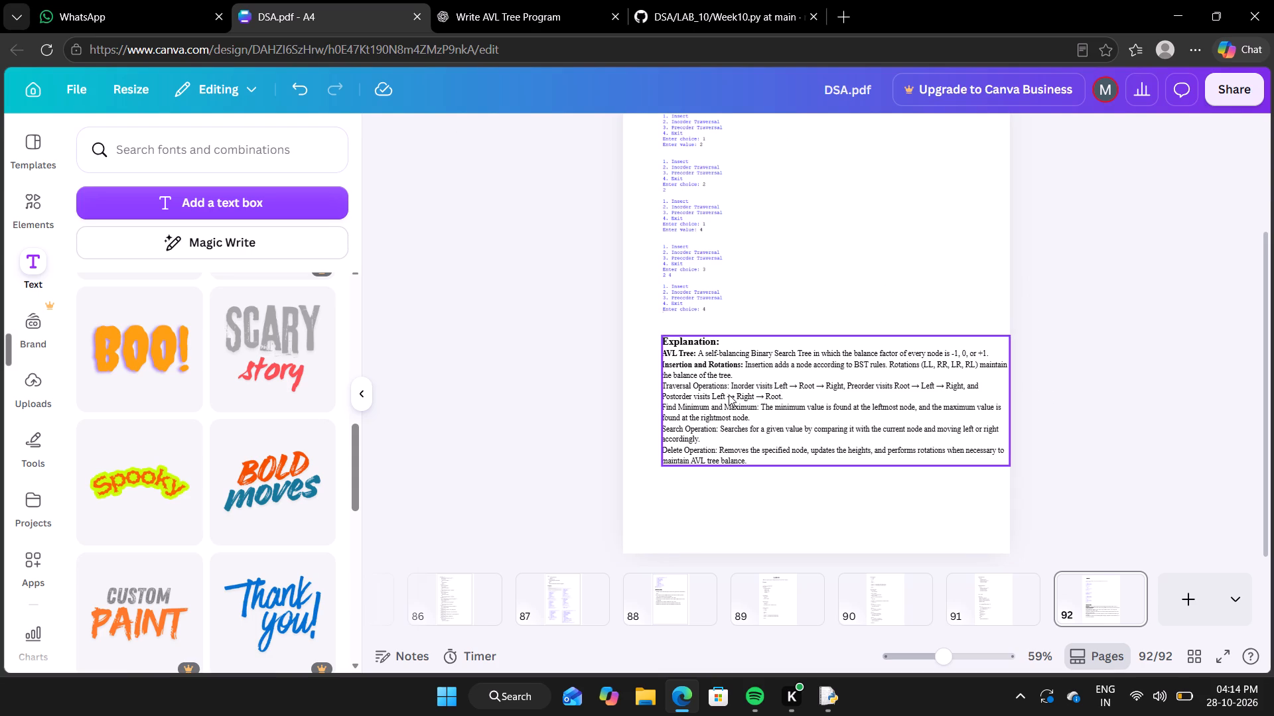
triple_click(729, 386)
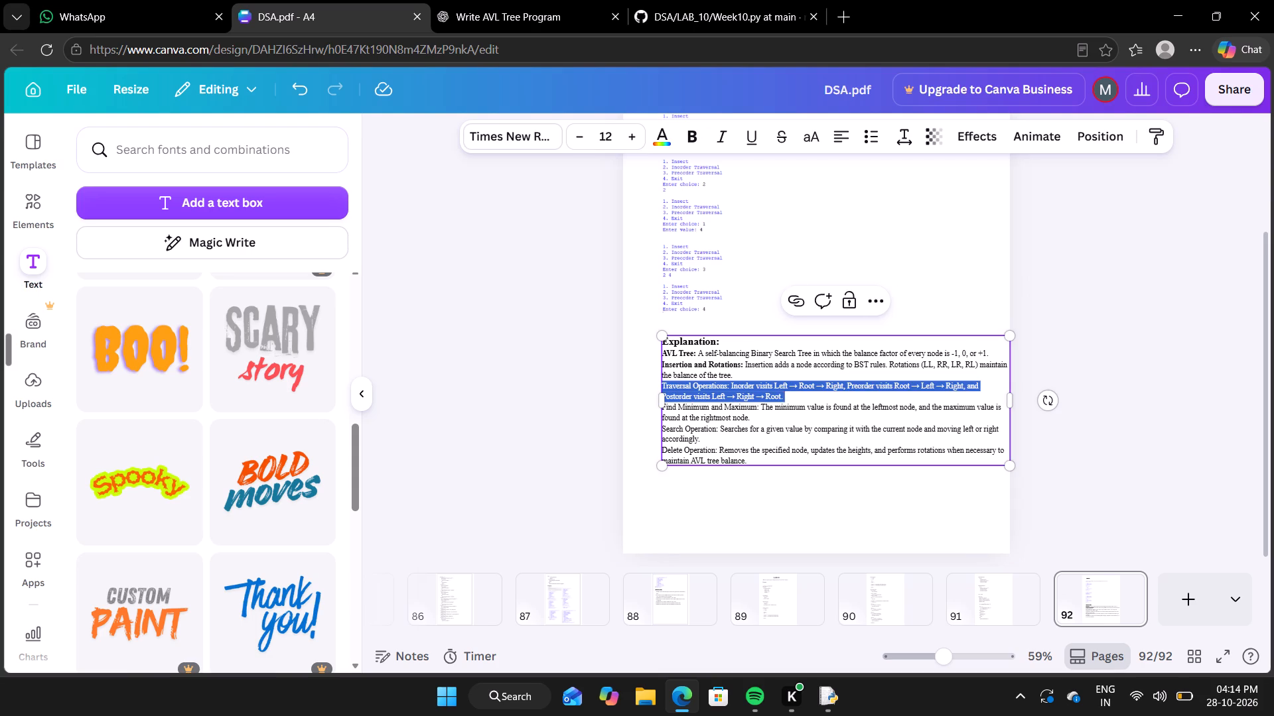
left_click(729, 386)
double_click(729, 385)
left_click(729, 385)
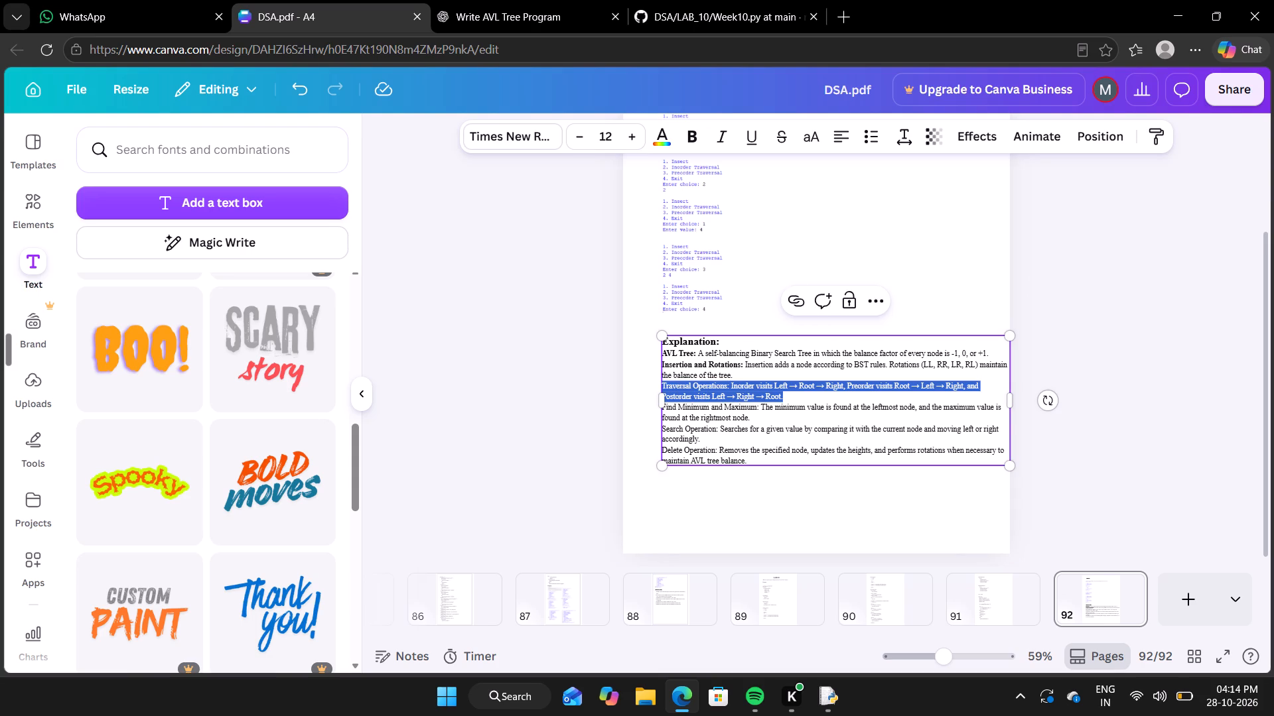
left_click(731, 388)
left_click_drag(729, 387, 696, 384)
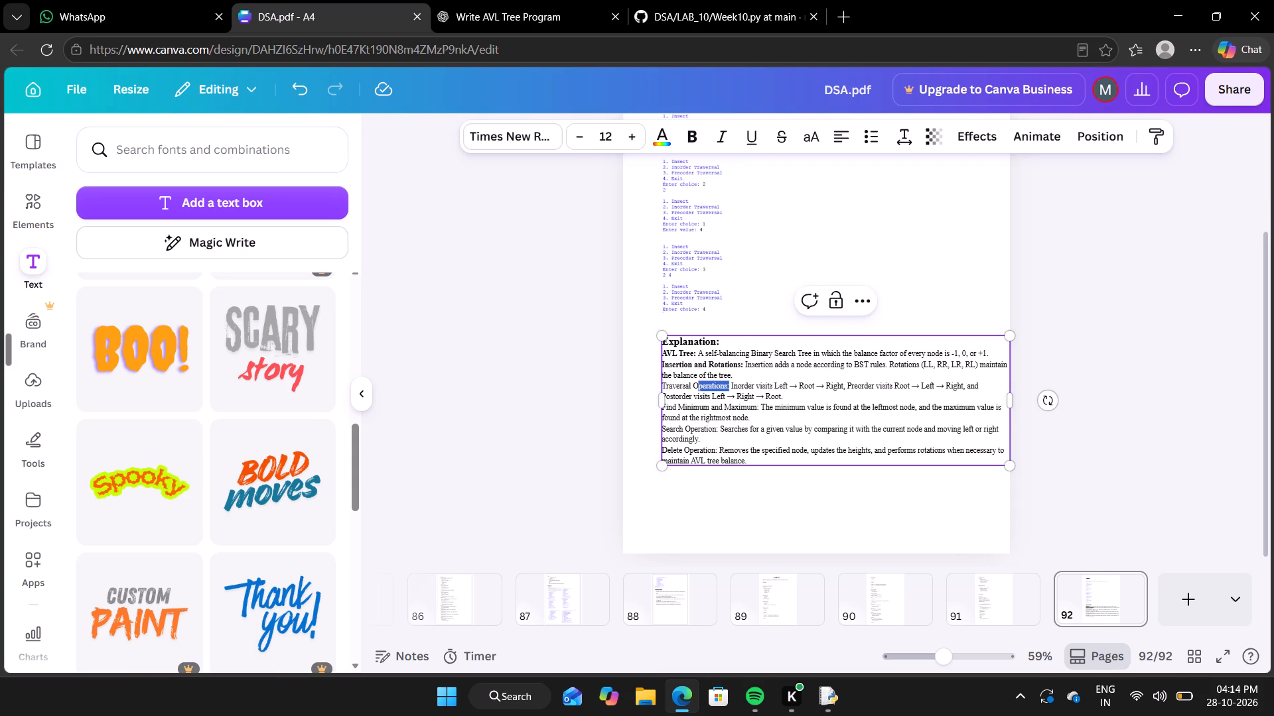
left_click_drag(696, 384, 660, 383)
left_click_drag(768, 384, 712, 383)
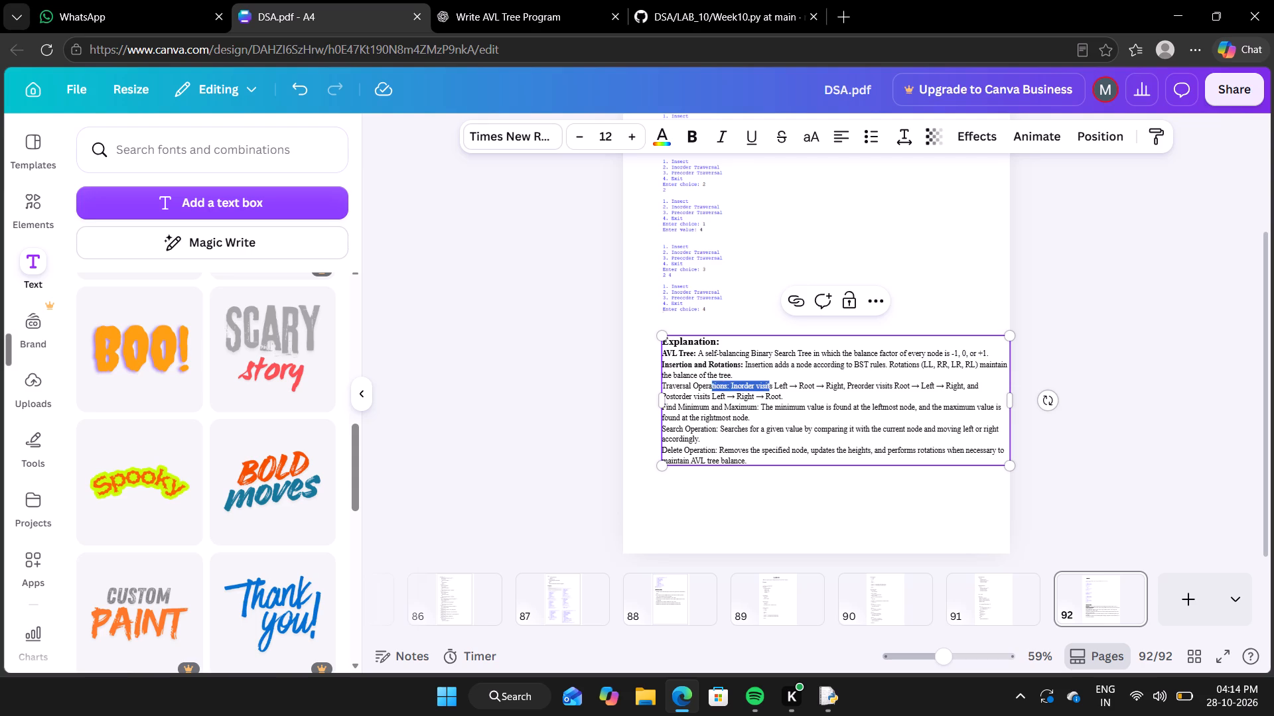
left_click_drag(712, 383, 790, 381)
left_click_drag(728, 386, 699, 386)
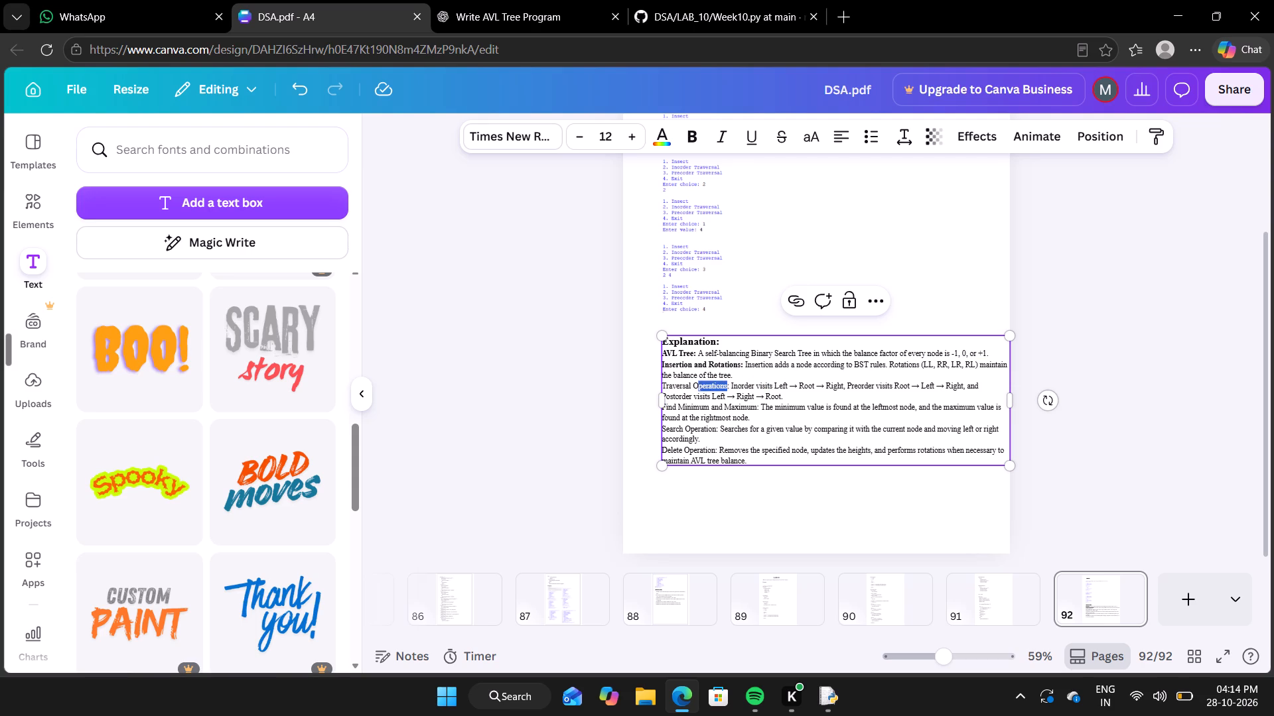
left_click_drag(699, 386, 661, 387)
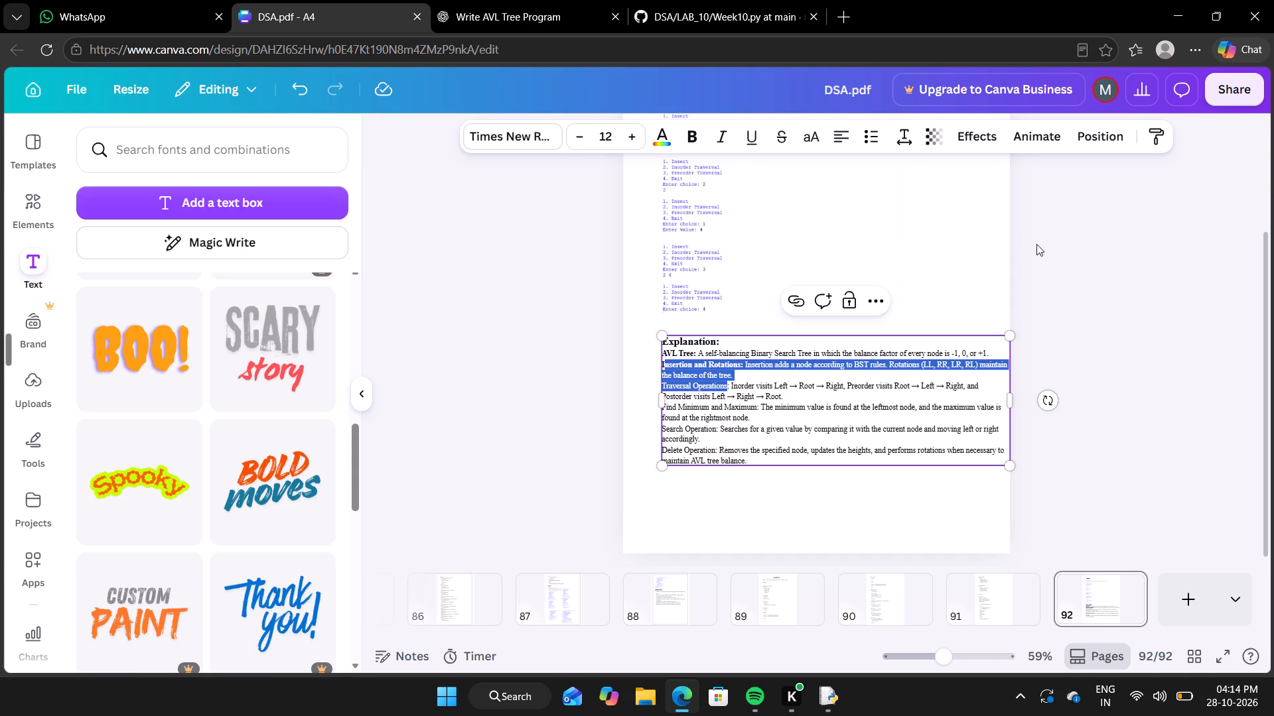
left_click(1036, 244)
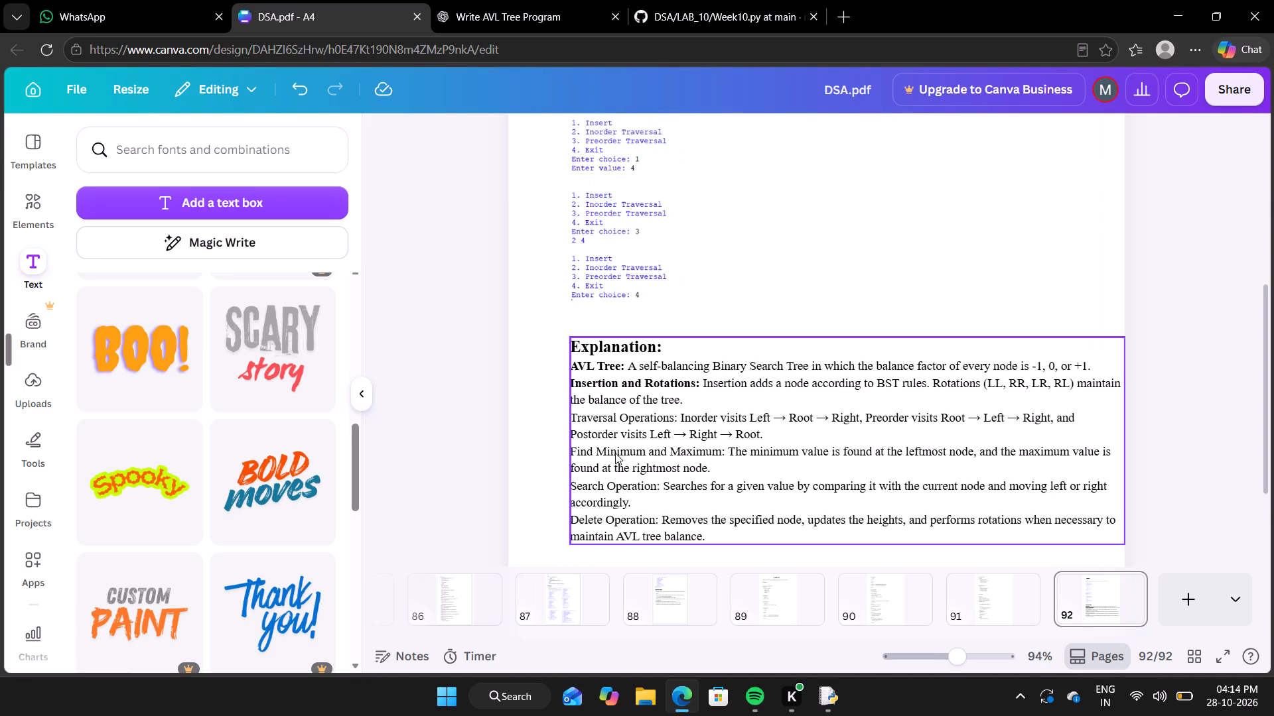
Make the label "Traversal Operations:" at the start of the third explanation point on page 92 bold.
double_click(675, 416)
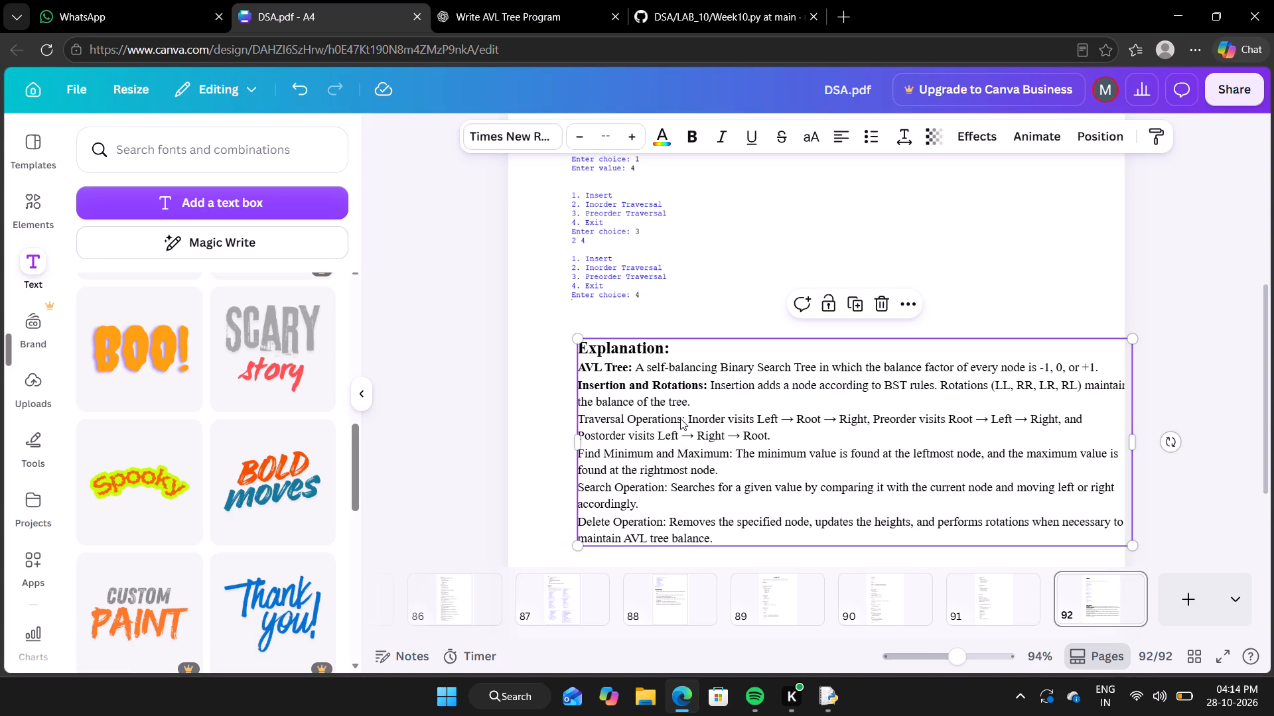
double_click(685, 418)
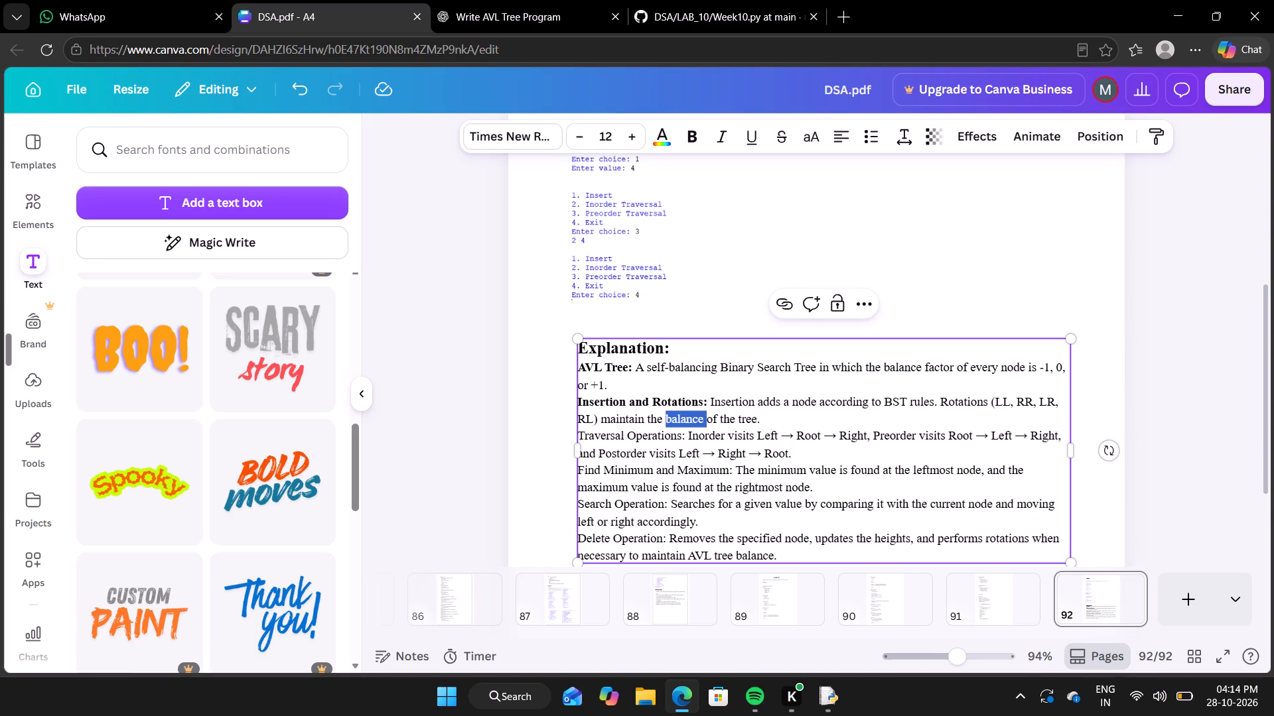
left_click(763, 425)
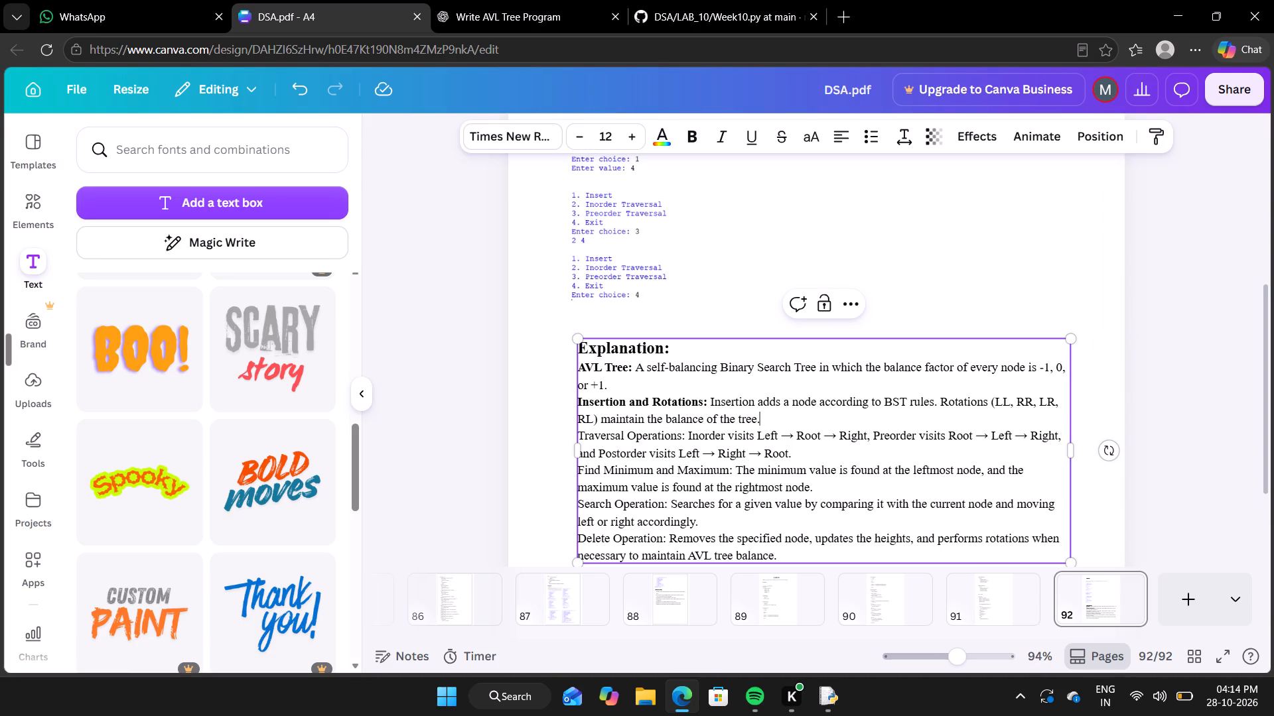
left_click_drag(685, 436, 636, 430)
left_click_drag(636, 430, 577, 430)
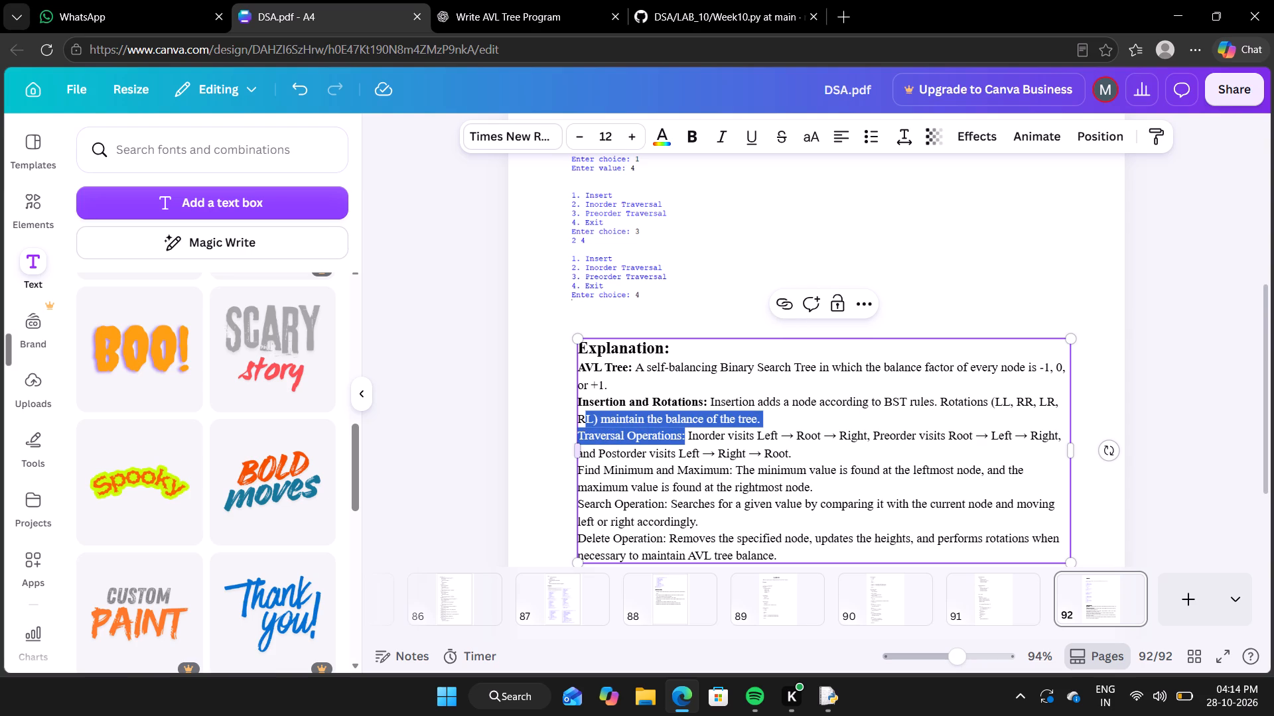
left_click(686, 442)
left_click_drag(686, 442, 587, 442)
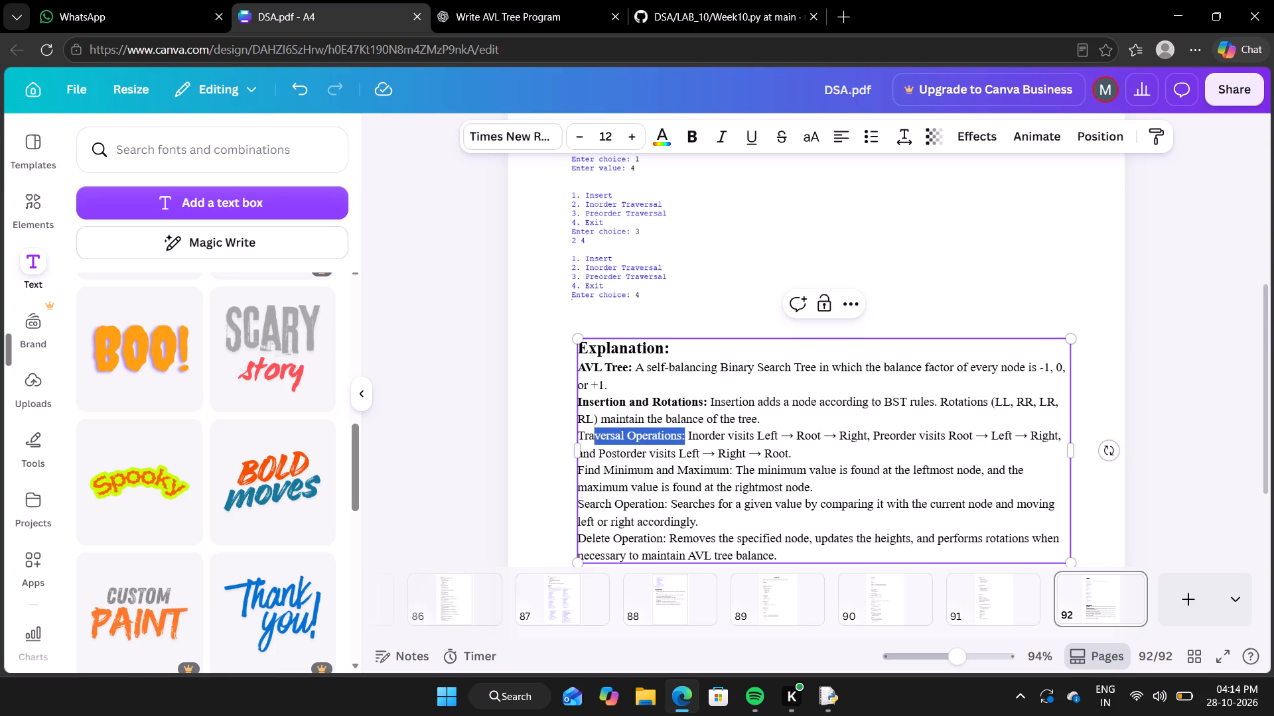
left_click_drag(587, 442, 580, 442)
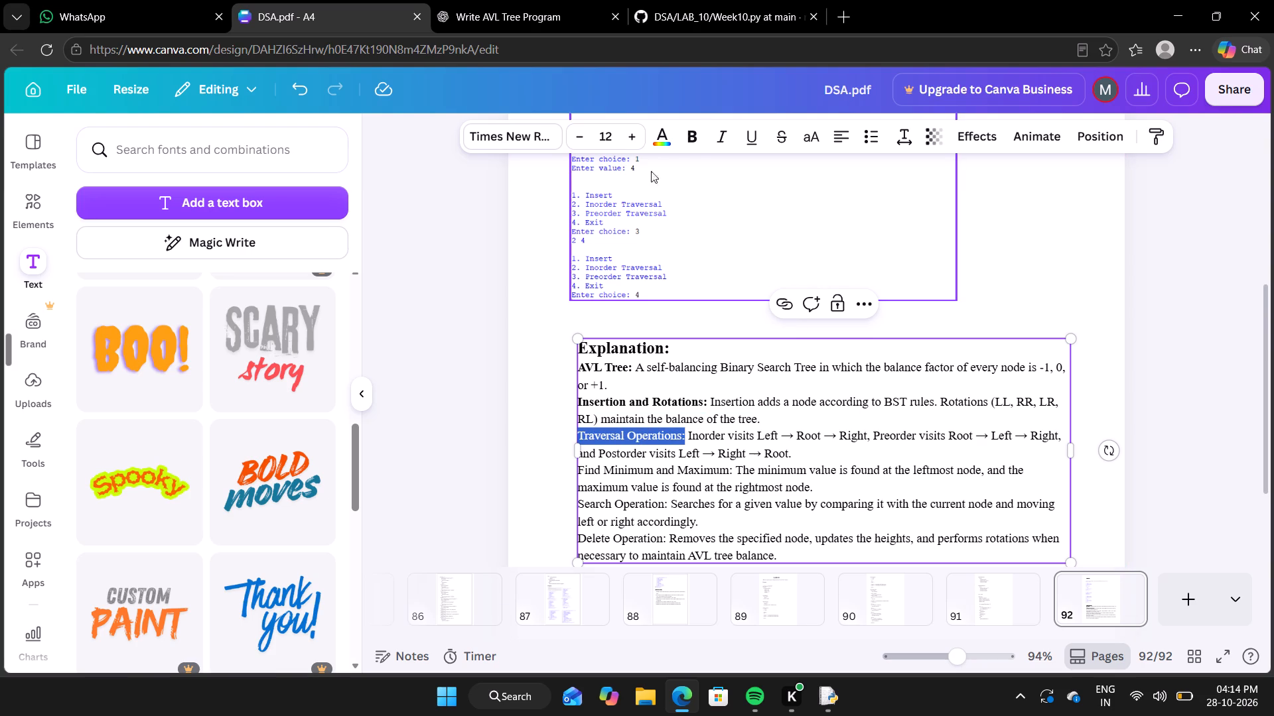
left_click(698, 132)
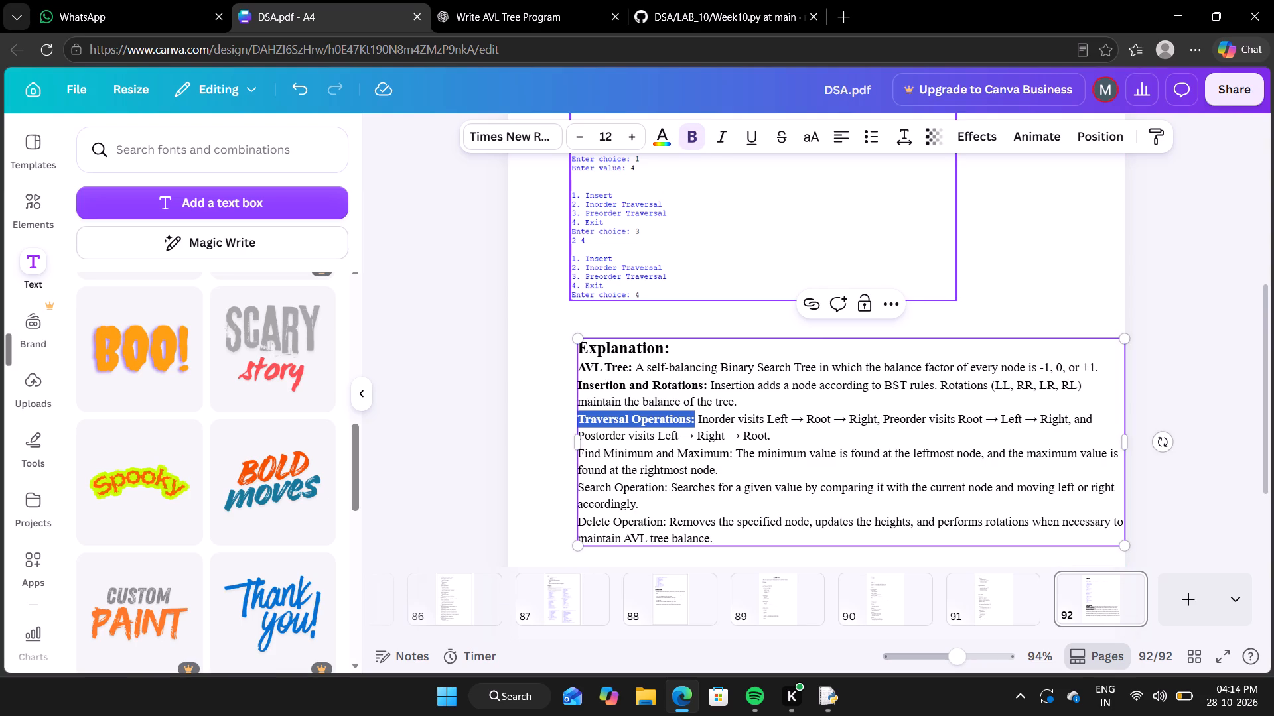
Make the label "Find Minimum and Maximum:" at the start of the fourth explanation point on page 92 bold.
double_click(734, 456)
left_click_drag(734, 456, 723, 451)
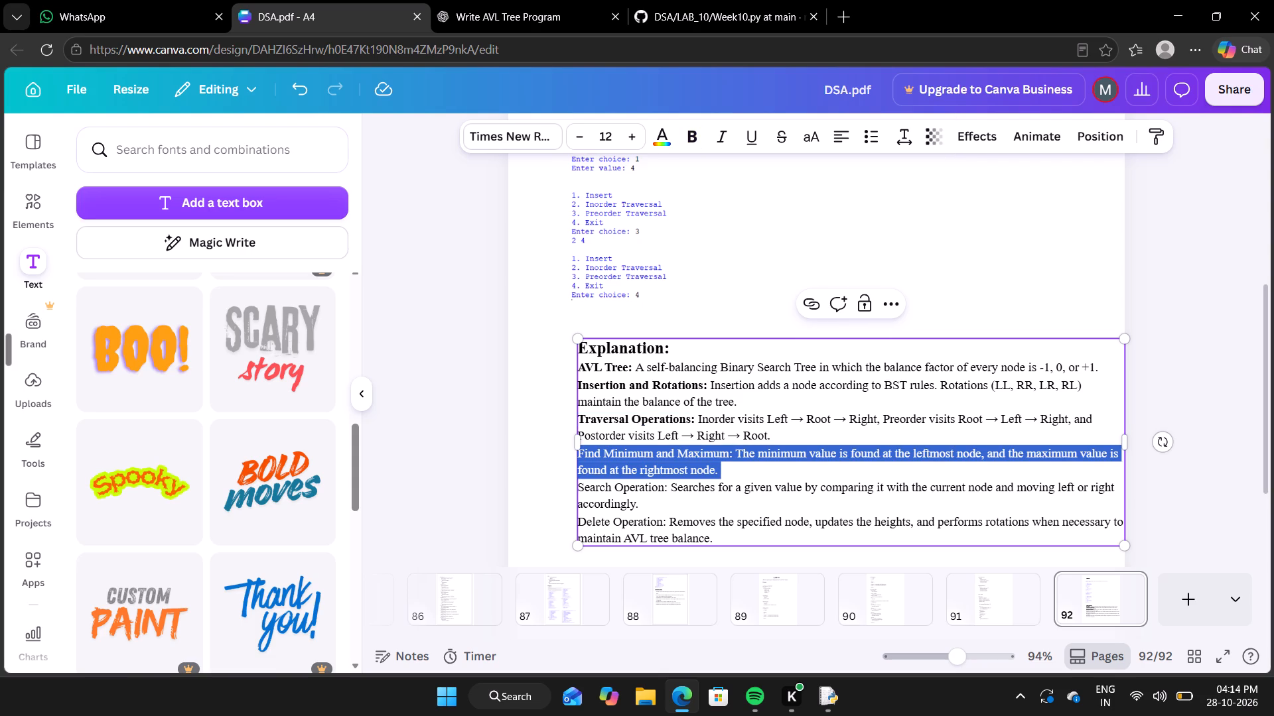
left_click_drag(723, 453, 736, 457)
left_click(736, 457)
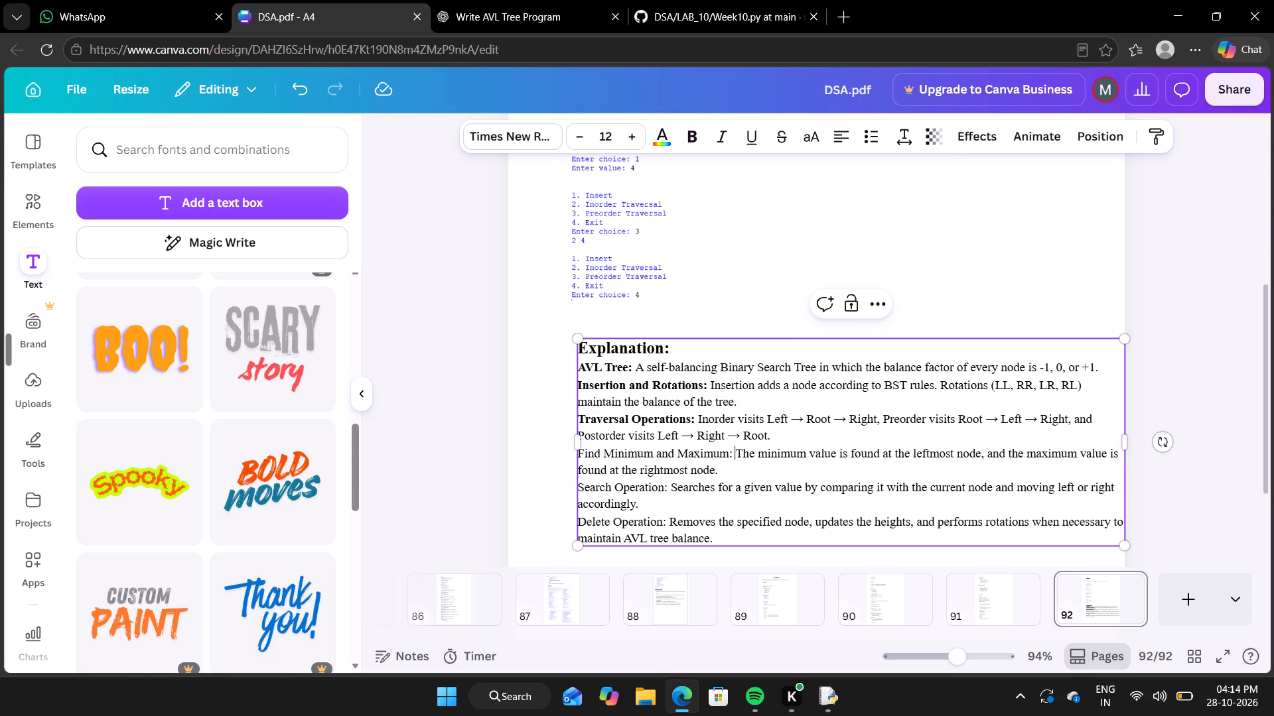
left_click_drag(736, 457, 587, 453)
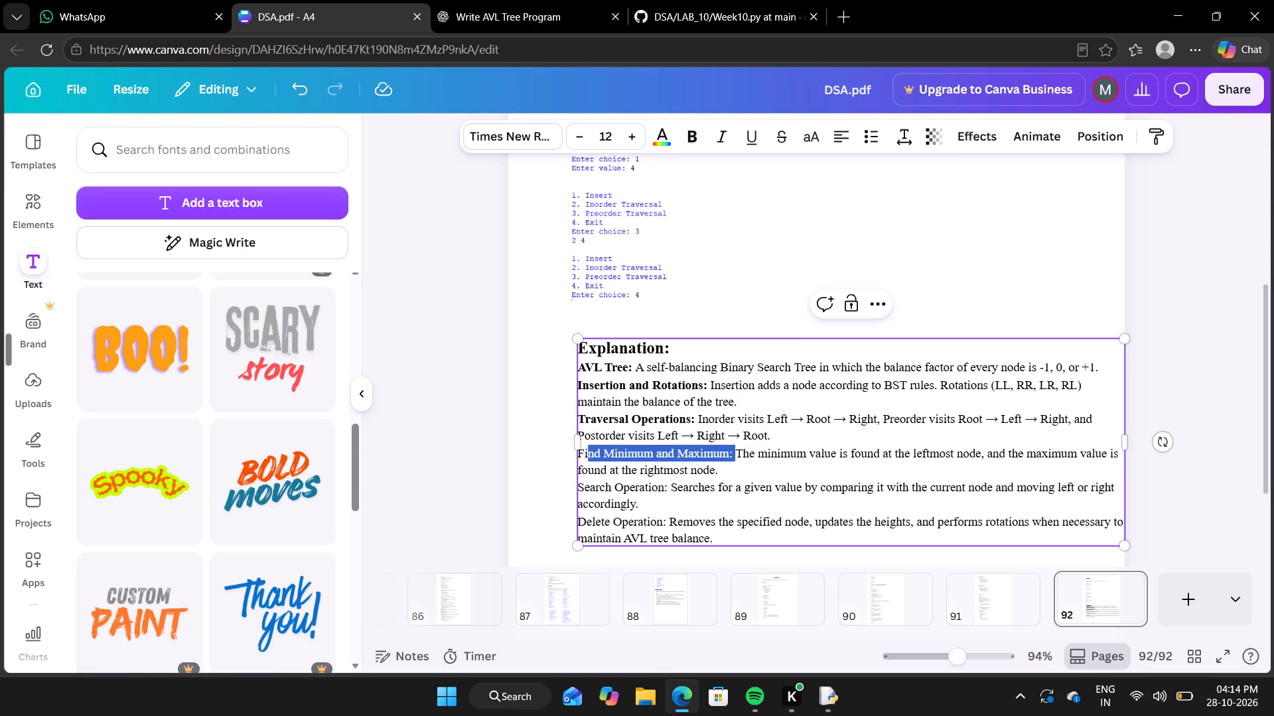
left_click_drag(587, 453, 577, 452)
left_click_drag(594, 453, 680, 457)
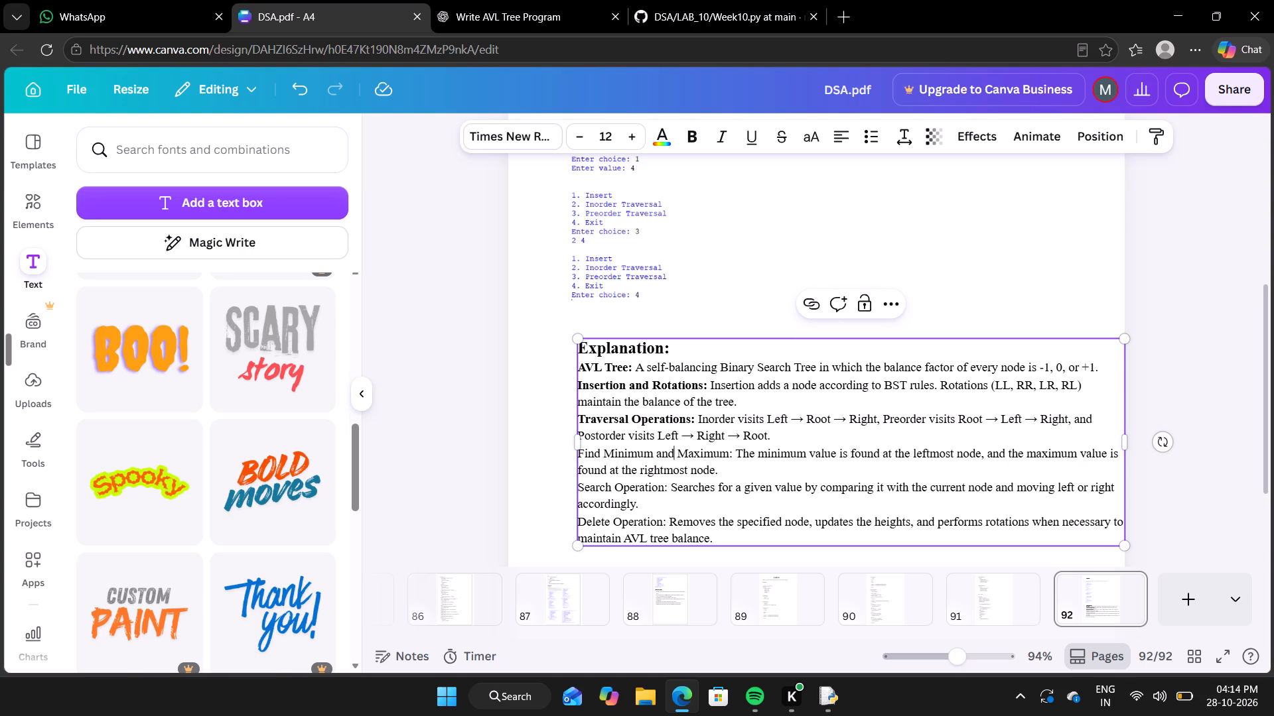
left_click_drag(680, 457, 728, 463)
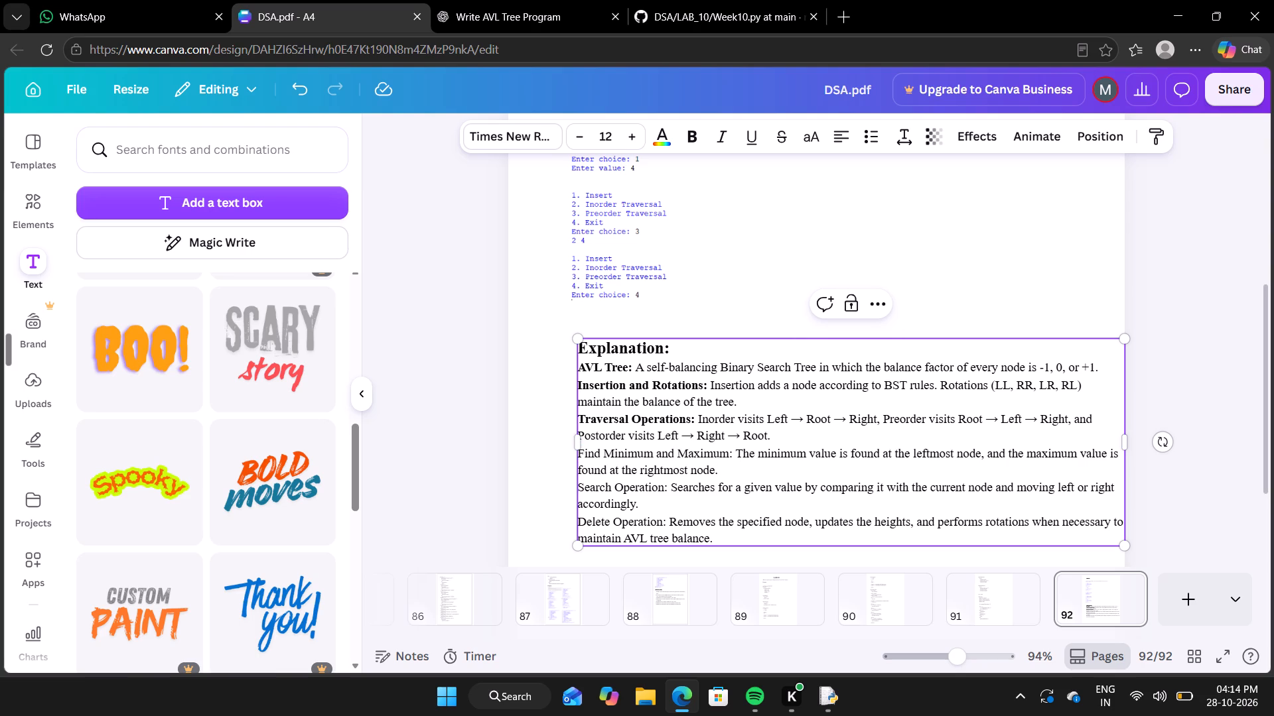
left_click_drag(731, 452, 576, 446)
left_click(820, 460)
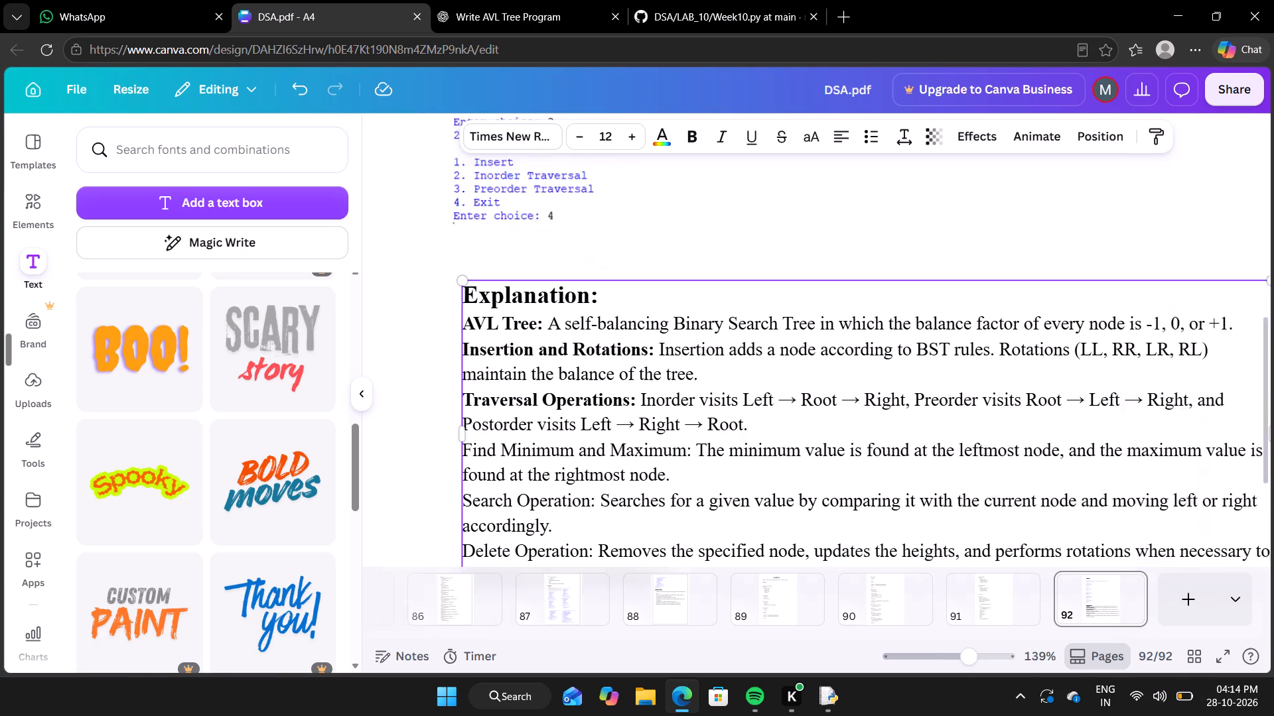
left_click_drag(687, 454, 521, 426)
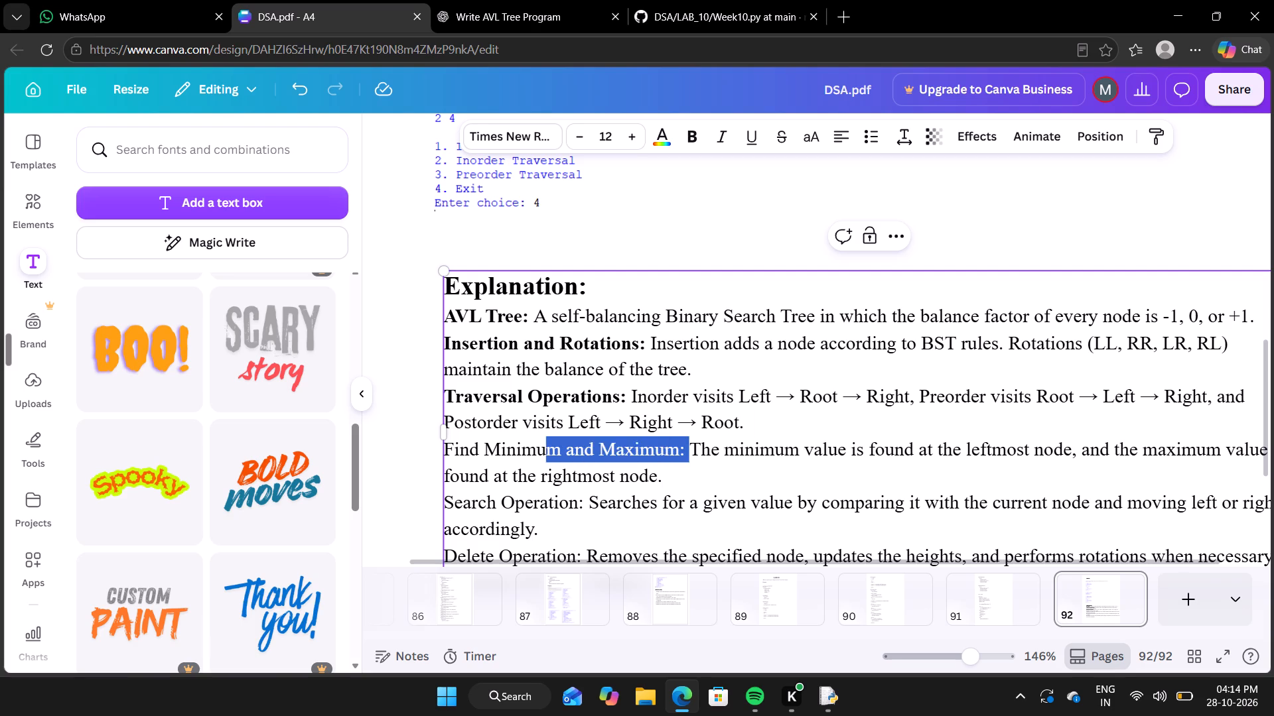
left_click_drag(521, 426, 445, 447)
left_click(691, 142)
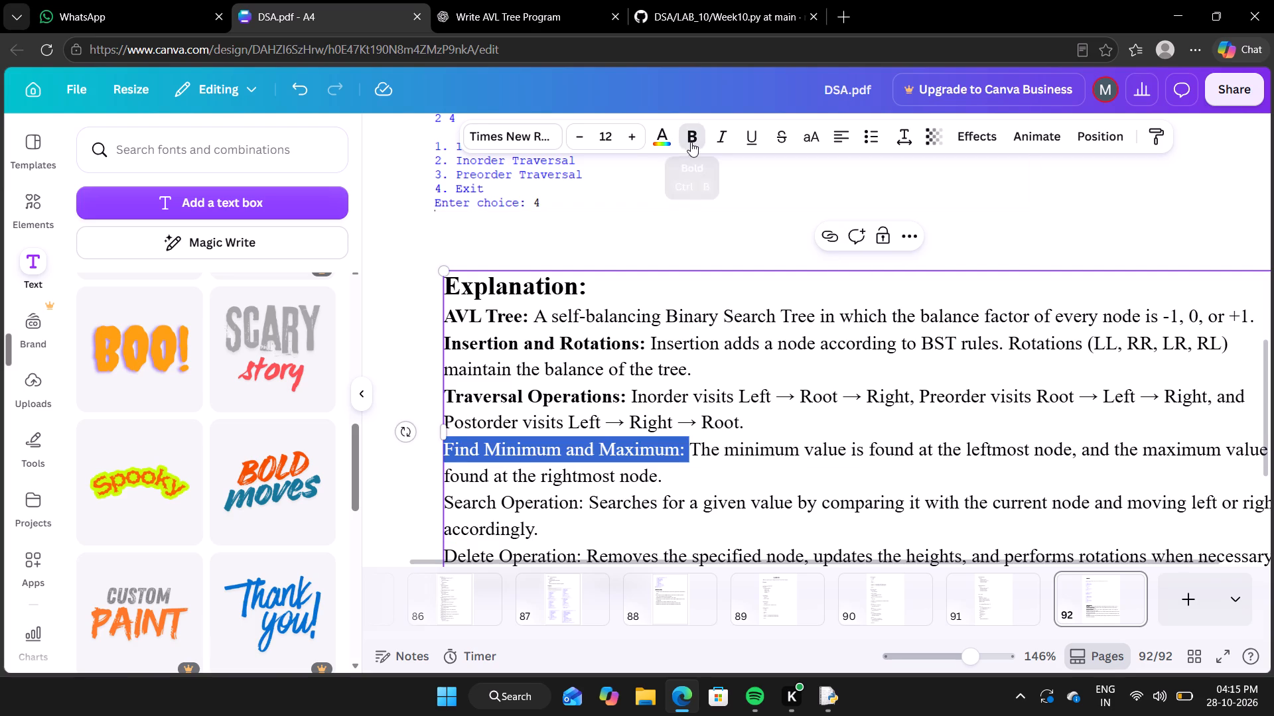
Make the label "Search Operation:" at the start of the fifth explanation point on page 92 bold.
scroll(664, 307, "down", 1)
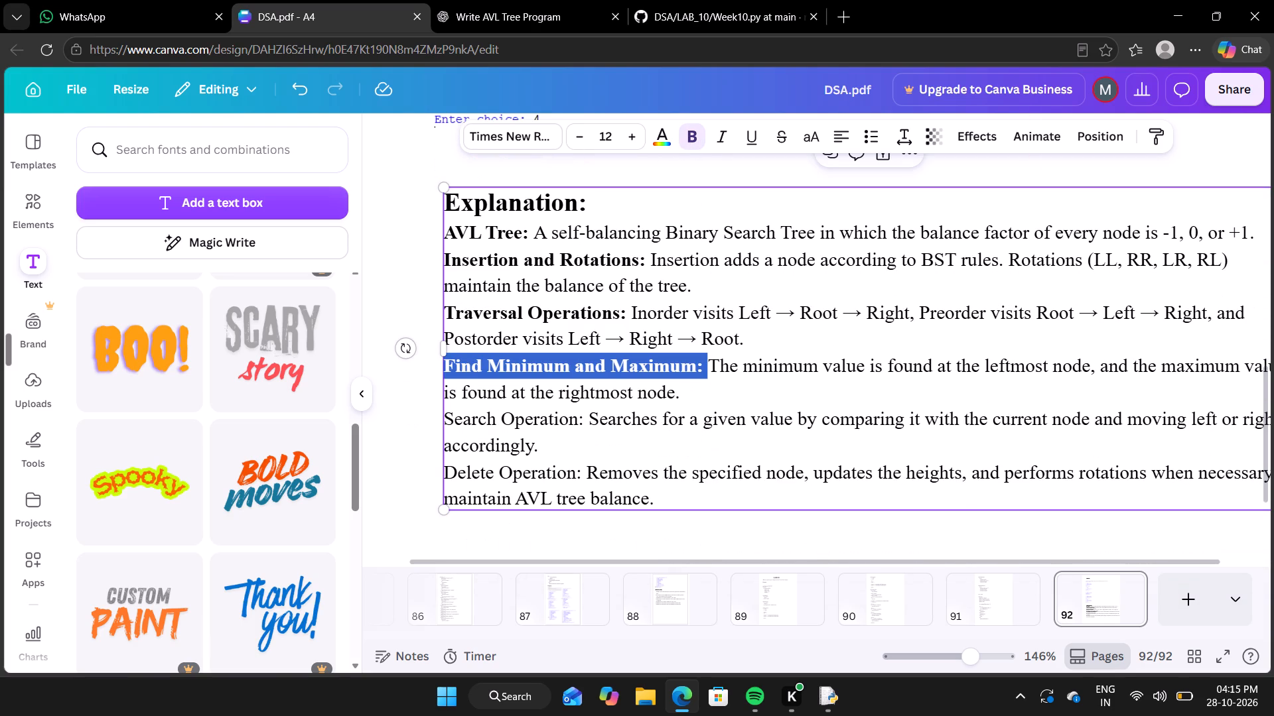
left_click_drag(585, 423, 448, 416)
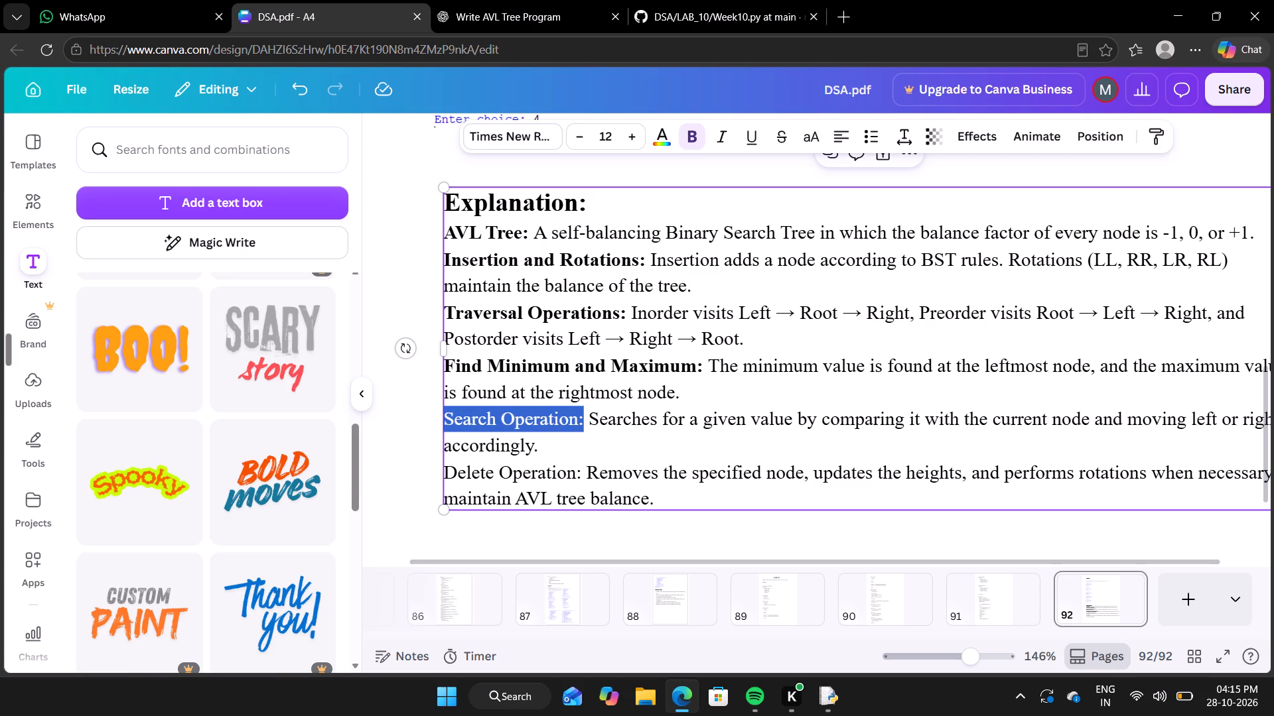
left_click_drag(448, 416, 447, 416)
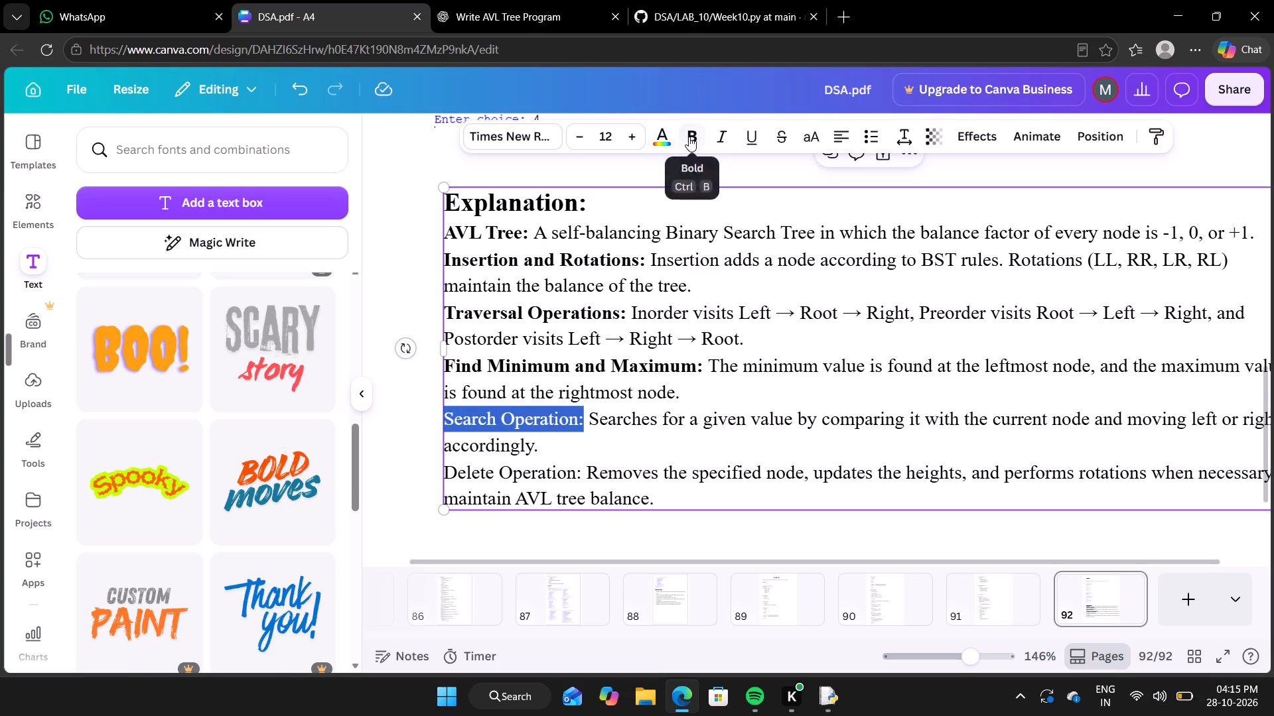
left_click(689, 137)
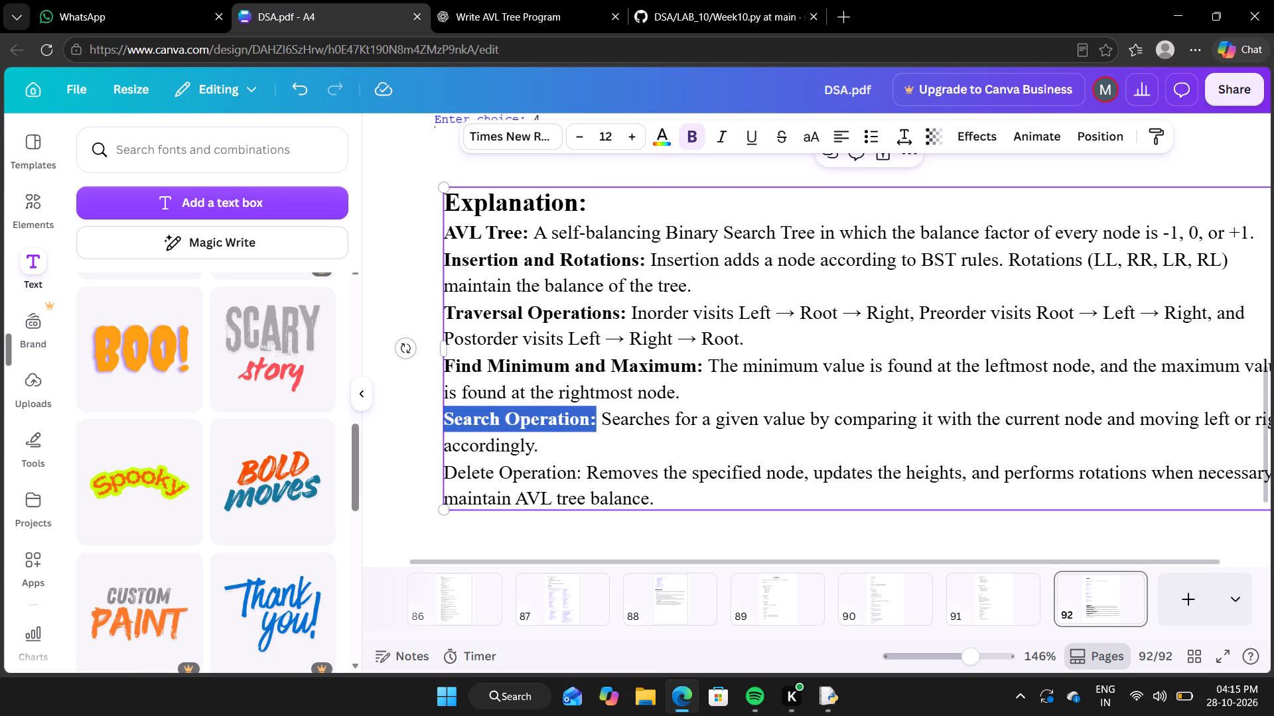
Make the label "Delete Operation:" at the start of the last explanation point on page 92 bold.
left_click_drag(578, 476, 549, 475)
left_click_drag(584, 476, 442, 478)
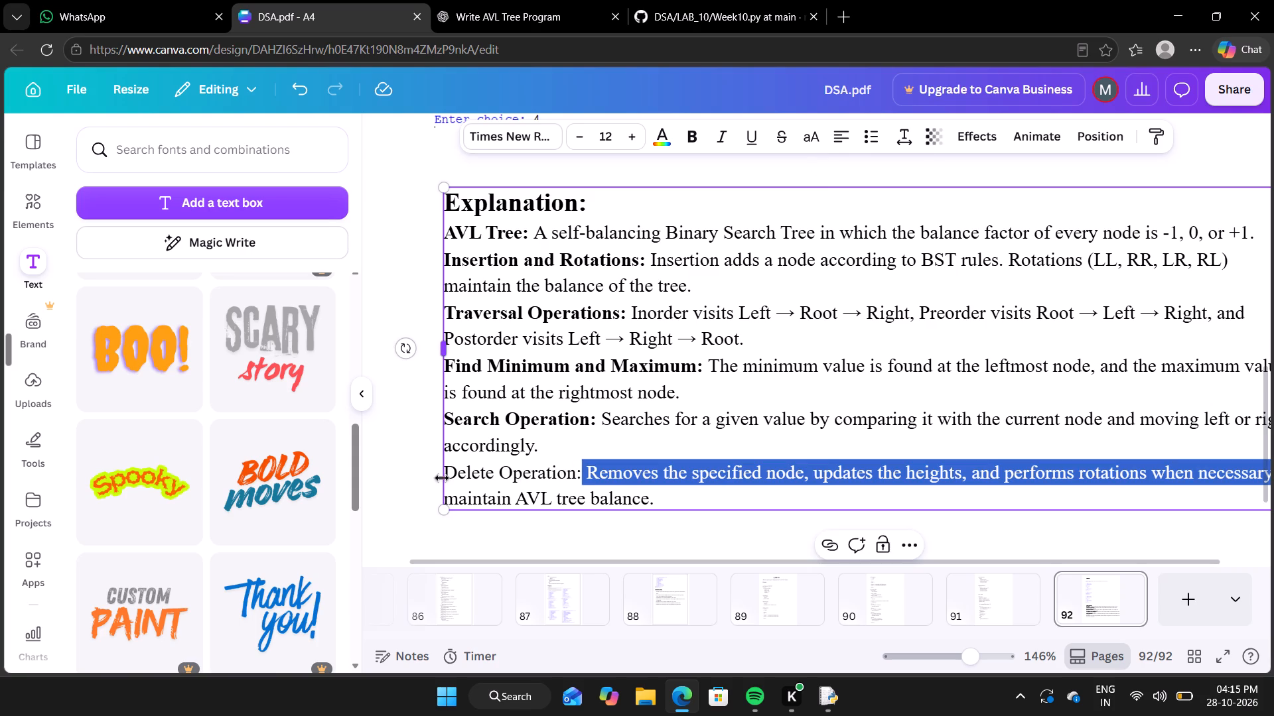
left_click(445, 473)
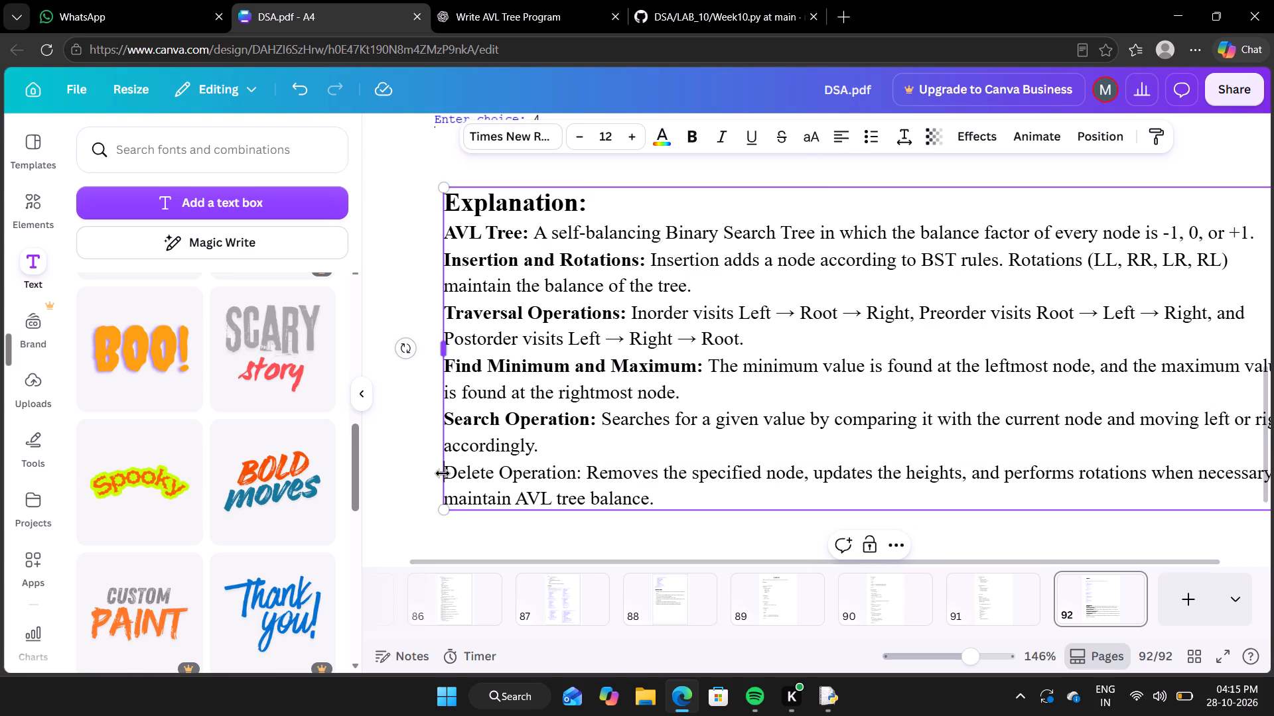
left_click_drag(447, 471, 571, 475)
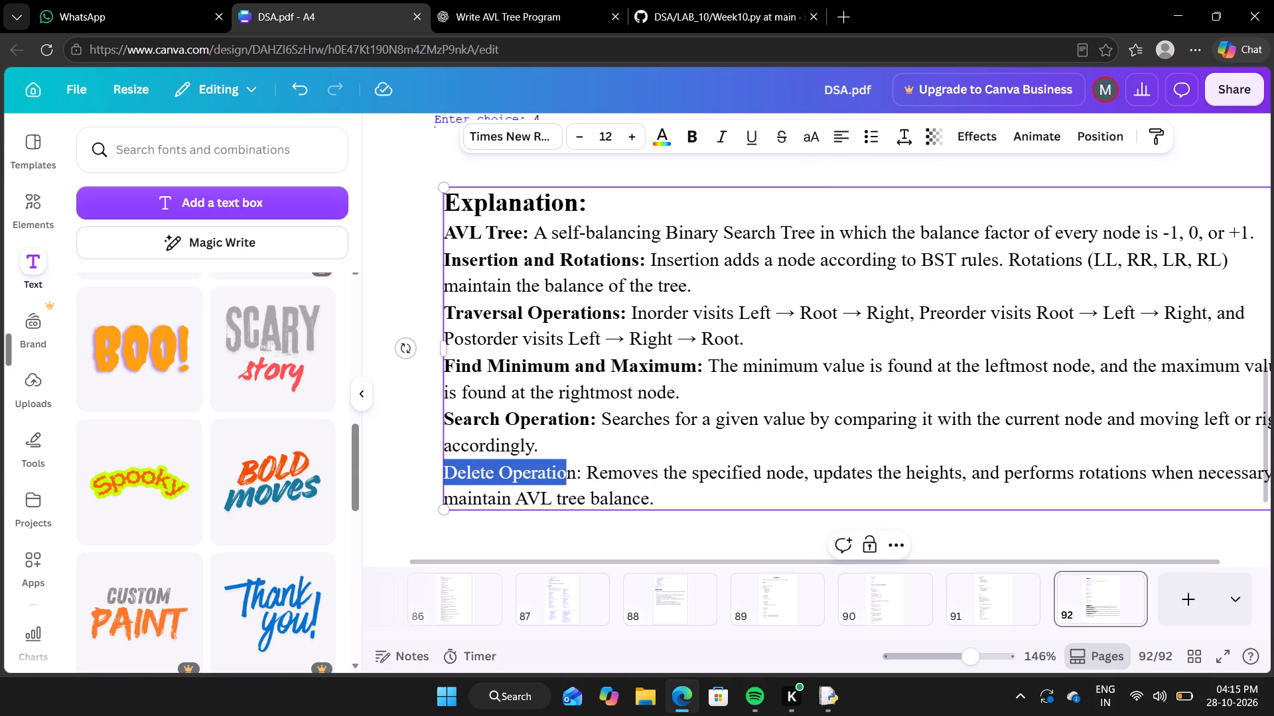
left_click_drag(571, 475, 581, 475)
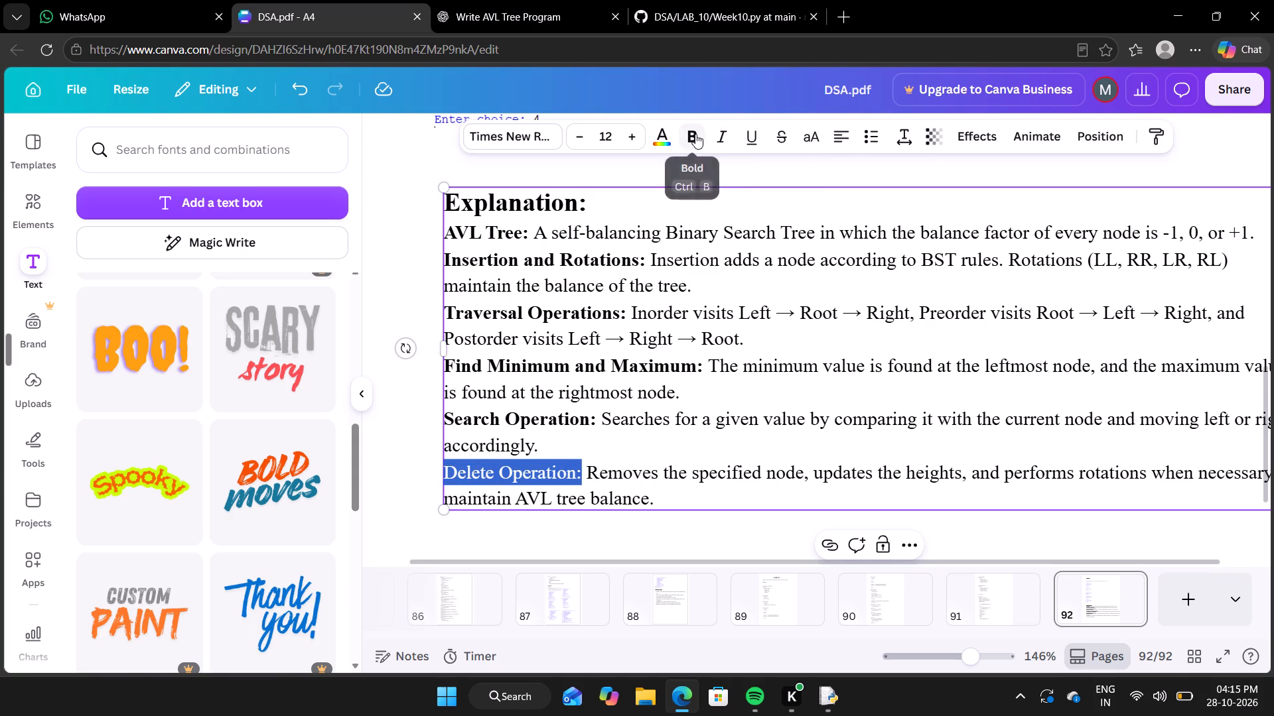
left_click(695, 134)
left_click(749, 376)
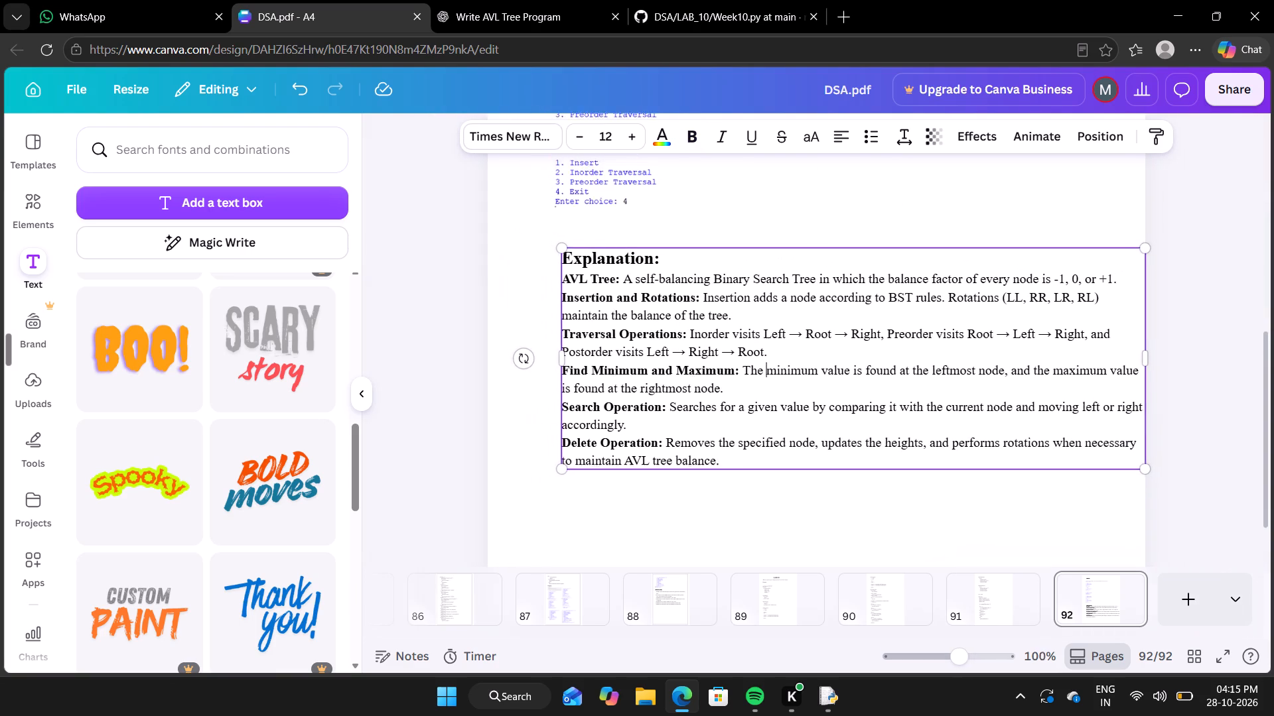
left_click(1175, 211)
Align the explanation text box with the left edge of the output image and narrow it to fit within the page margins.
left_click_drag(950, 360, 945, 346)
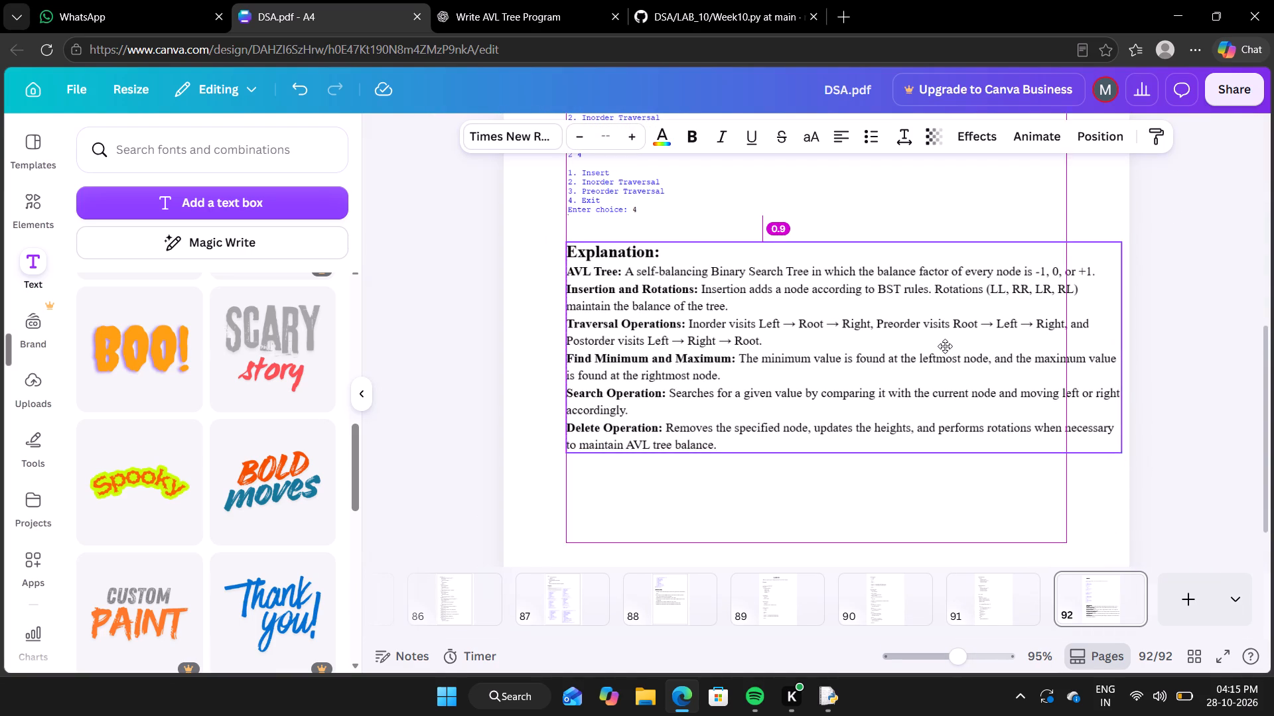
left_click_drag(945, 346, 944, 345)
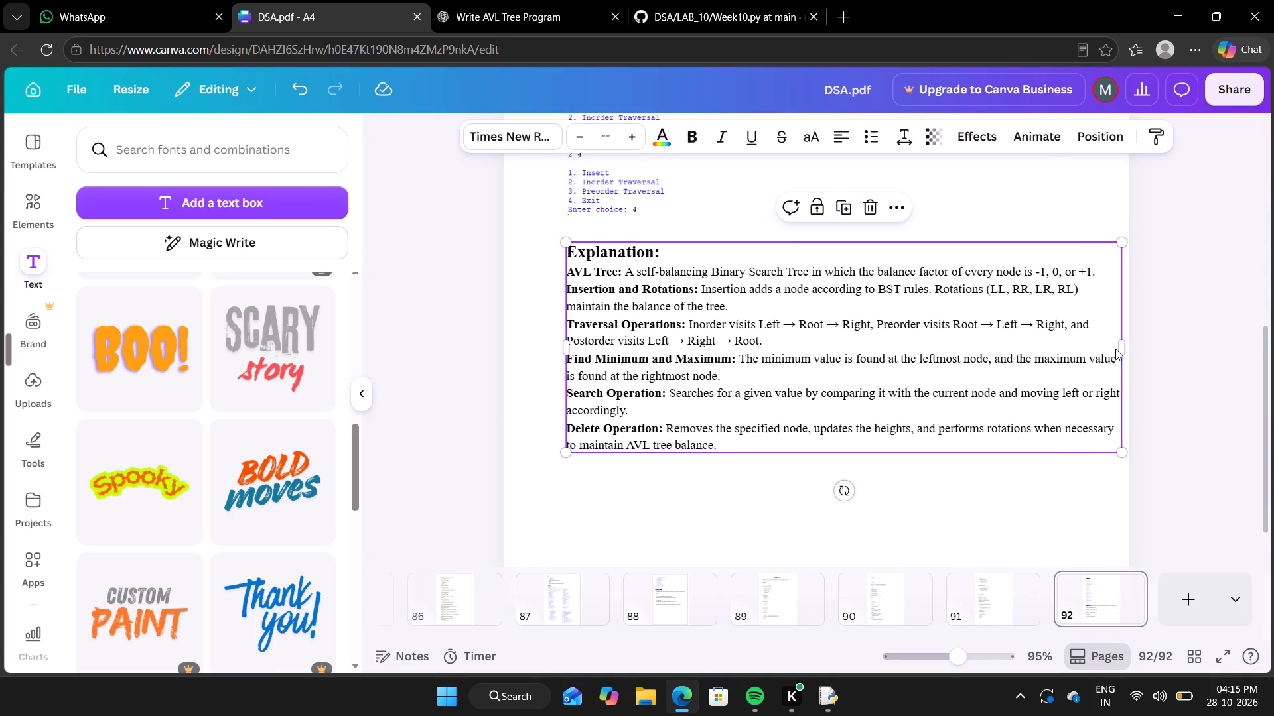
left_click_drag(1125, 347, 1094, 349)
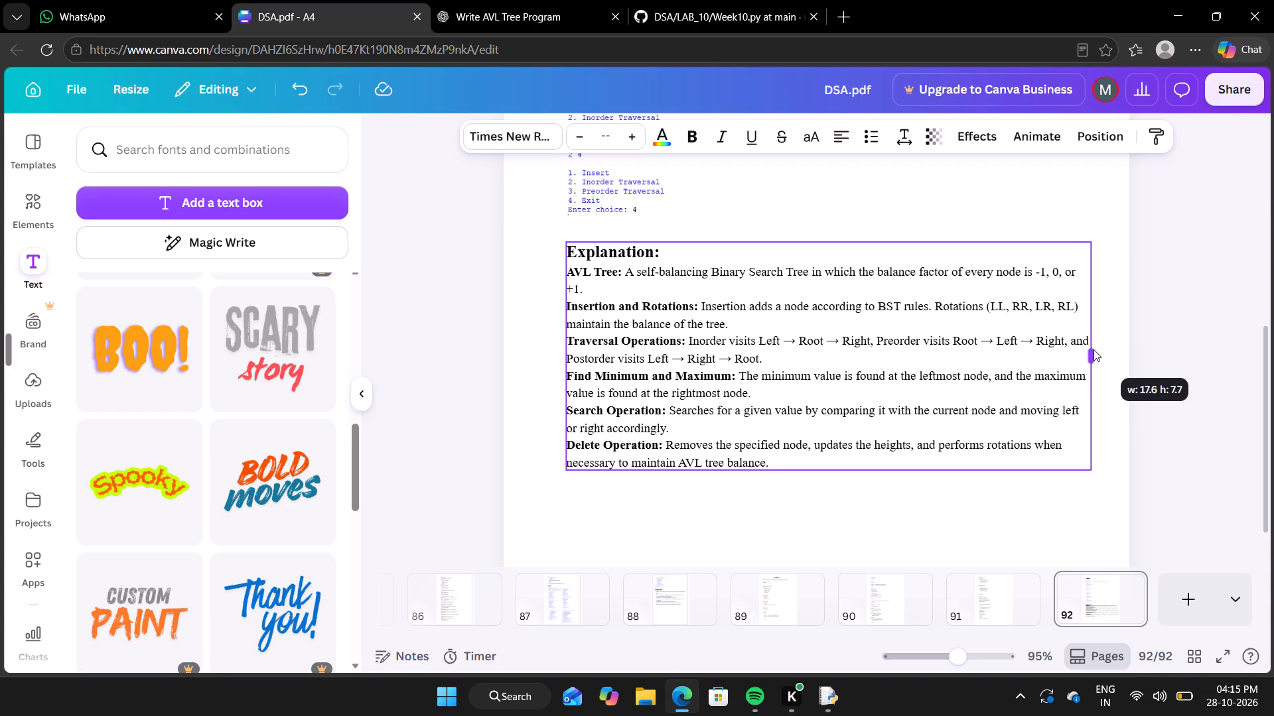
left_click_drag(1094, 349, 1071, 356)
left_click(1242, 343)
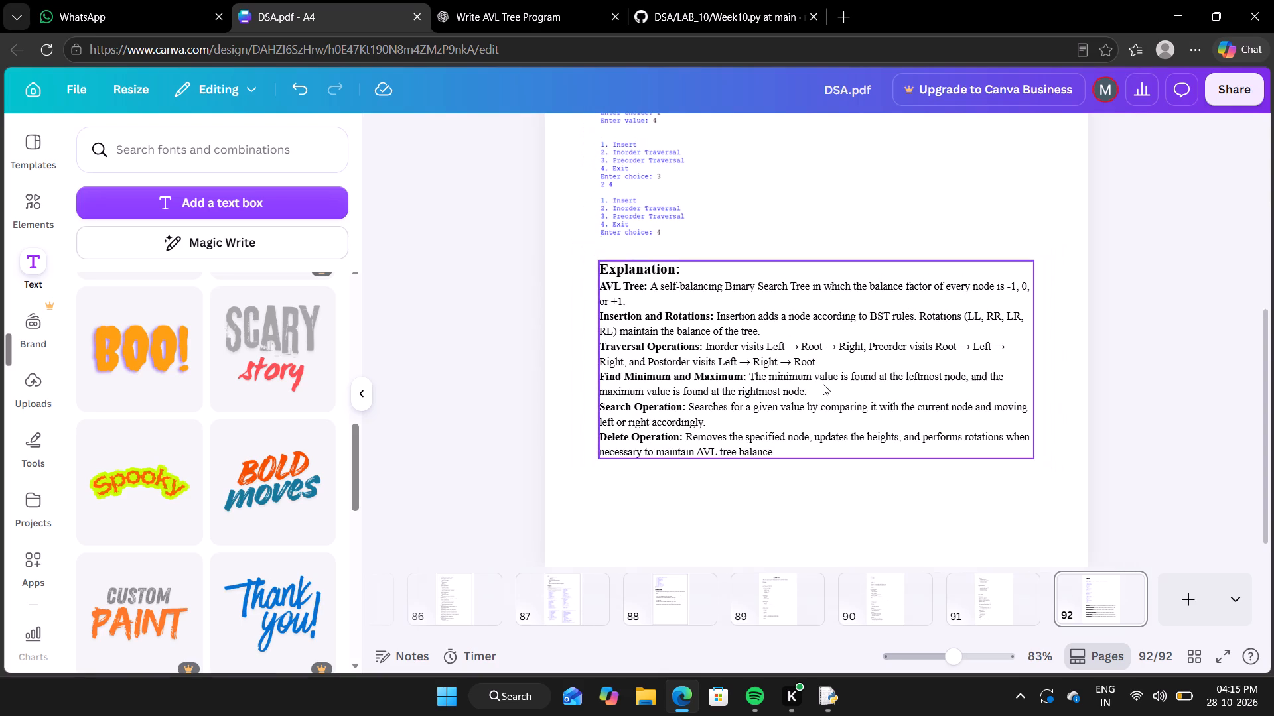
Move the explanation text box slightly down to widen the gap below the output image on page 92.
left_click_drag(845, 363, 841, 390)
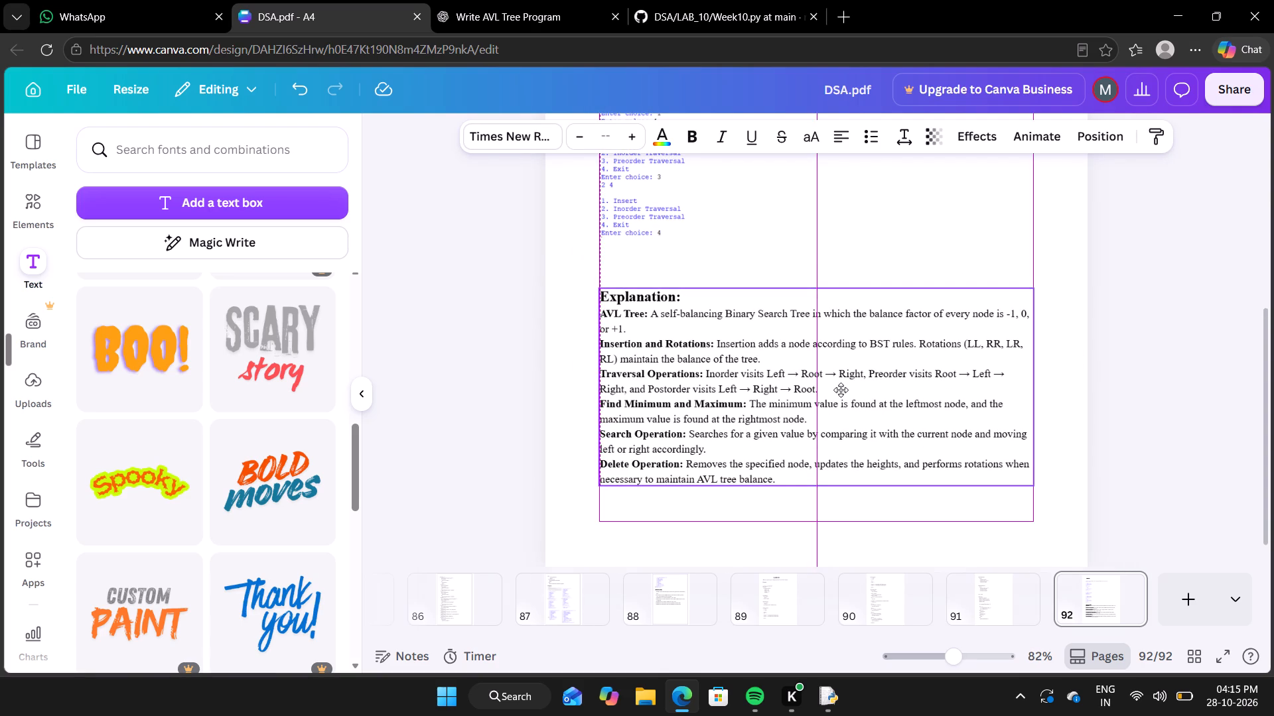
left_click_drag(841, 390, 841, 382)
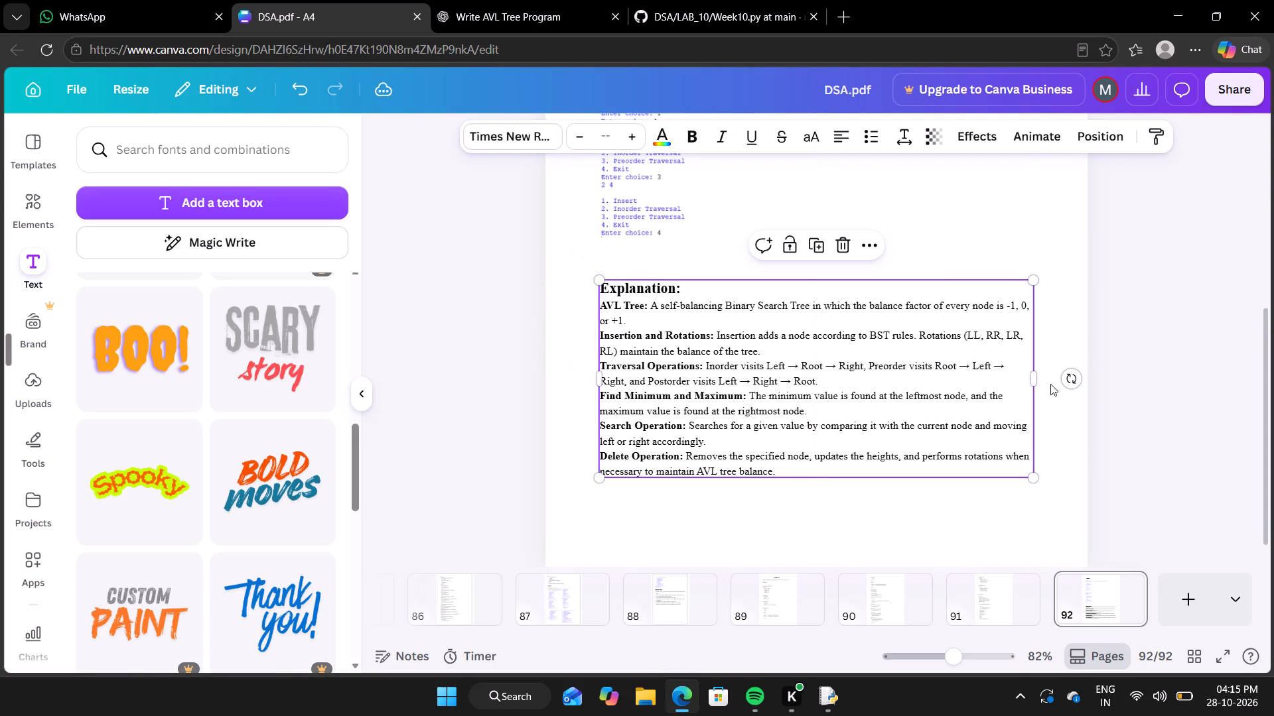
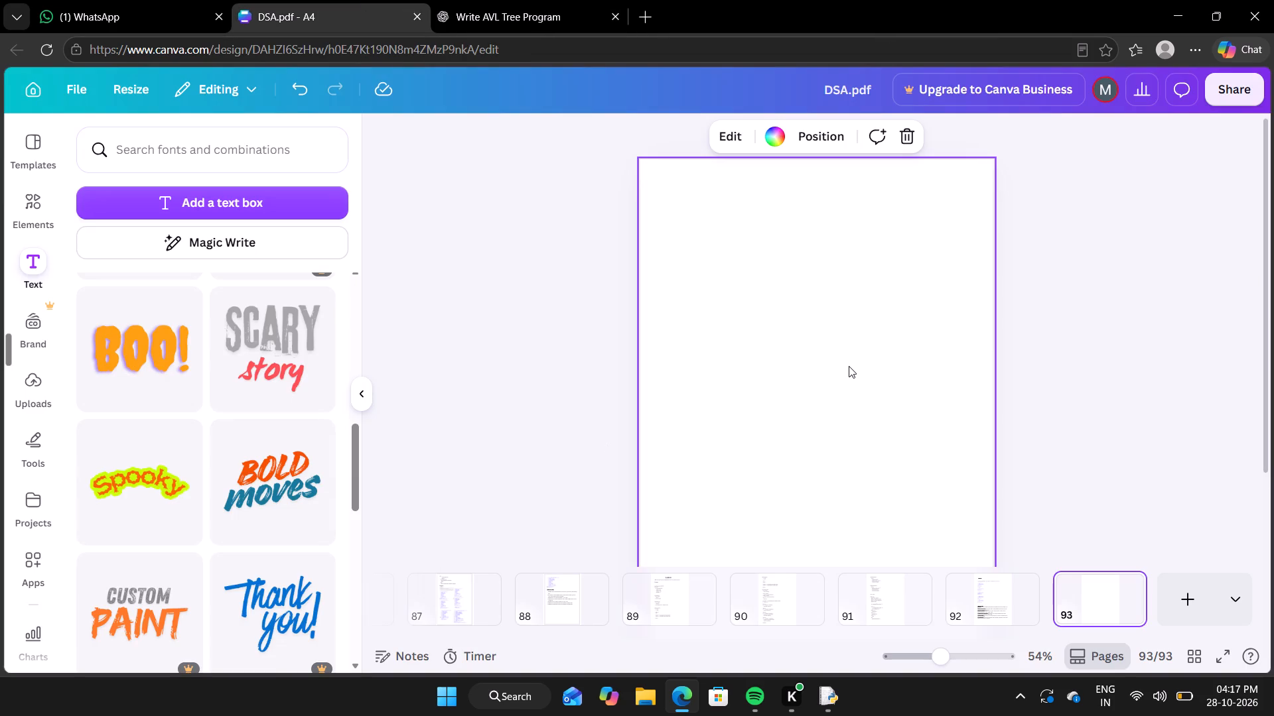
key("ctrl+v")
left_click(1068, 298)
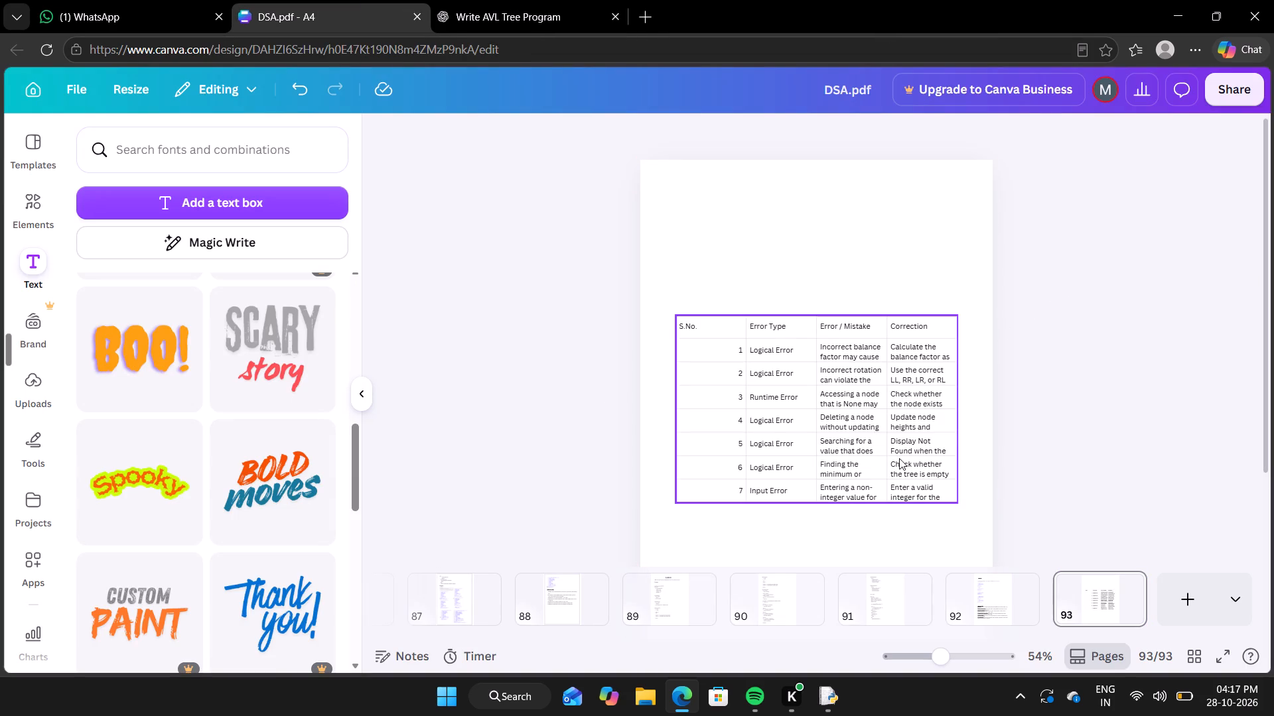
Move the error table up on page 93, leaving room above it for a heading.
left_click(875, 473)
left_click_drag(1002, 424, 1007, 333)
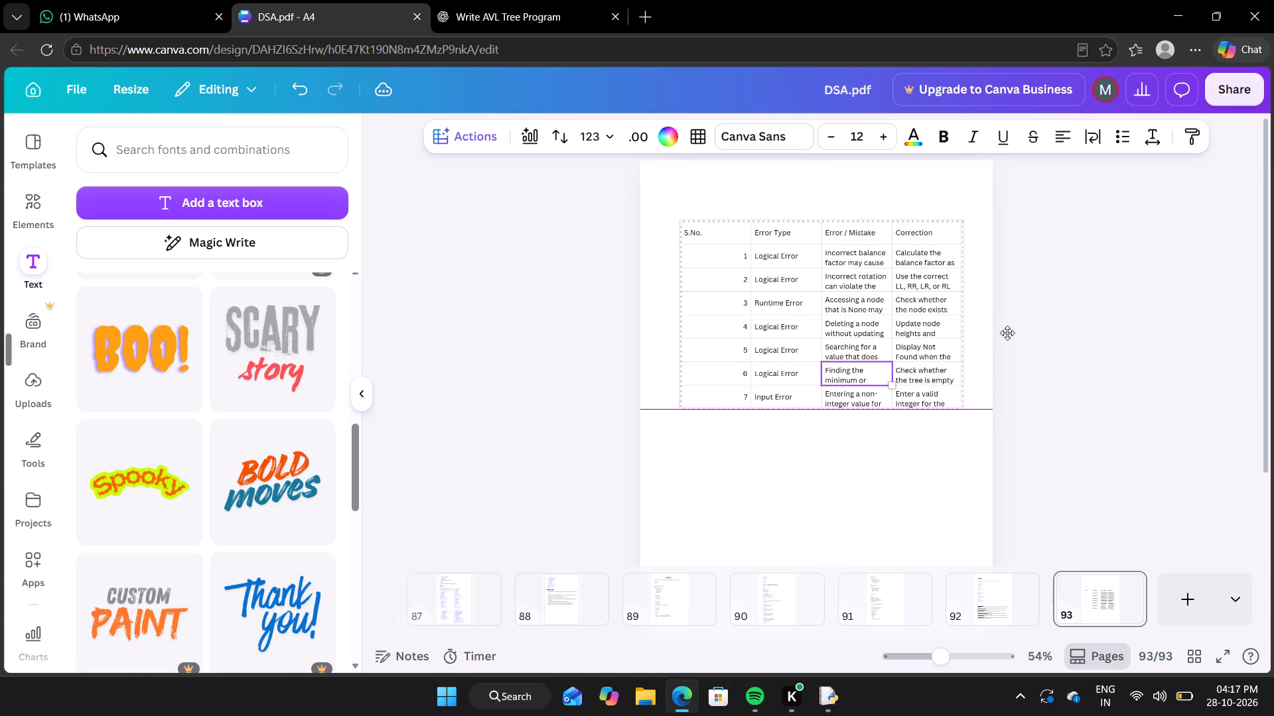
left_click_drag(1007, 333, 1006, 339)
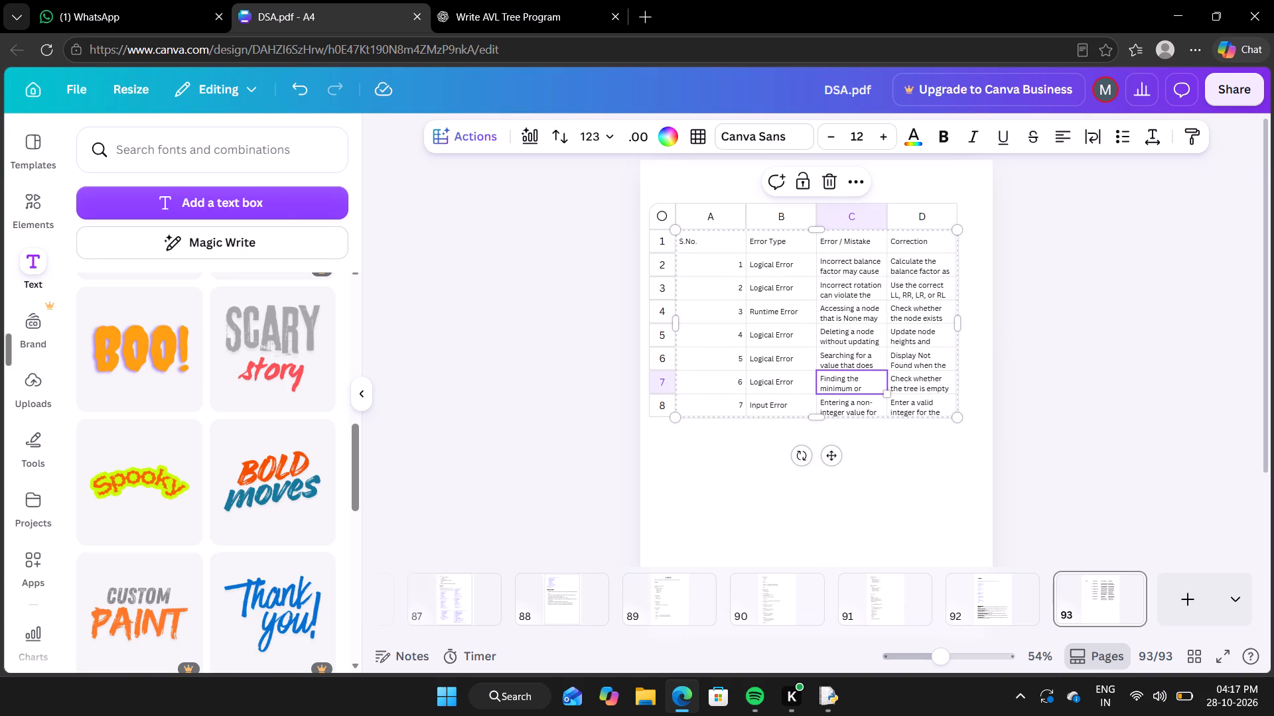
left_click(517, 360)
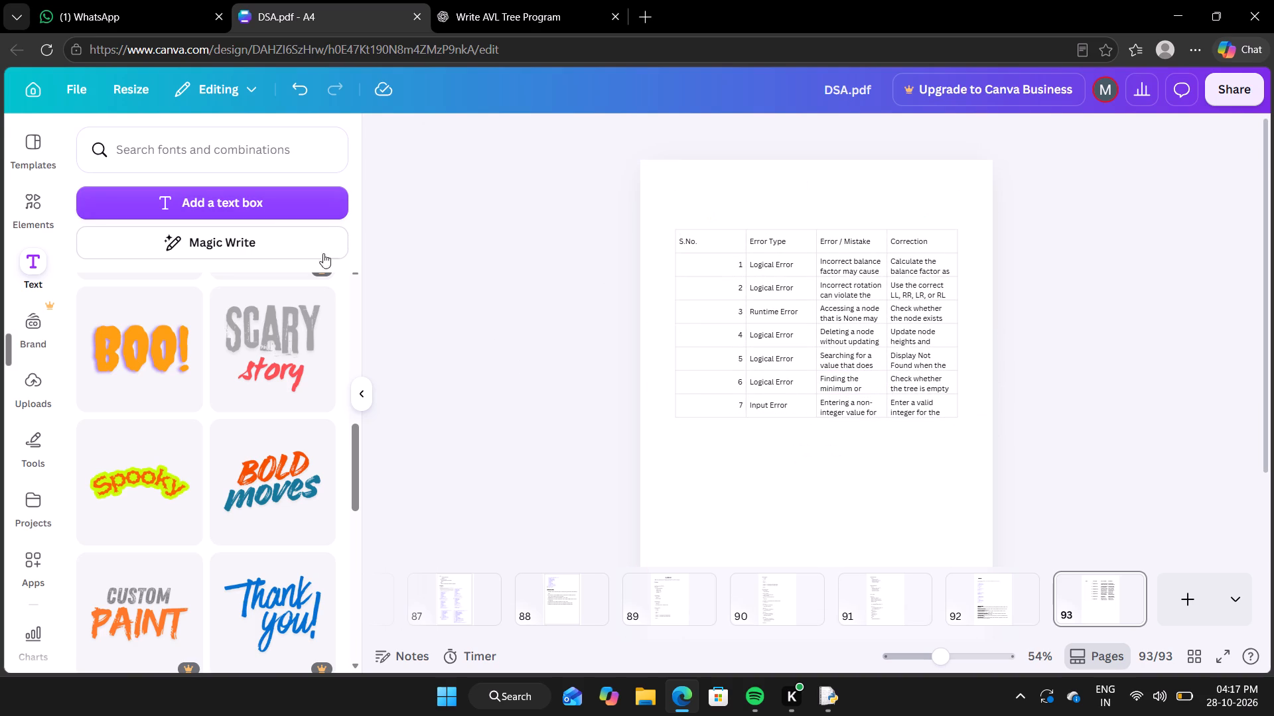
Add a text box reading "Error Table:" on page 93 and set its font size to 16.
left_click(285, 200)
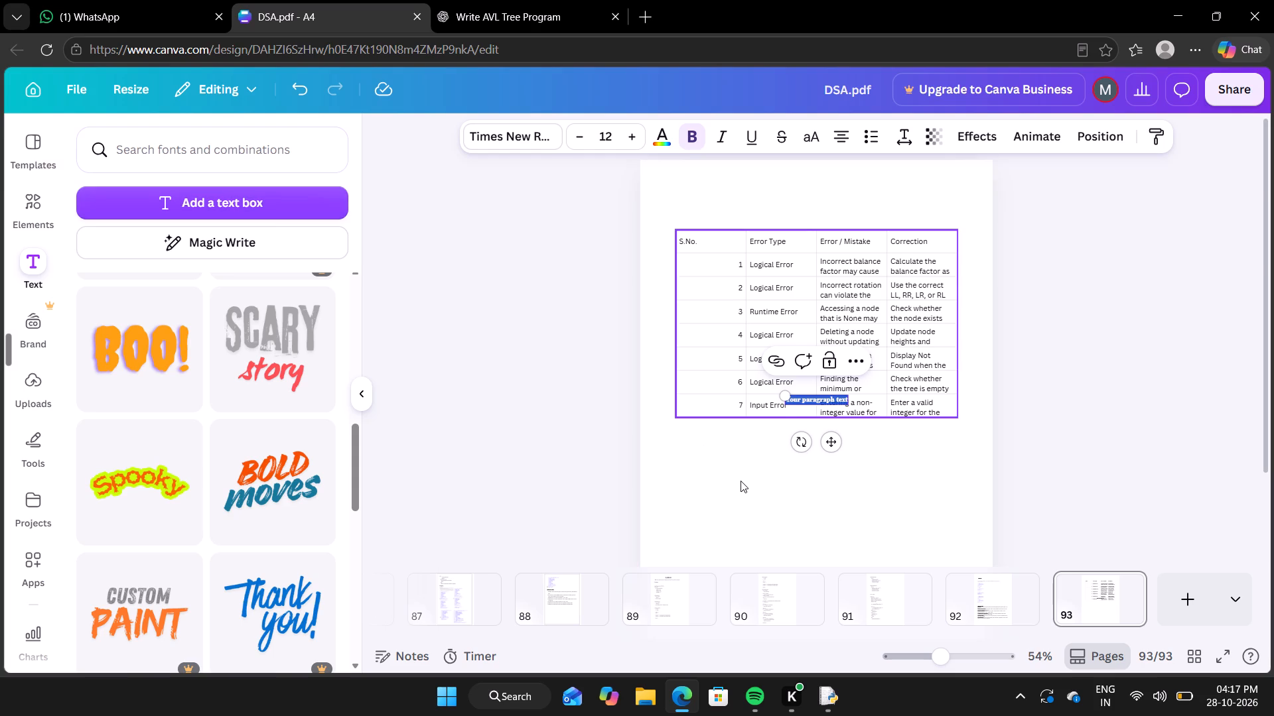
key("BackSpace")
type("Err")
type("or")
key("space")
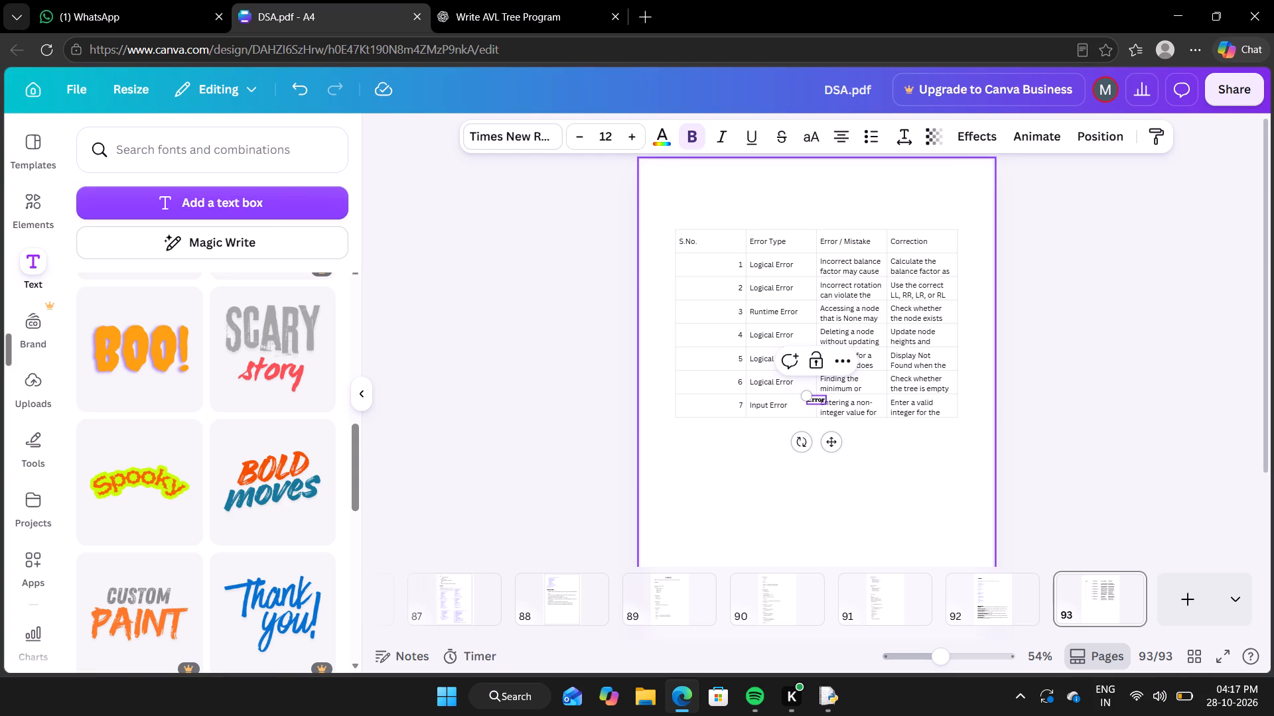
type("Table")
key("shift+colon")
triple_click(644, 138)
left_click(644, 138)
left_click(1165, 388)
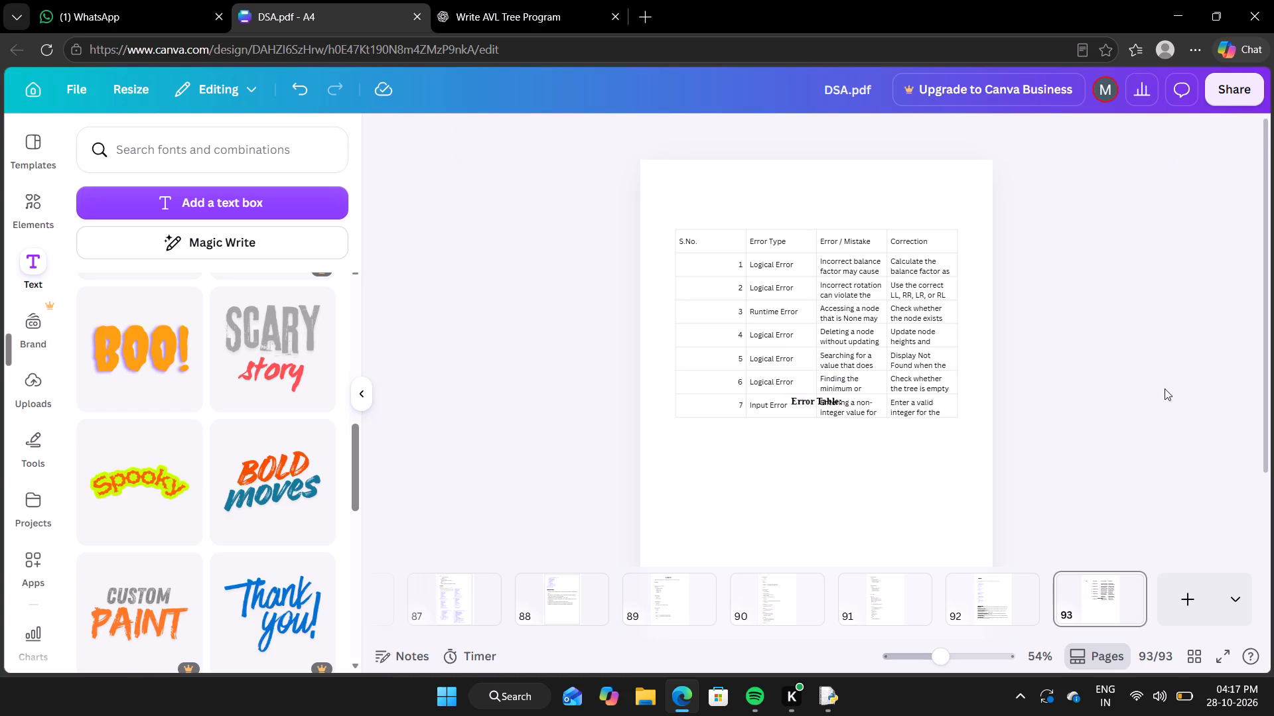
Place the "Error Table:" heading just above the table, aligned with the table's left edge.
left_click_drag(821, 402, 713, 223)
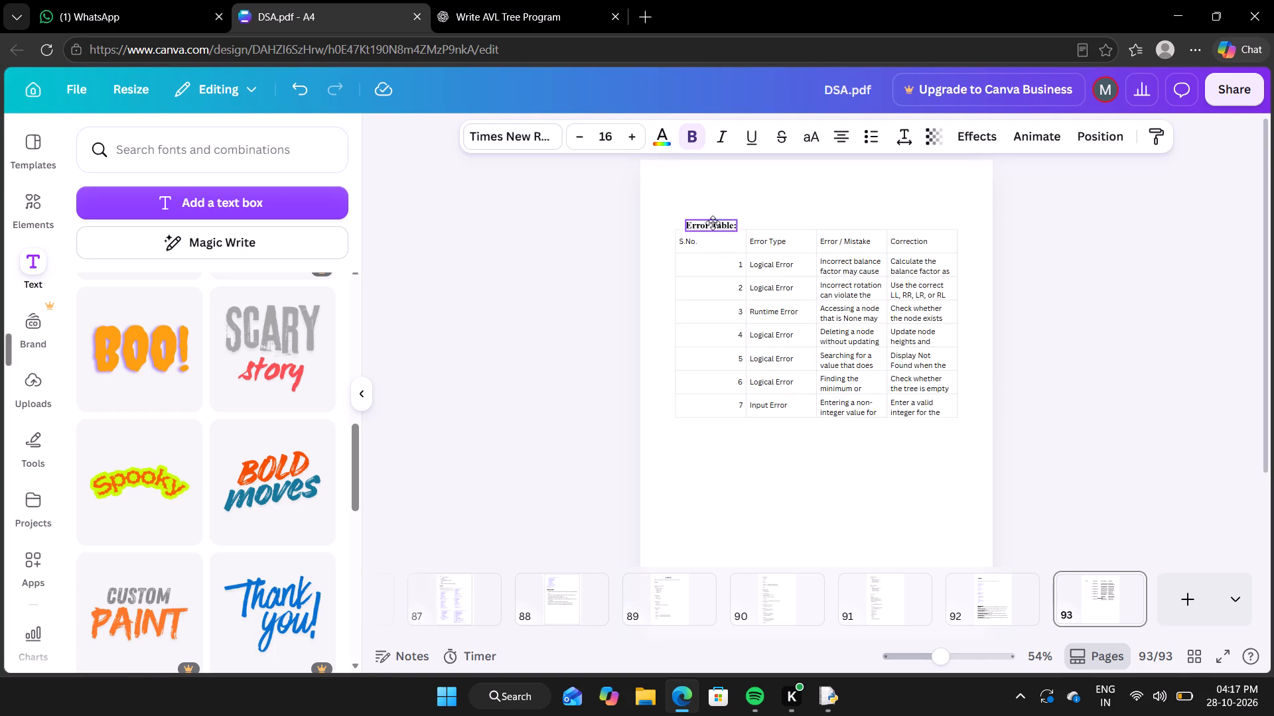
left_click_drag(713, 223, 703, 211)
left_click(1102, 333)
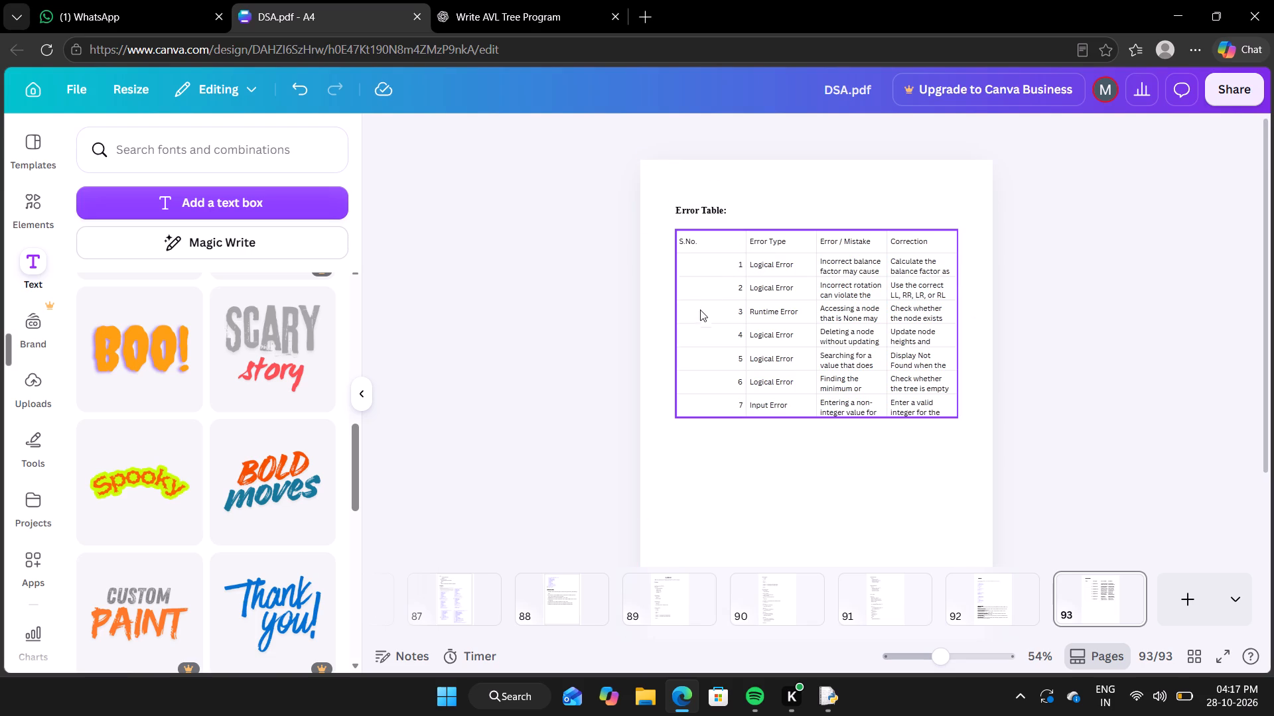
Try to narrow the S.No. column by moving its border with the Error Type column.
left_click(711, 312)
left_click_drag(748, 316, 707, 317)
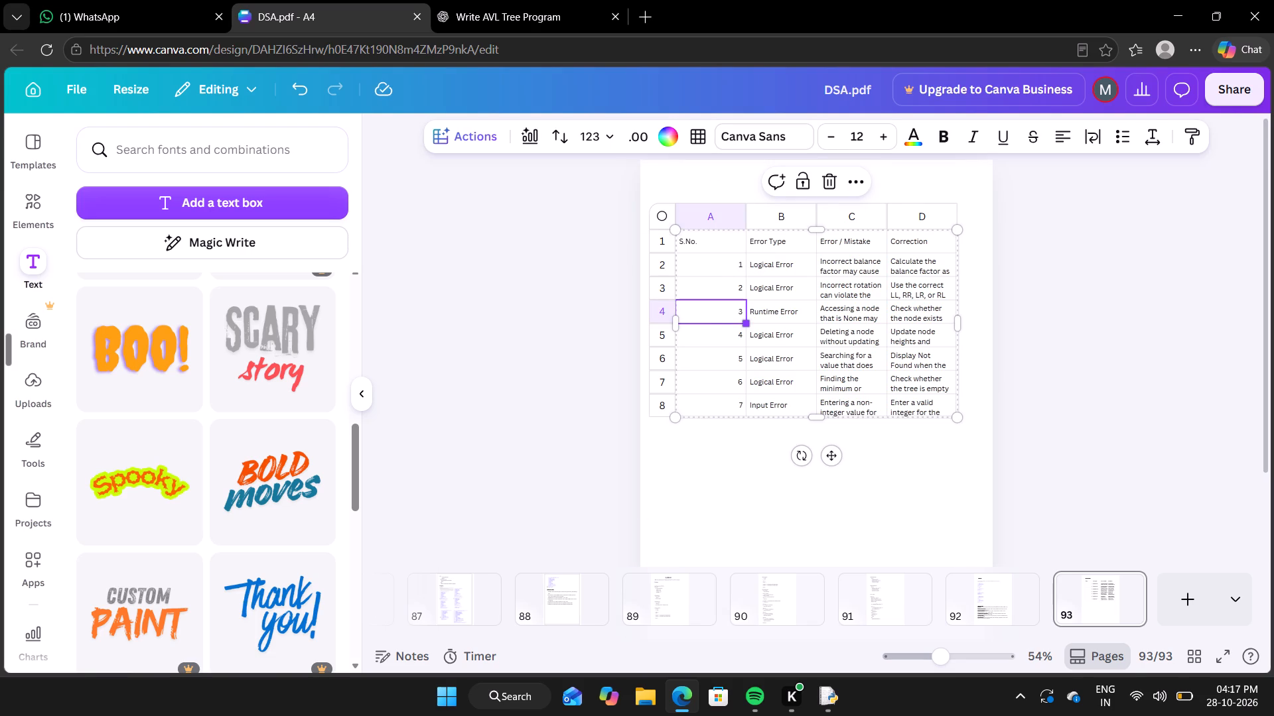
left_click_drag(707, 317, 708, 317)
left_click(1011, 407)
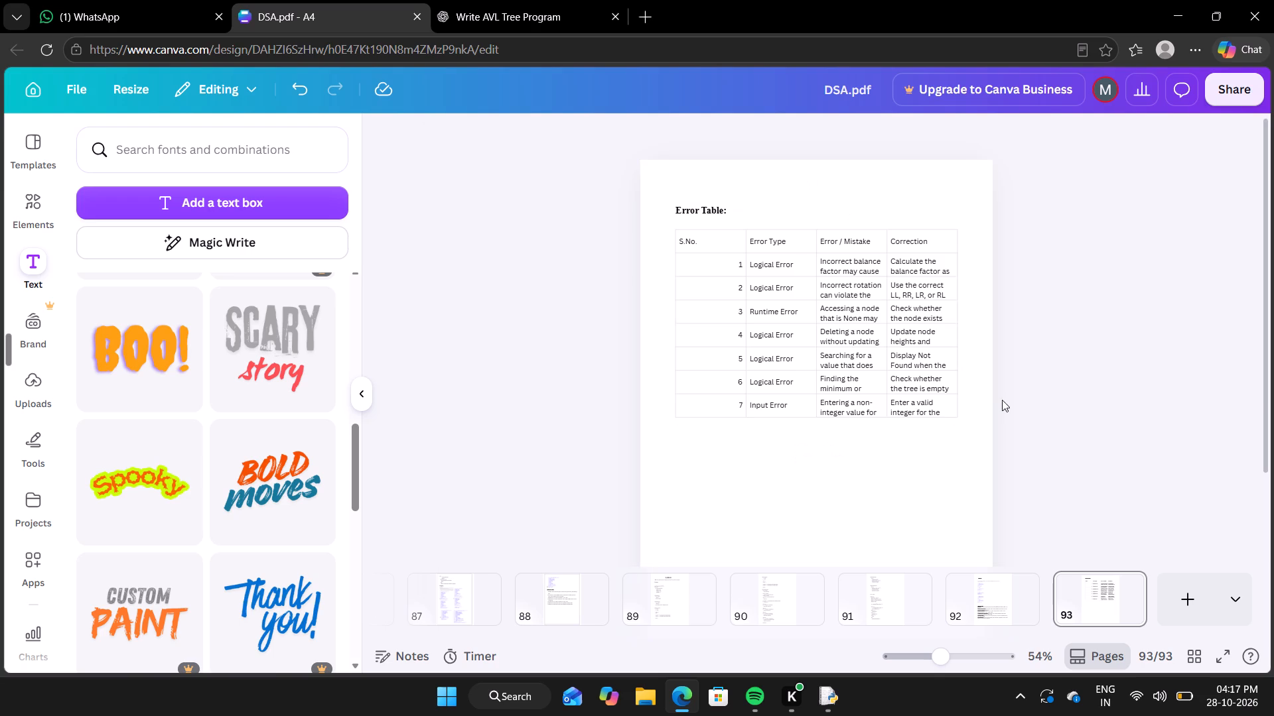
Widen the error table to the right until it reaches the page's right edge.
left_click(954, 330)
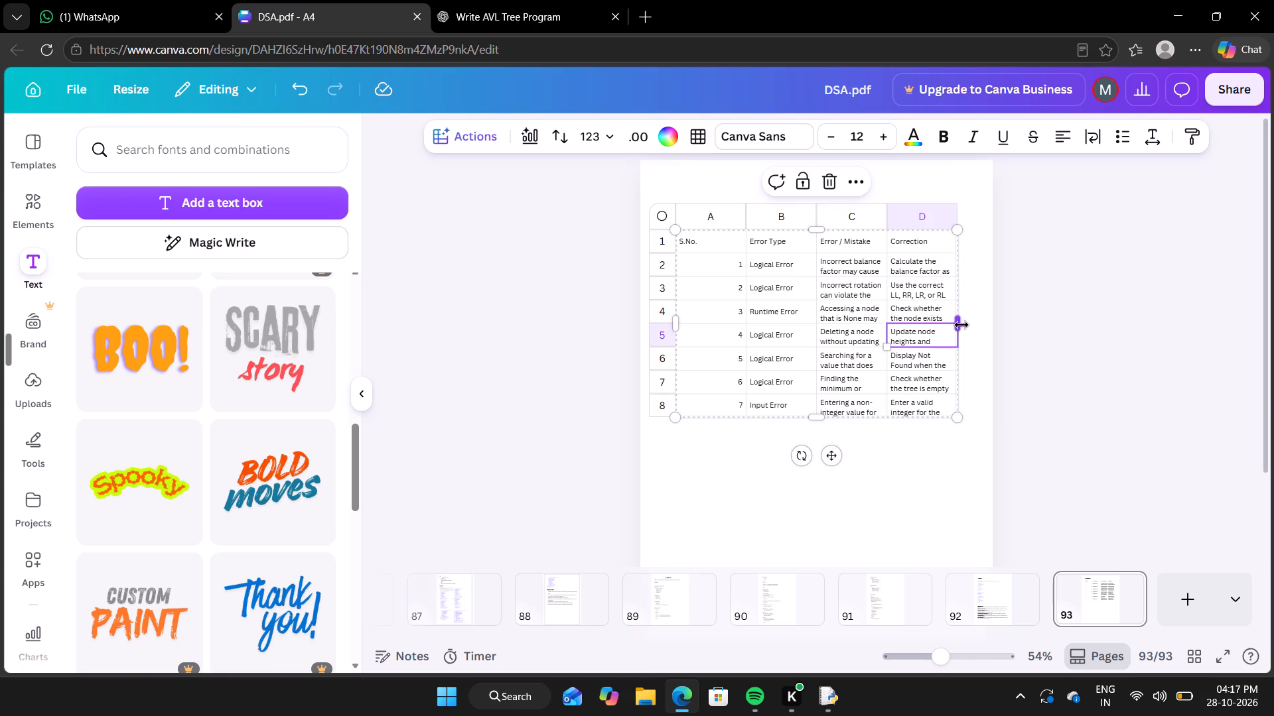
left_click_drag(961, 325, 1000, 322)
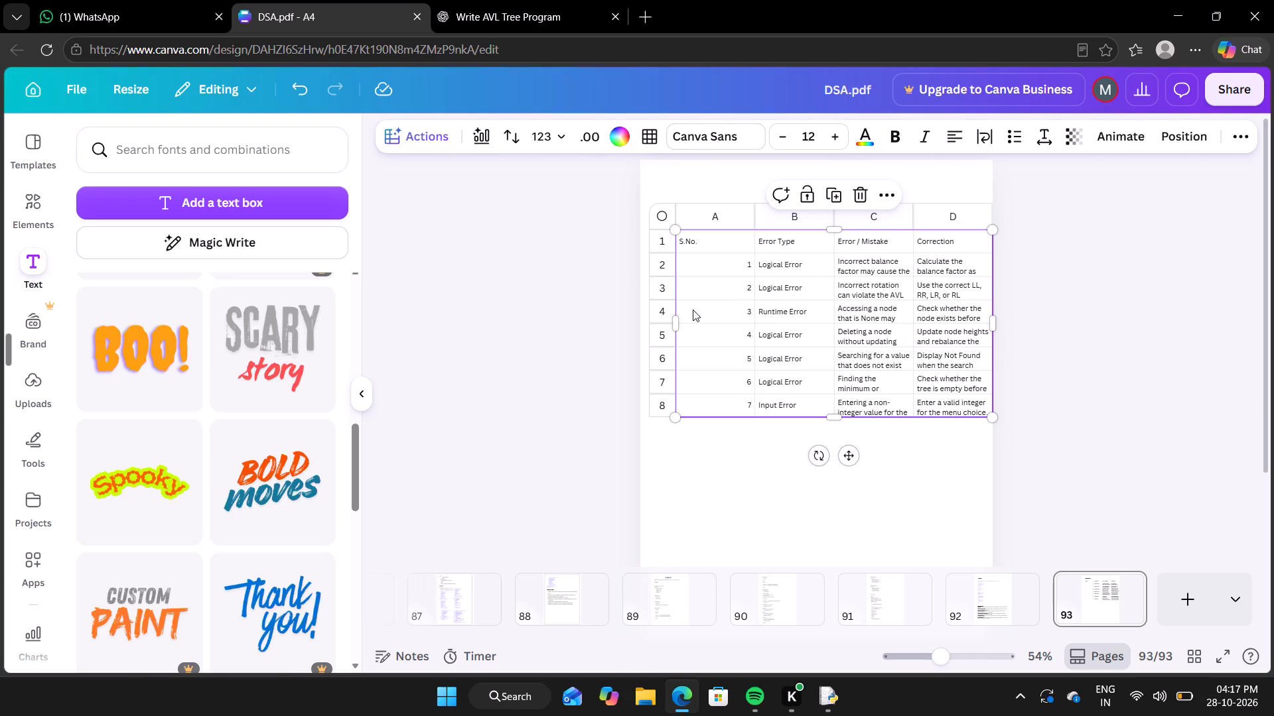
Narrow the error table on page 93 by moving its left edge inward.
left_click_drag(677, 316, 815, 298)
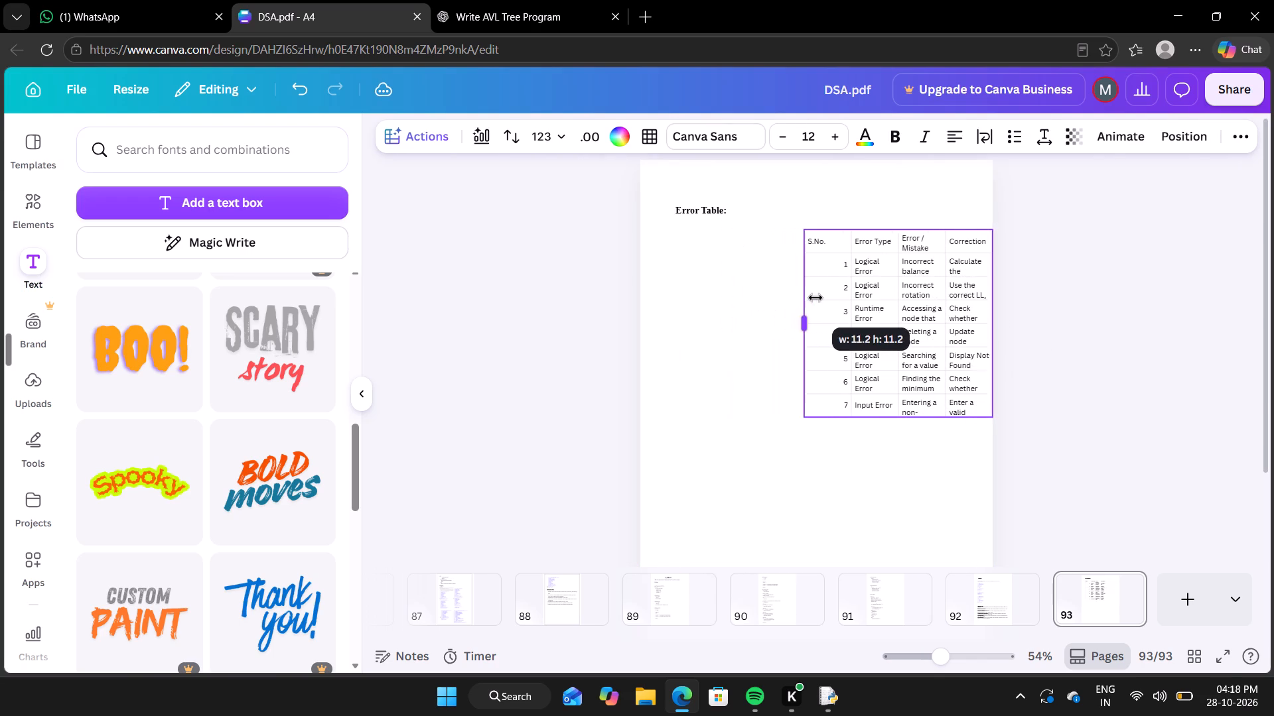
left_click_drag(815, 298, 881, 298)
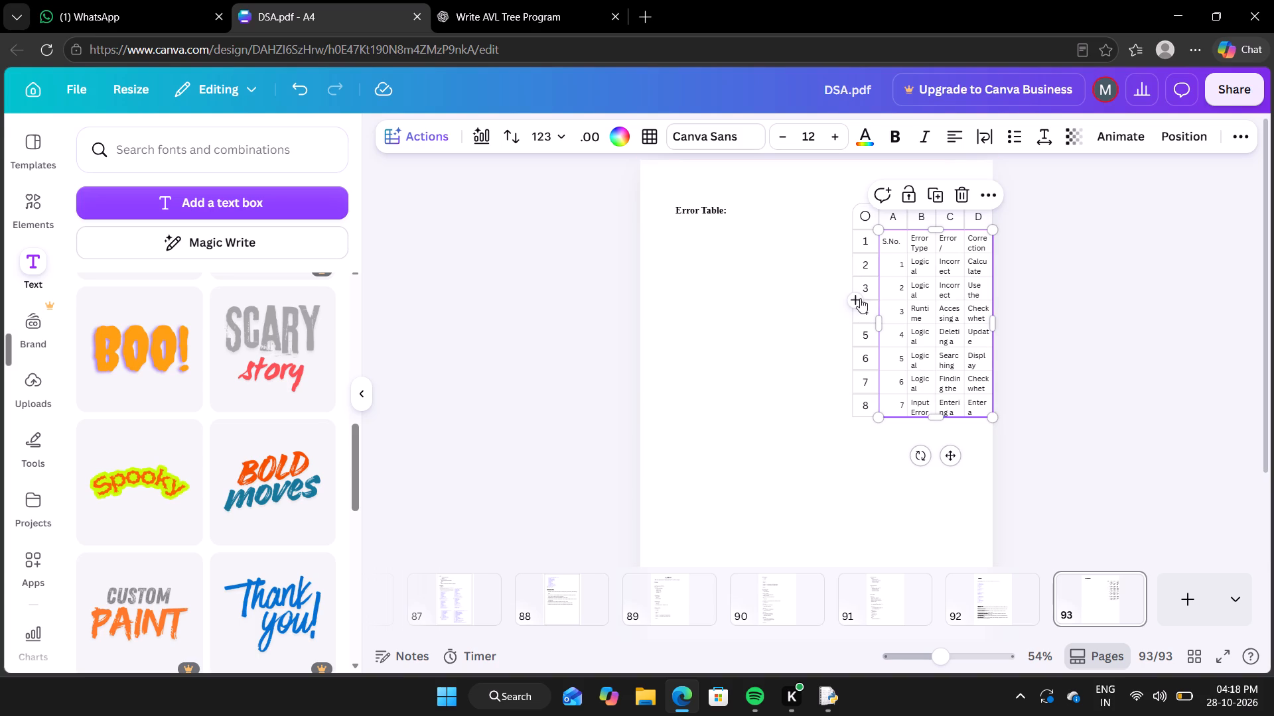
Move the error table below the "Error Table:" heading, aligned with the heading's left edge.
left_click(798, 339)
left_click_drag(926, 346, 805, 339)
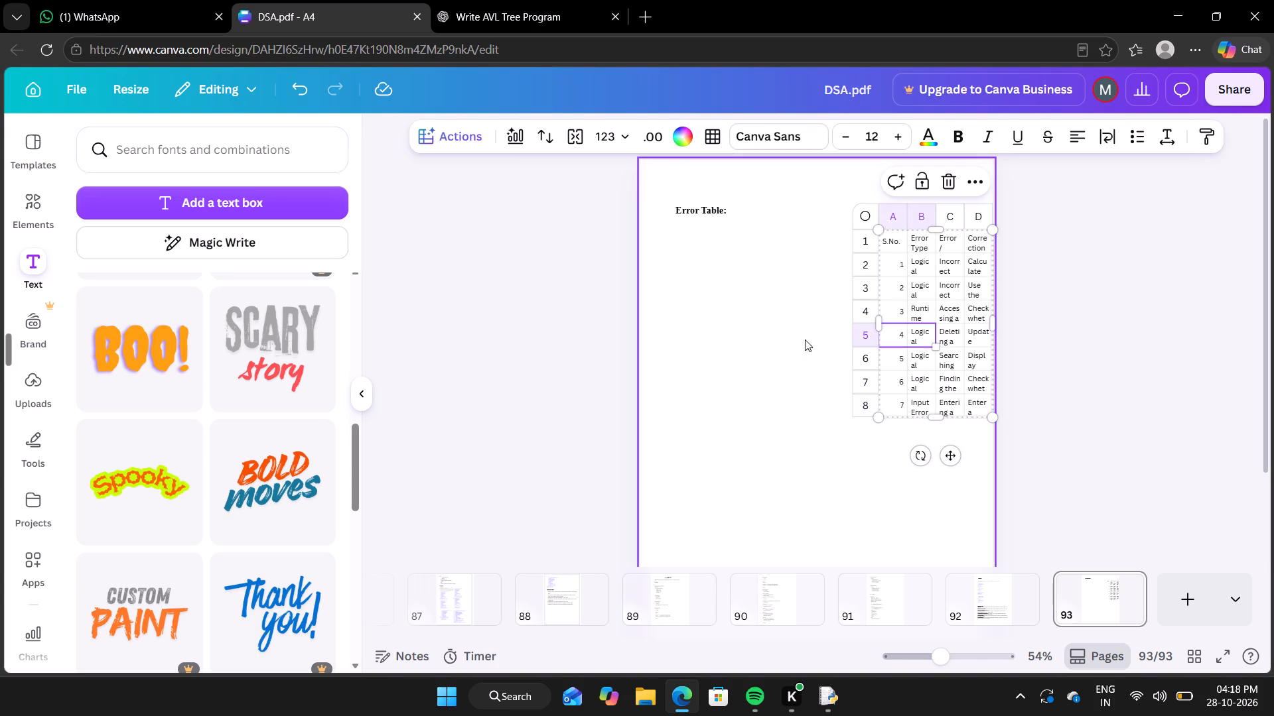
left_click_drag(805, 339, 792, 340)
left_click(792, 340)
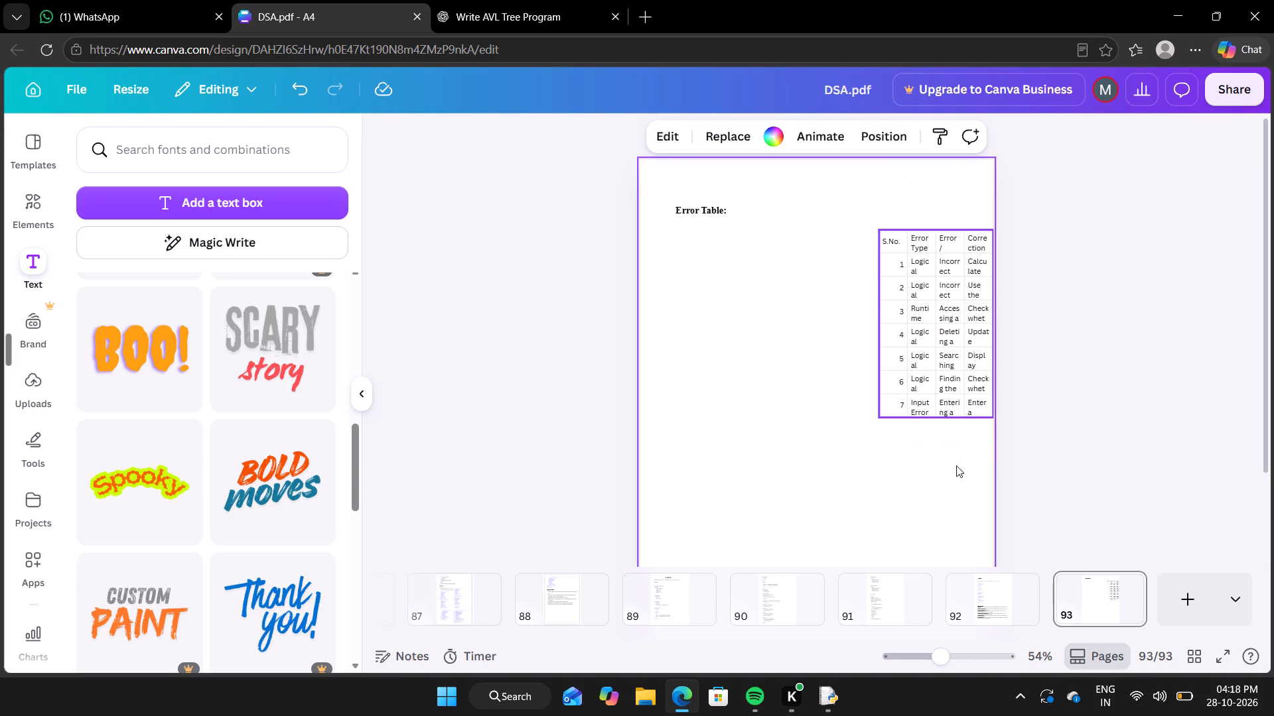
left_click(909, 350)
left_click_drag(950, 458, 831, 403)
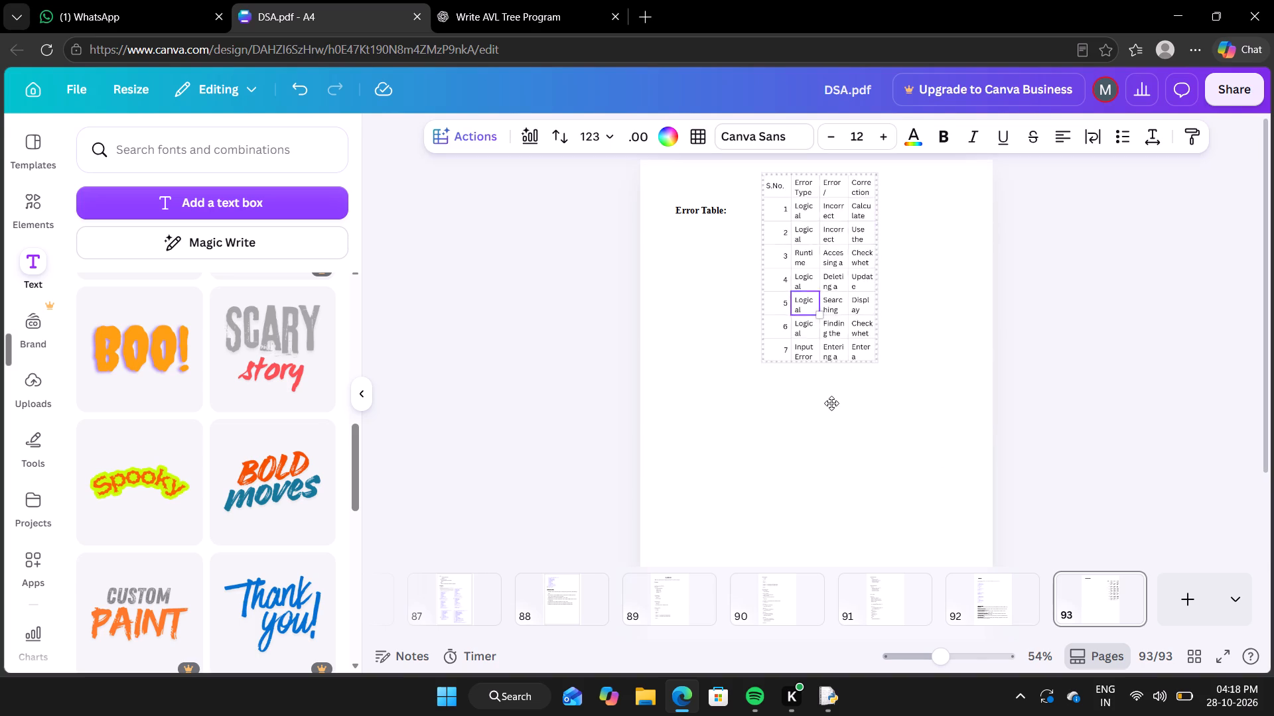
left_click_drag(831, 403, 763, 474)
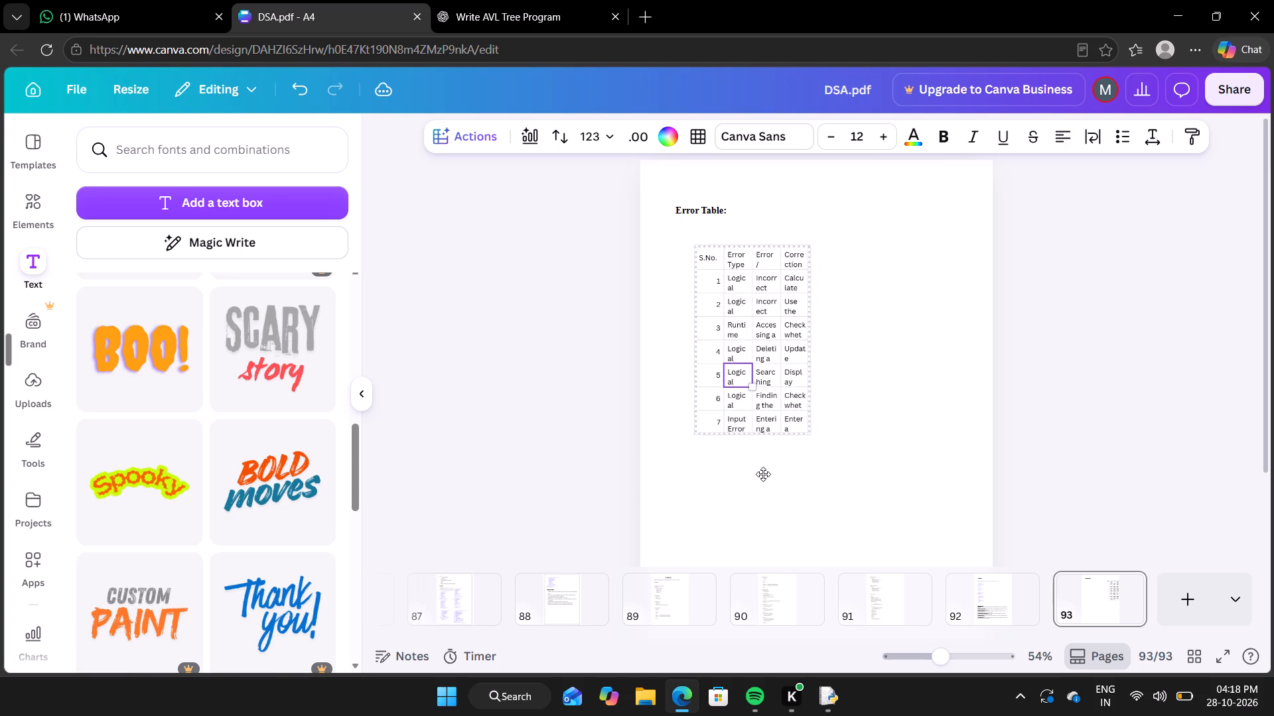
left_click_drag(763, 474, 746, 471)
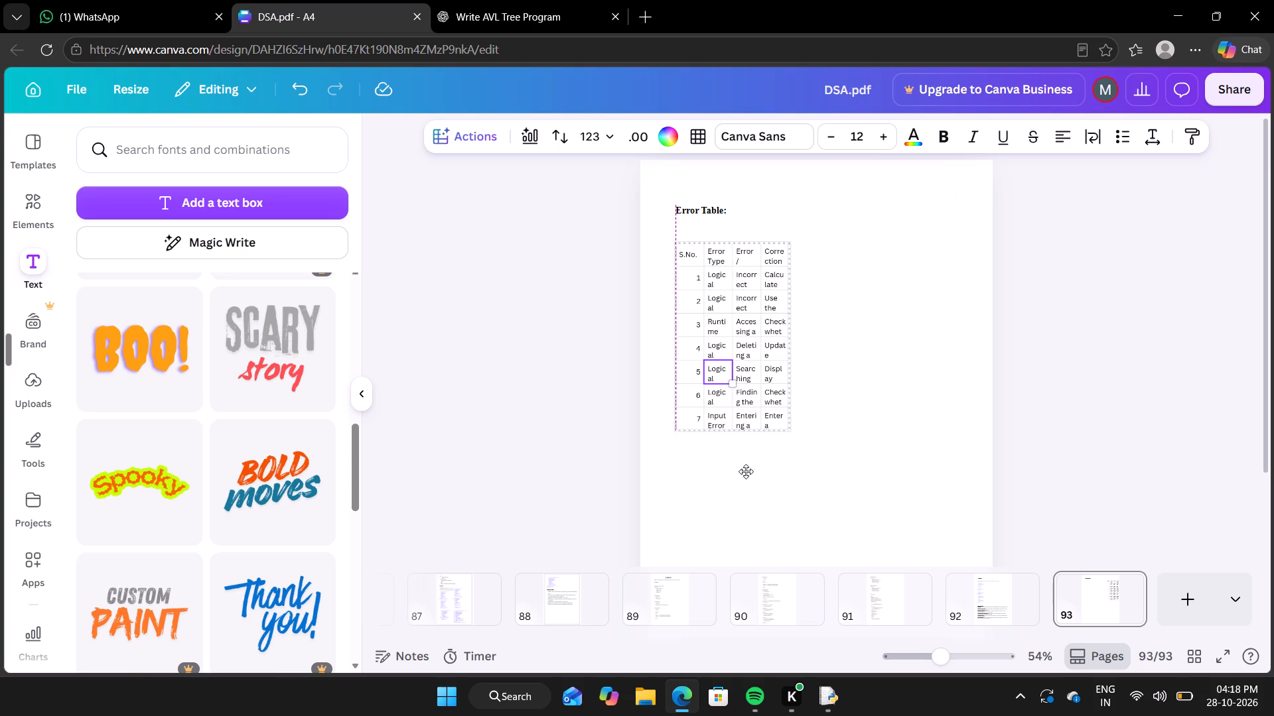
left_click_drag(746, 471, 750, 469)
Widen the error table to the right until it reaches the page's right margin guide.
left_click_drag(788, 335, 958, 349)
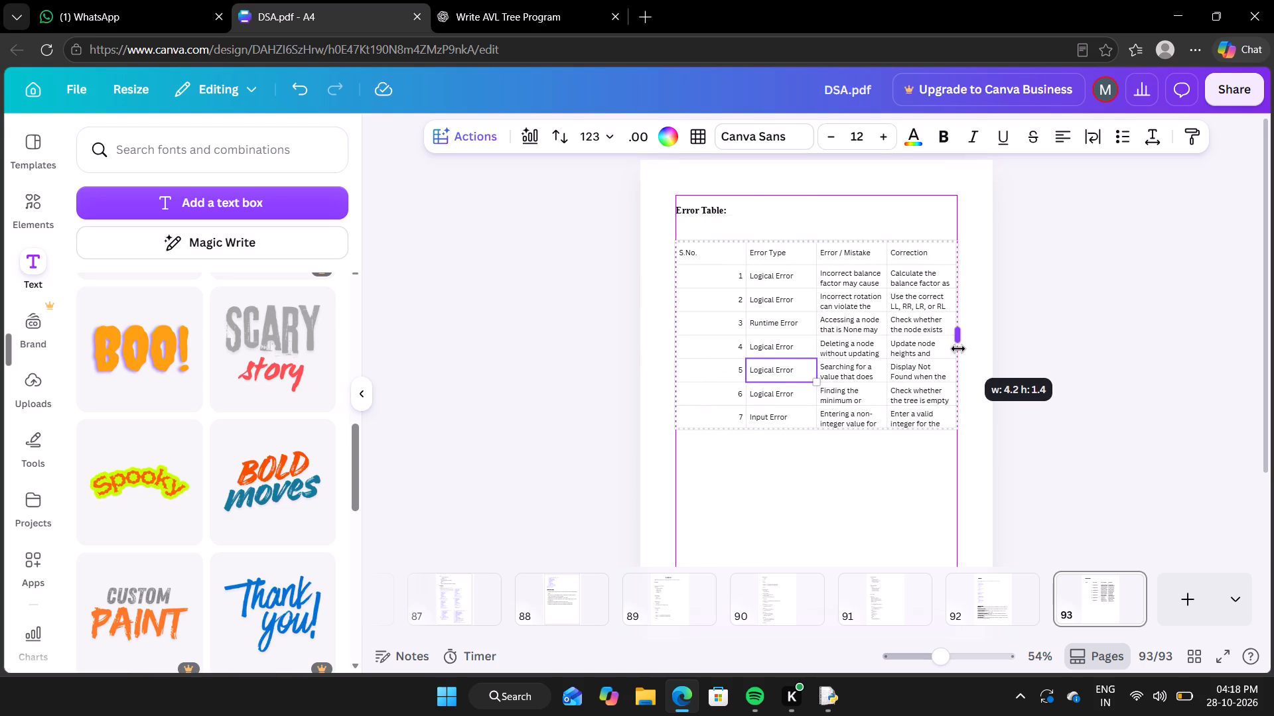
left_click(1077, 364)
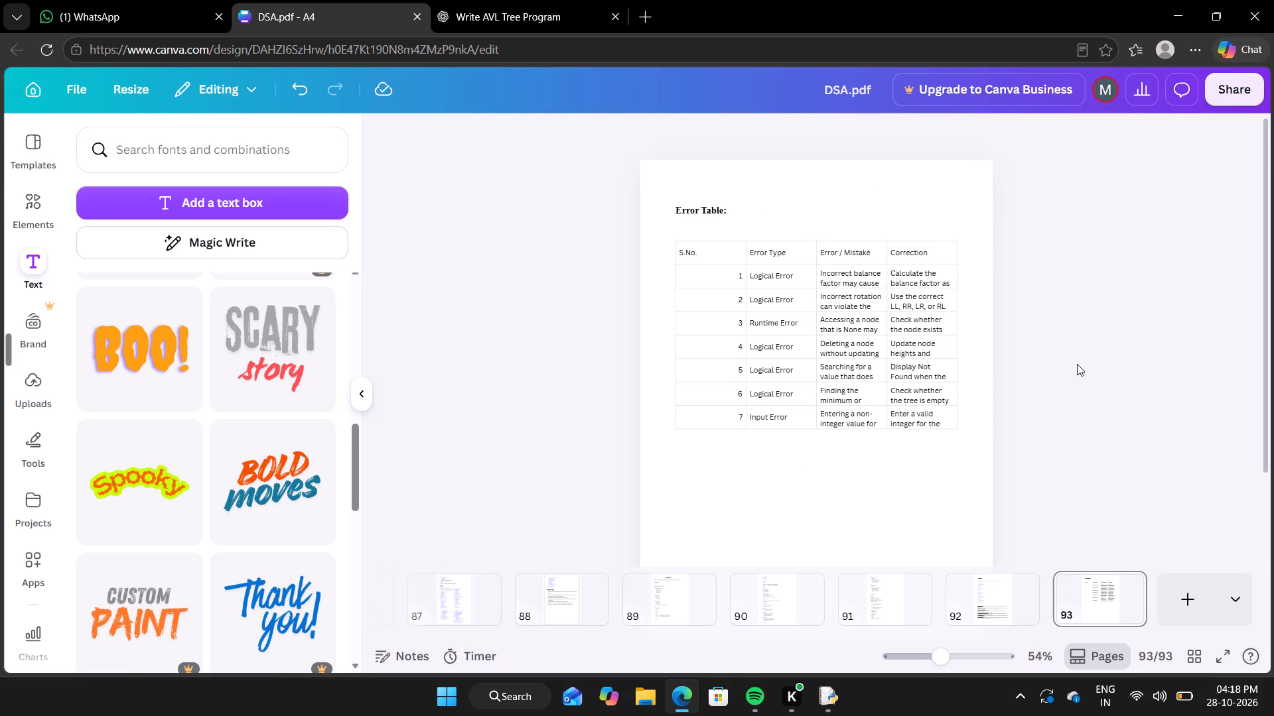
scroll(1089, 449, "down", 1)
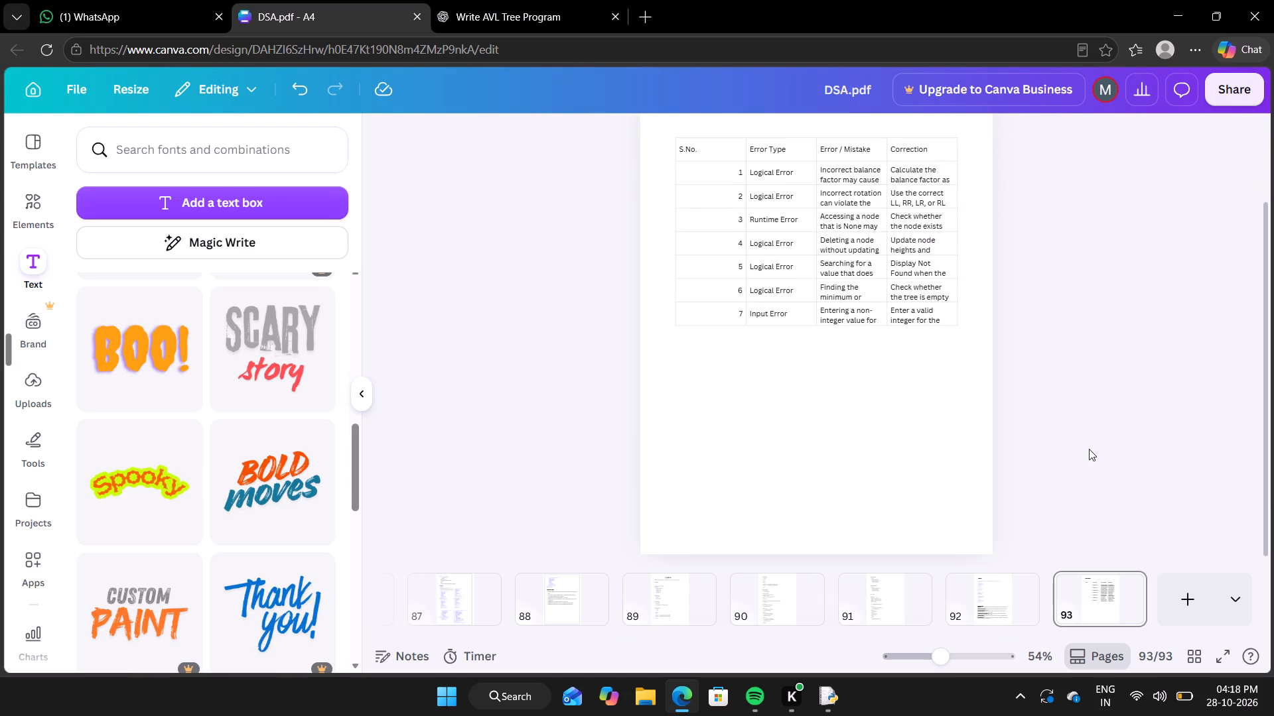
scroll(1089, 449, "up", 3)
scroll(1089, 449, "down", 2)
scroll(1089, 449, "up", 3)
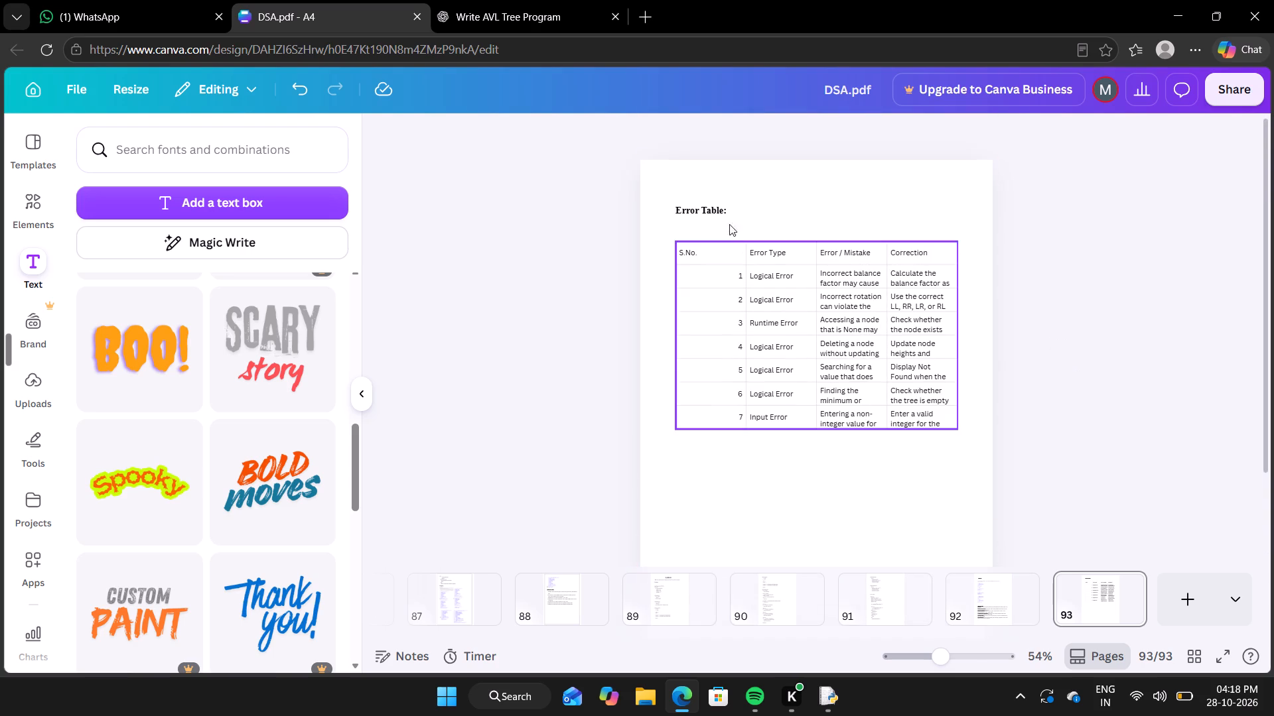
Duplicate the rectangular page border on page 88 and move the copy to page 89.
left_click(888, 613)
left_click(778, 588)
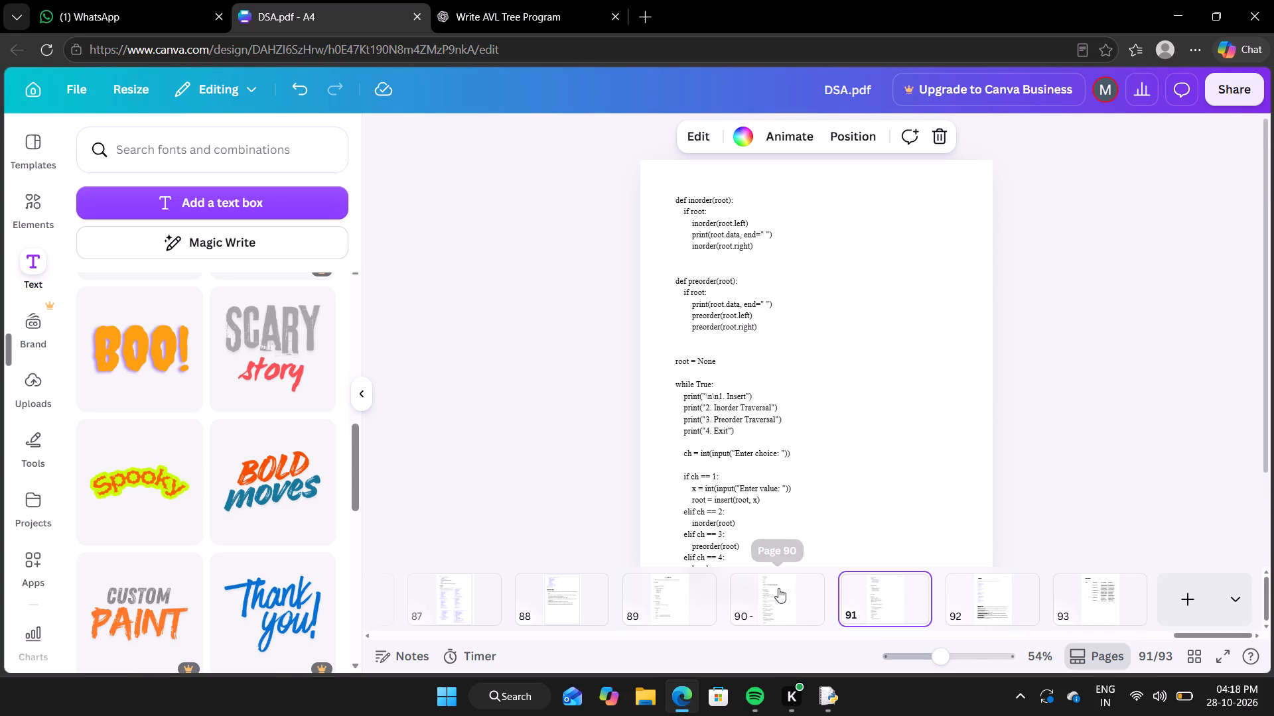
left_click(681, 590)
scroll(681, 590, "right", 2)
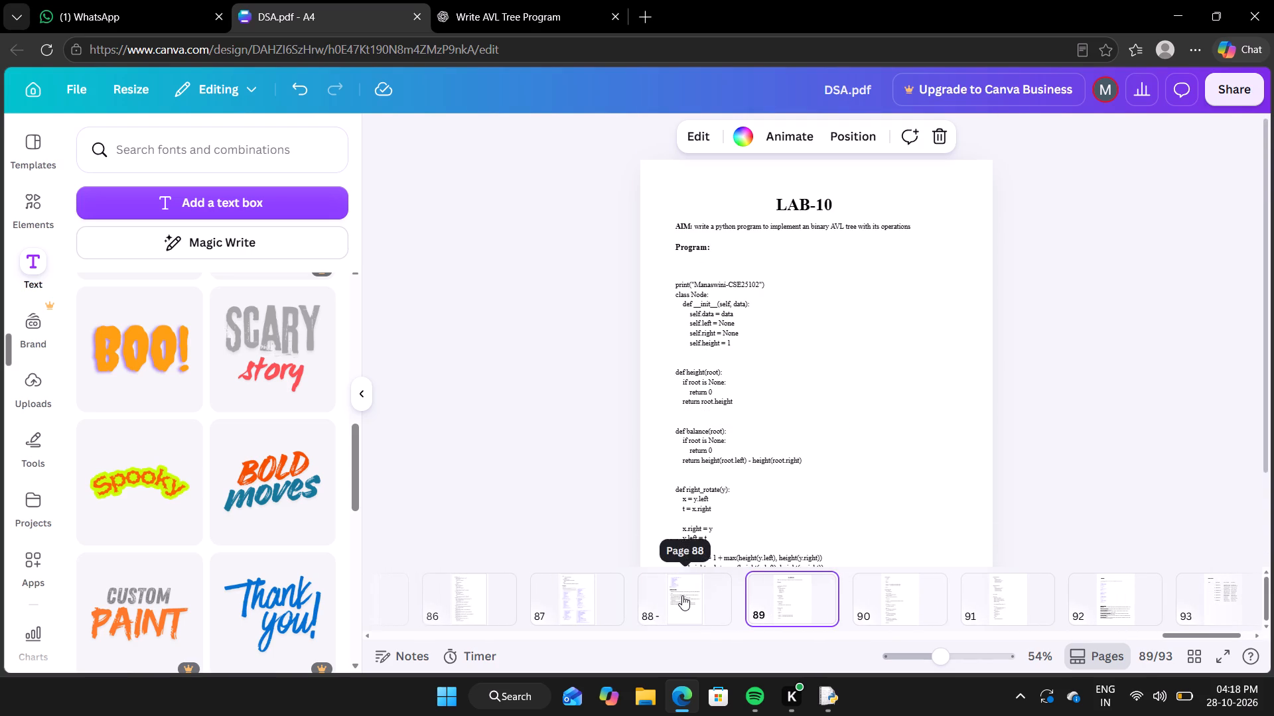
left_click(682, 595)
left_click(725, 524)
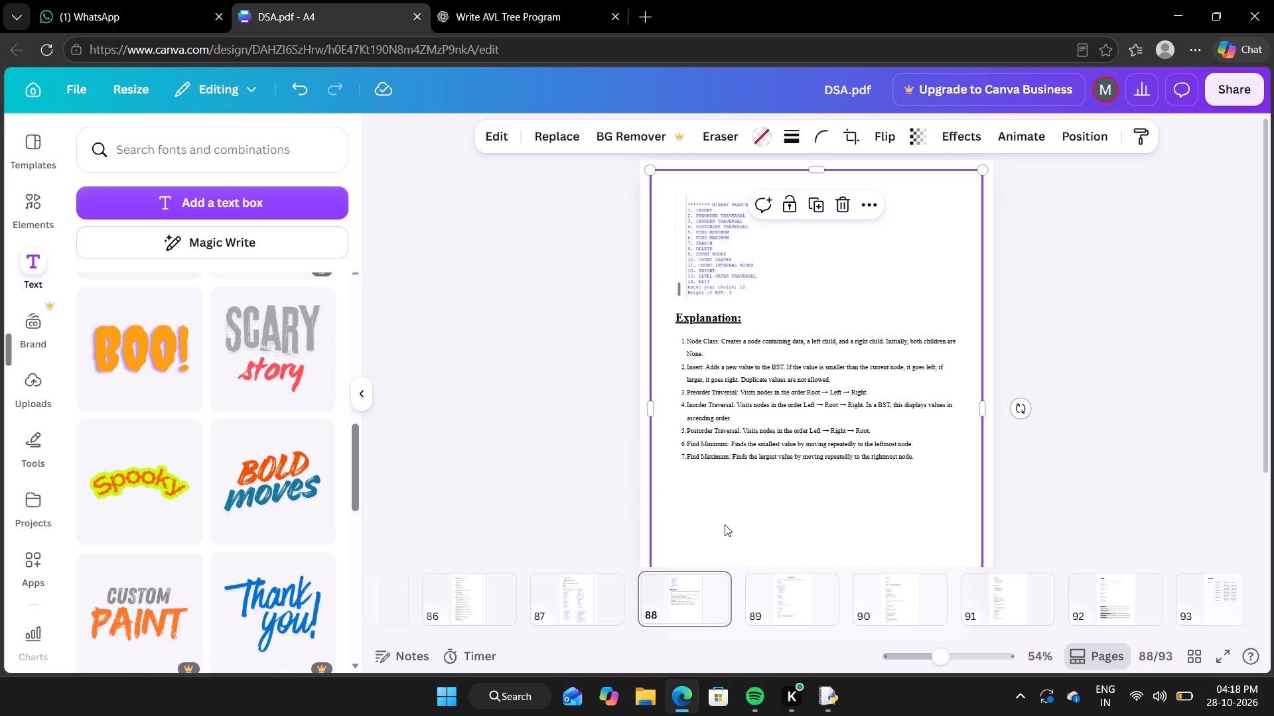
left_click(816, 199)
left_click_drag(857, 250, 806, 609)
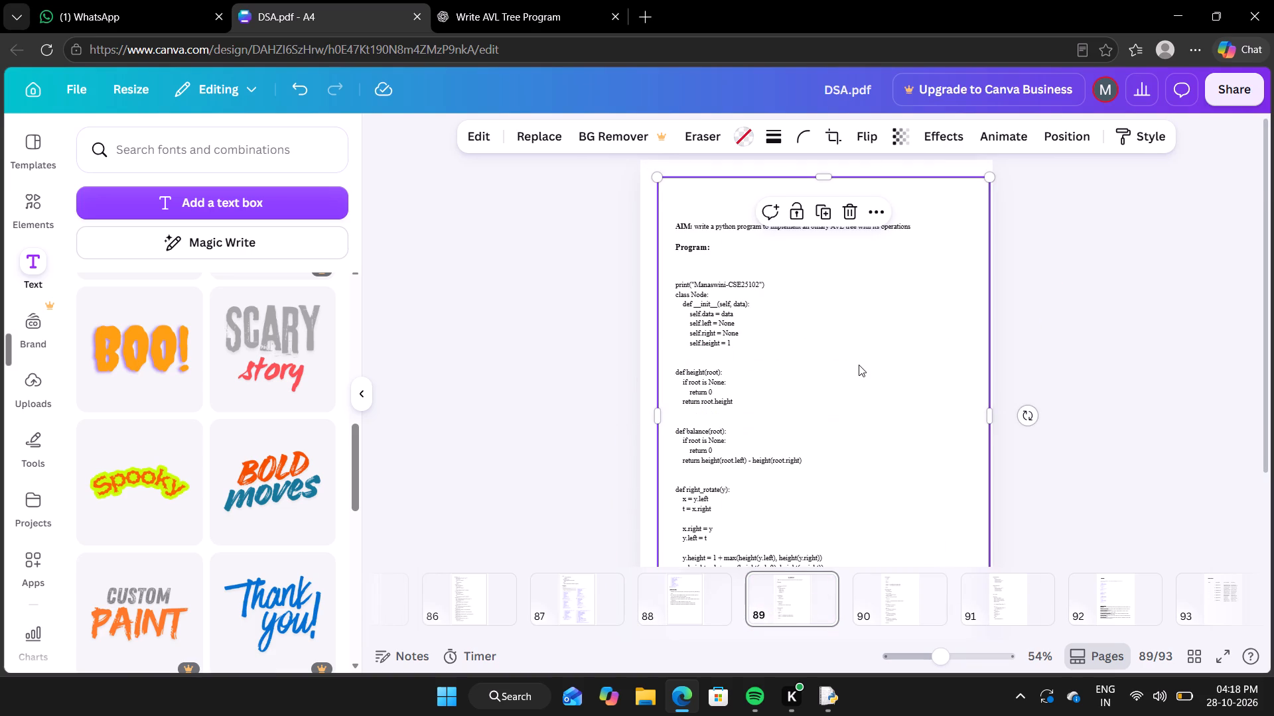
Duplicate the page border on page 89 and move the copy to page 90.
left_click(859, 365)
left_click(905, 278)
left_click(819, 213)
left_click_drag(831, 286, 903, 599)
Duplicate the page border on page 90 and move the copy to page 91.
left_click(886, 421)
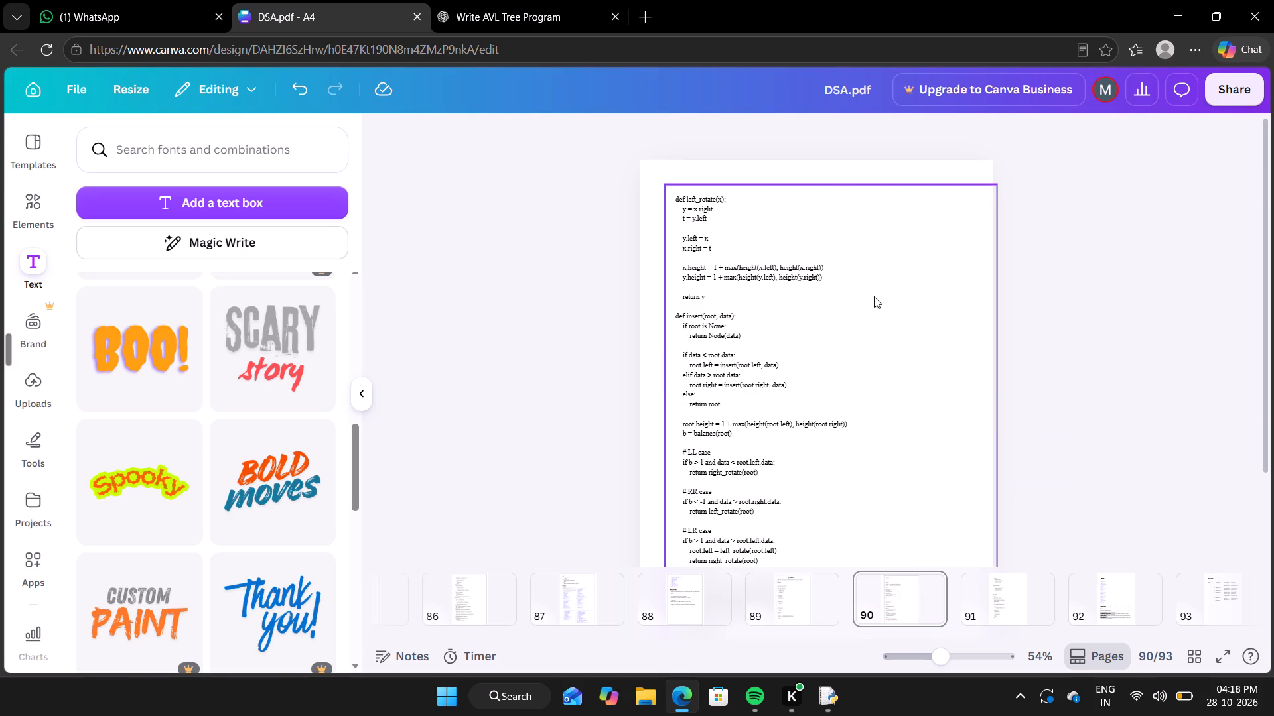
left_click(874, 296)
left_click(834, 214)
left_click_drag(864, 314, 897, 373)
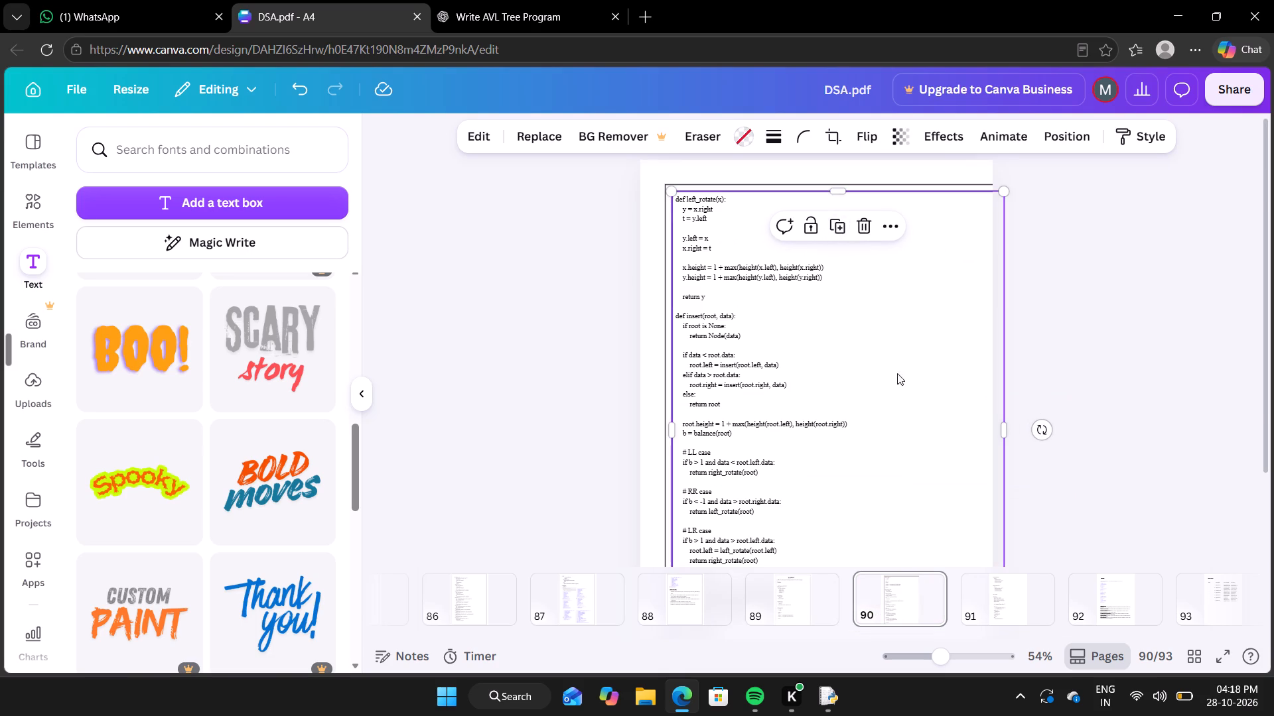
left_click_drag(897, 373, 1017, 605)
Duplicate the page border on page 91 and move the copy to page 92.
left_click(908, 384)
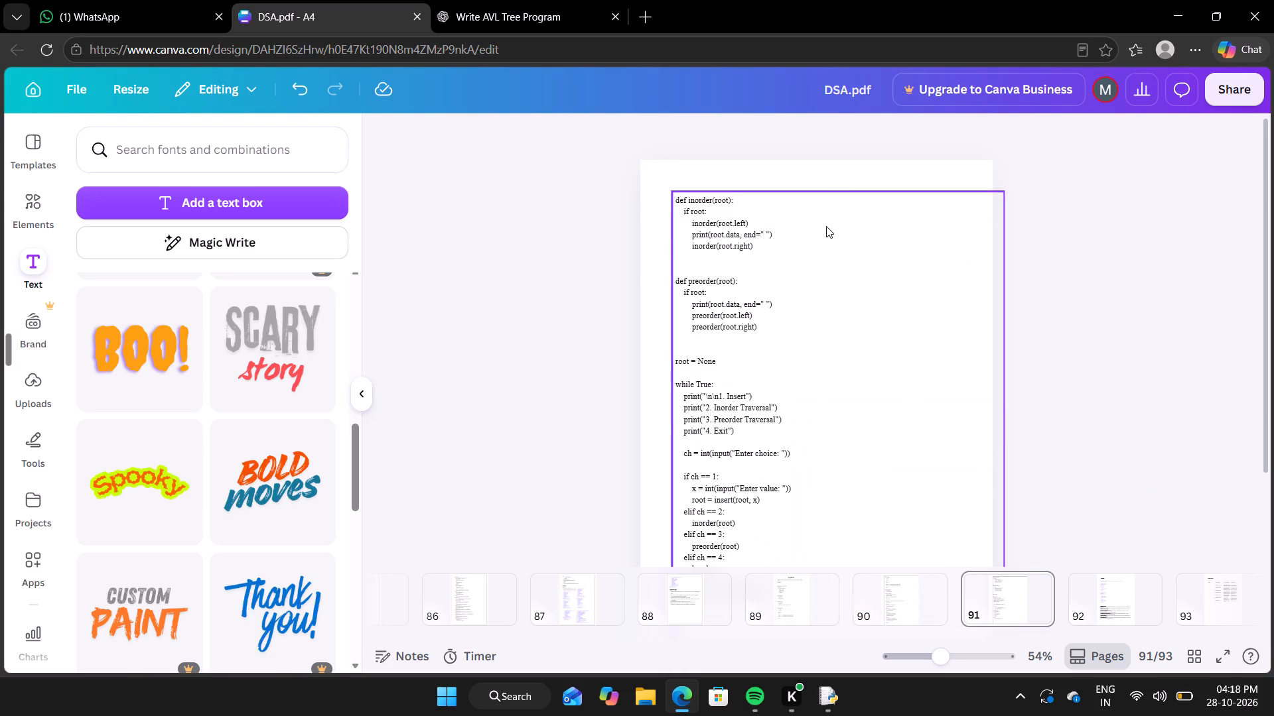
left_click(847, 238)
left_click(843, 232)
left_click_drag(874, 322, 1049, 558)
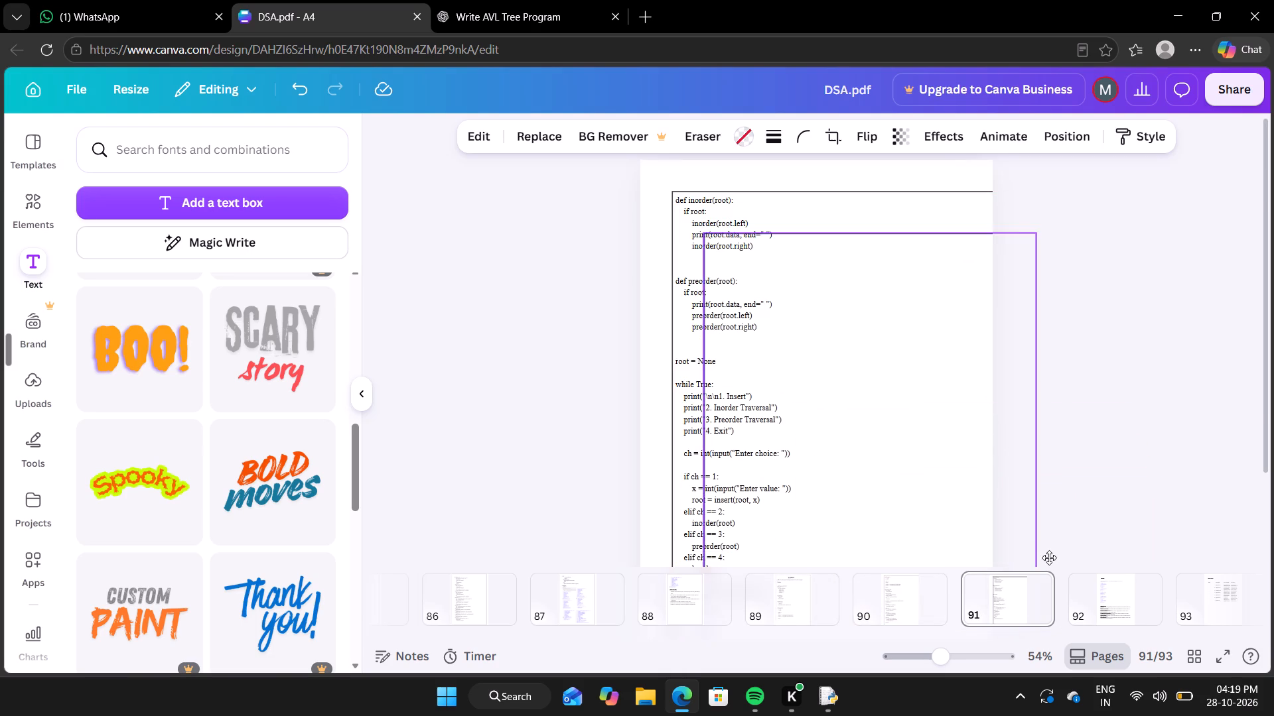
left_click_drag(1049, 558, 1123, 606)
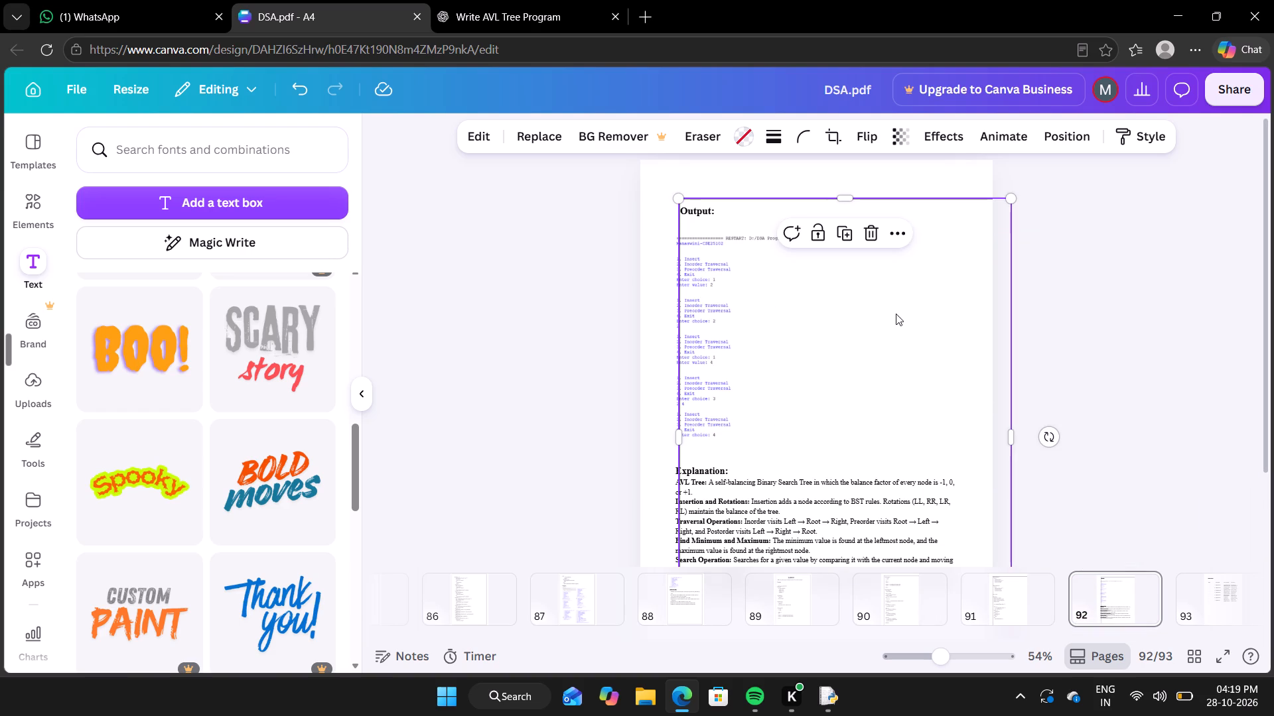
Duplicate the page border on page 92 and move the copy to page 93.
left_click(896, 314)
left_click(847, 241)
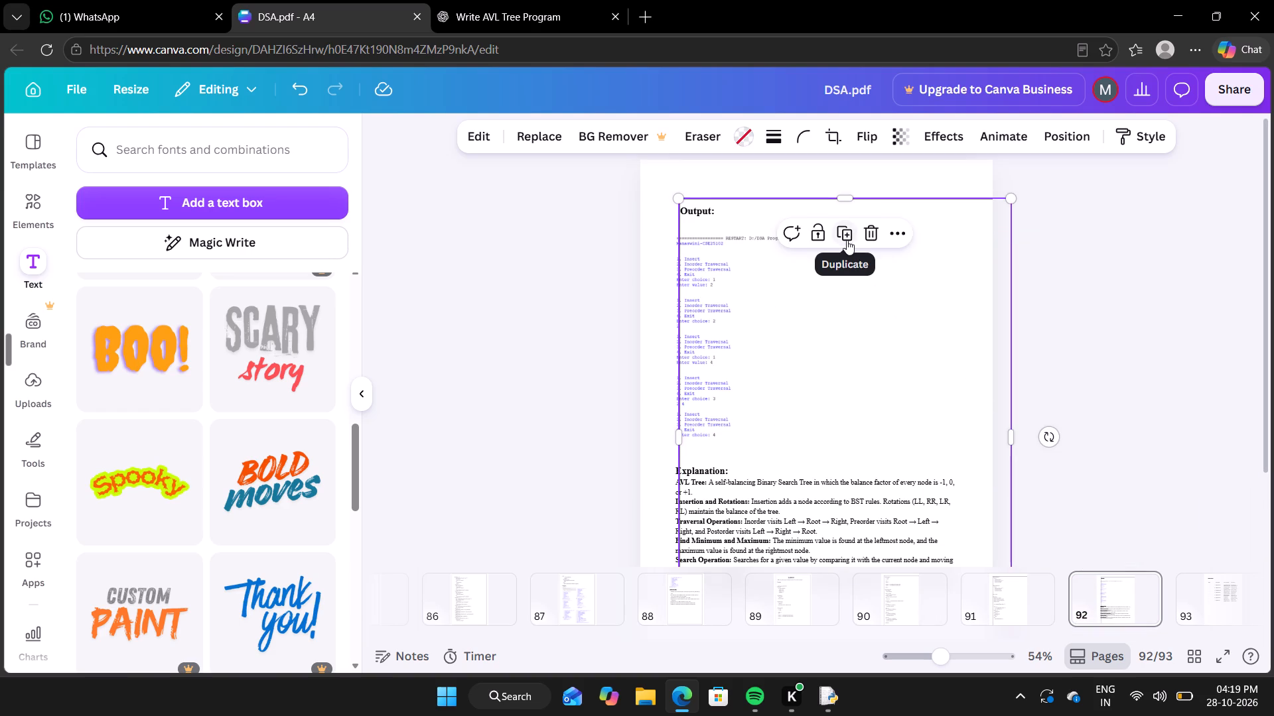
left_click(847, 240)
left_click_drag(866, 354, 1221, 559)
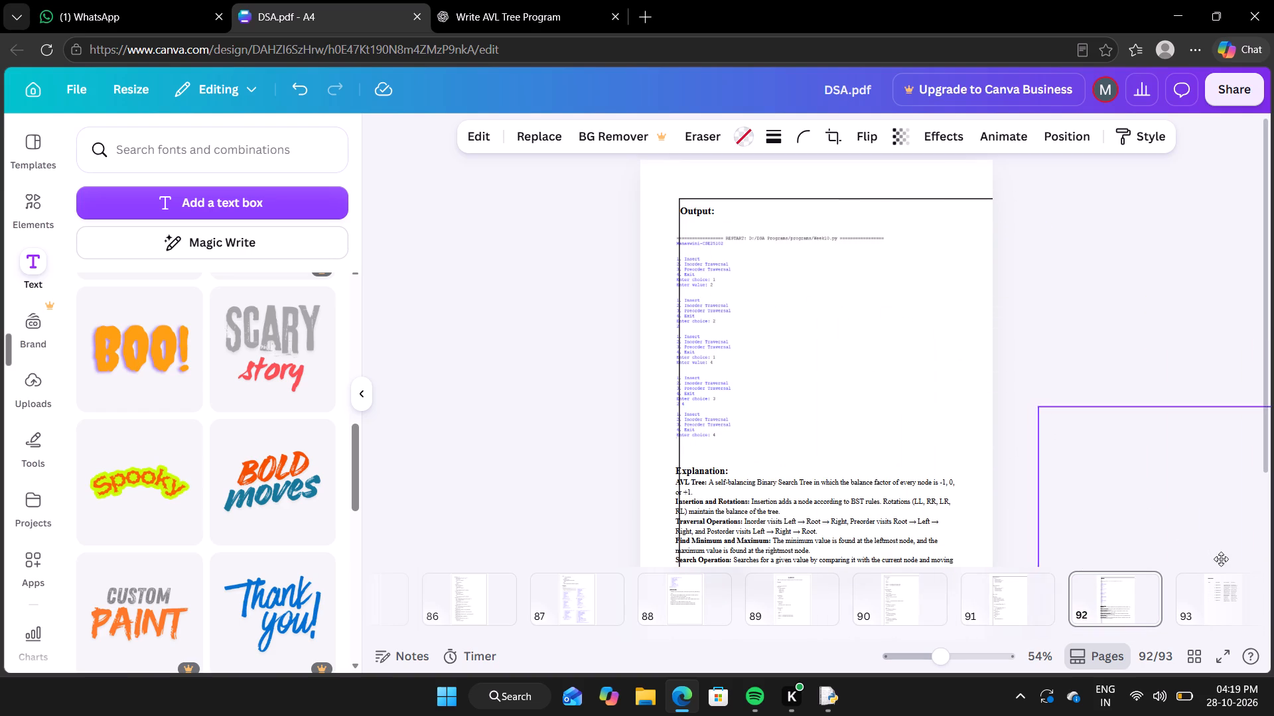
left_click_drag(1221, 559, 1220, 603)
Position the border on page 93 around the error table with even margins to the page edges.
left_click_drag(948, 475, 912, 409)
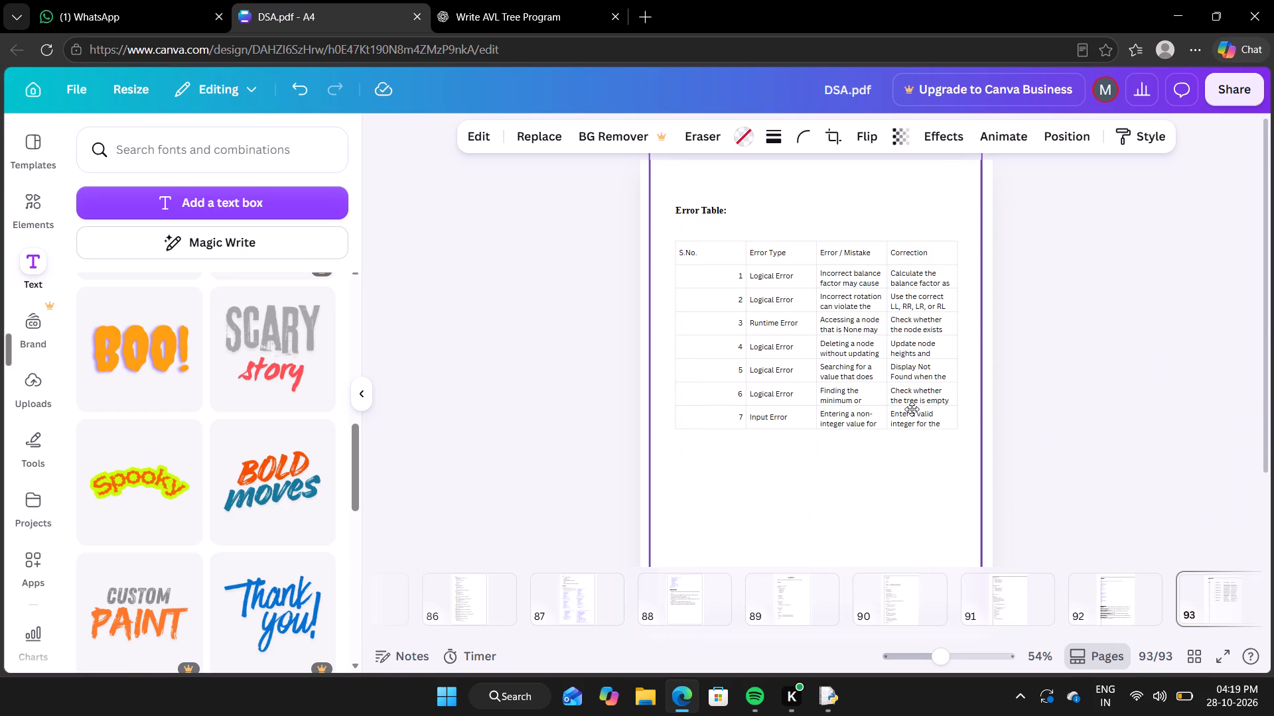
left_click_drag(912, 409, 907, 446)
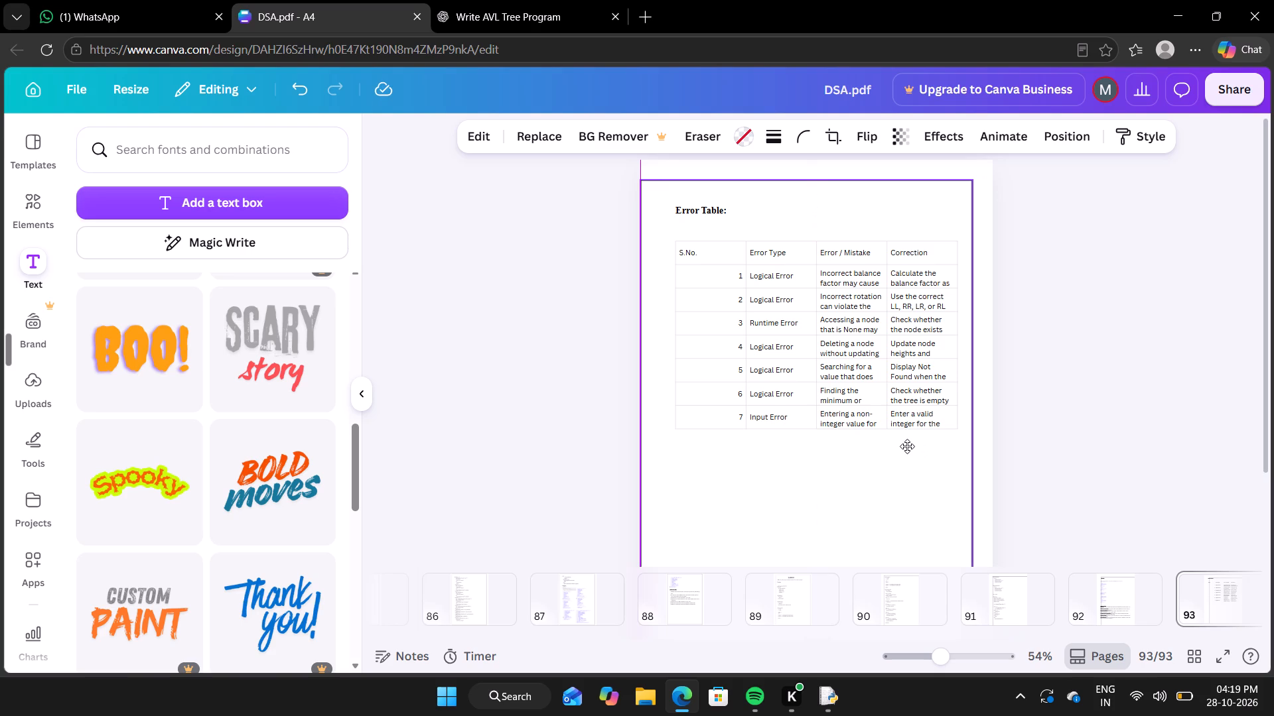
left_click_drag(907, 446, 912, 442)
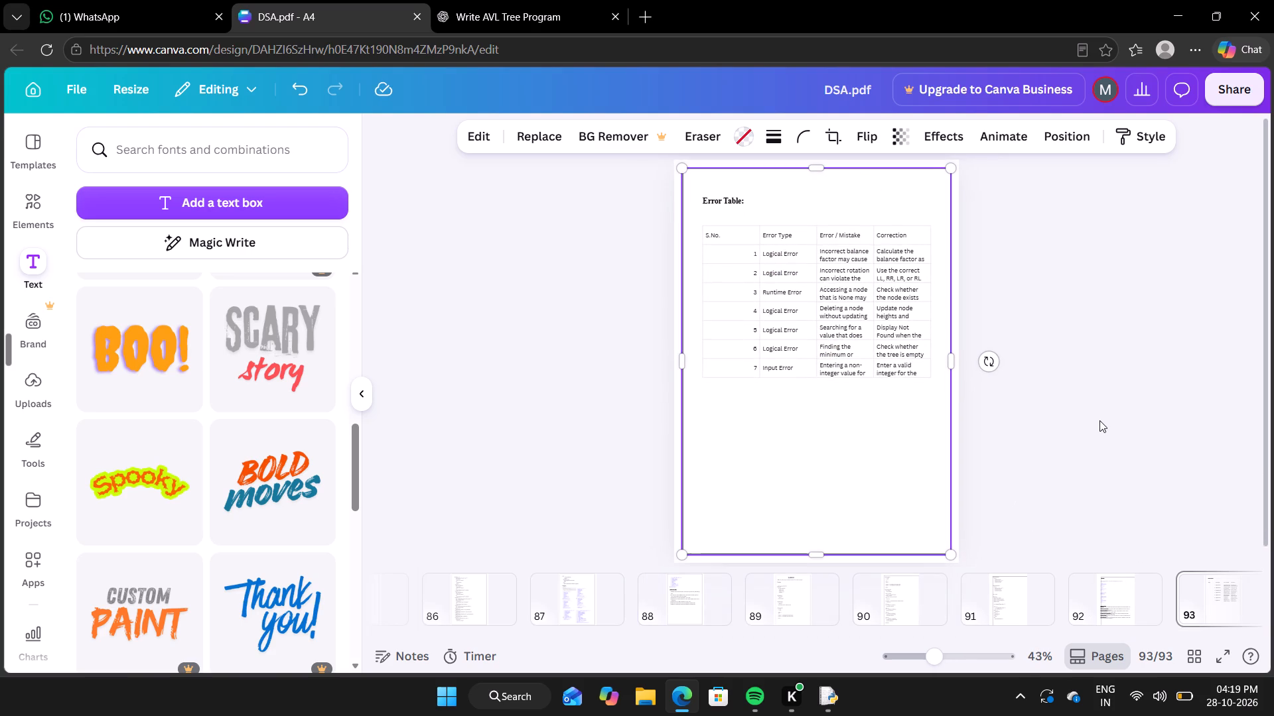
Center the border on page 92 around the Output and Explanation sections.
left_click(1108, 601)
left_click_drag(869, 413, 845, 392)
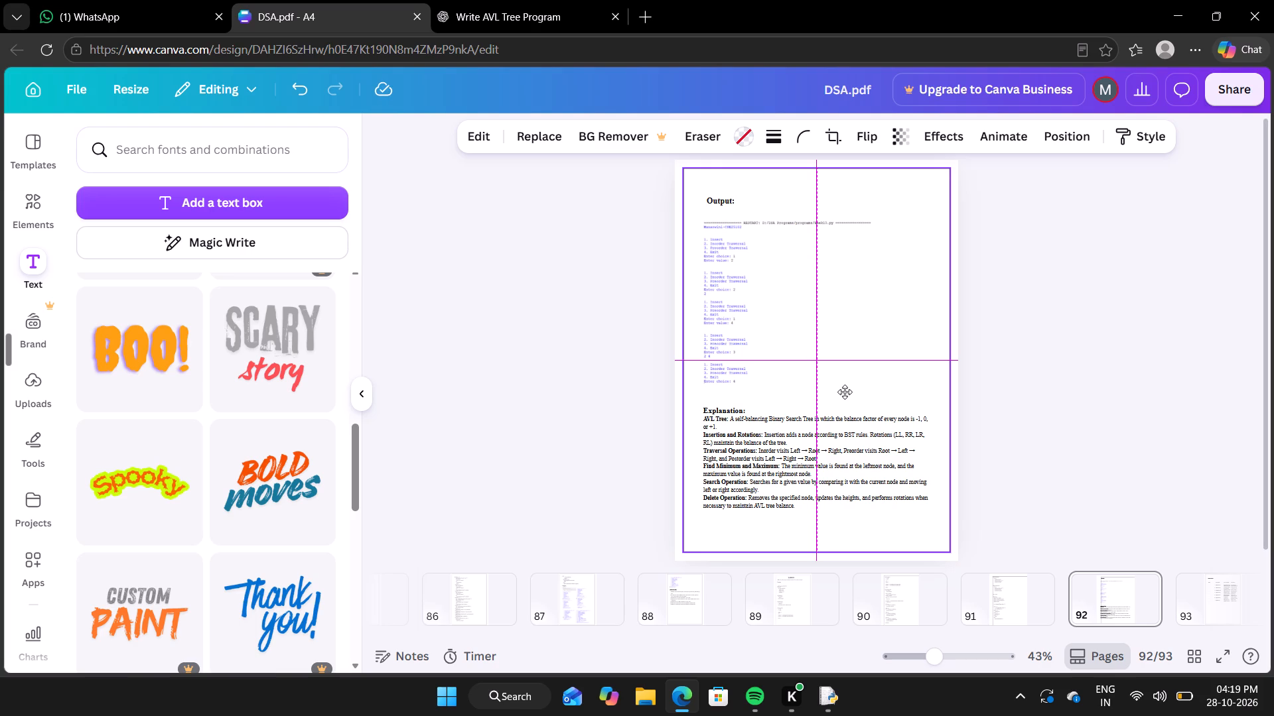
left_click_drag(845, 392, 845, 392)
left_click(1013, 394)
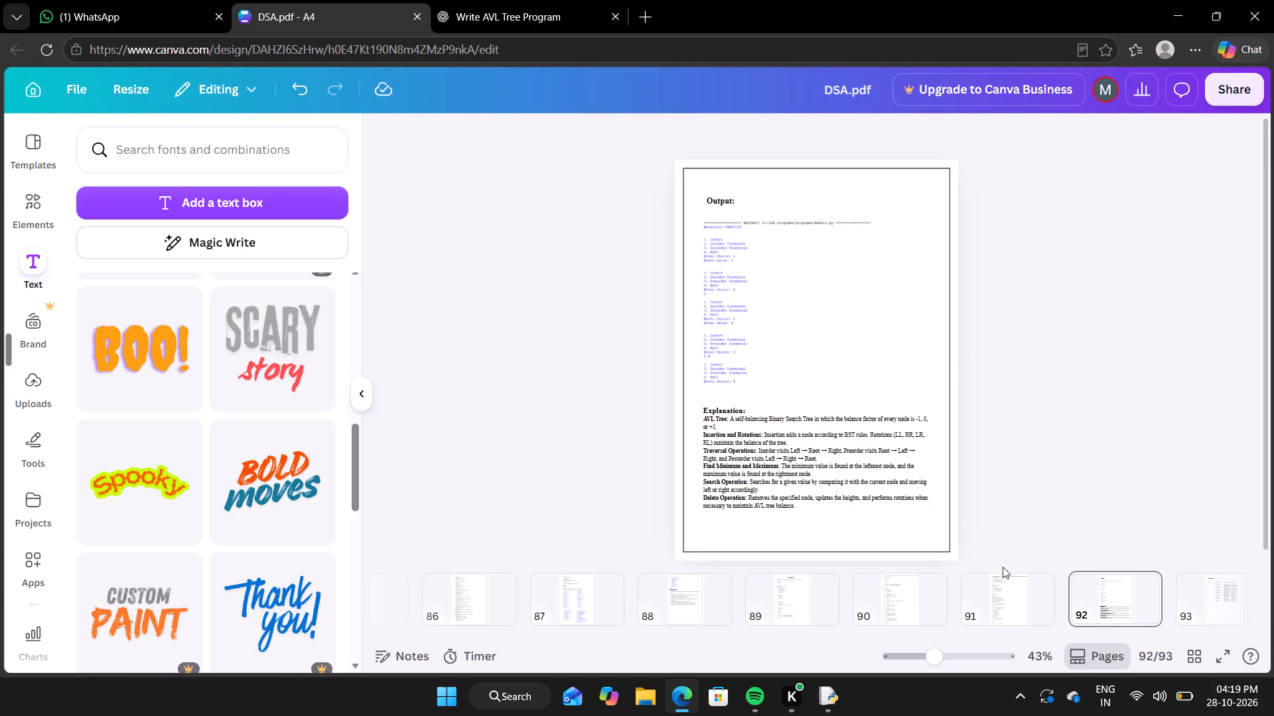
Center the border on page 91 horizontally and vertically around the program code.
left_click(1003, 582)
left_click_drag(845, 377, 825, 358)
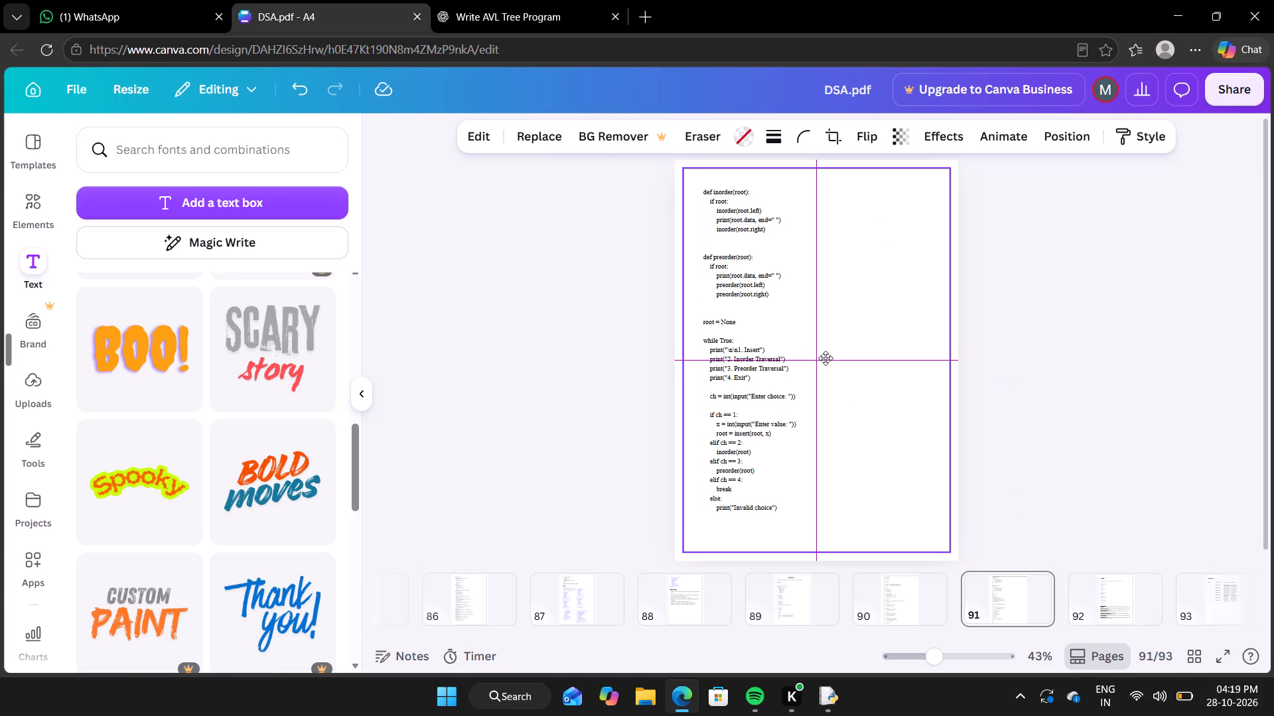
left_click_drag(825, 358, 826, 361)
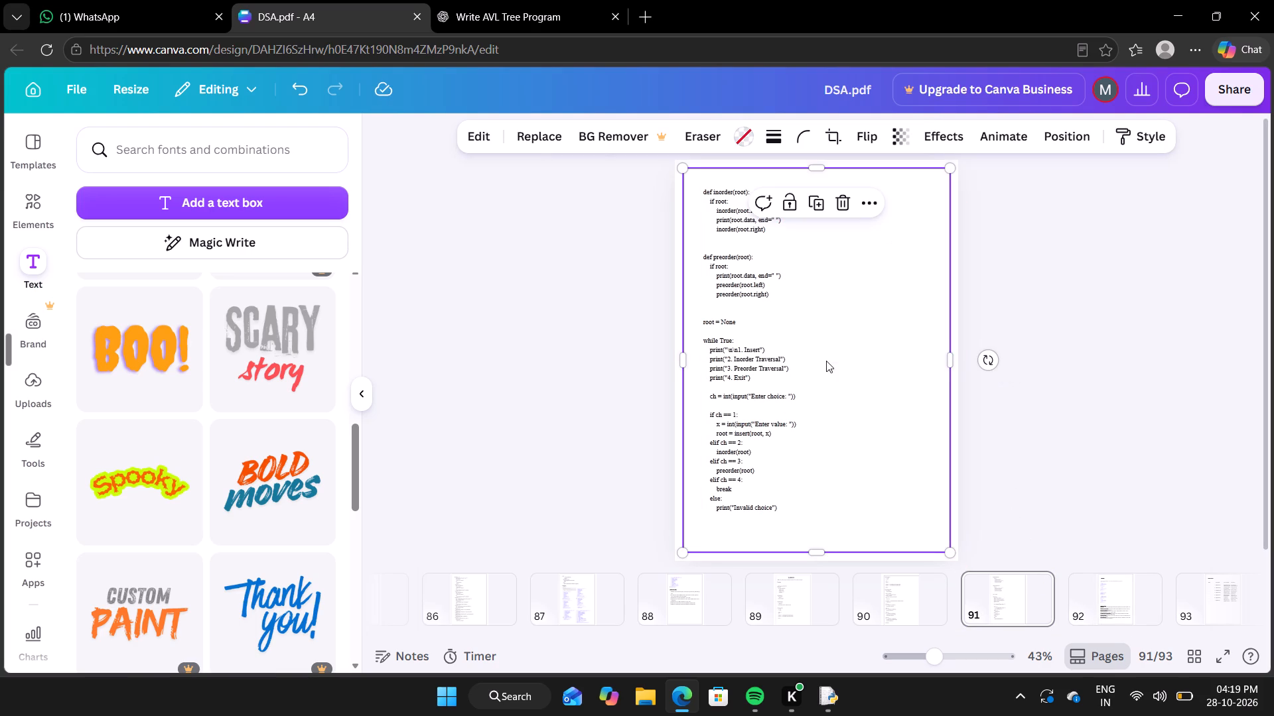
left_click(1033, 410)
Center the border horizontally on page 90 so it frames the program code.
left_click(888, 590)
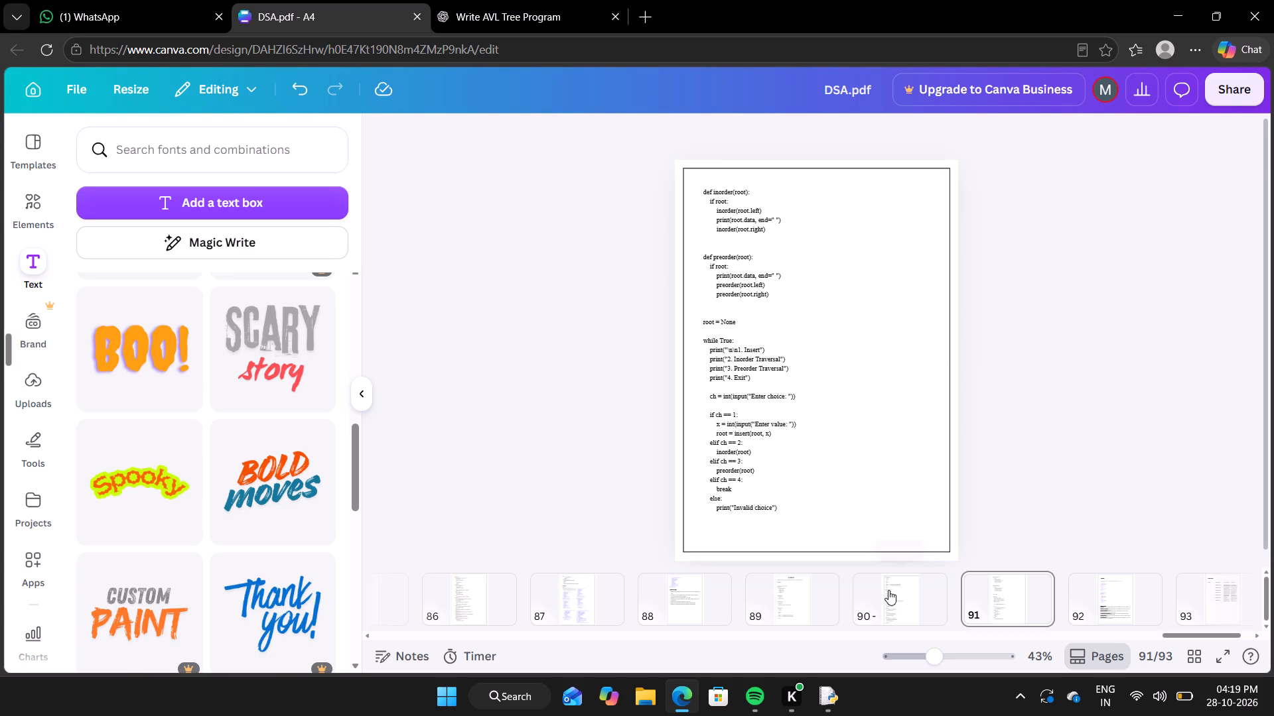
left_click_drag(845, 414, 833, 404)
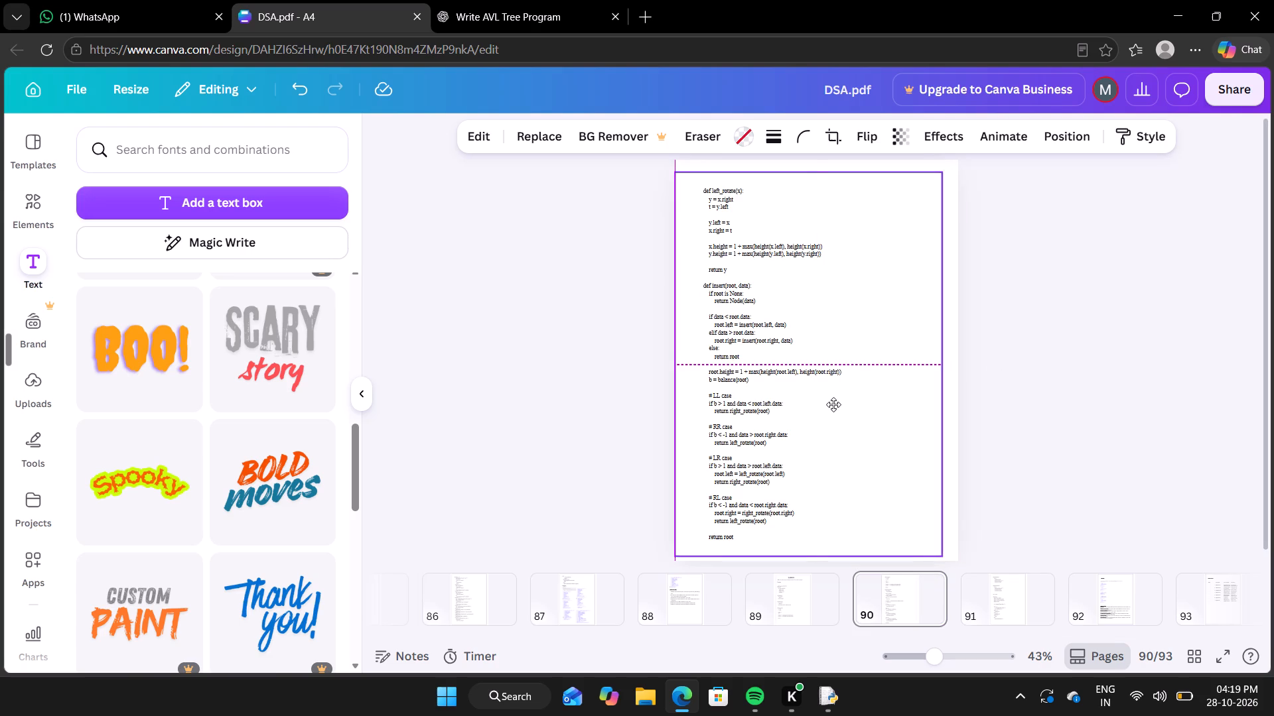
left_click_drag(833, 404, 833, 404)
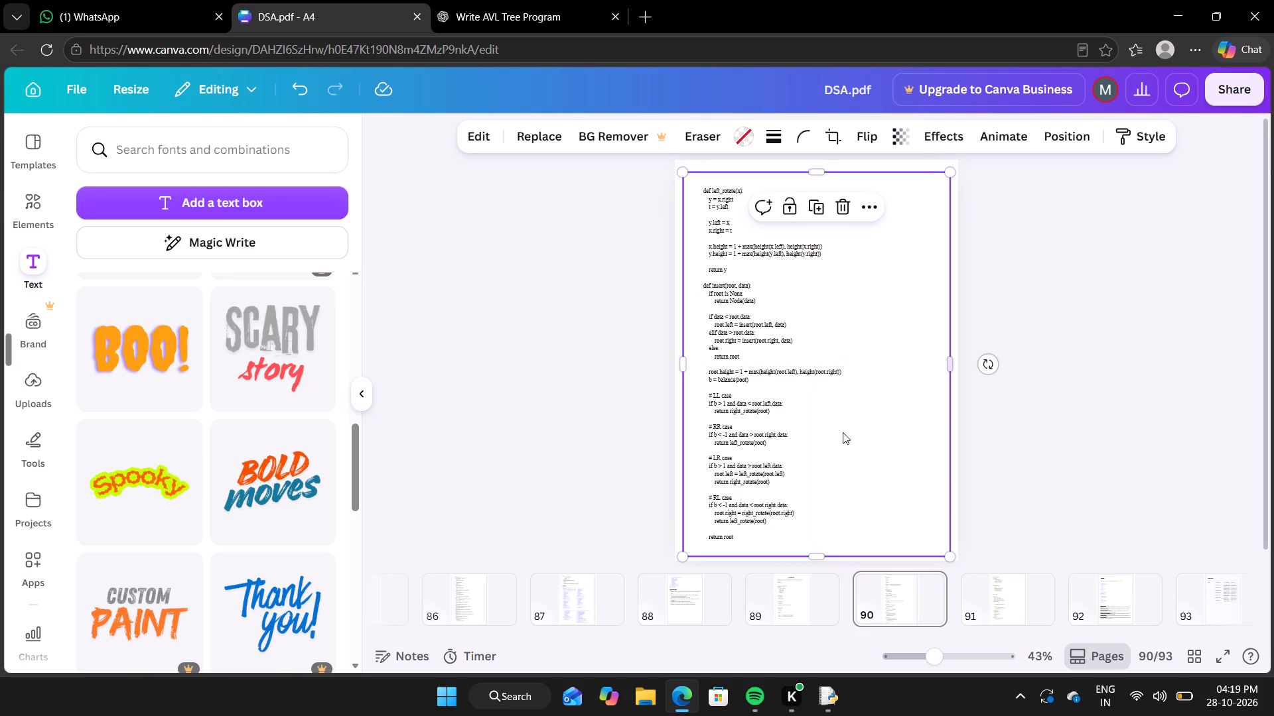
left_click(833, 447)
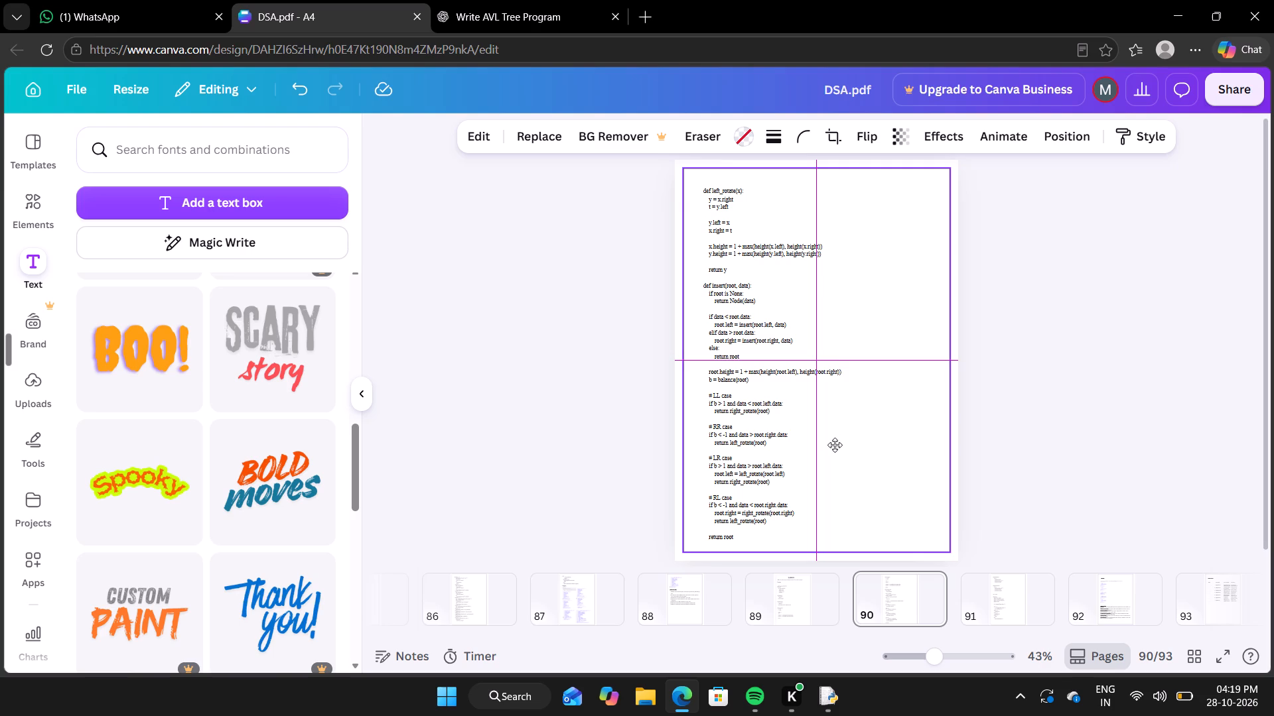
left_click(1076, 483)
Center the border on page 89 around the LAB-10 heading, aim and program code with even page margins.
left_click(792, 591)
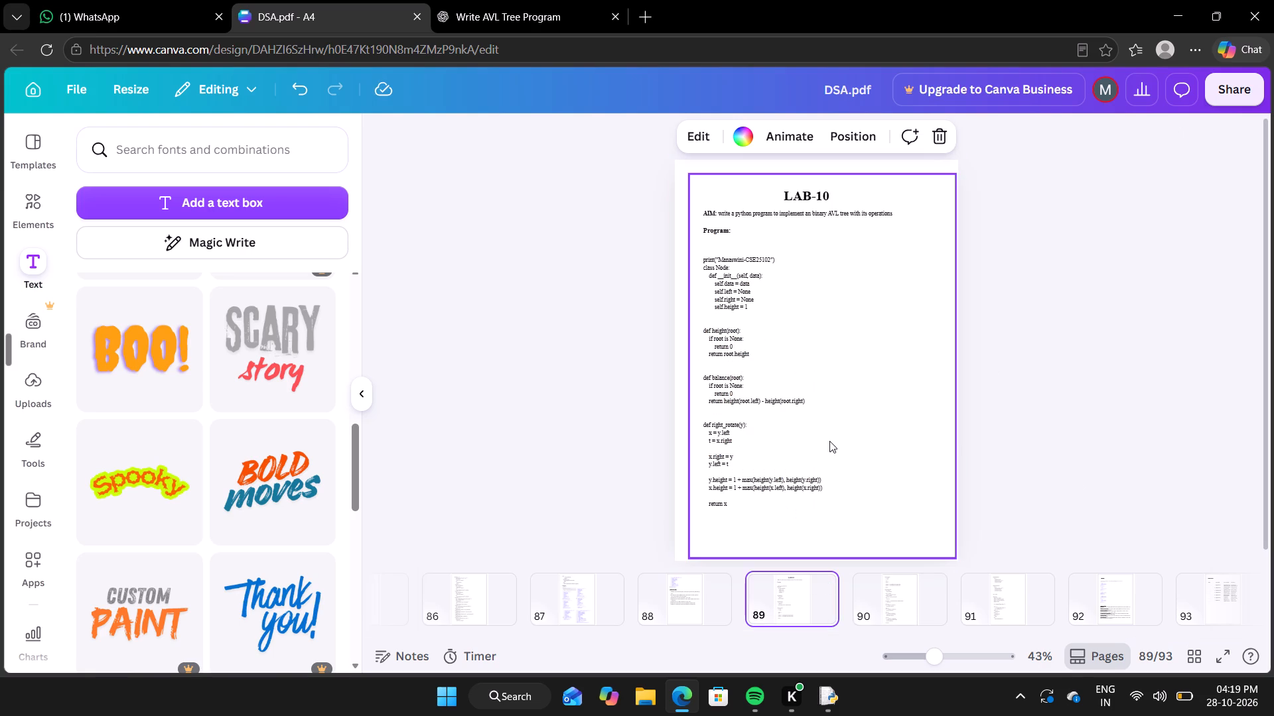
left_click_drag(829, 441, 821, 434)
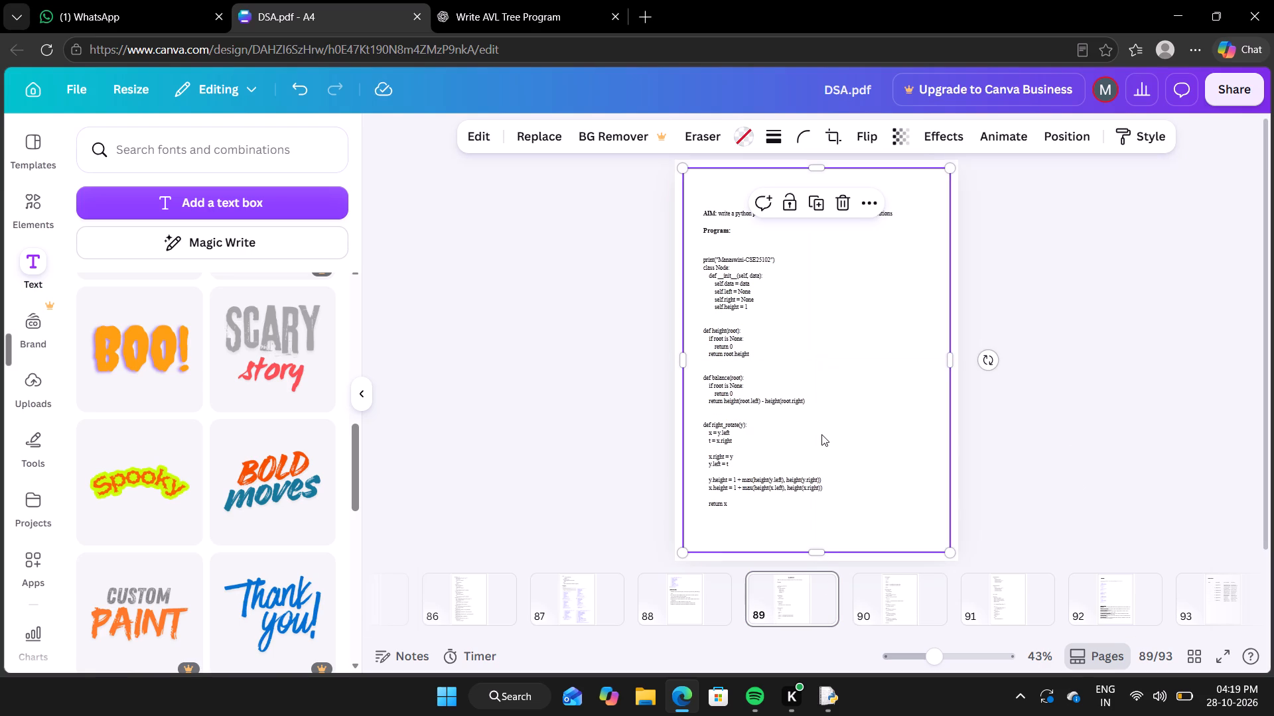
left_click(1087, 432)
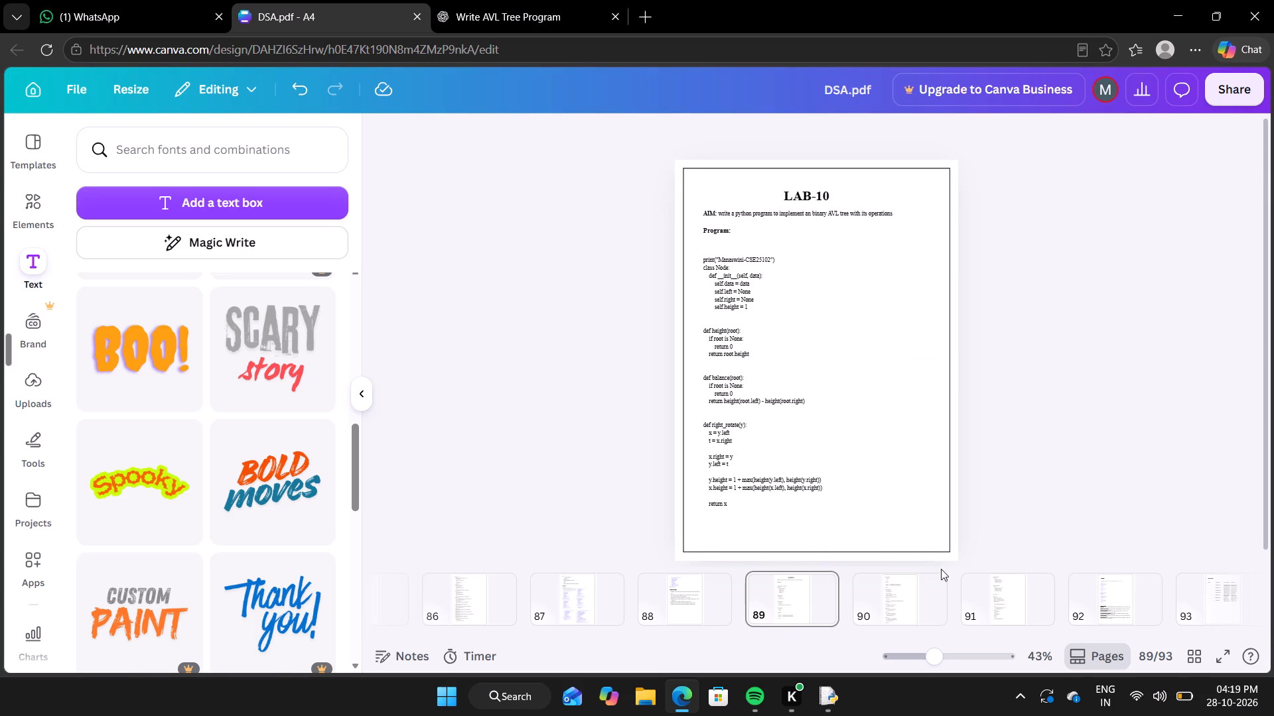
Review the border on page 91, the index tables on pages 4 and 5, and the LAB-1 page.
left_click(907, 587)
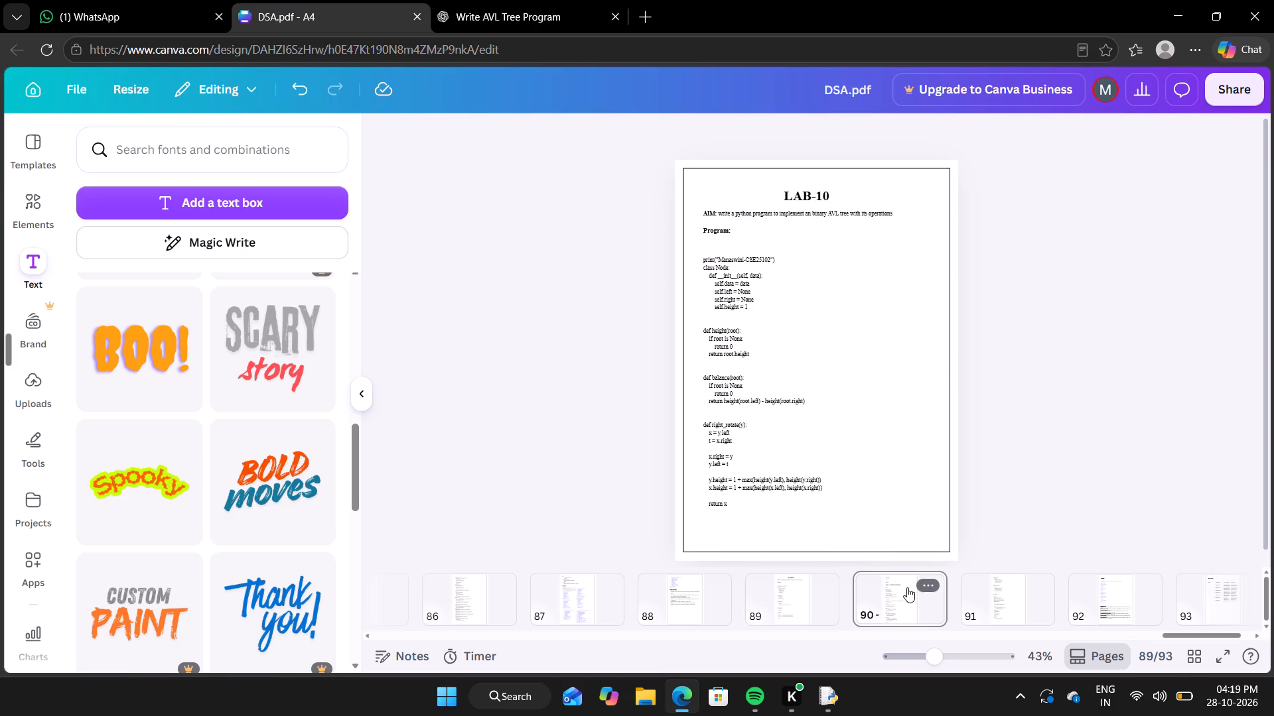
left_click(998, 588)
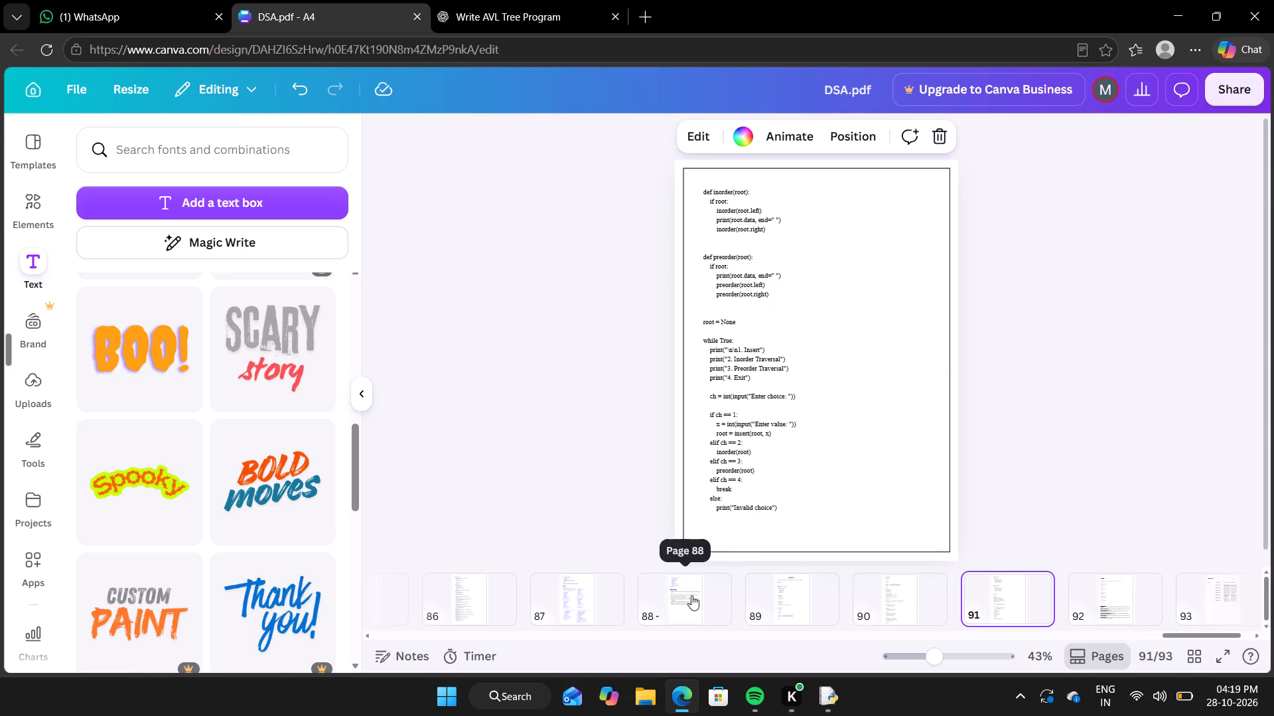
scroll(691, 595, "right", 20)
scroll(691, 595, "right", 20)
scroll(691, 595, "right", 5)
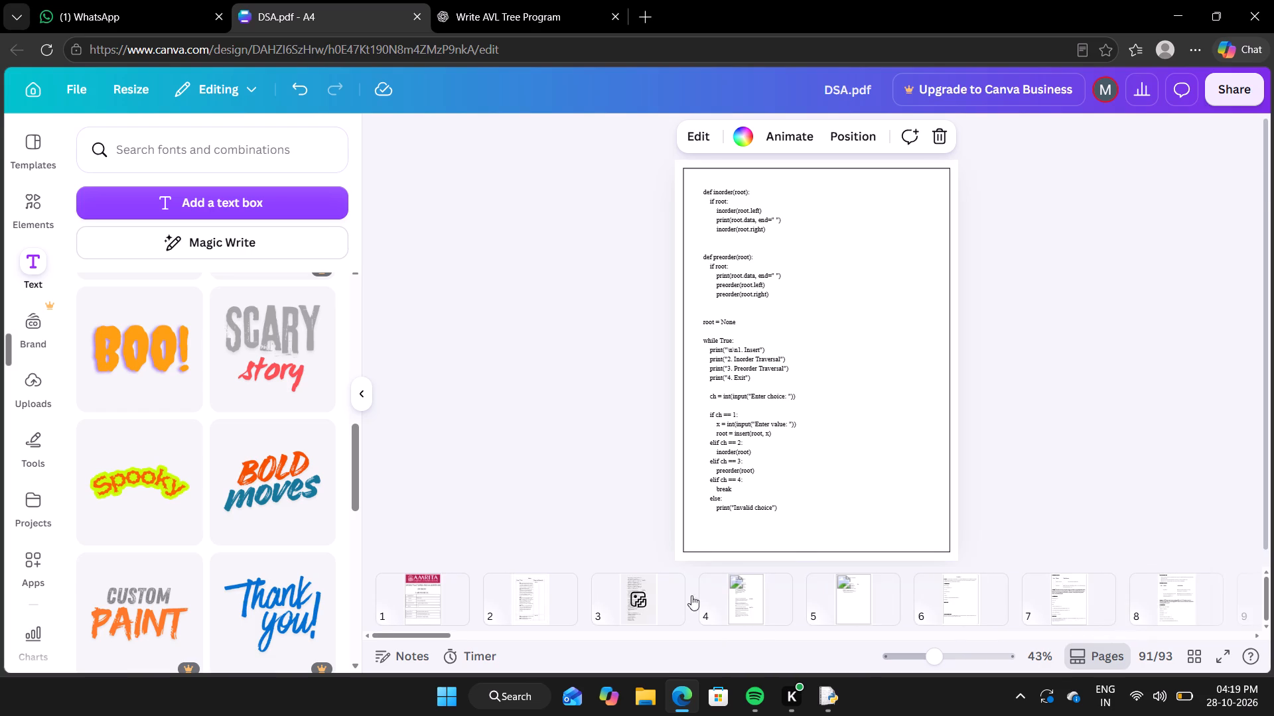
left_click(764, 611)
left_click(859, 601)
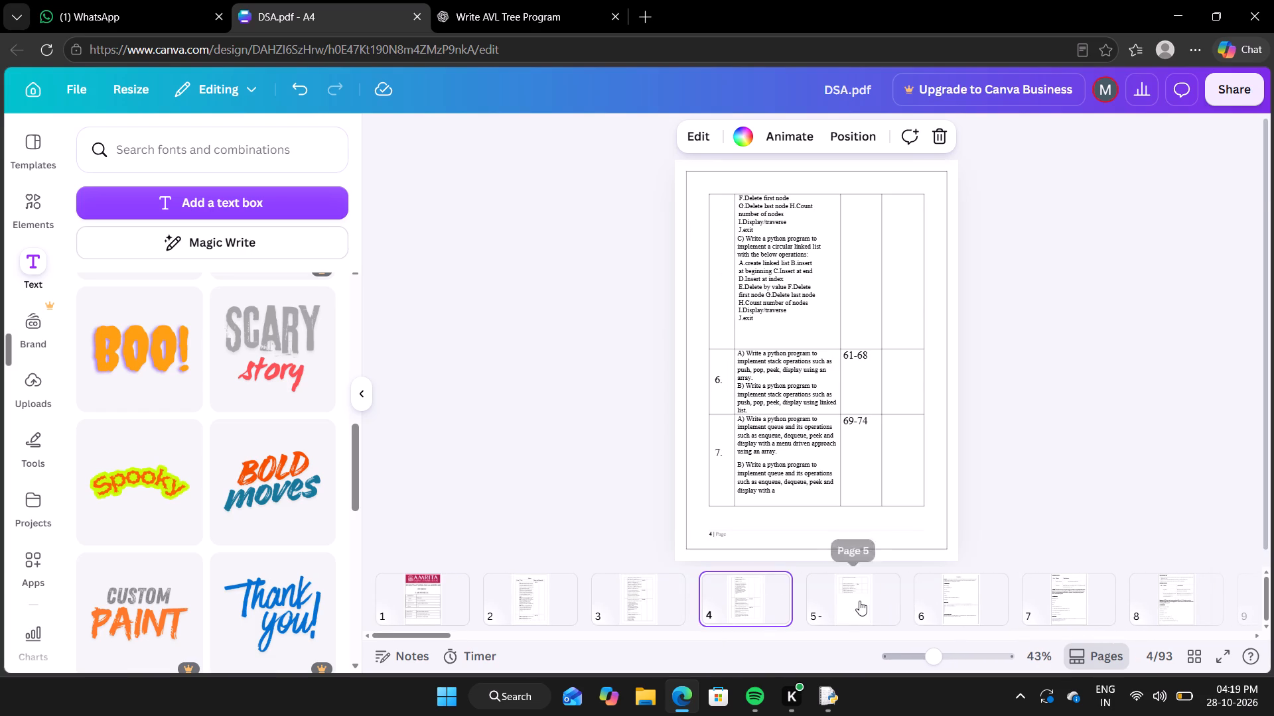
left_click(969, 597)
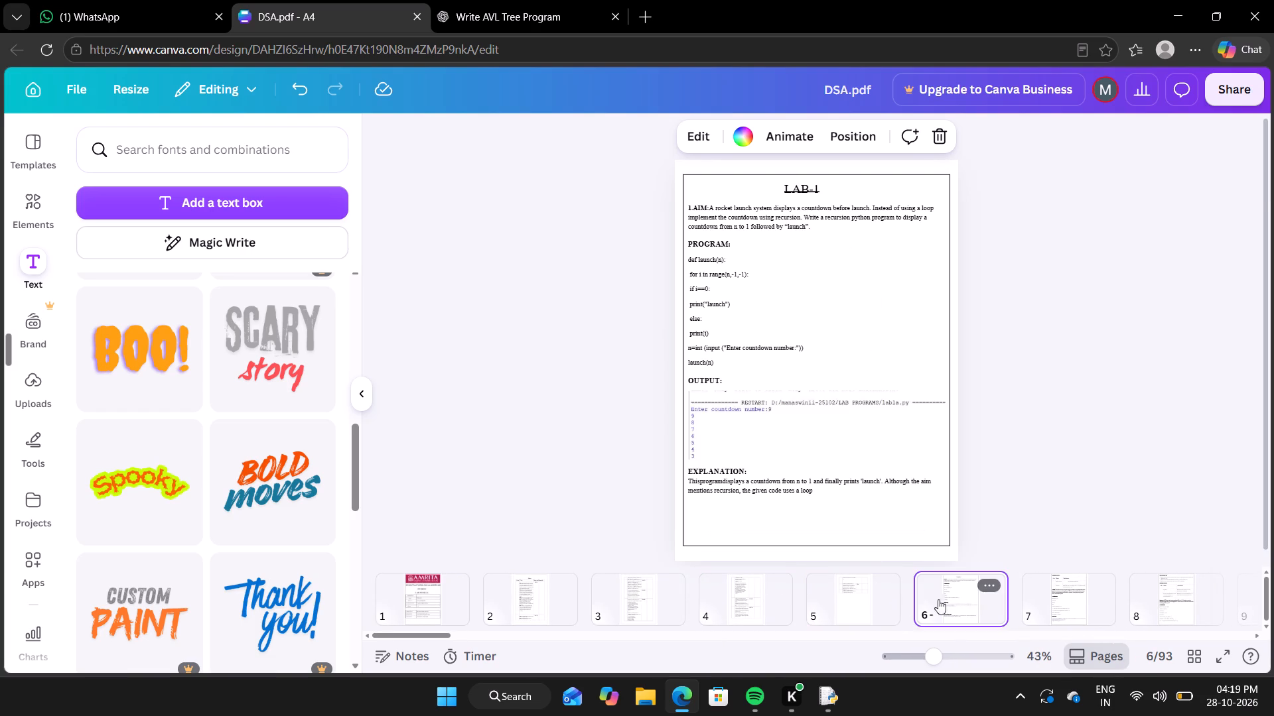
left_click(859, 596)
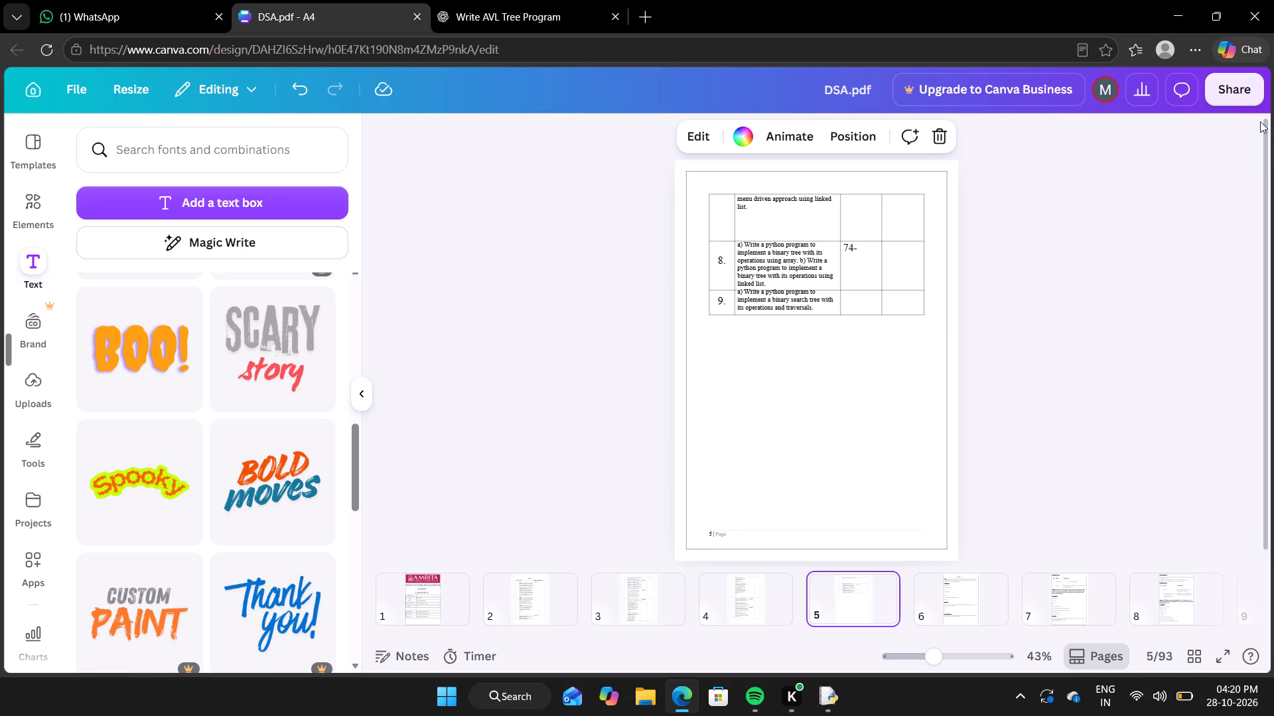
Download all pages as a PDF and save the file as DSA j.pdf in New folder on DATA (D:).
left_click(1246, 94)
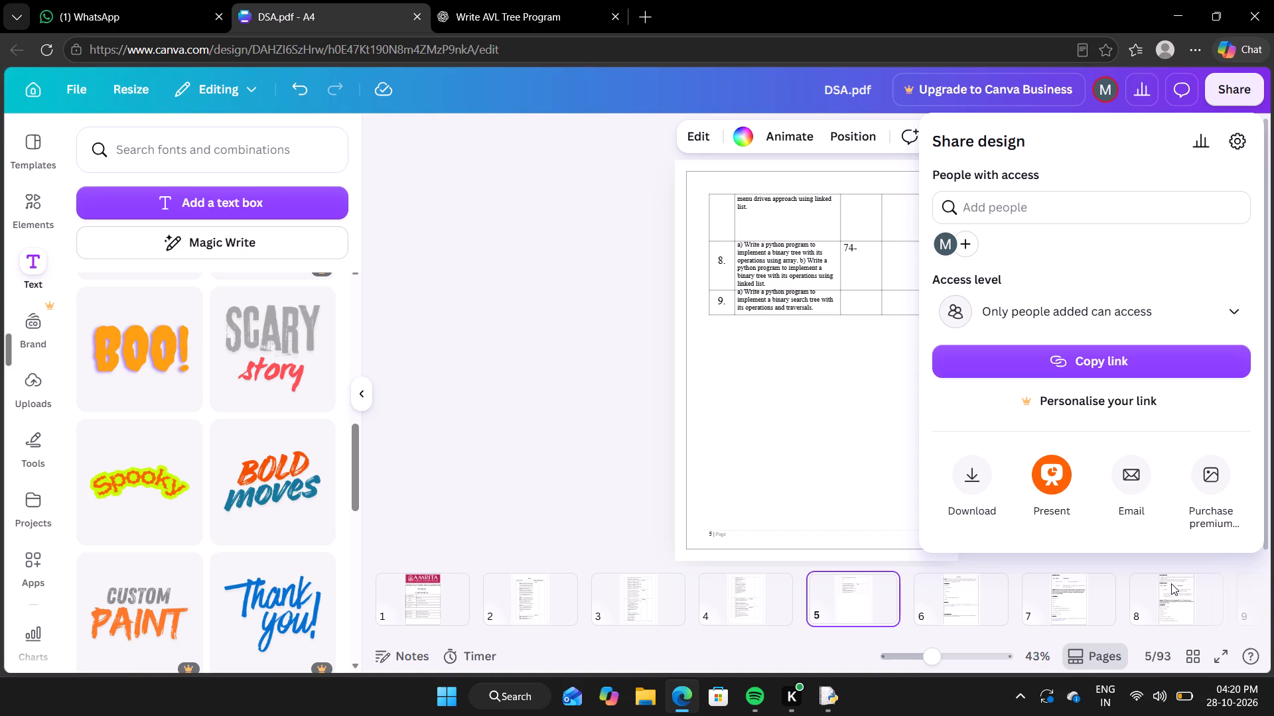
left_click(975, 497)
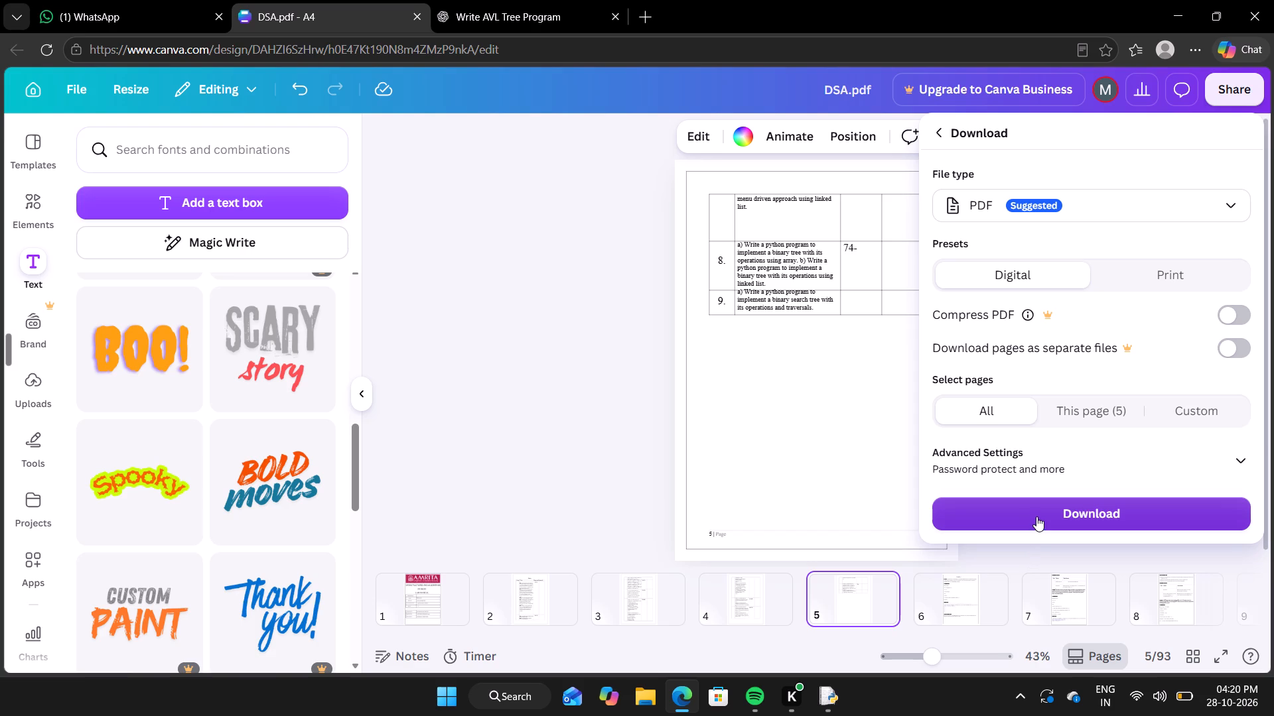
left_click(1036, 516)
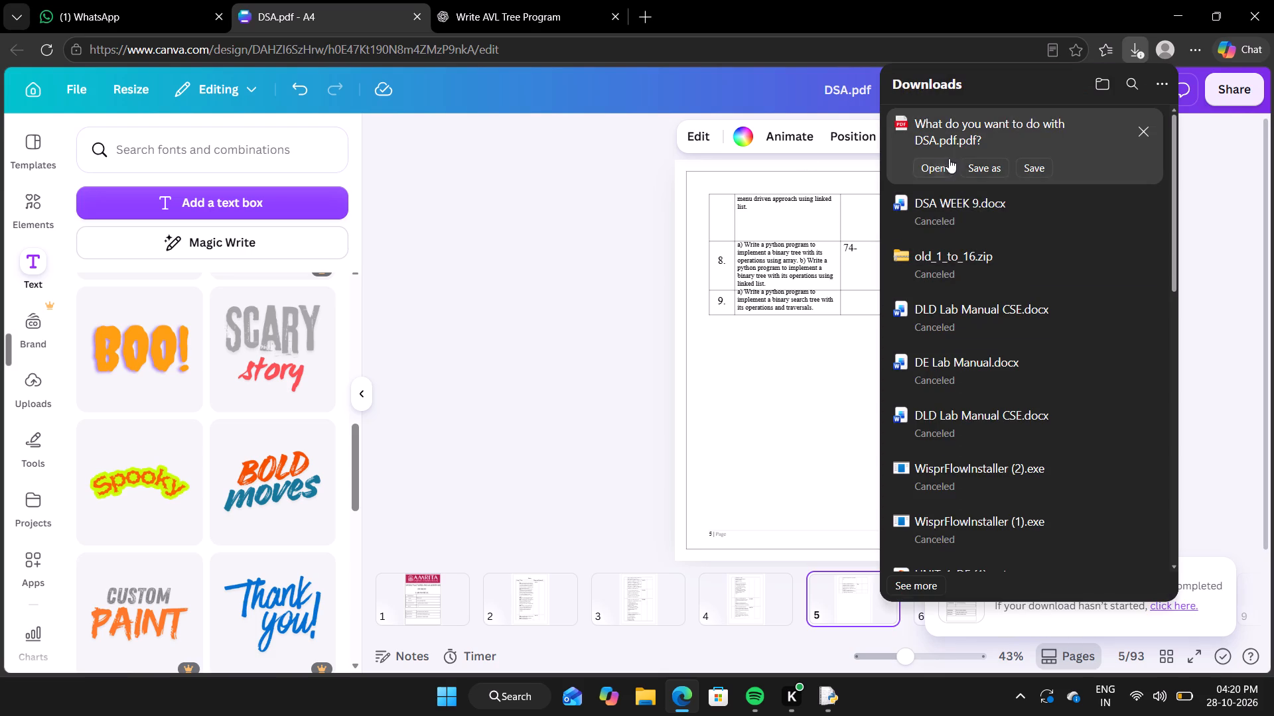
left_click(985, 168)
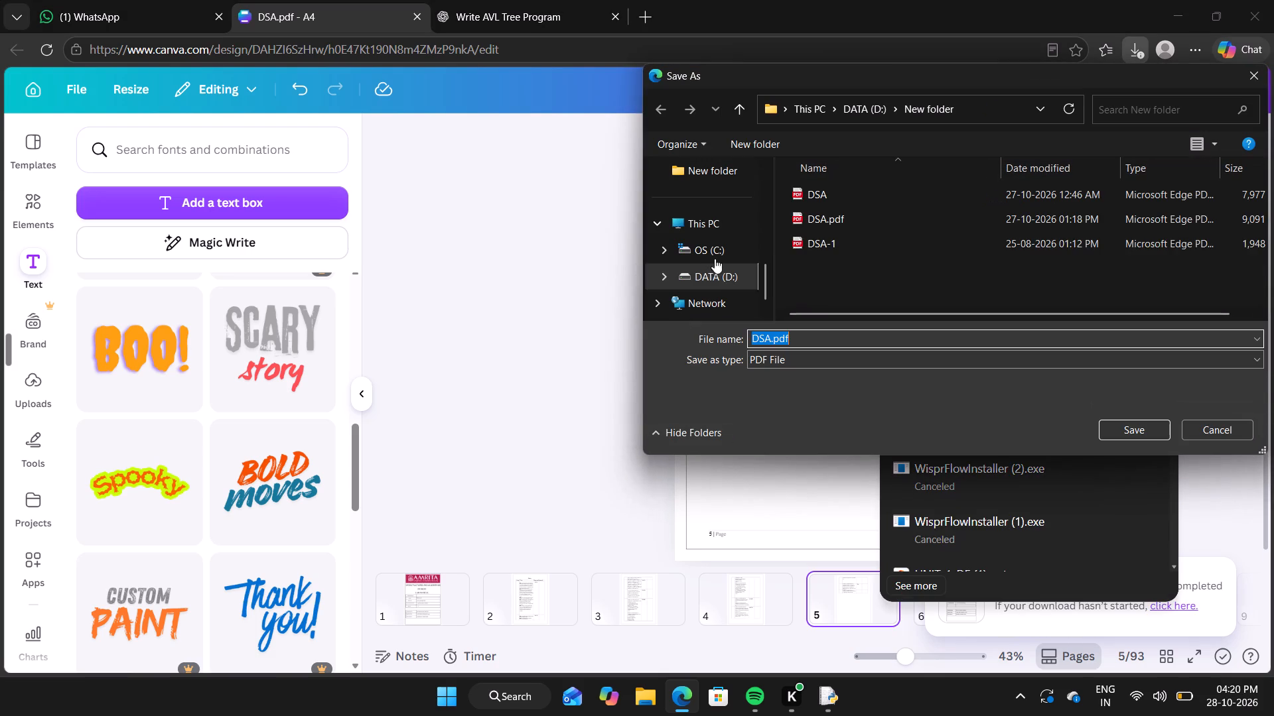
left_click(771, 340)
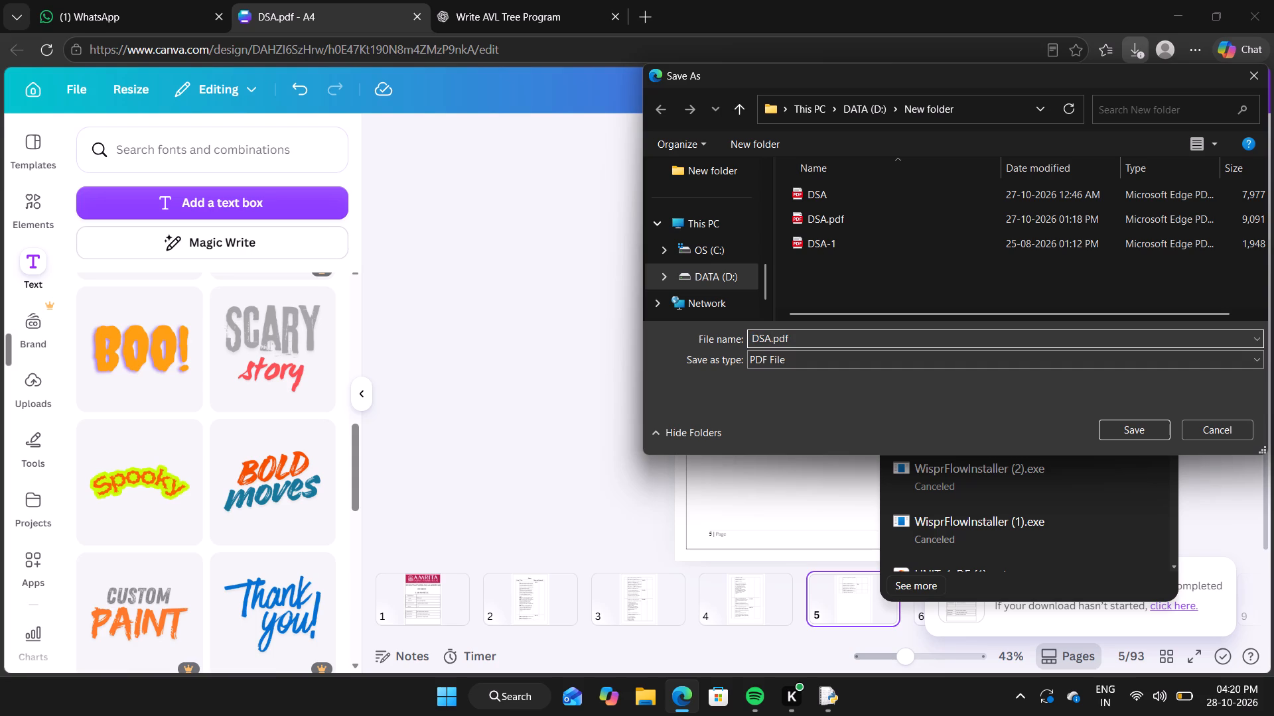
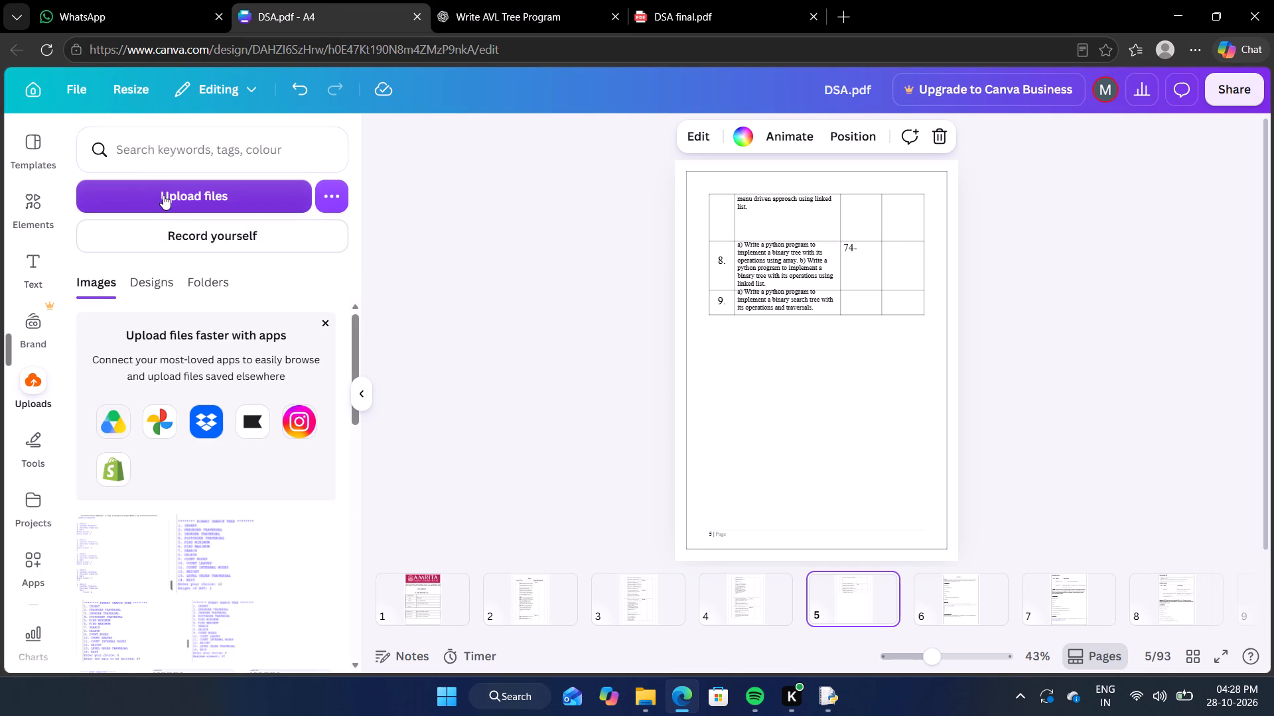
left_click(232, 189)
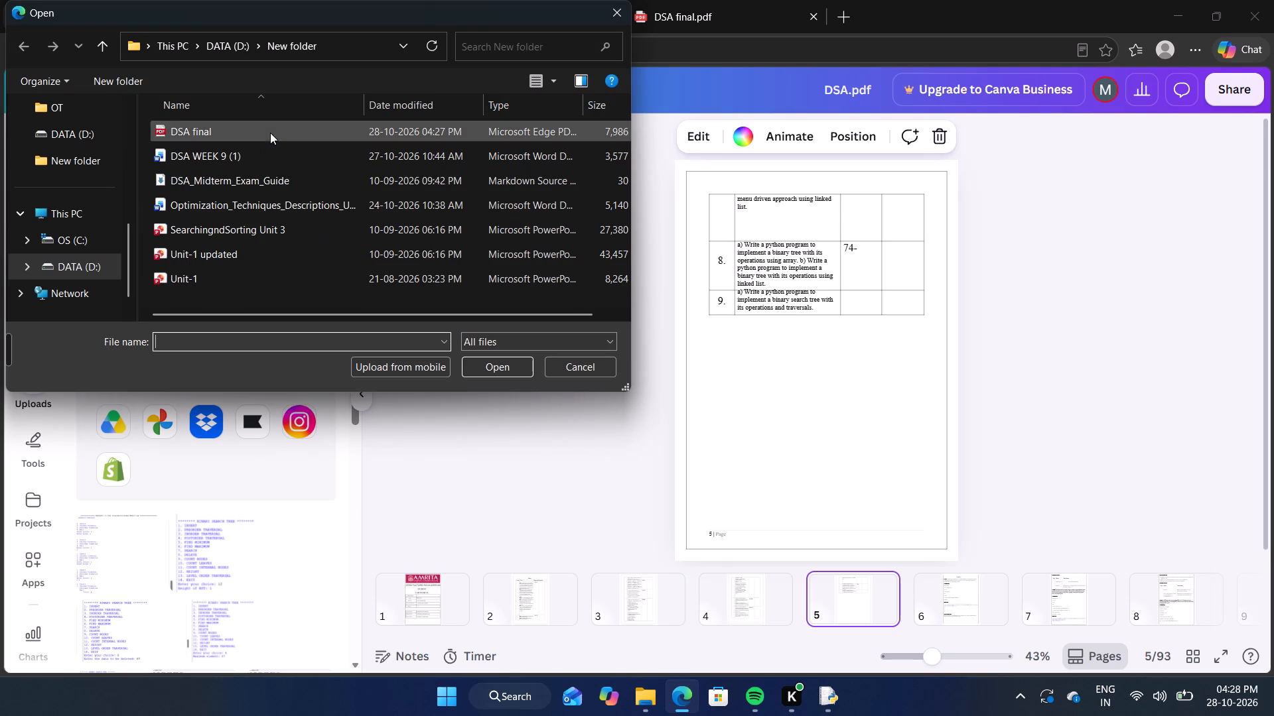
double_click(270, 132)
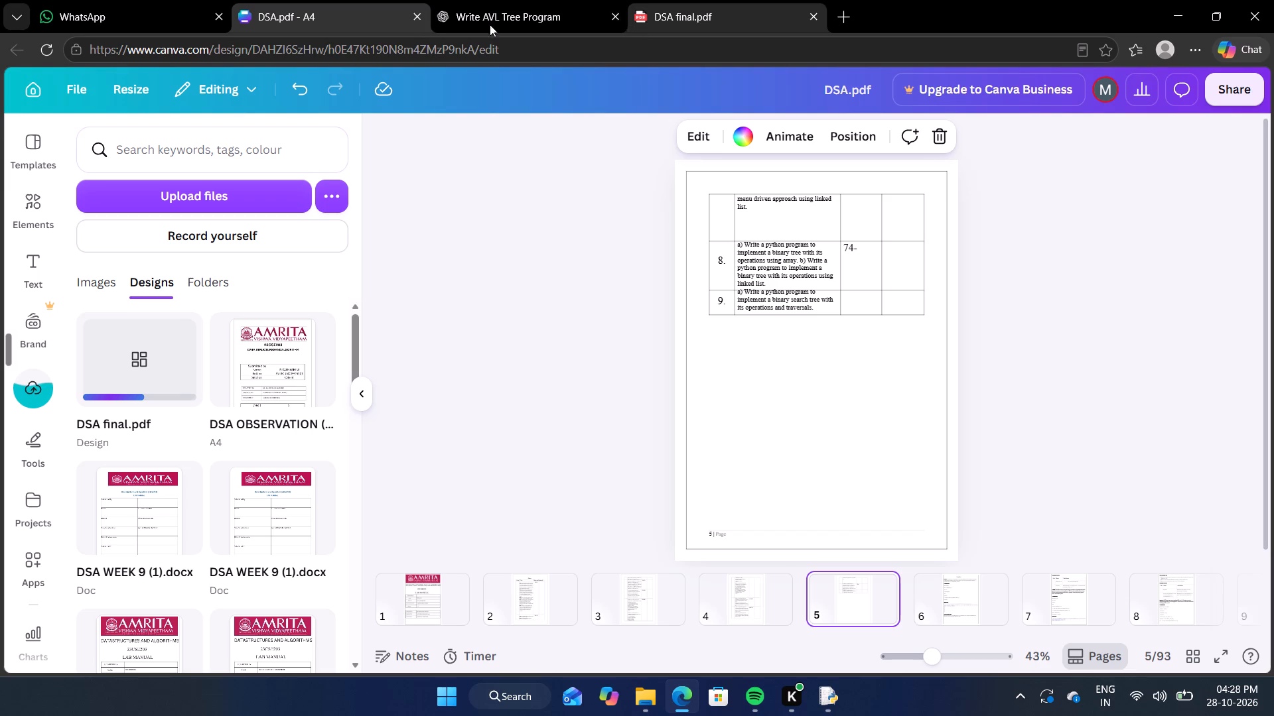
Save the open DSA.pdf design in Canva and close its tab once the DSA final upload is complete.
left_click(415, 21)
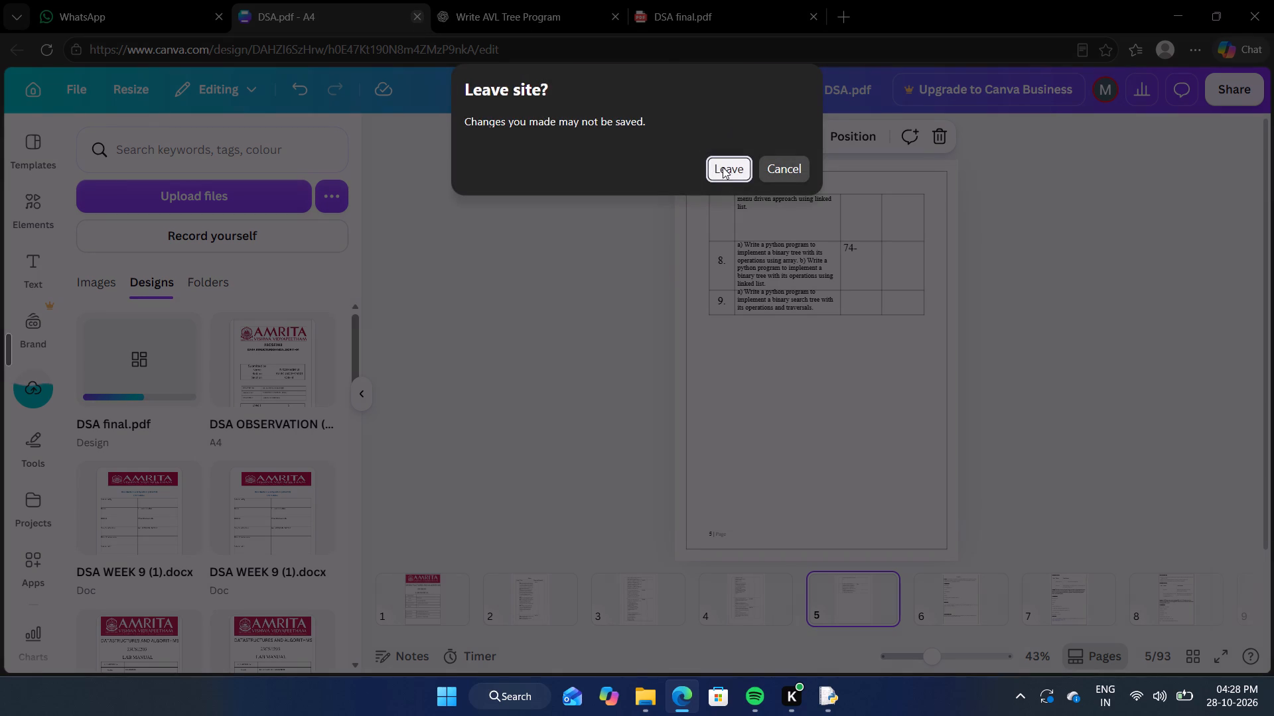
left_click(787, 160)
left_click(1043, 390)
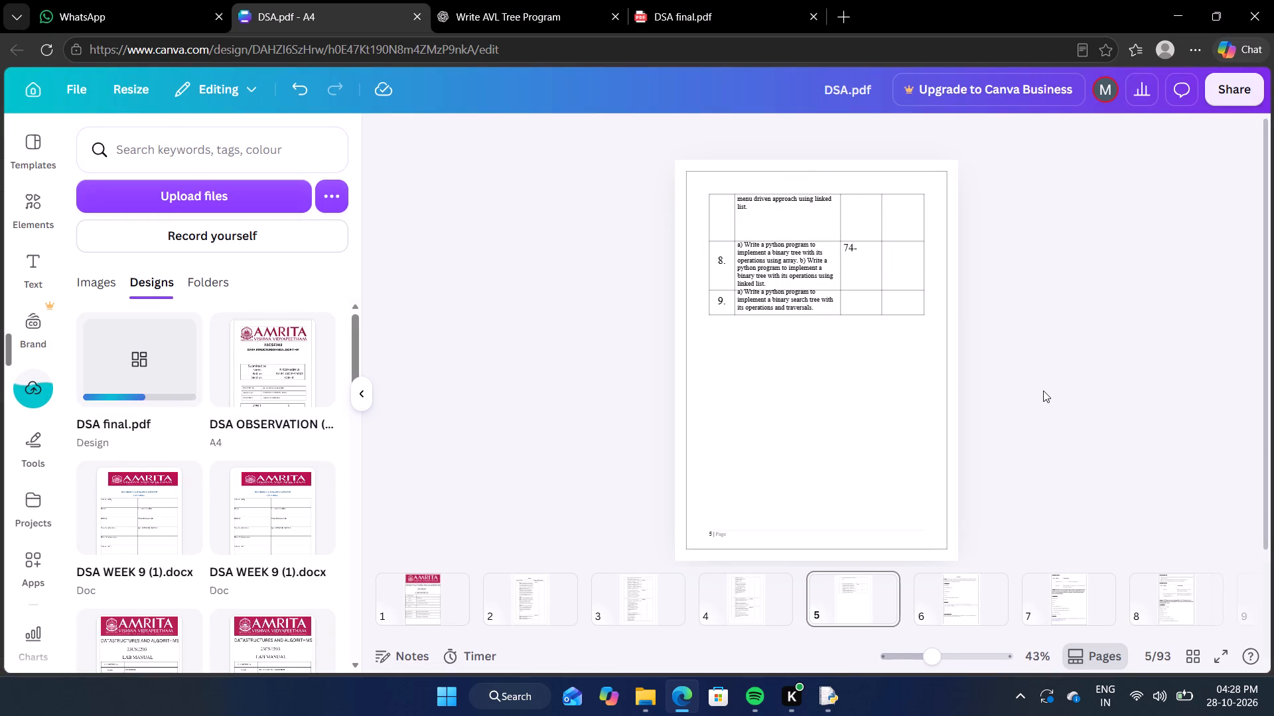
key("ctrl+s")
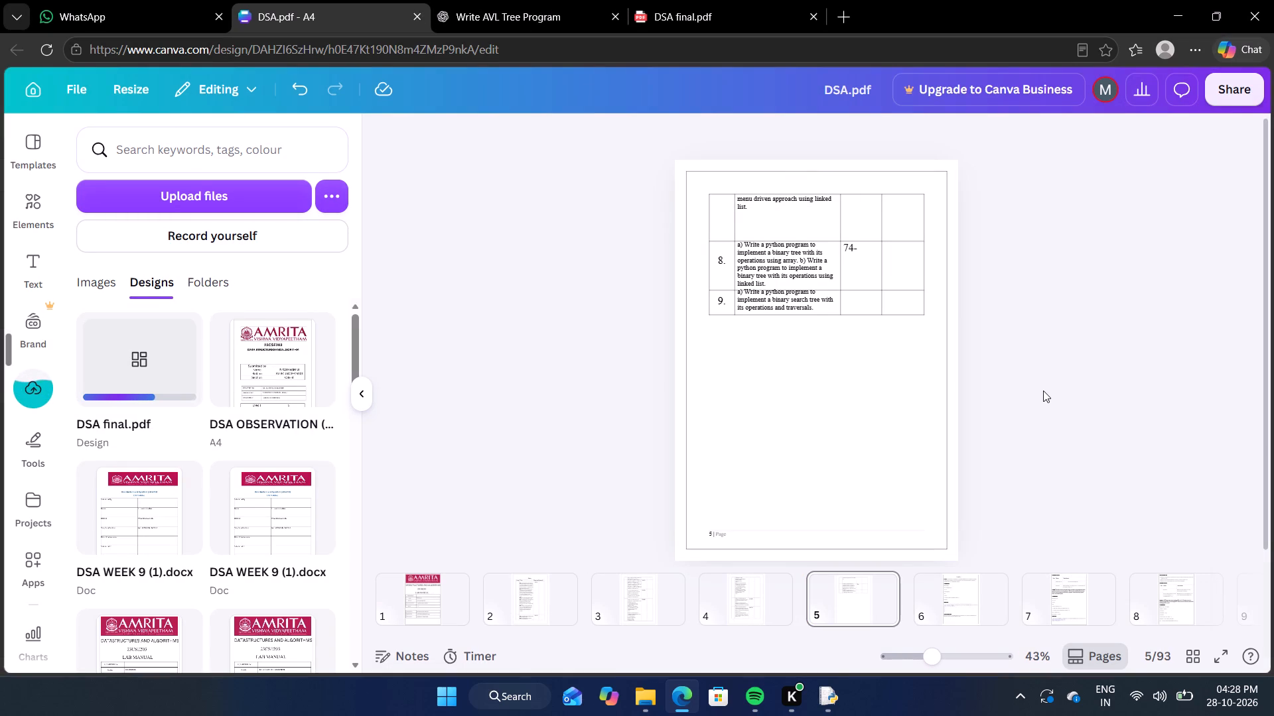
left_click(1043, 390)
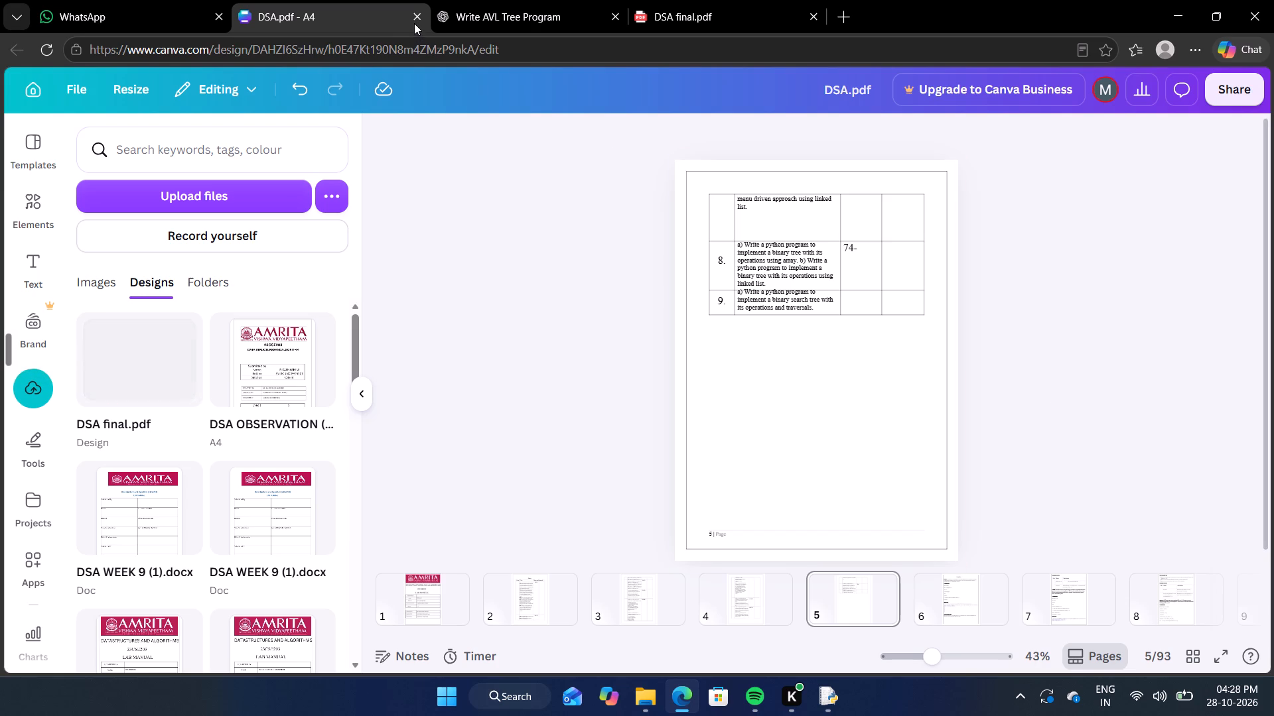
left_click(415, 23)
Open Canva in a new browser tab and go to the Projects page.
left_click(654, 20)
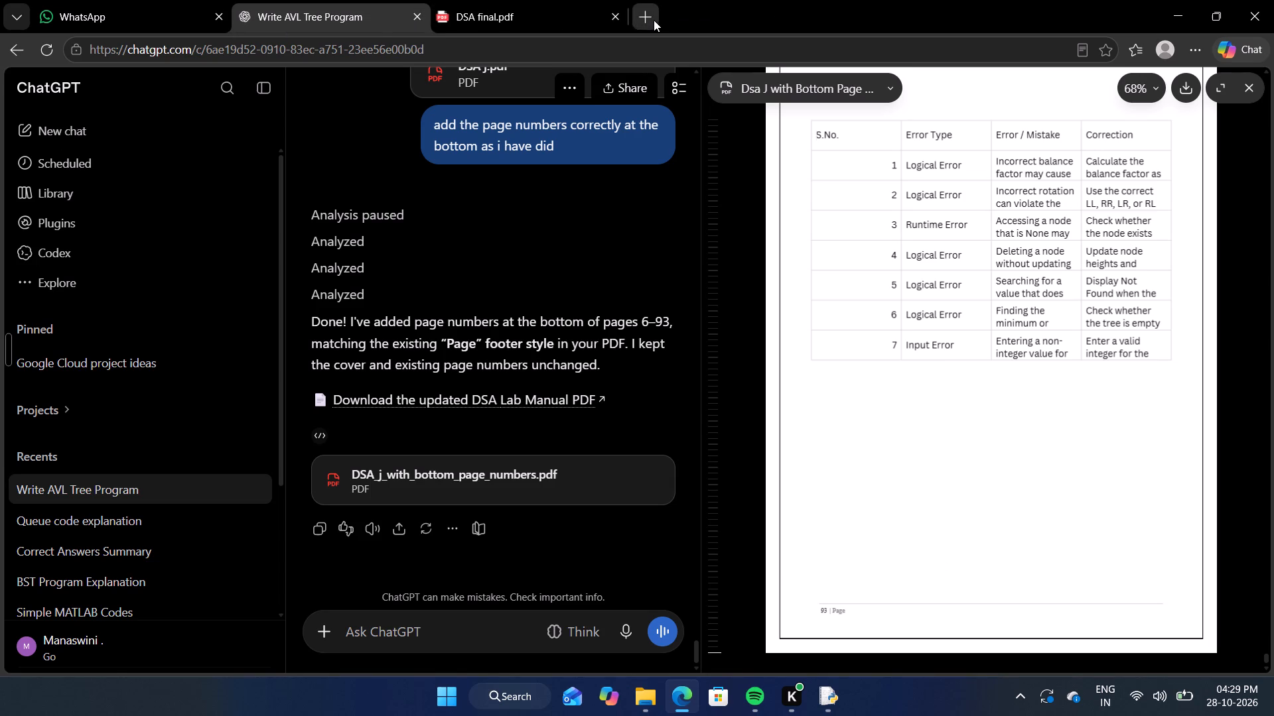
left_click(510, 46)
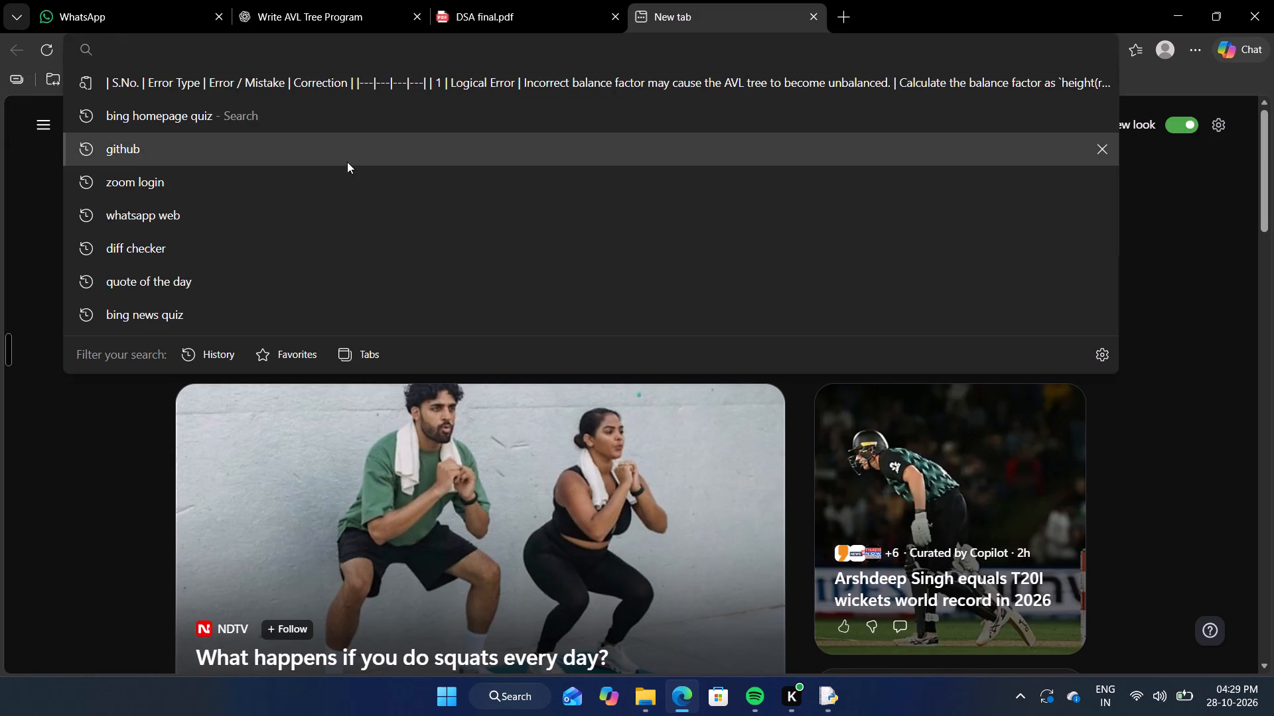
left_click(152, 505)
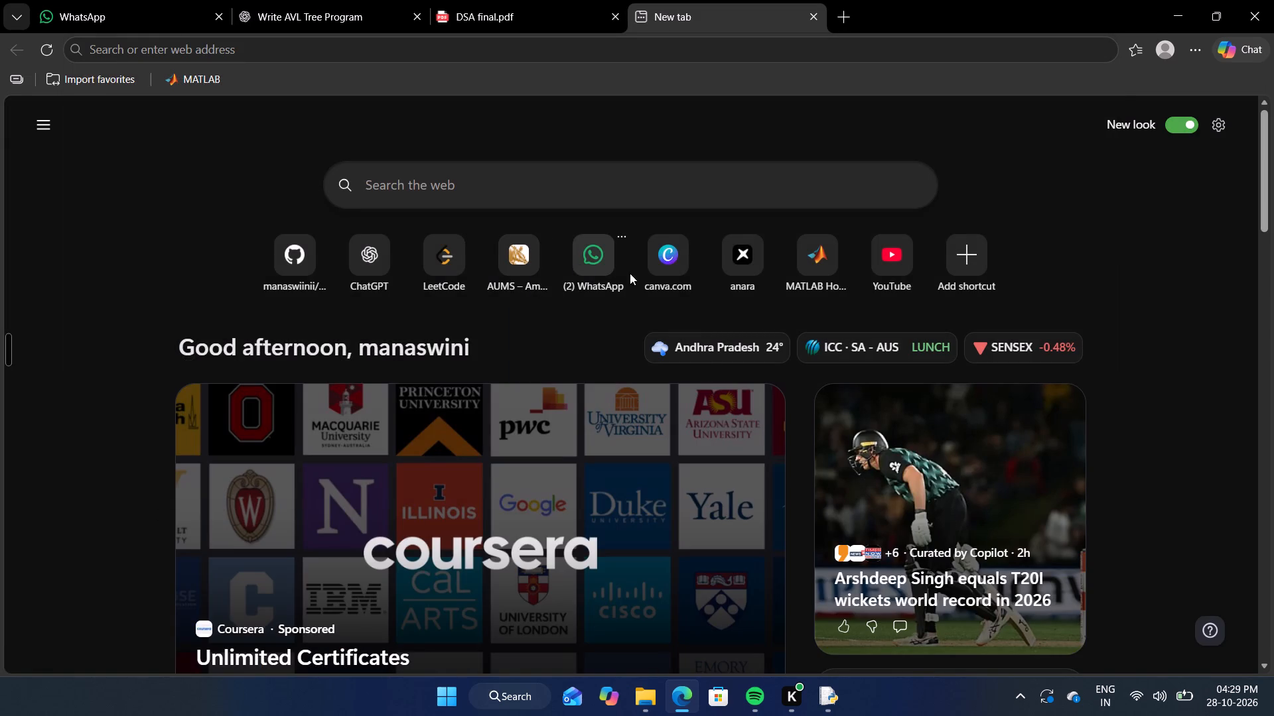
left_click(653, 251)
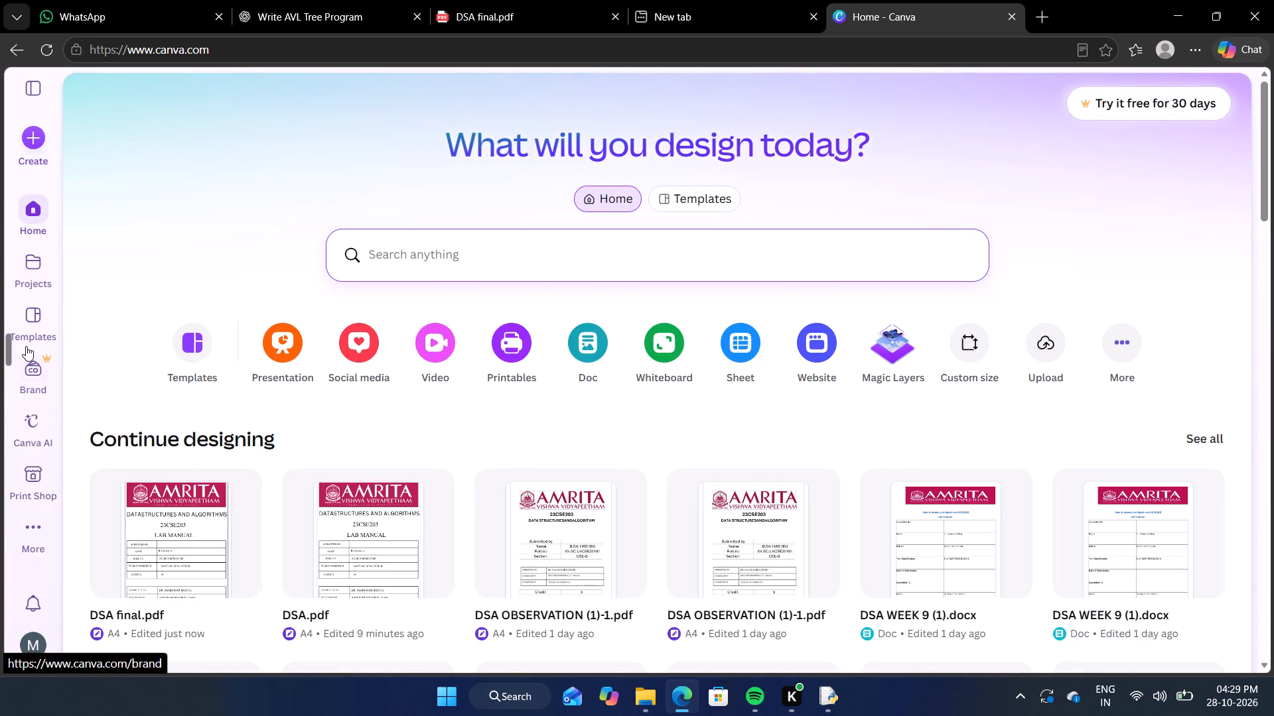
left_click(26, 267)
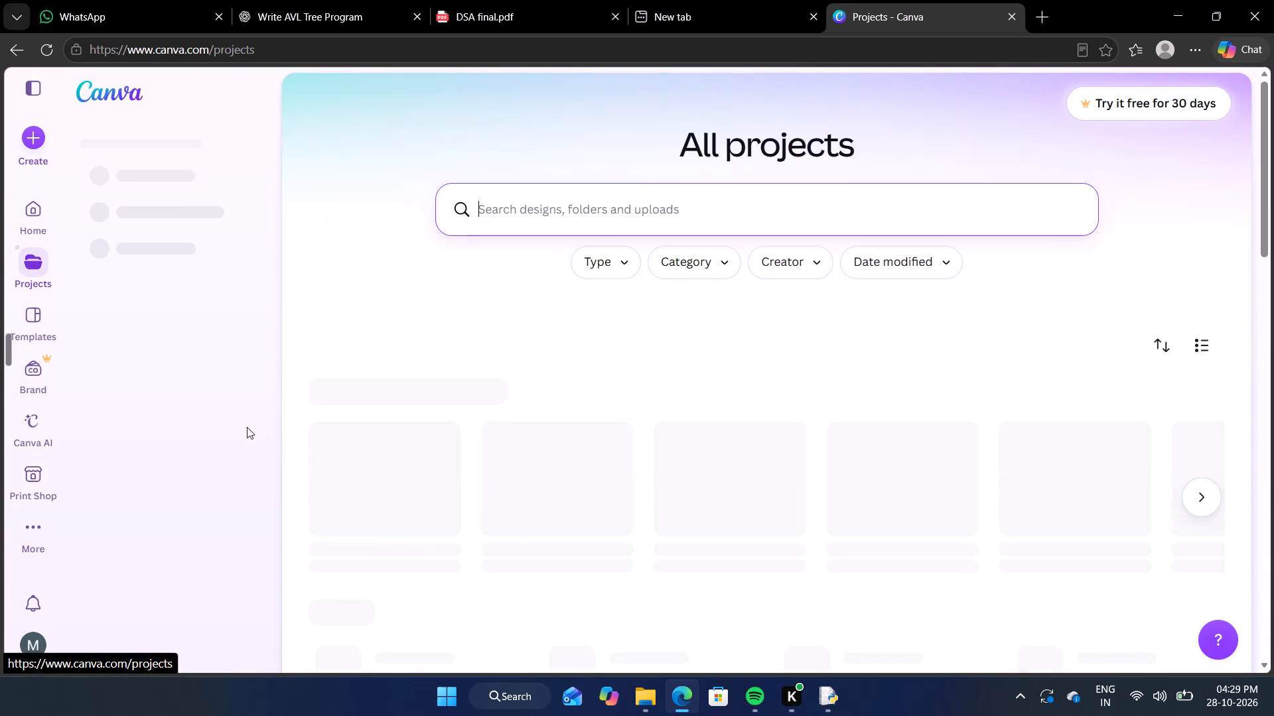
Look through the recent items, folders and designs in Canva's projects for the DSA files.
scroll(577, 417, "down", 2)
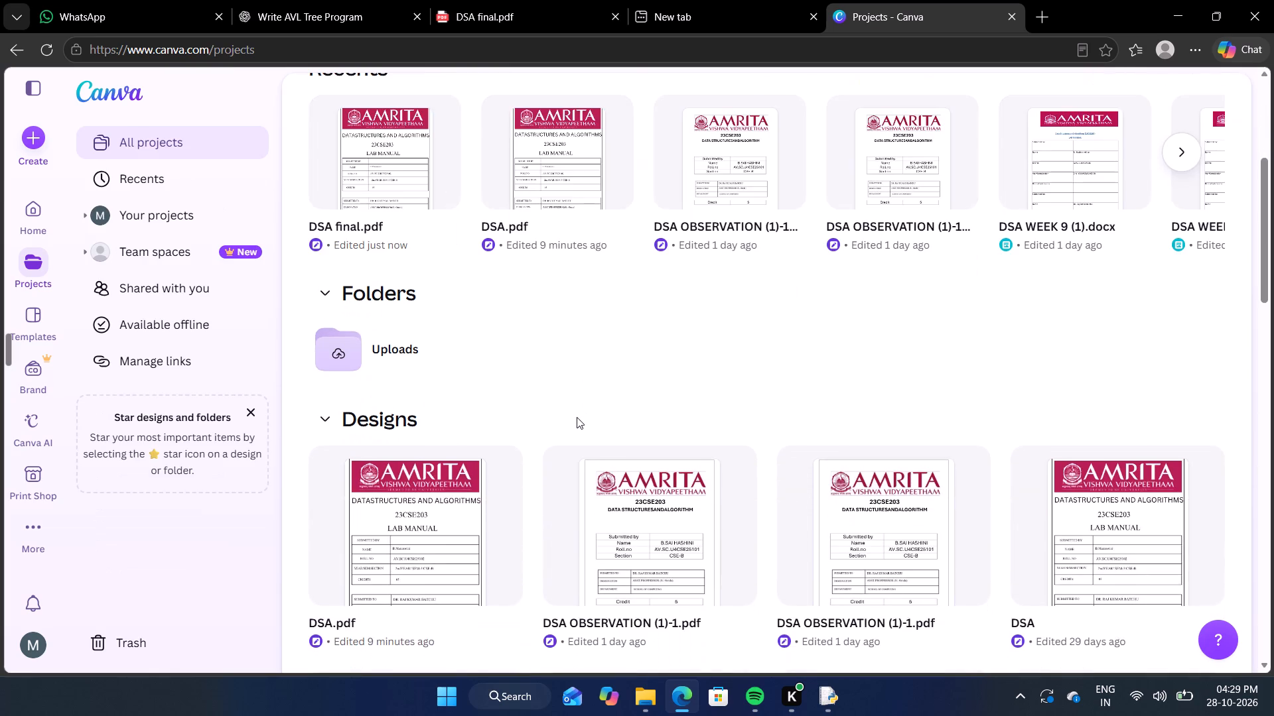
scroll(577, 417, "down", 1)
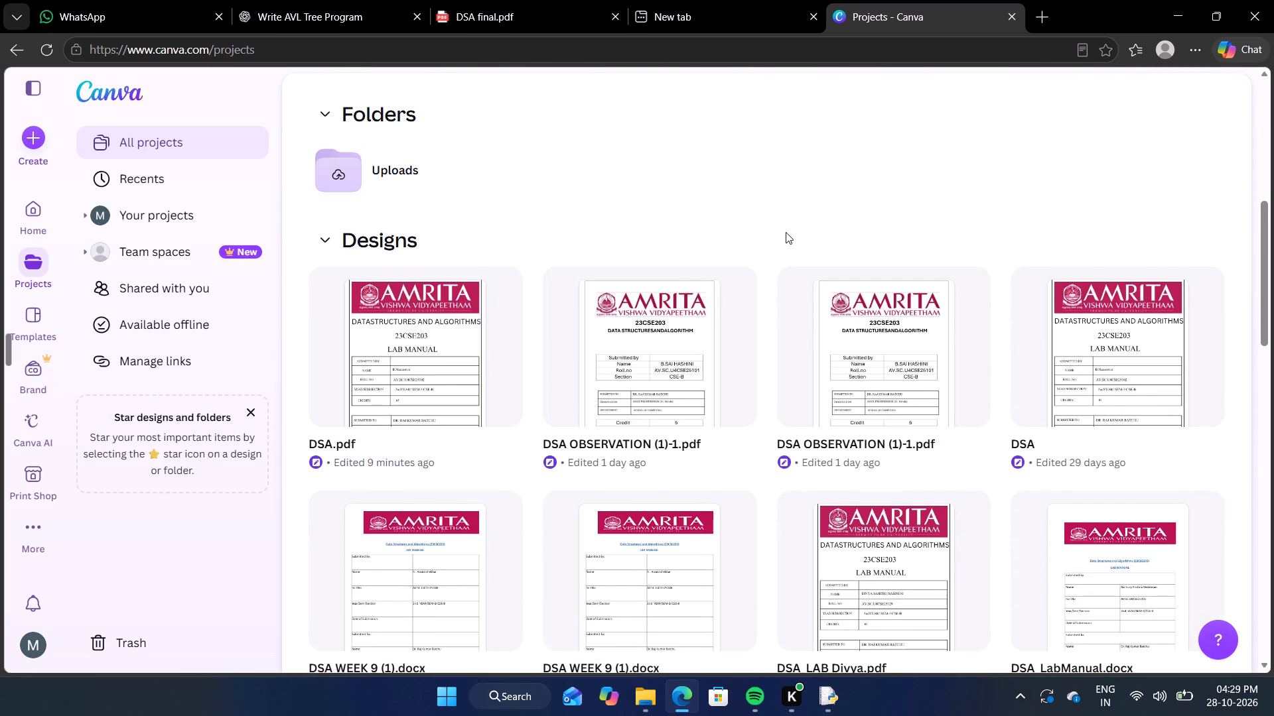
scroll(786, 232, "down", 1)
scroll(712, 440, "down", 1)
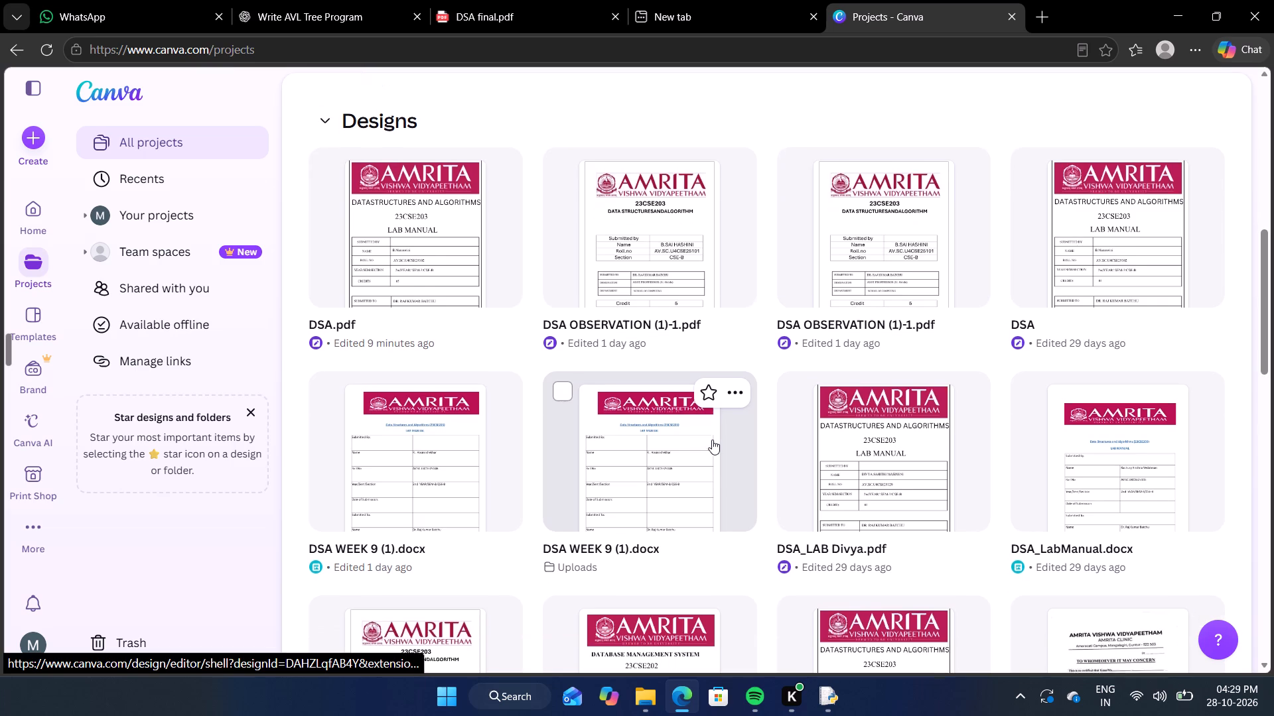
scroll(712, 440, "down", 1)
scroll(712, 440, "up", 1)
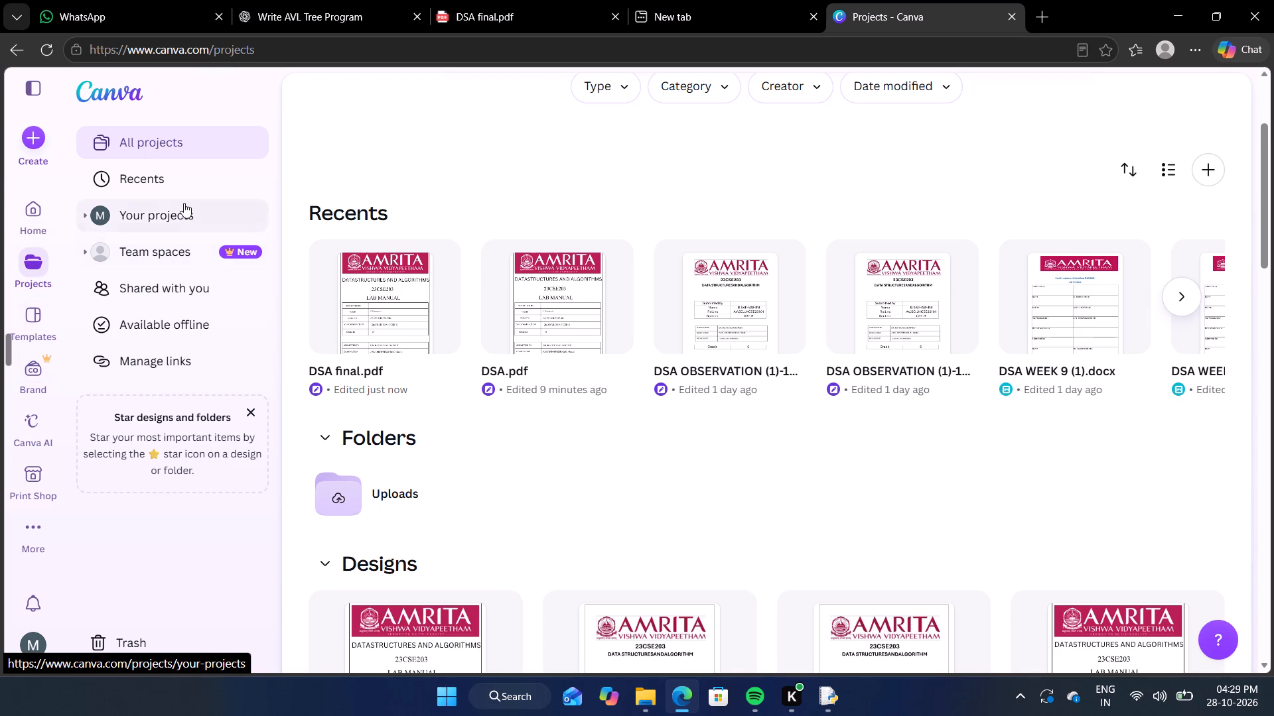
scroll(476, 345, "up", 5)
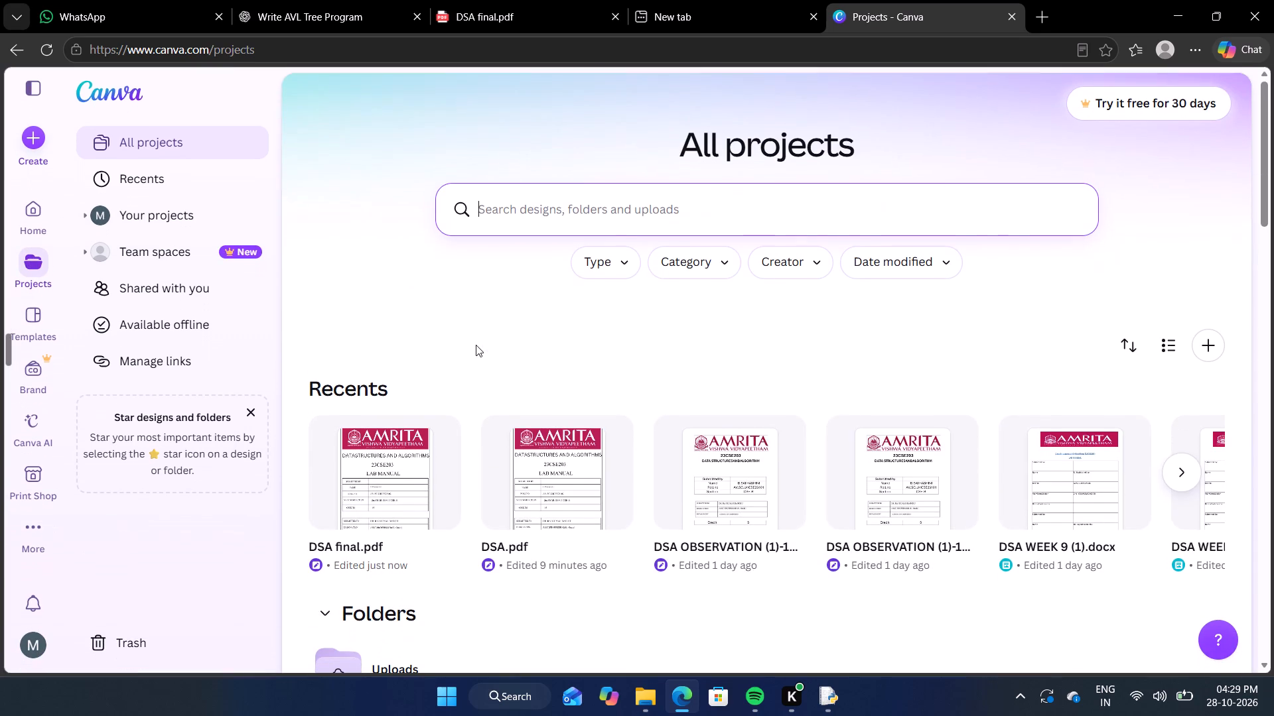
scroll(675, 358, "down", 1)
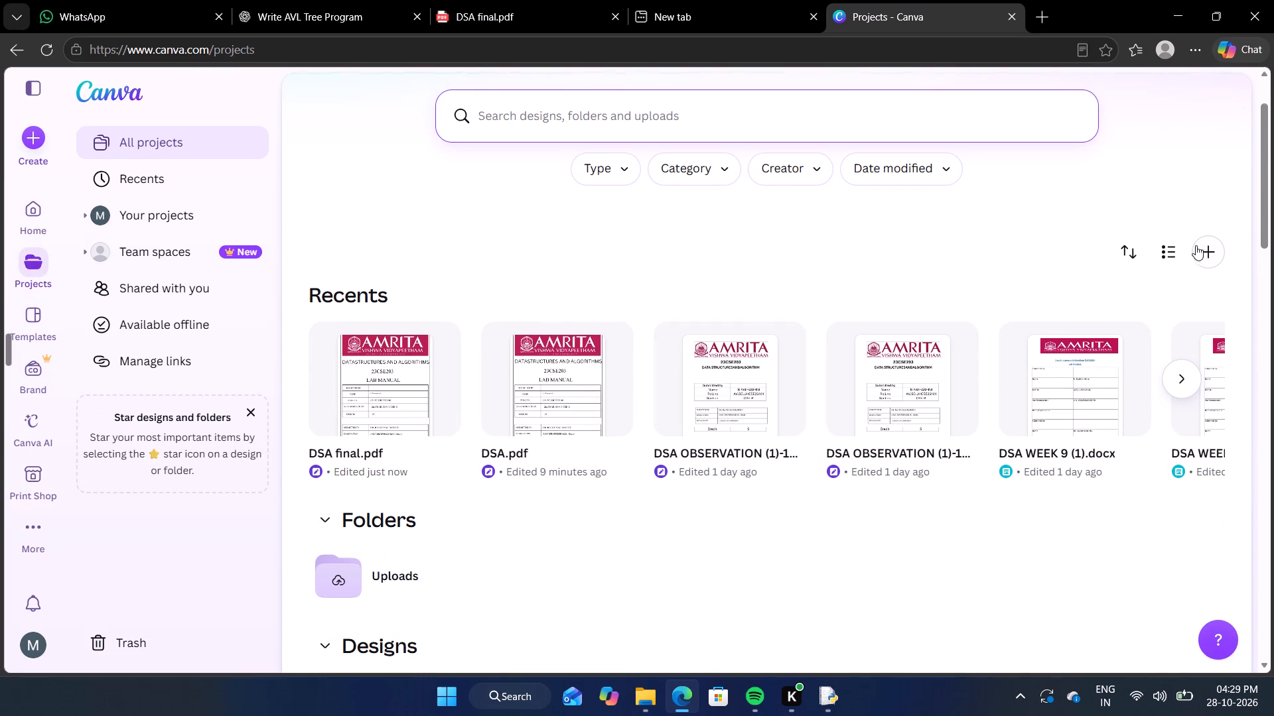
Upload the DSA final PDF from New folder on DATA (D:) to the Canva projects.
left_click(1196, 249)
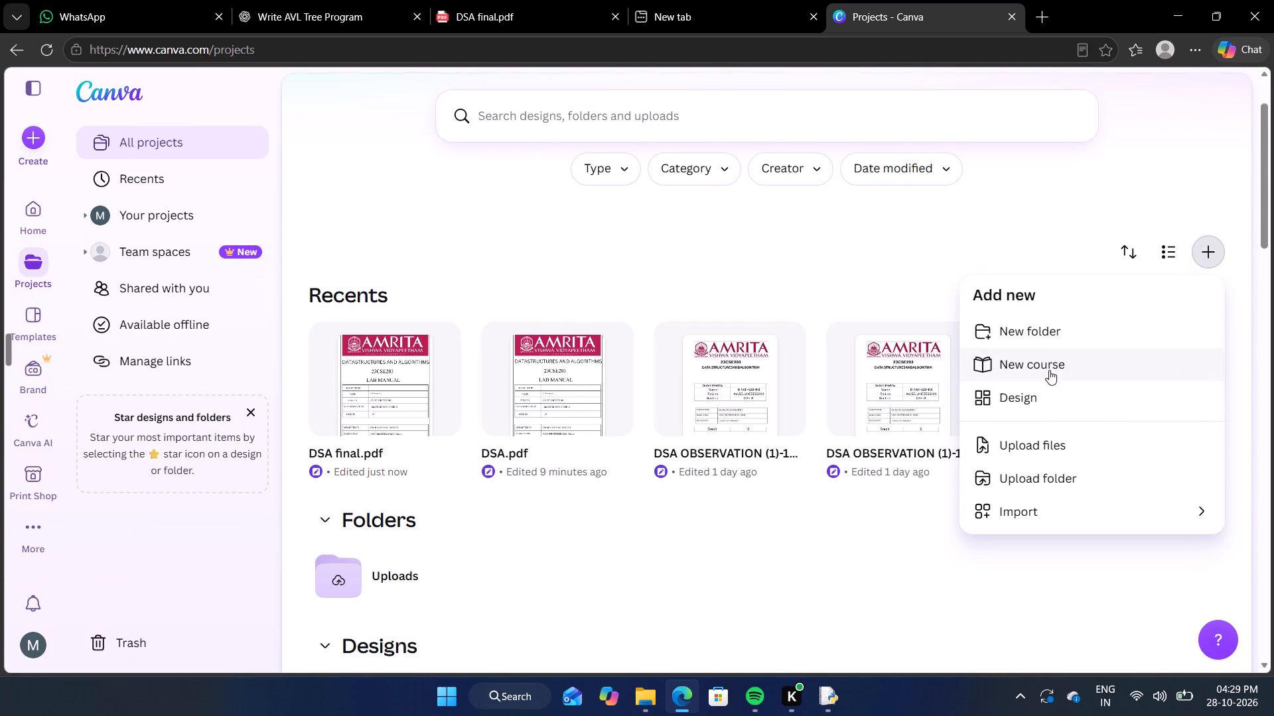
left_click(1060, 449)
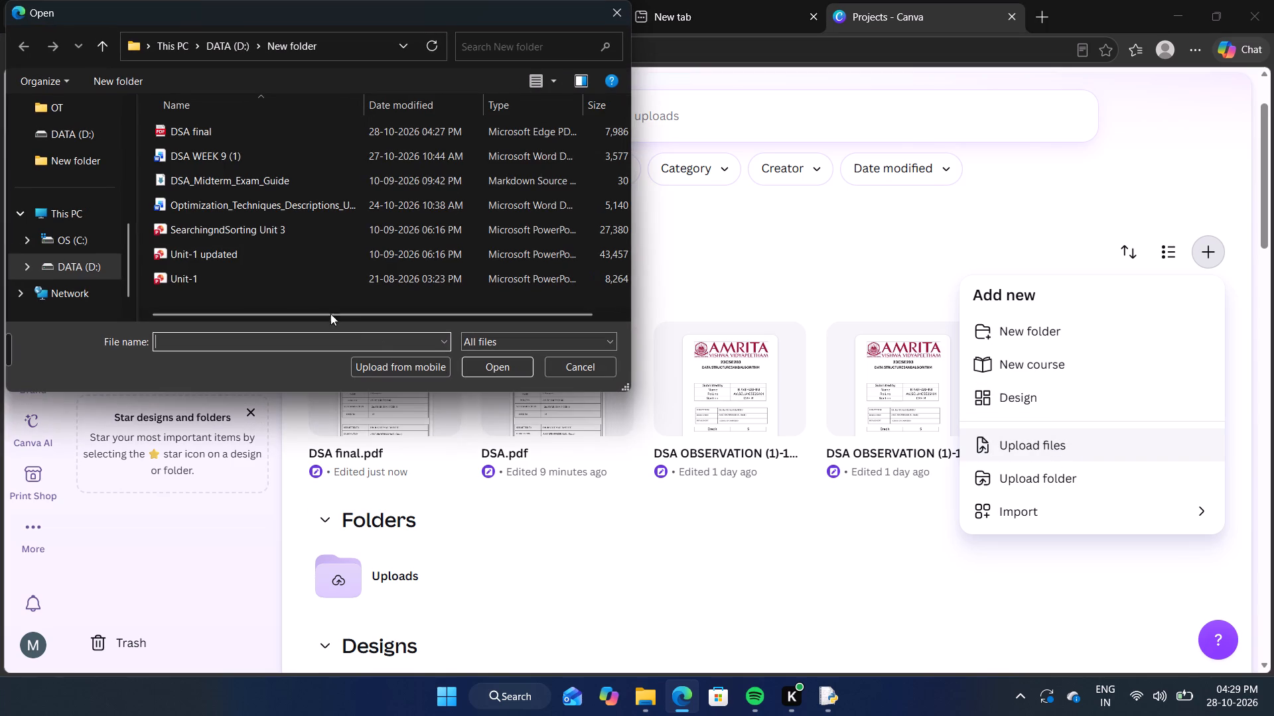
double_click(330, 131)
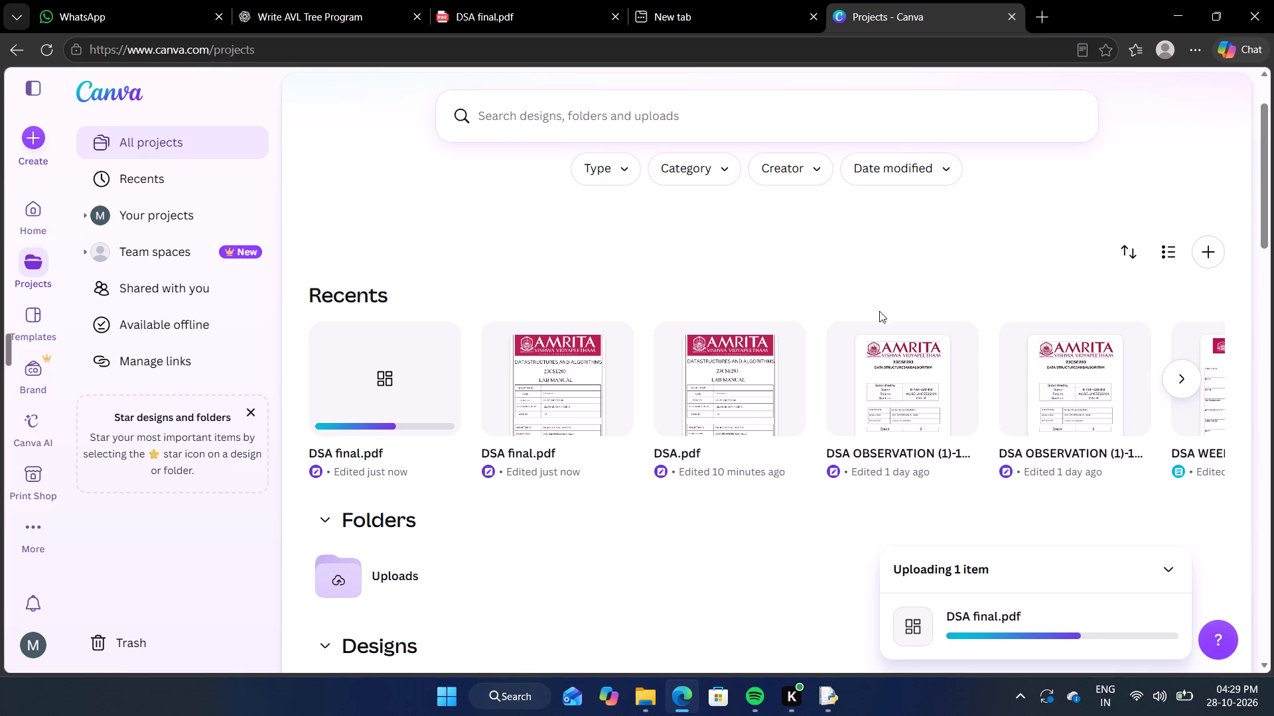
Switch to Word and open the DSA final PDF from New folder on DATA (D:), converting it to an editable document.
left_click(522, 700)
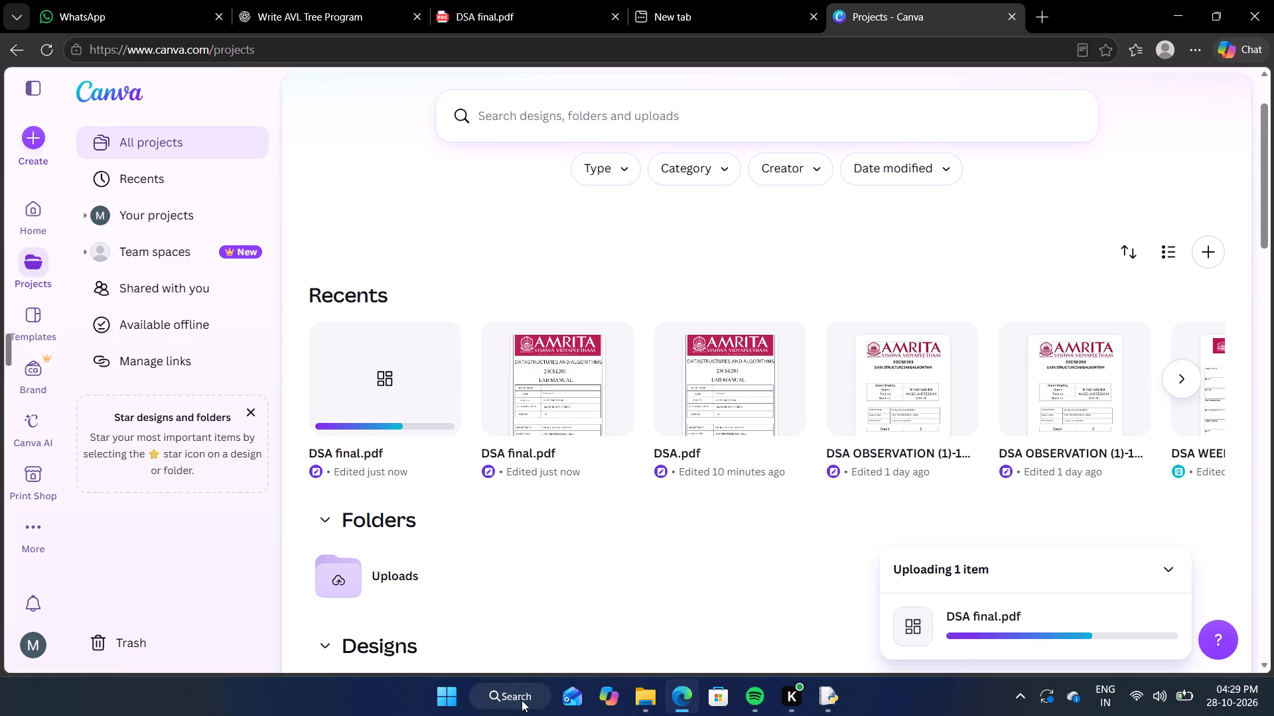
type("wor")
left_click(510, 221)
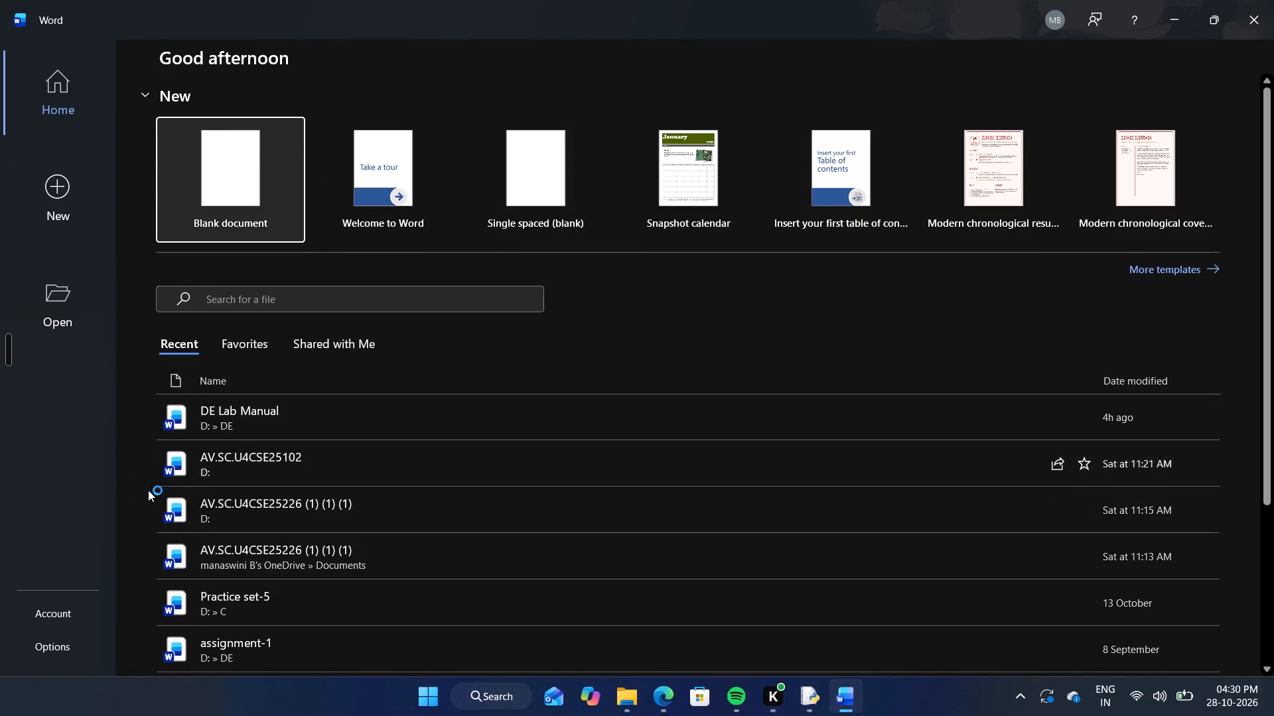
left_click(65, 310)
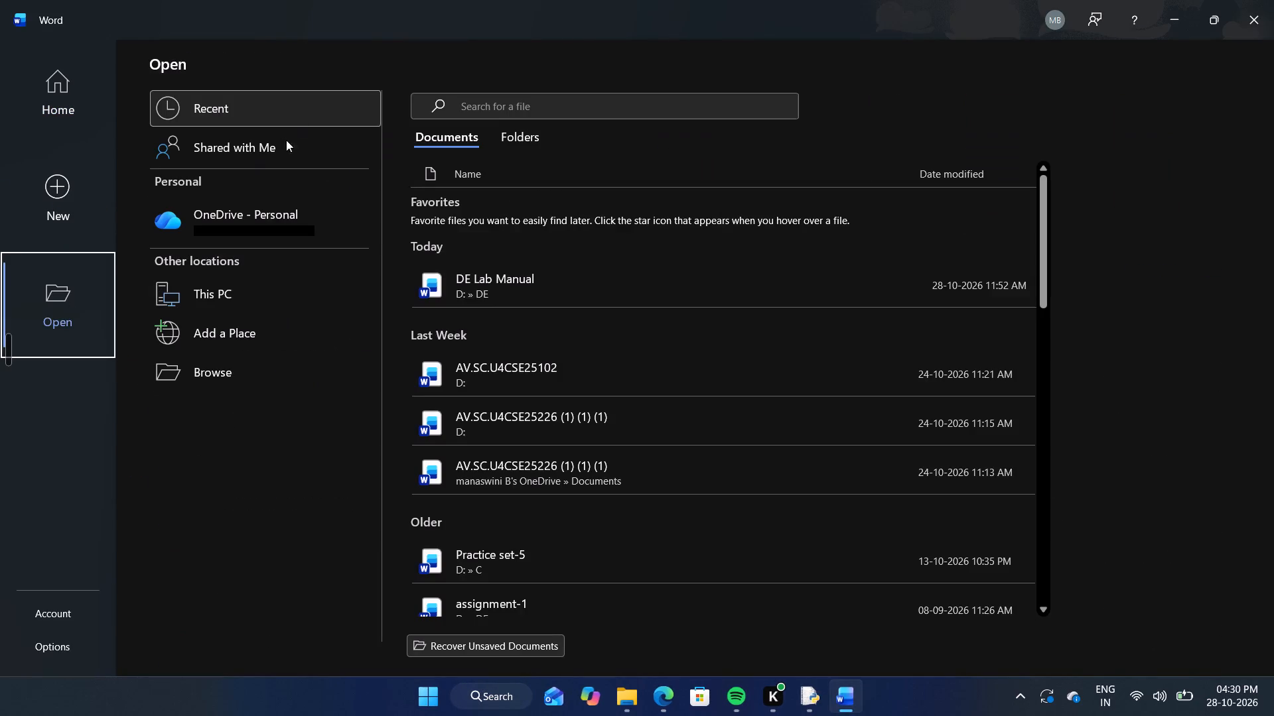
left_click(255, 289)
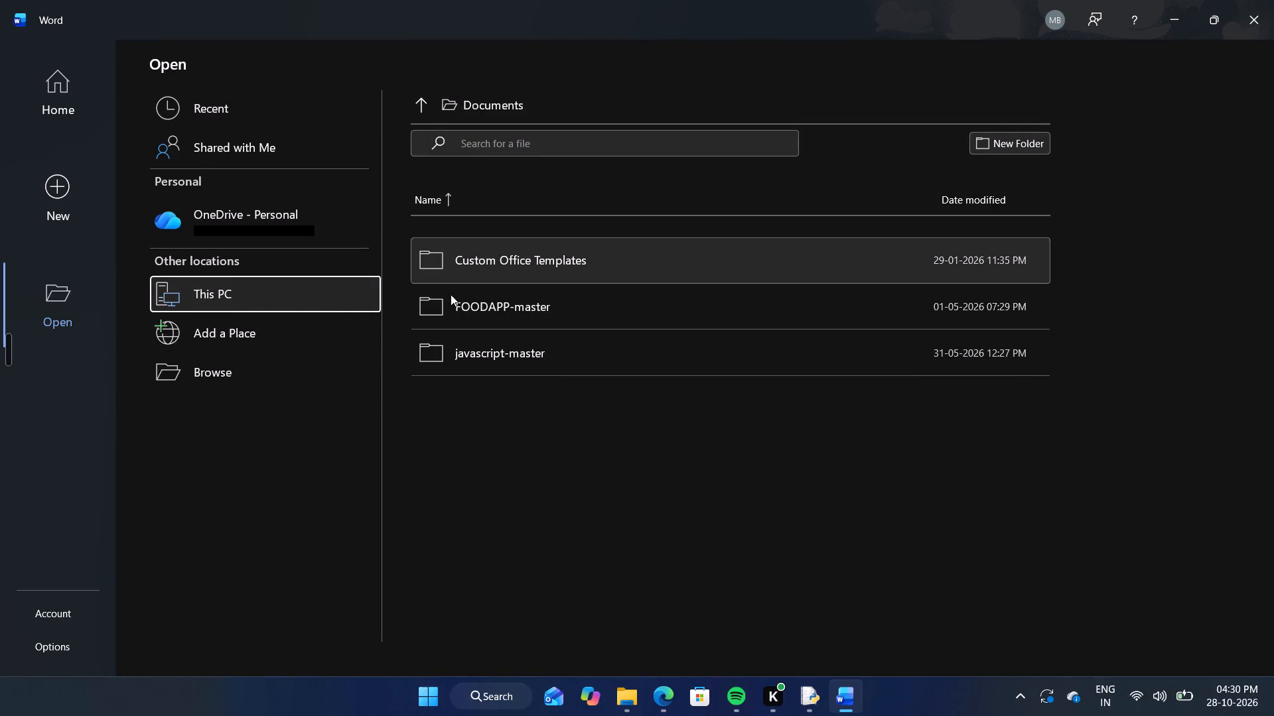
left_click(230, 364)
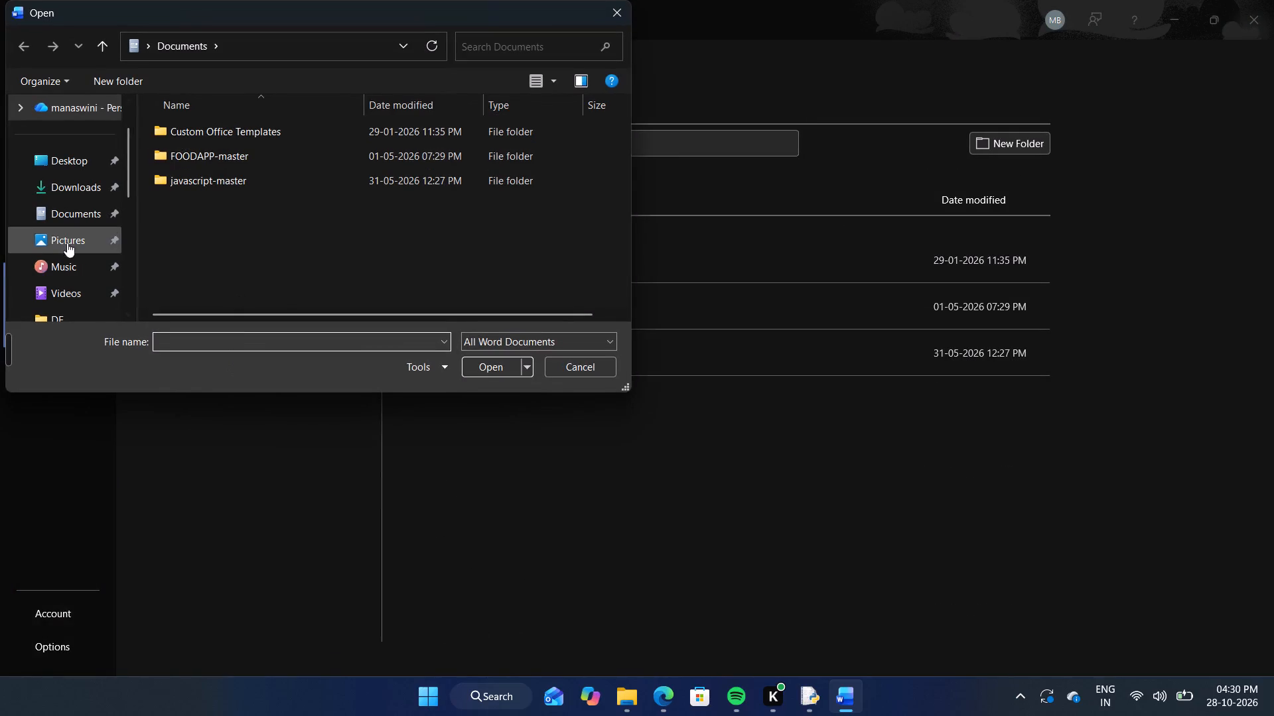
scroll(61, 241, "down", 1)
double_click(90, 201)
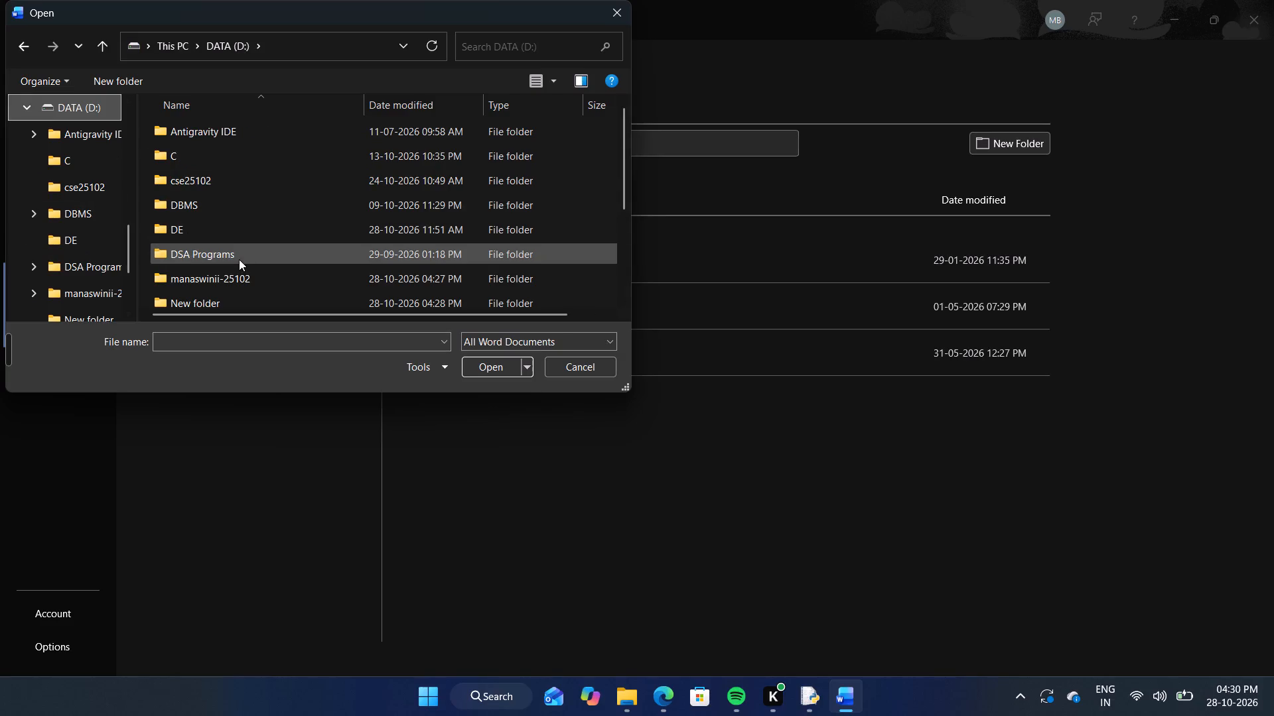
double_click(232, 300)
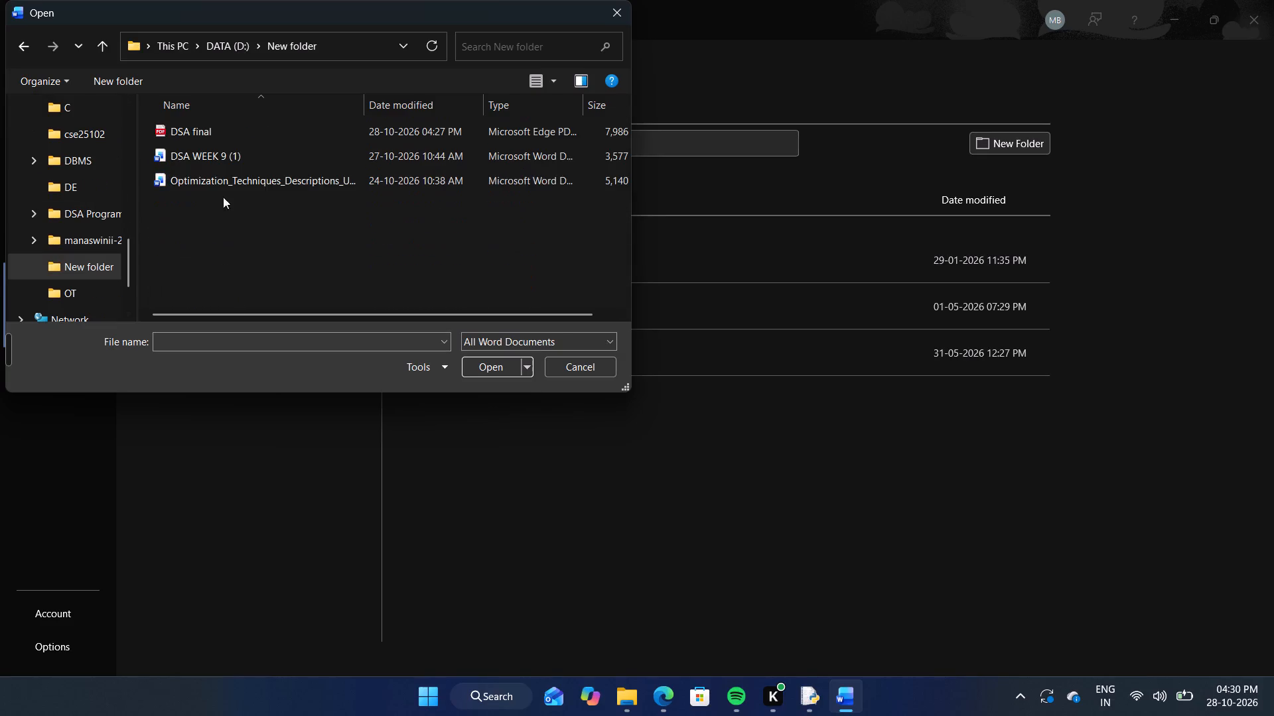
double_click(230, 141)
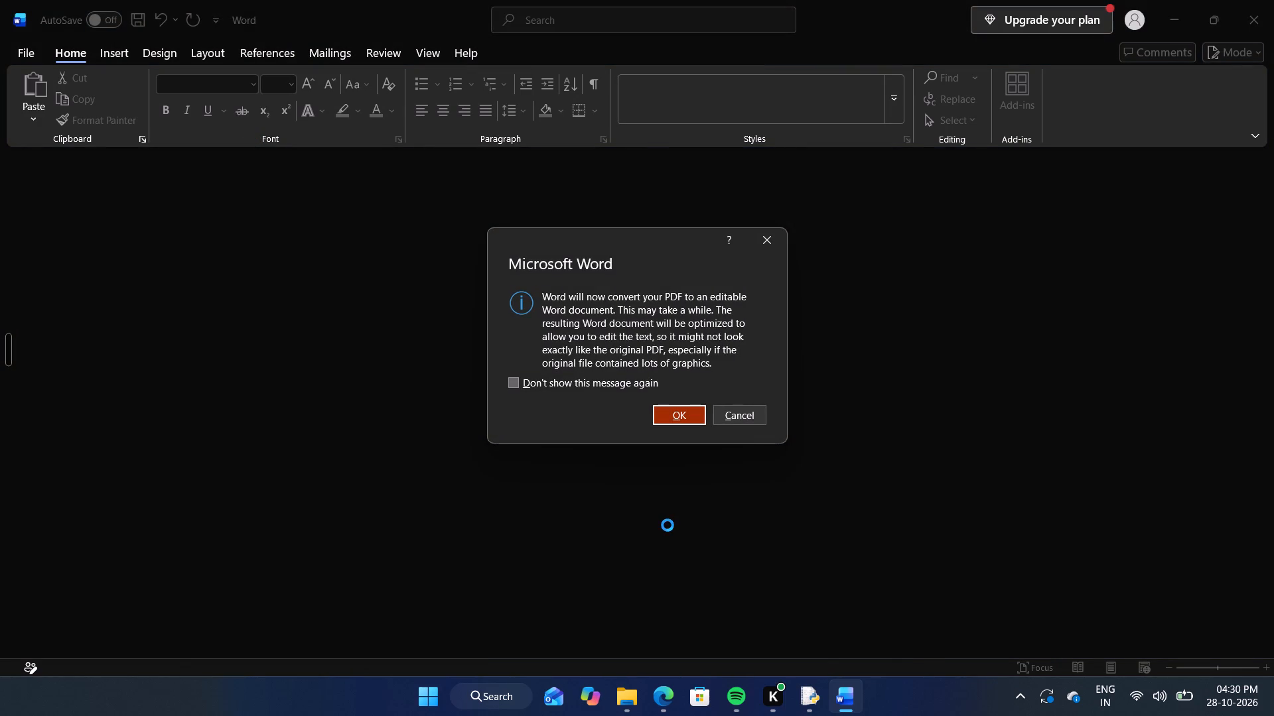
left_click(679, 416)
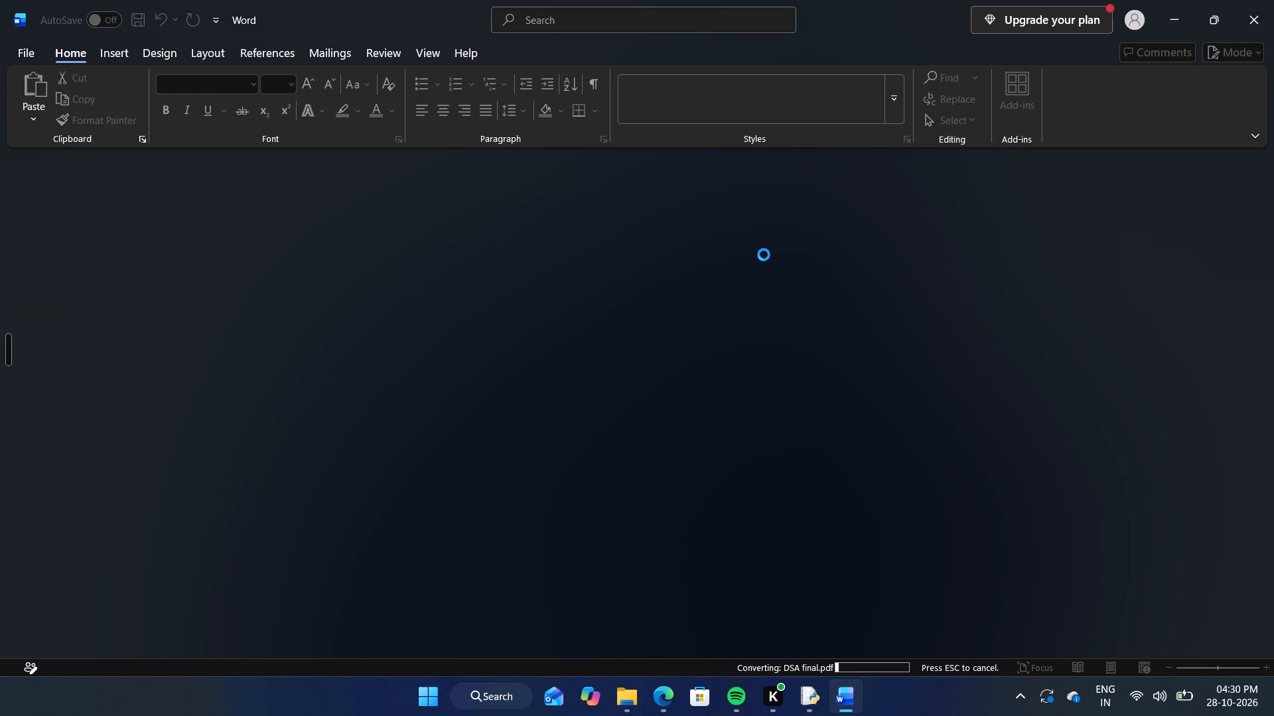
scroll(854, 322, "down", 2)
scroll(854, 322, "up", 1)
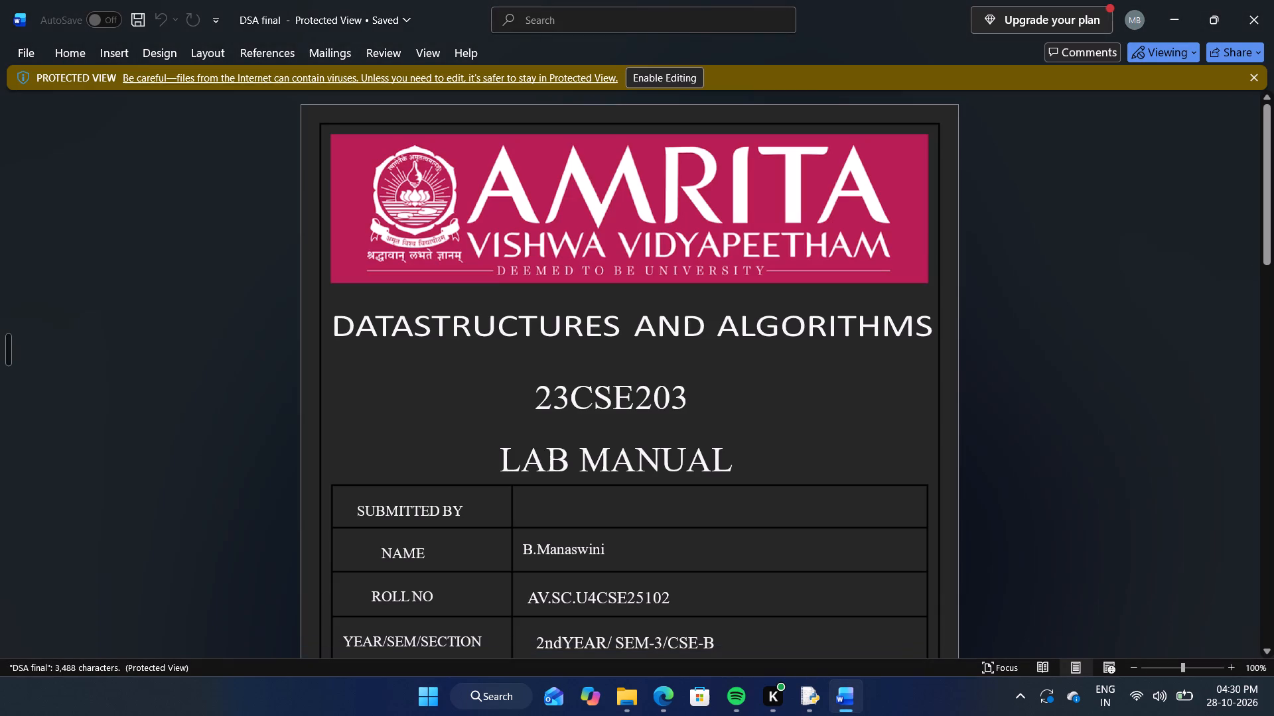
Look over the cover and index pages of the converted DSA final document for layout problems.
scroll(748, 452, "down", 3)
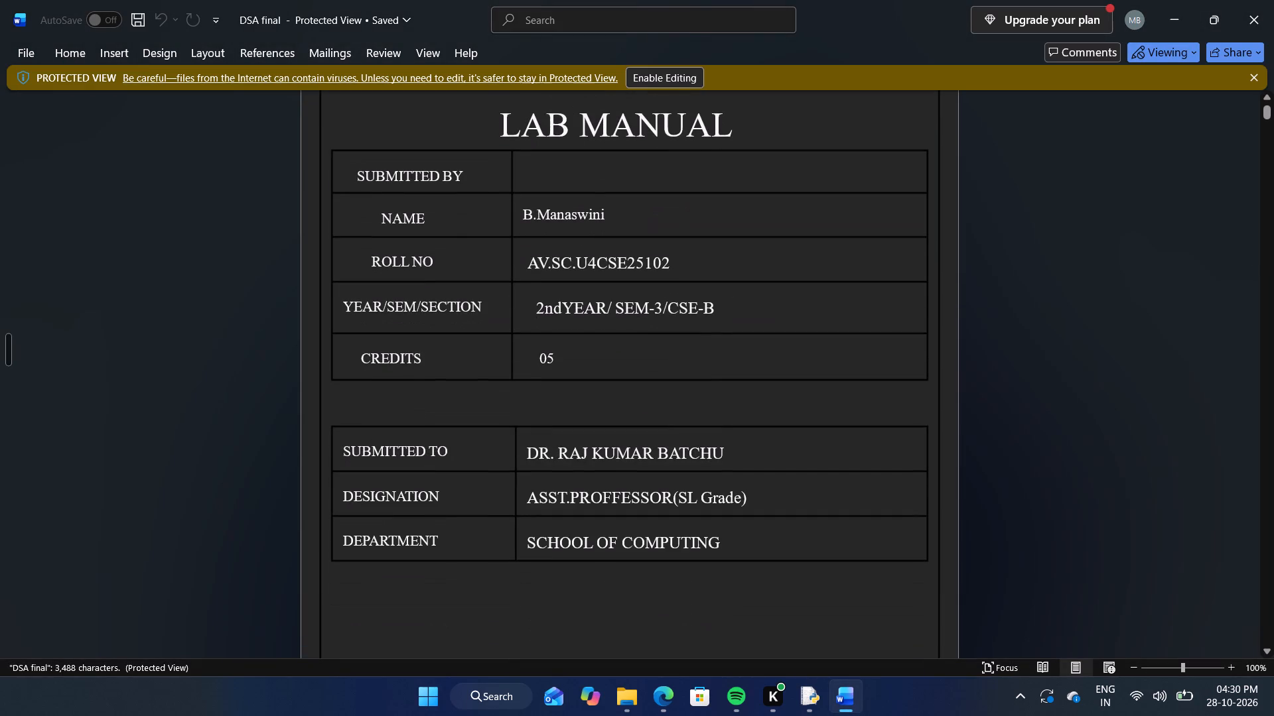
scroll(810, 359, "down", 5)
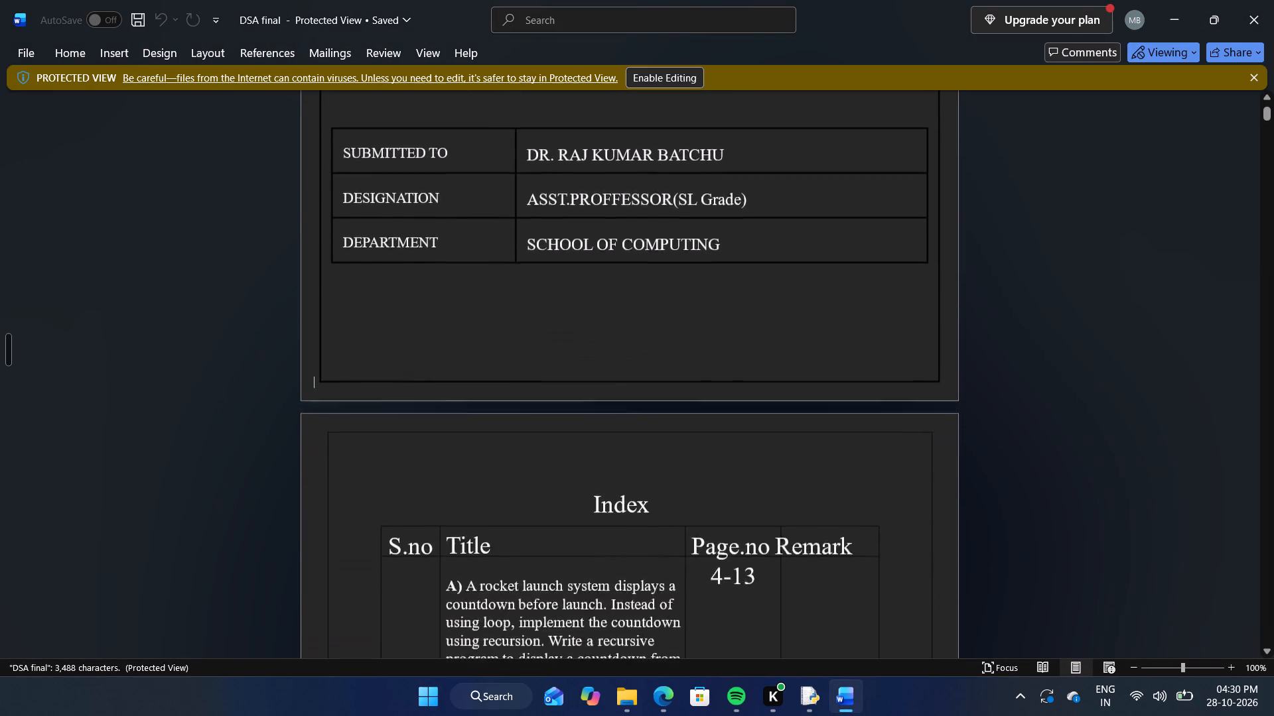
scroll(810, 359, "down", 1)
scroll(810, 359, "right", 1)
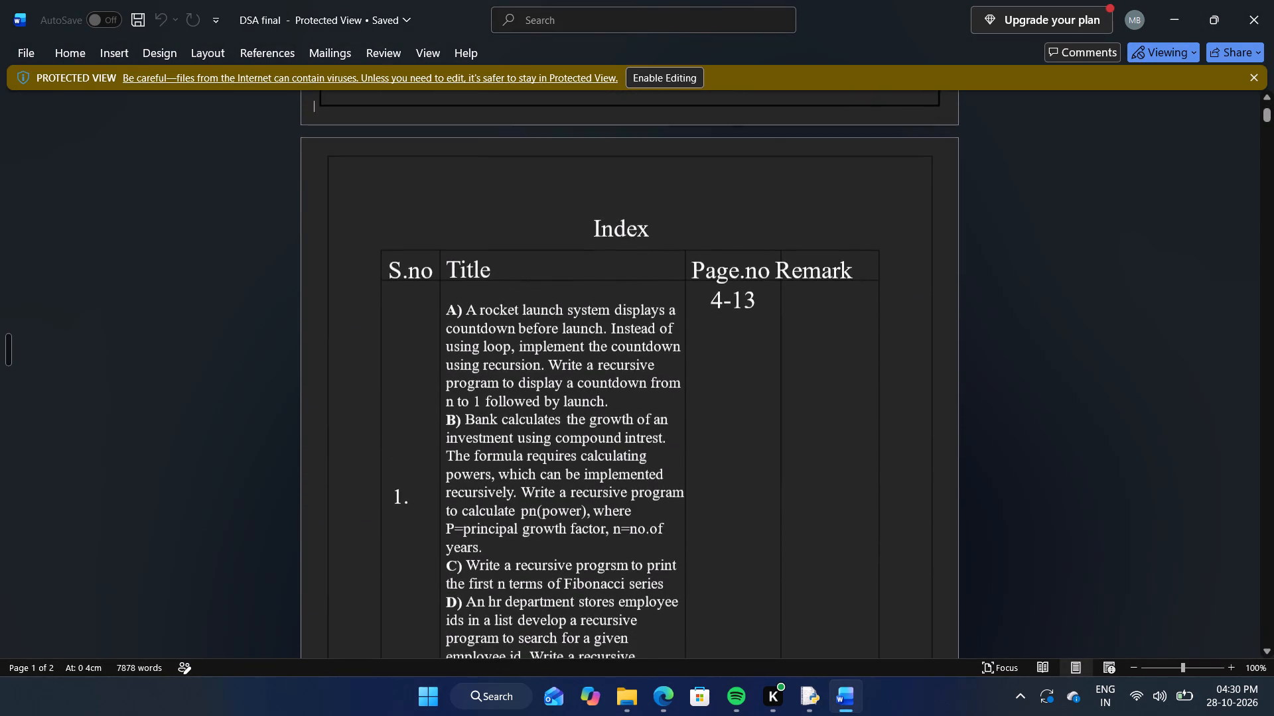
scroll(810, 359, "right", 1)
scroll(810, 359, "down", 3)
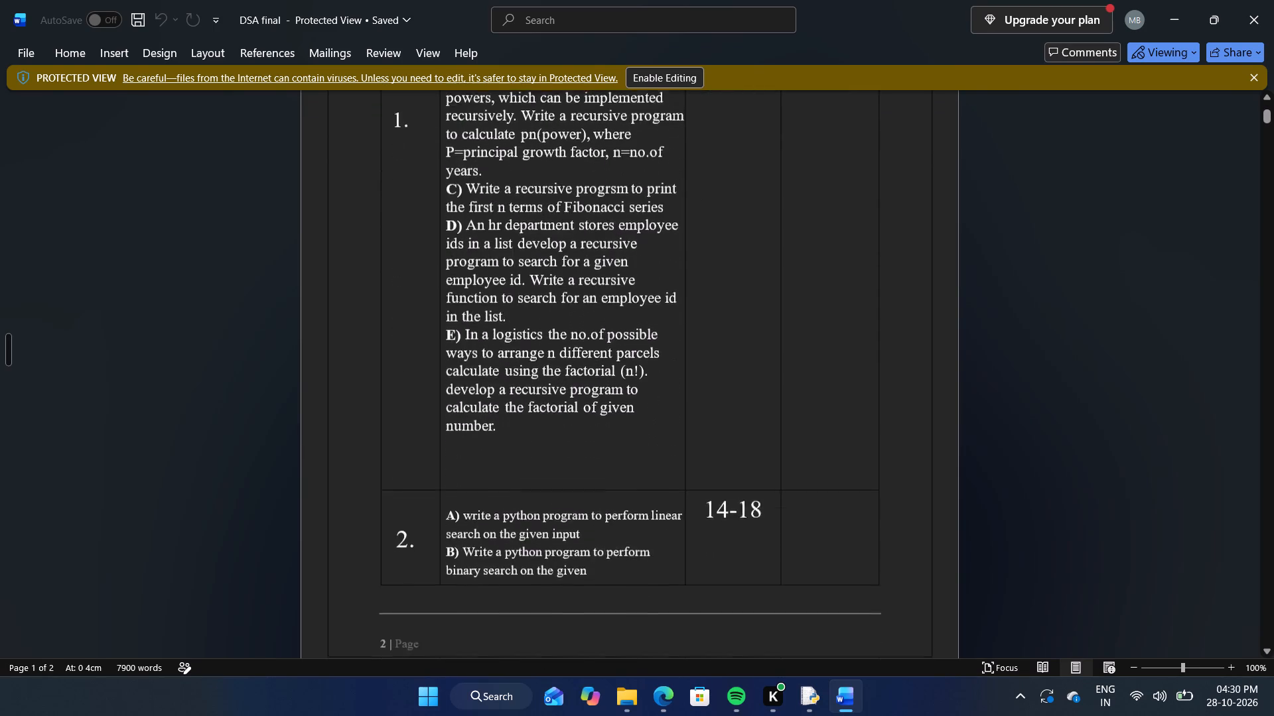
scroll(810, 359, "down", 3)
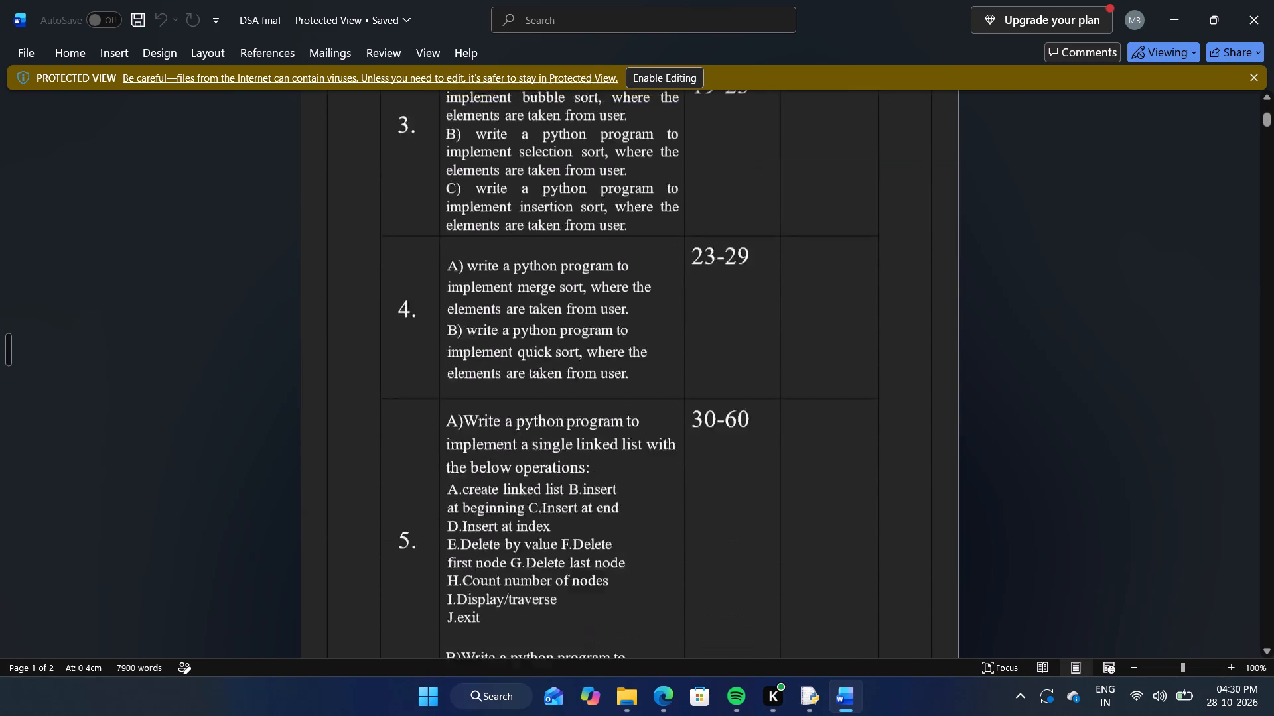
scroll(812, 355, "down", 5)
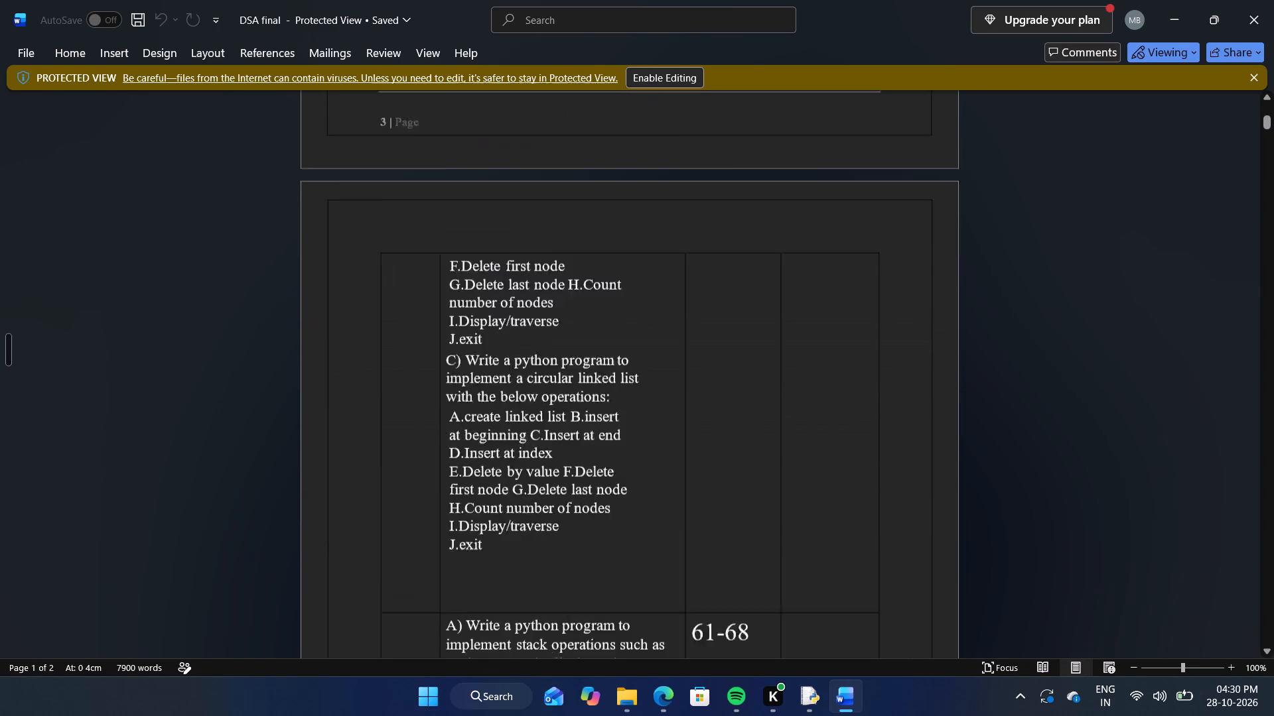
scroll(812, 355, "down", 7)
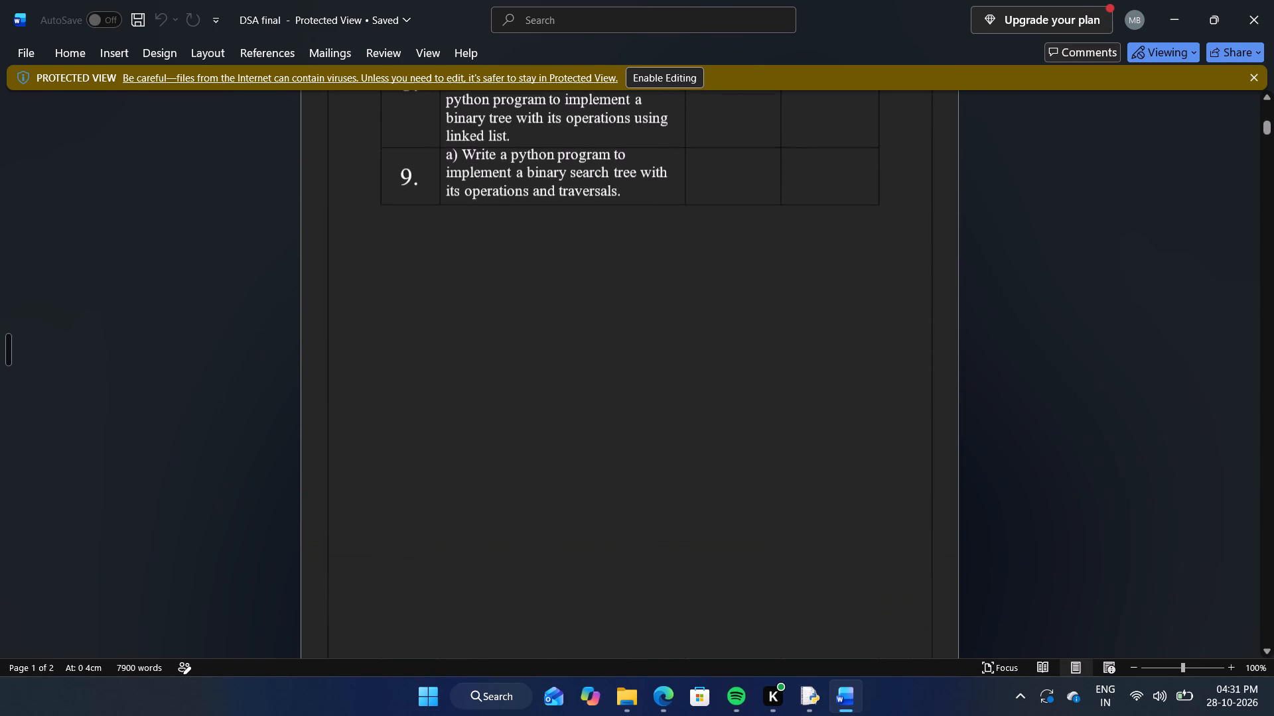
scroll(812, 355, "up", 1)
Check how the LAB-1 program, output and error table pages were converted, and close the Word document.
scroll(812, 355, "down", 4)
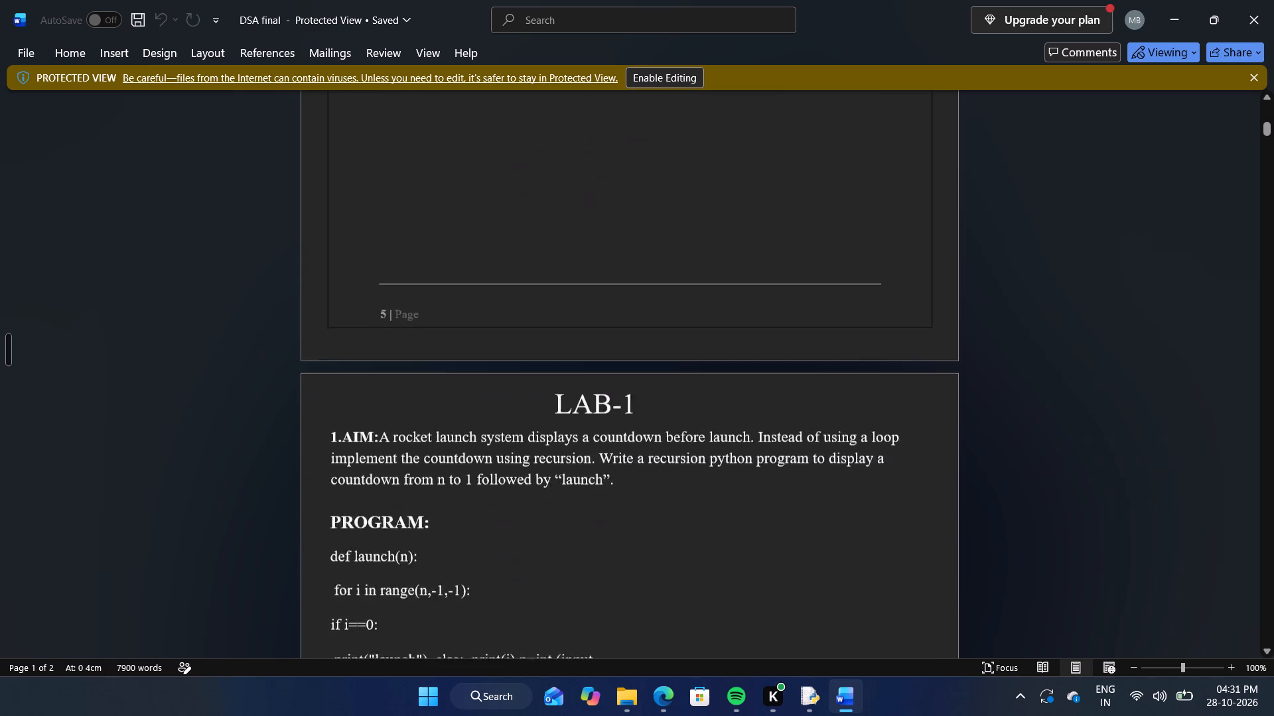
scroll(812, 355, "down", 1)
scroll(812, 355, "up", 1)
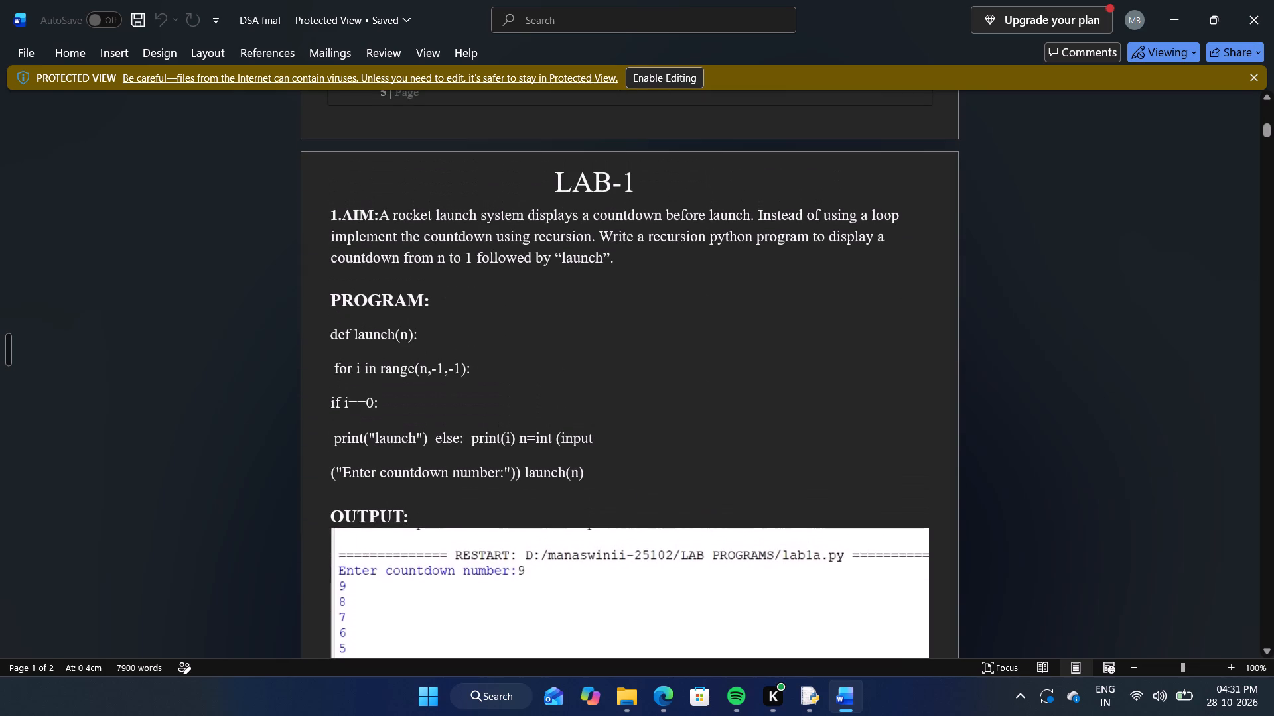
scroll(812, 355, "down", 6)
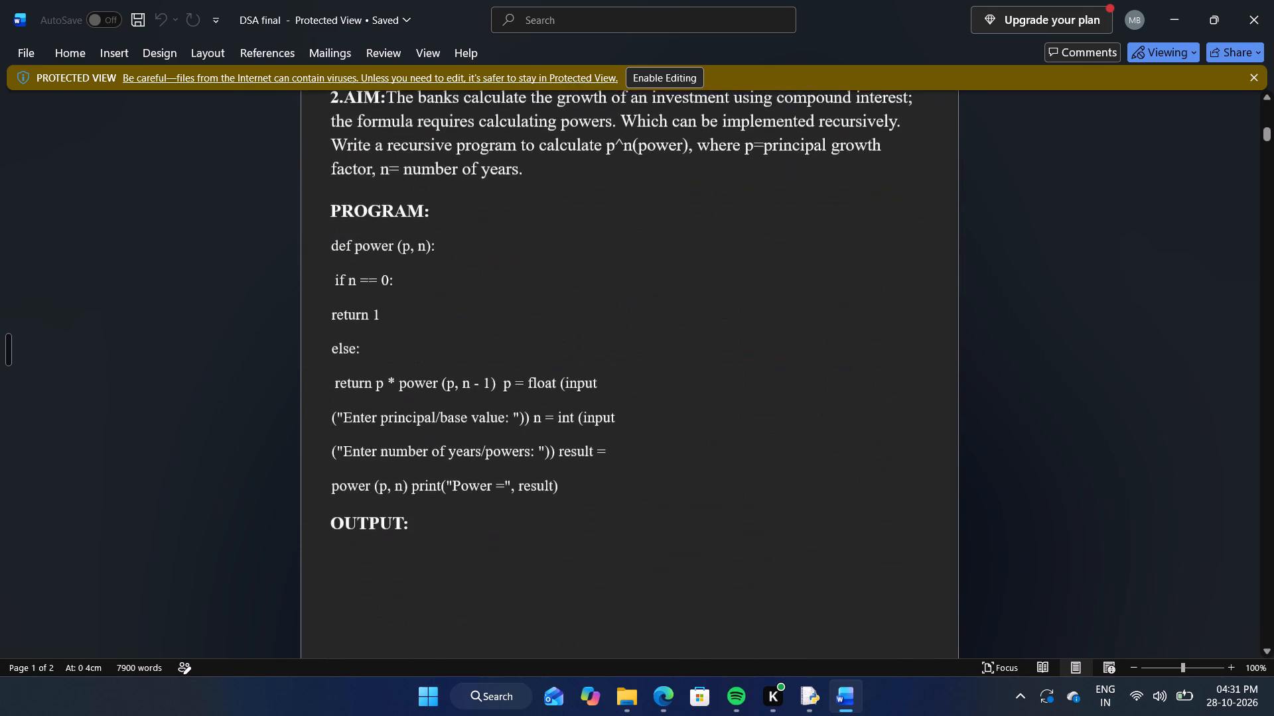
scroll(812, 355, "down", 5)
scroll(812, 355, "up", 1)
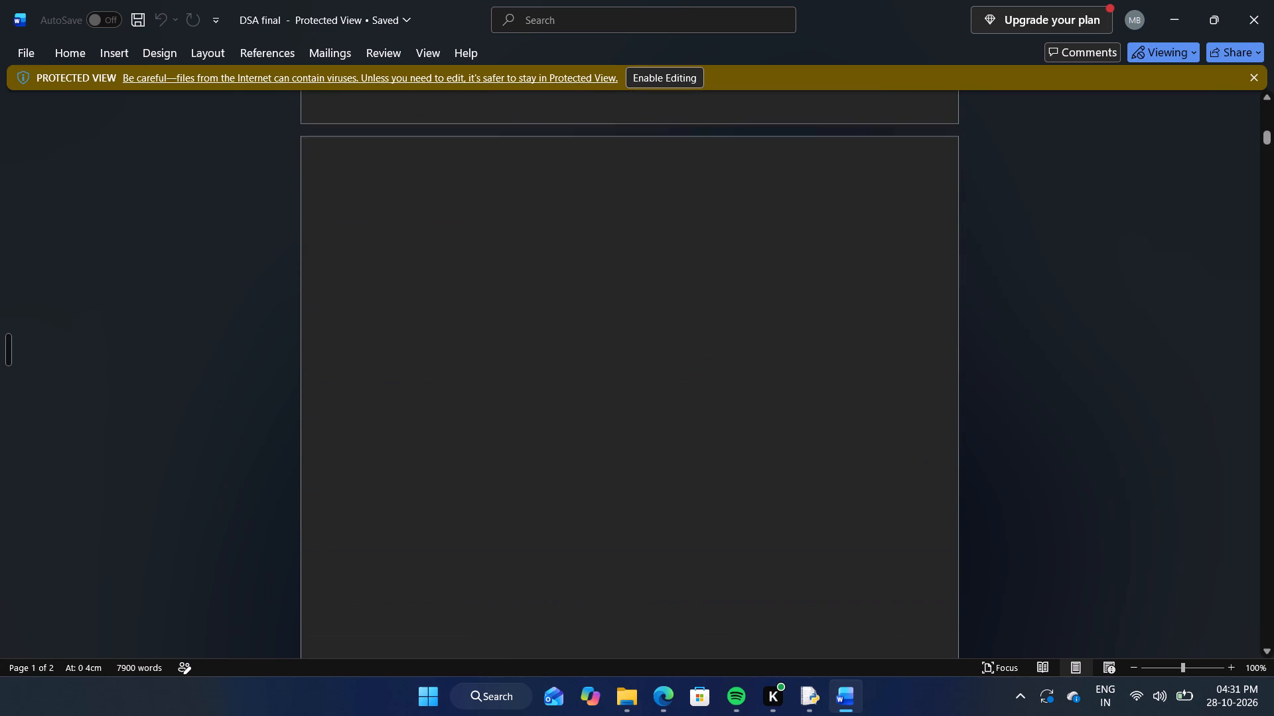
scroll(812, 355, "up", 4)
scroll(812, 355, "down", 1)
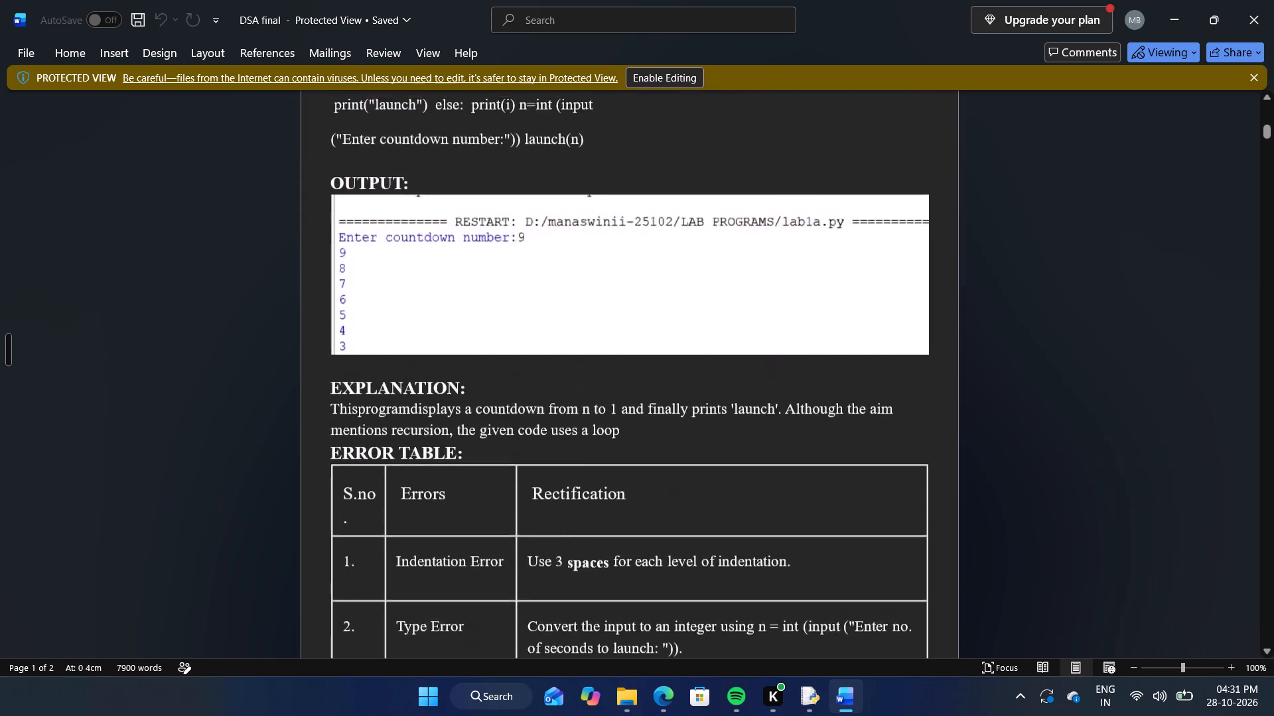
scroll(812, 355, "down", 5)
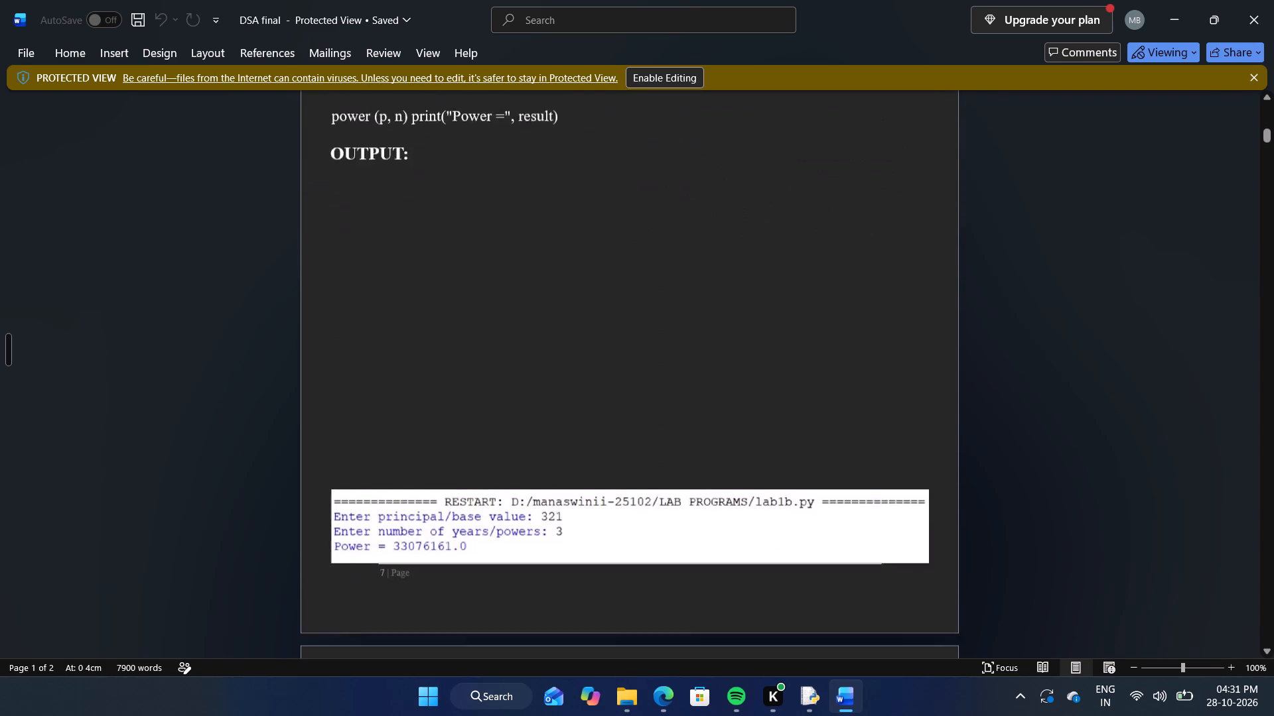
scroll(812, 355, "down", 8)
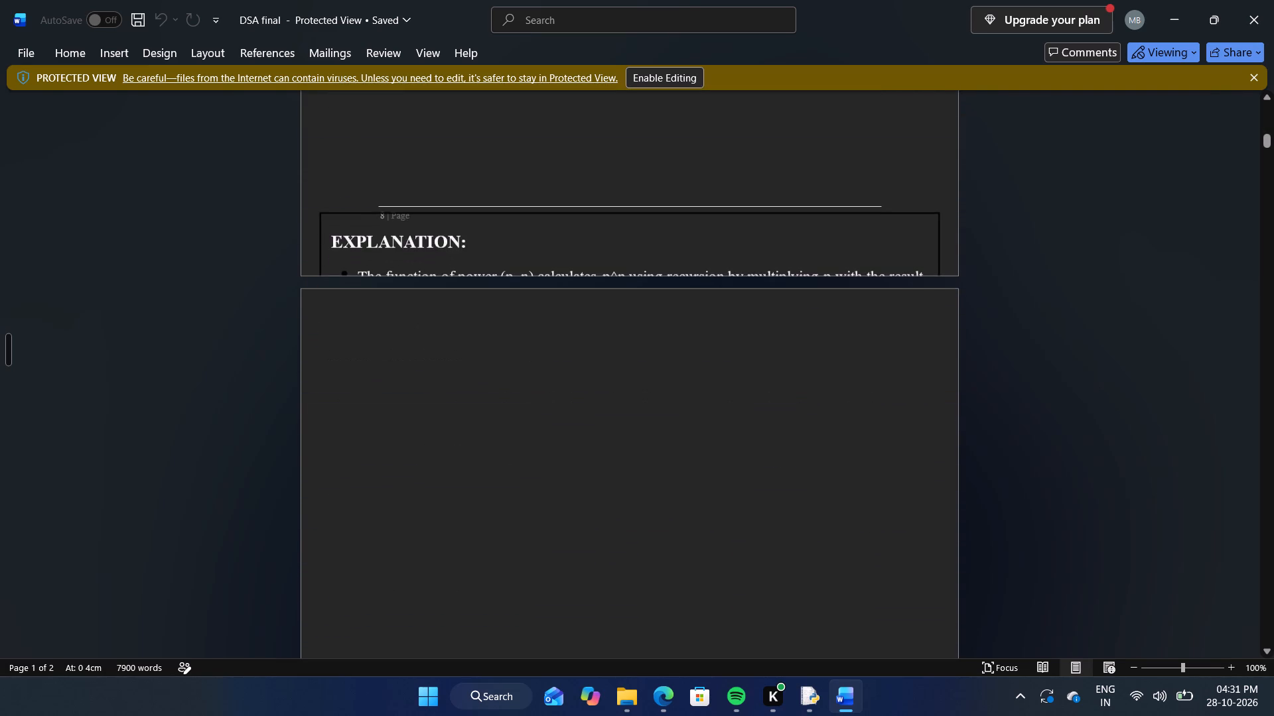
scroll(812, 355, "down", 11)
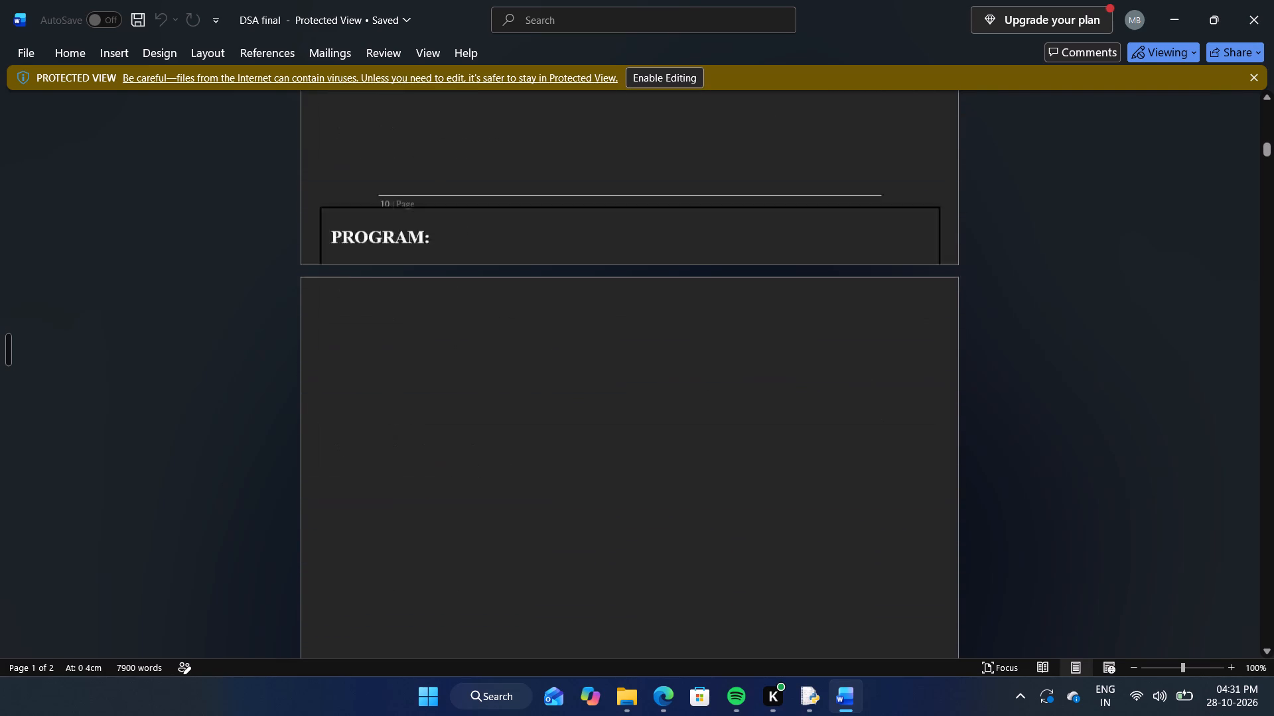
scroll(812, 355, "down", 2)
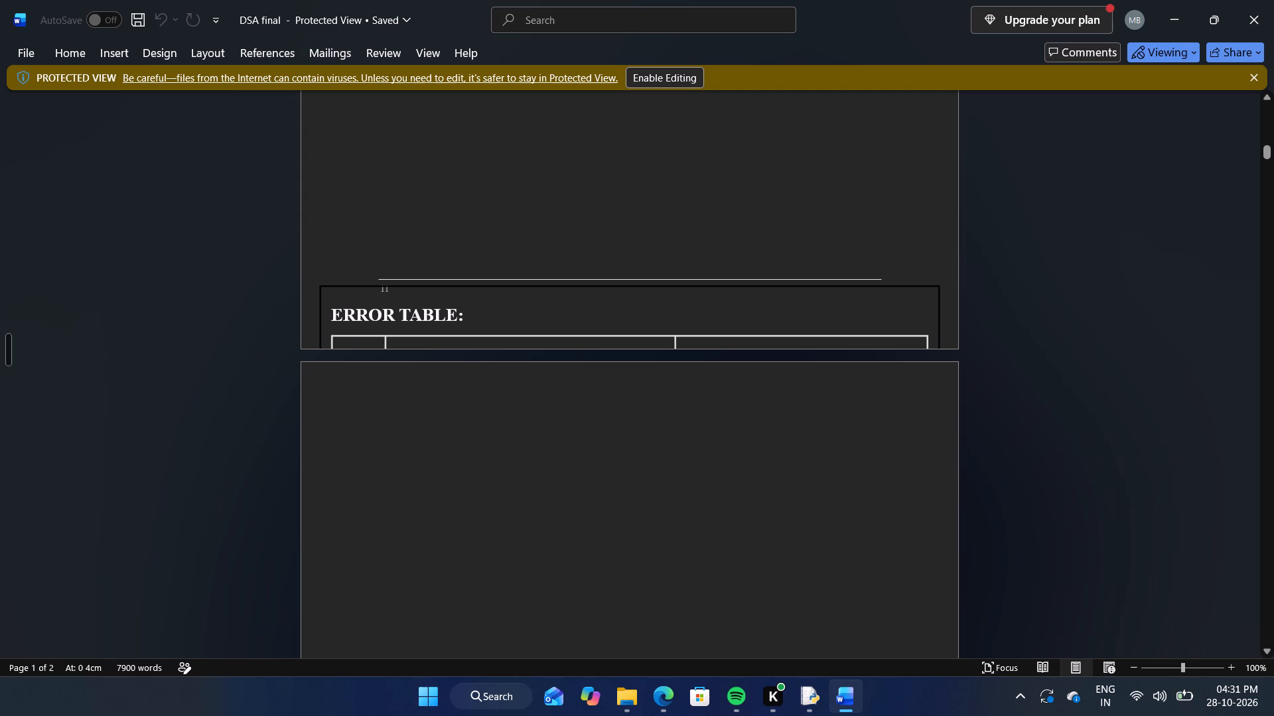
left_click(766, 332)
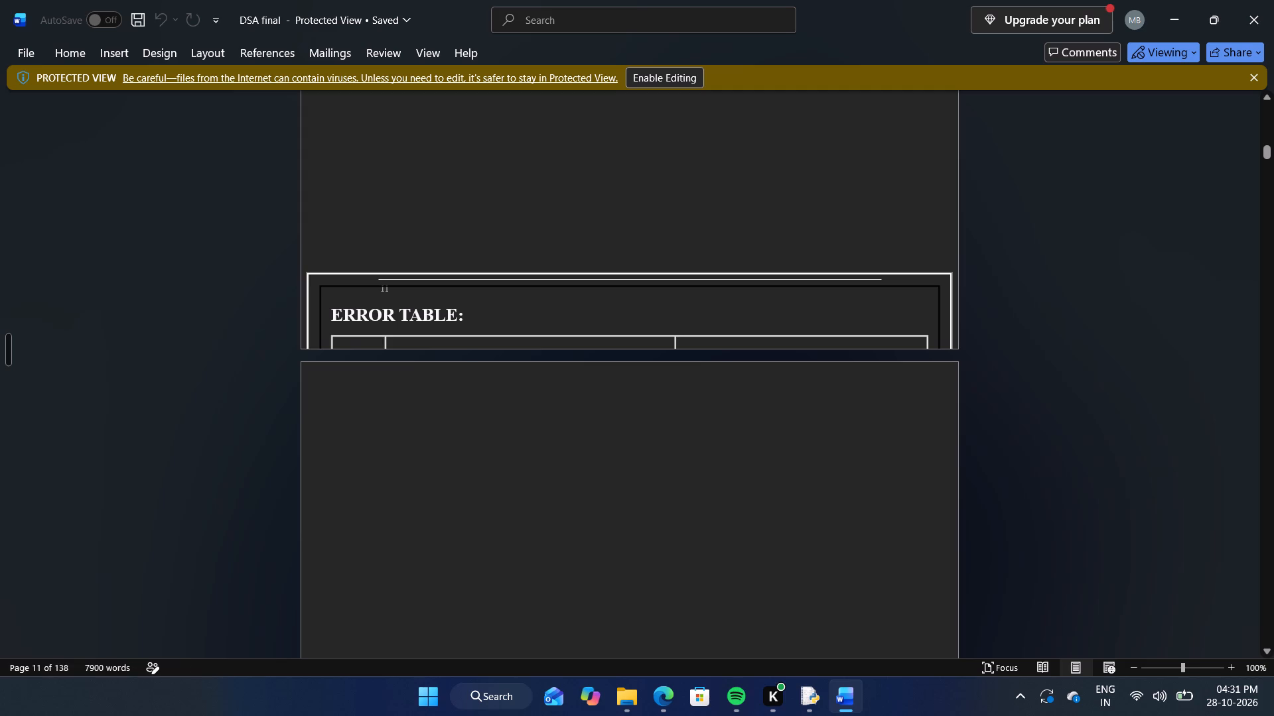
double_click(748, 240)
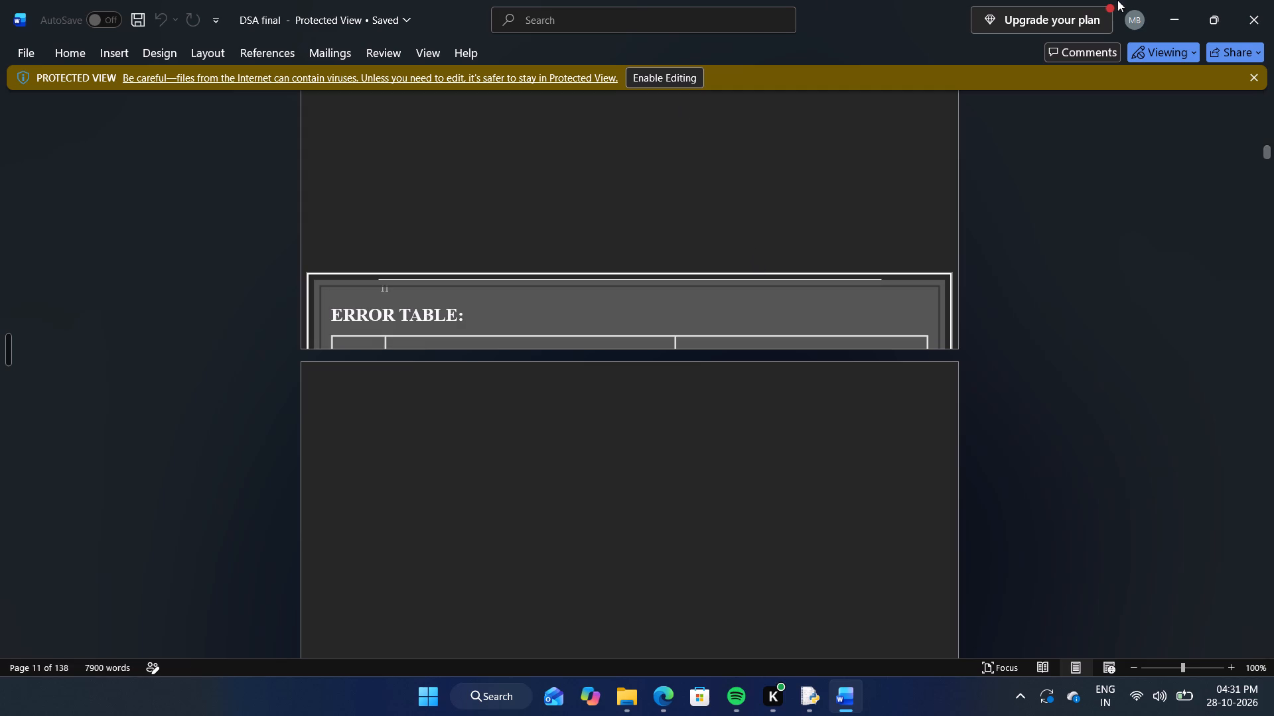
left_click(1273, 0)
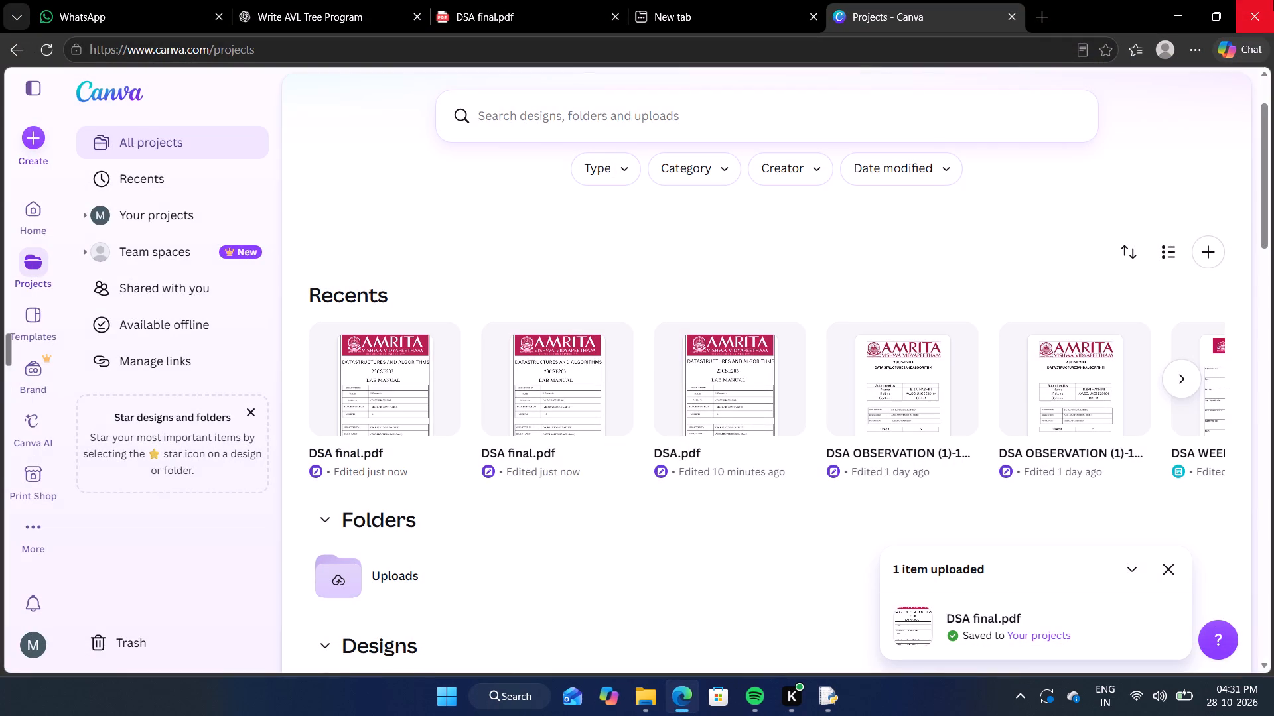
Switch to Canva in the browser and open the most recent DSA final.pdf design, closing the New tab and Projects tabs.
left_click(816, 17)
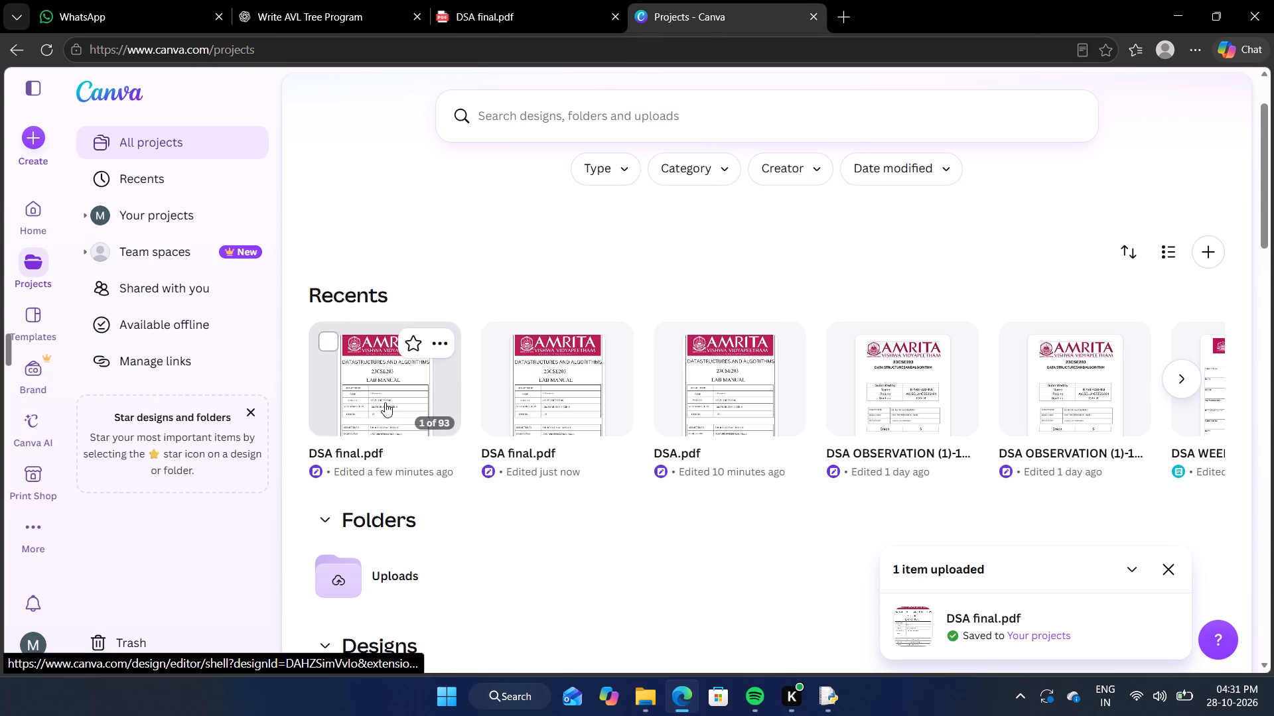
double_click(385, 402)
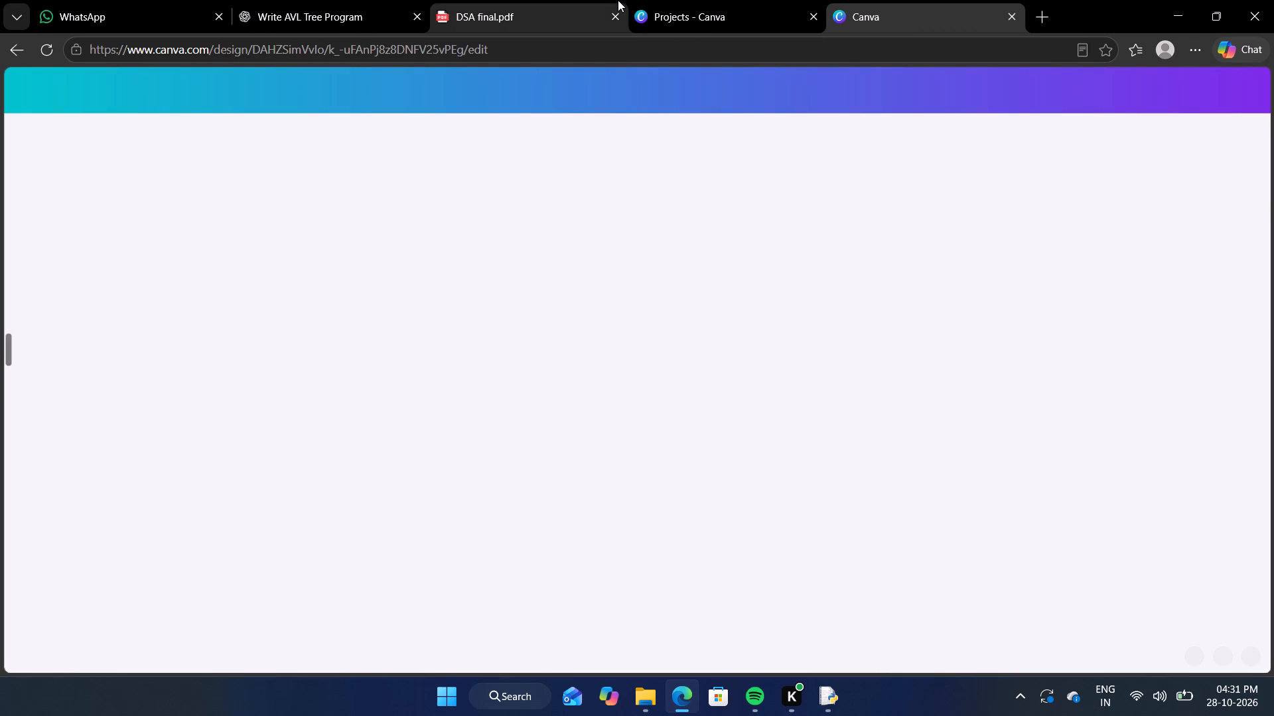
left_click(817, 17)
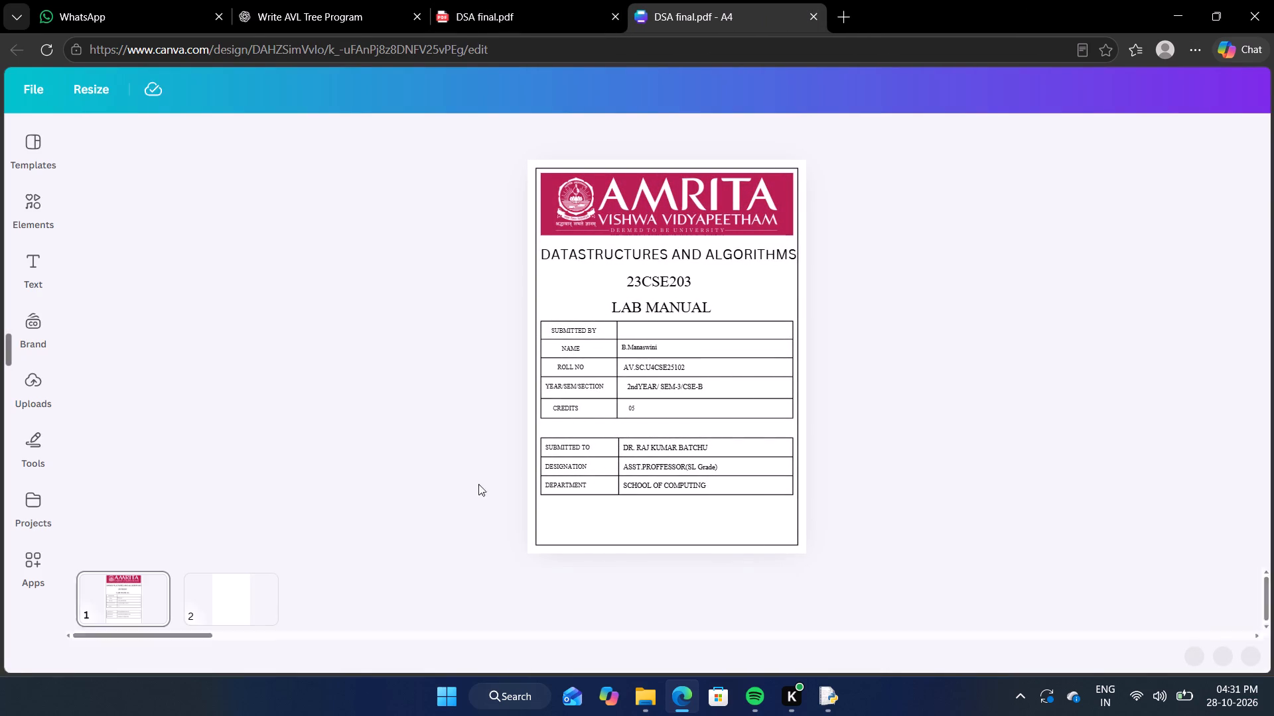
Review pages 2 to 6 of the DSA final.pdf design one after another, ending on the LAB-1 page.
left_click(246, 604)
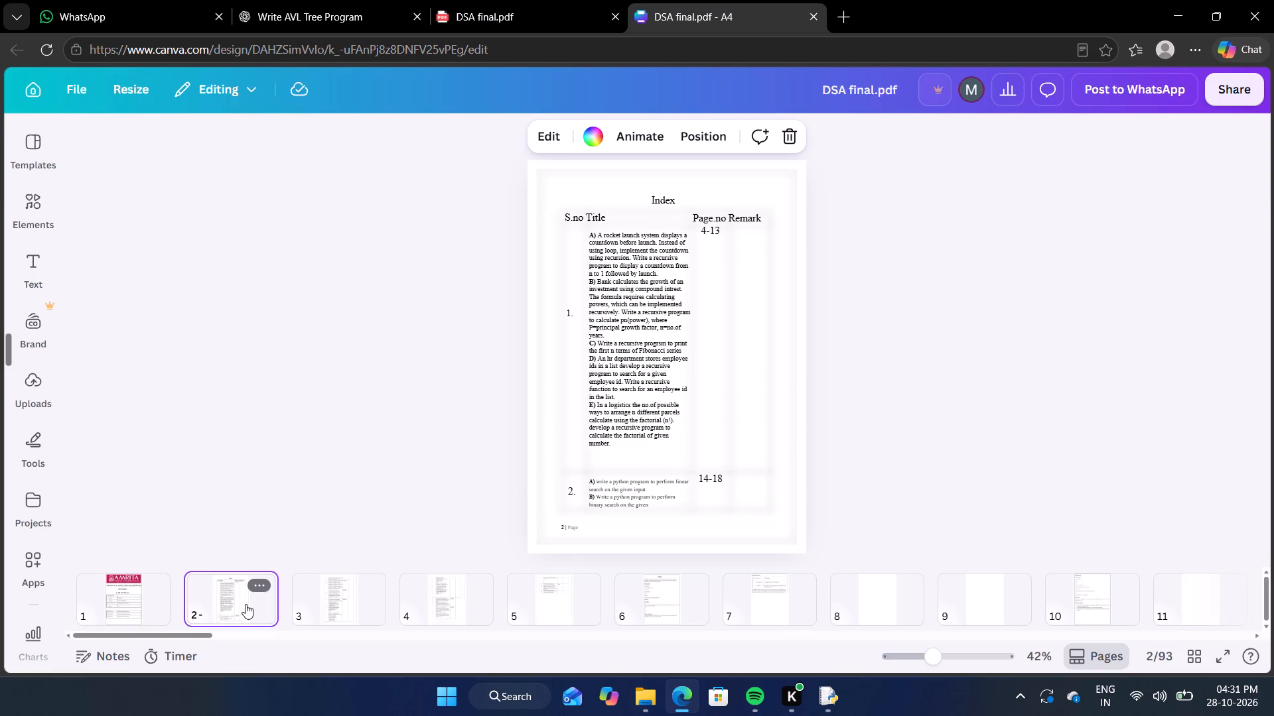
left_click(327, 607)
left_click(460, 594)
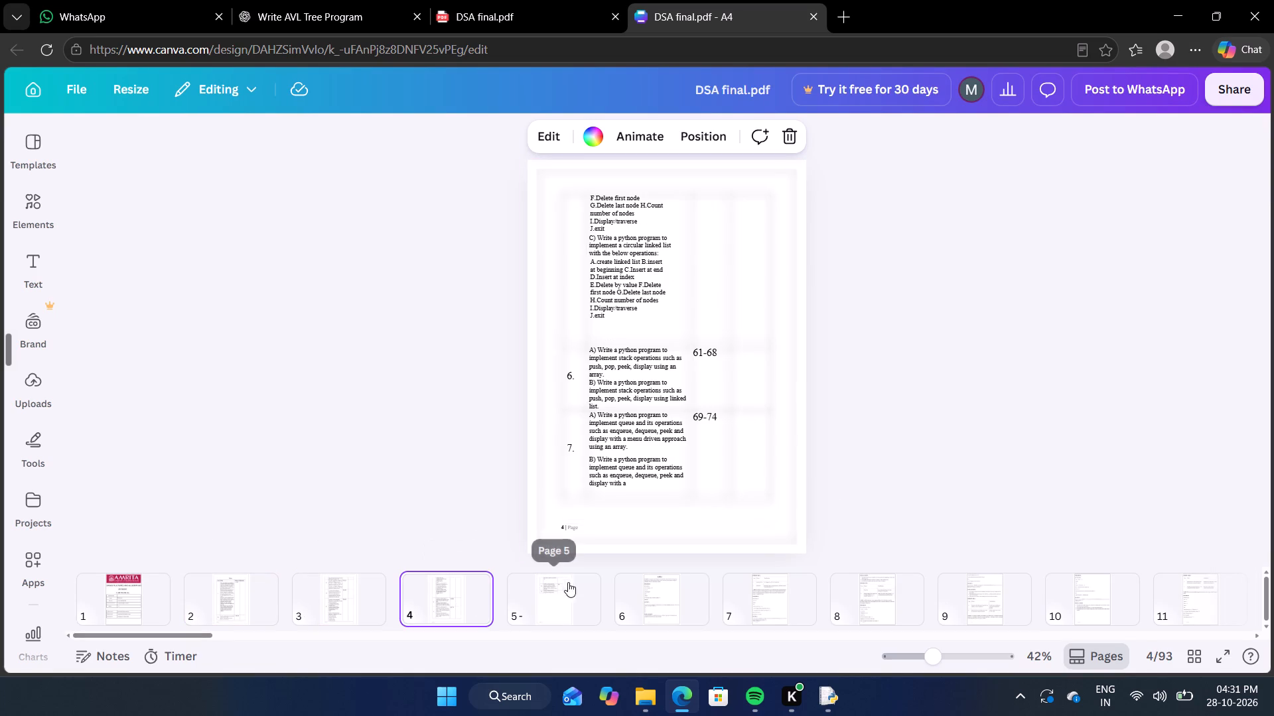
left_click(565, 593)
left_click(660, 613)
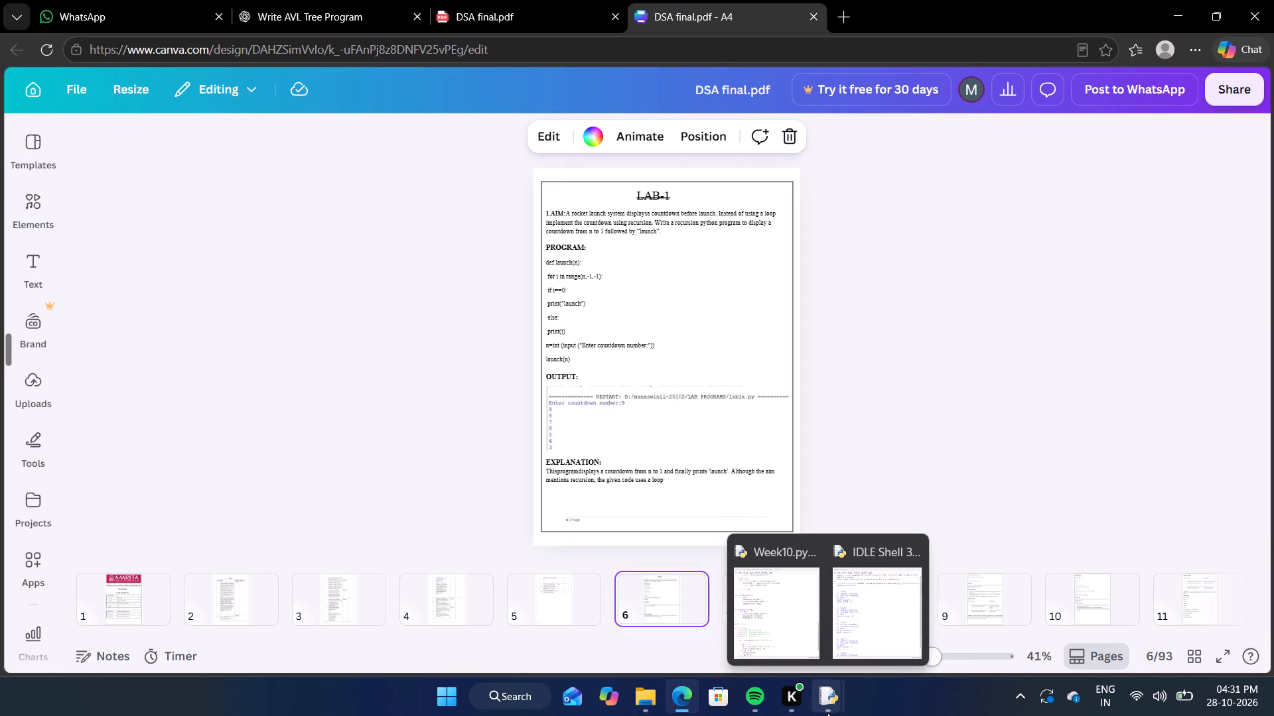
Close the Week10.py and IDLE Shell windows, the New folder File Explorer window and Spotify.
left_click(813, 551)
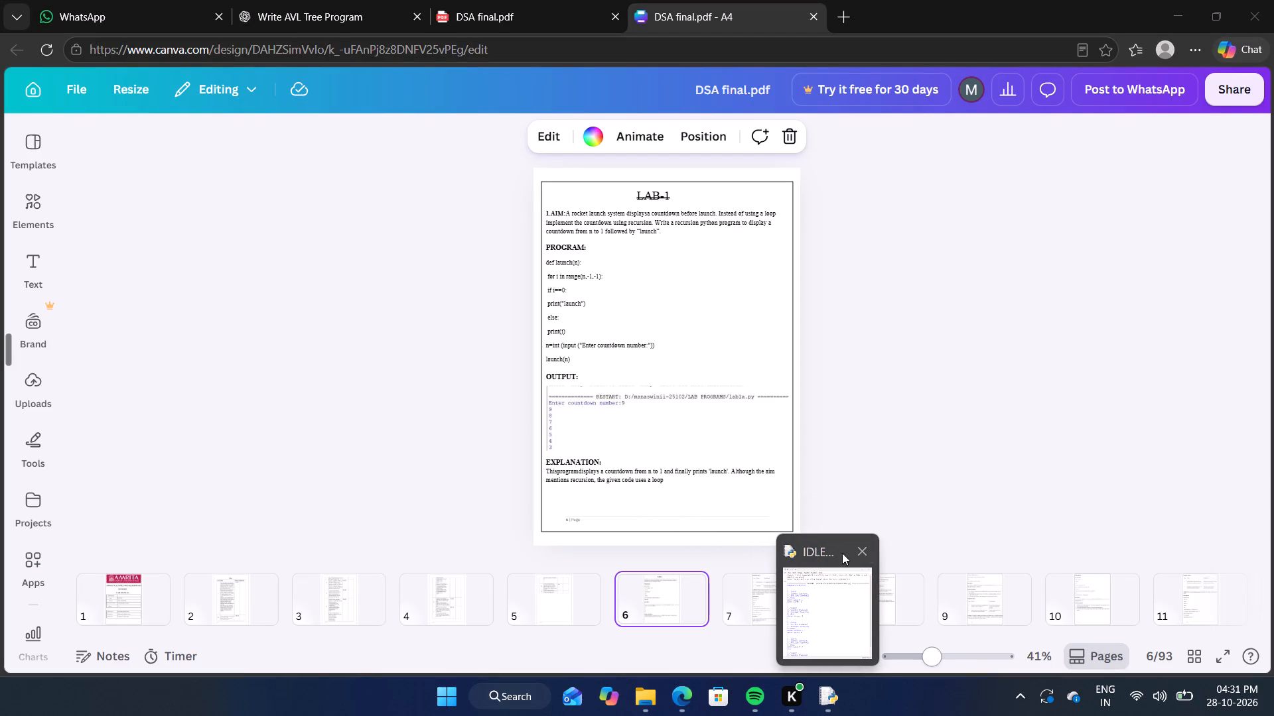
left_click(859, 554)
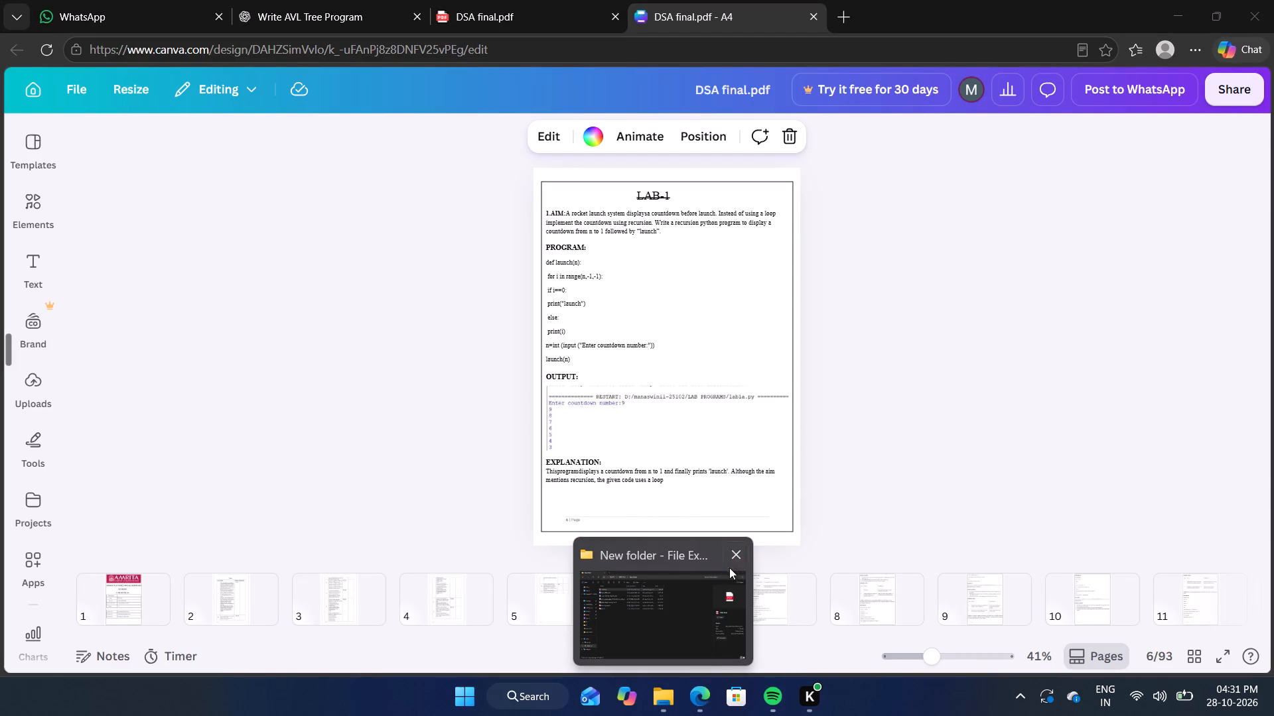
left_click(743, 556)
left_click(776, 699)
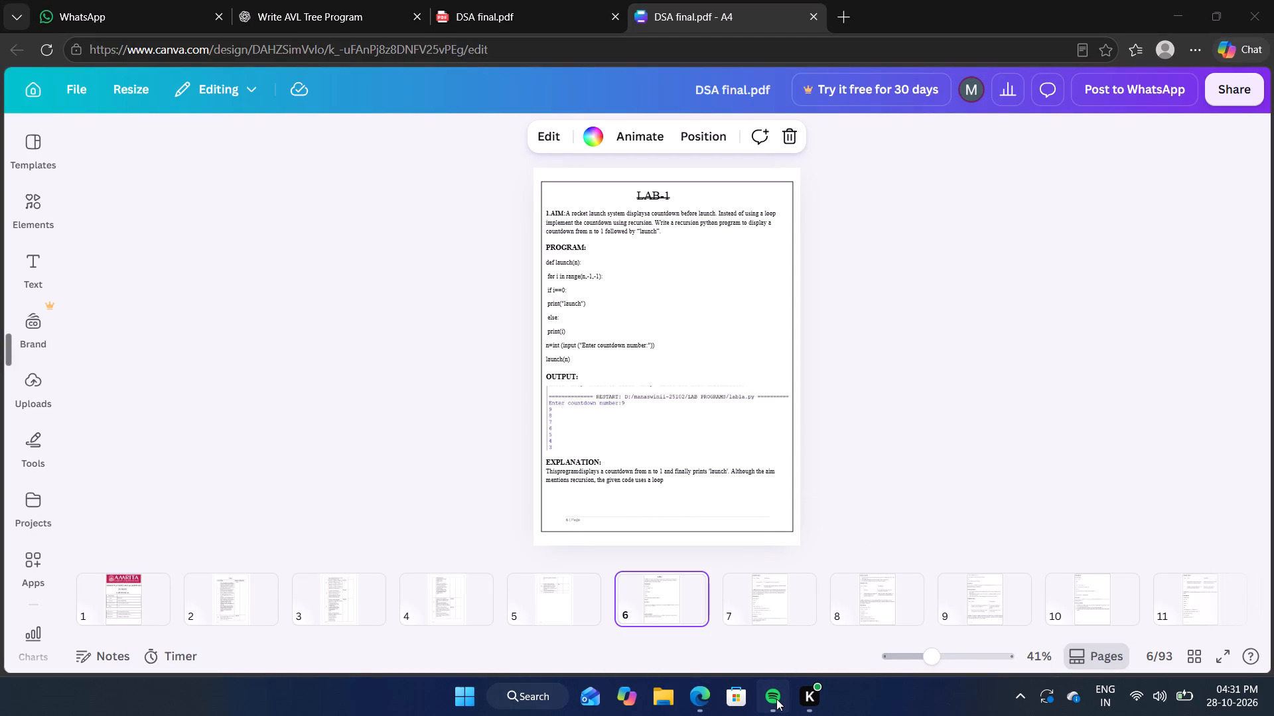
left_click(1264, 34)
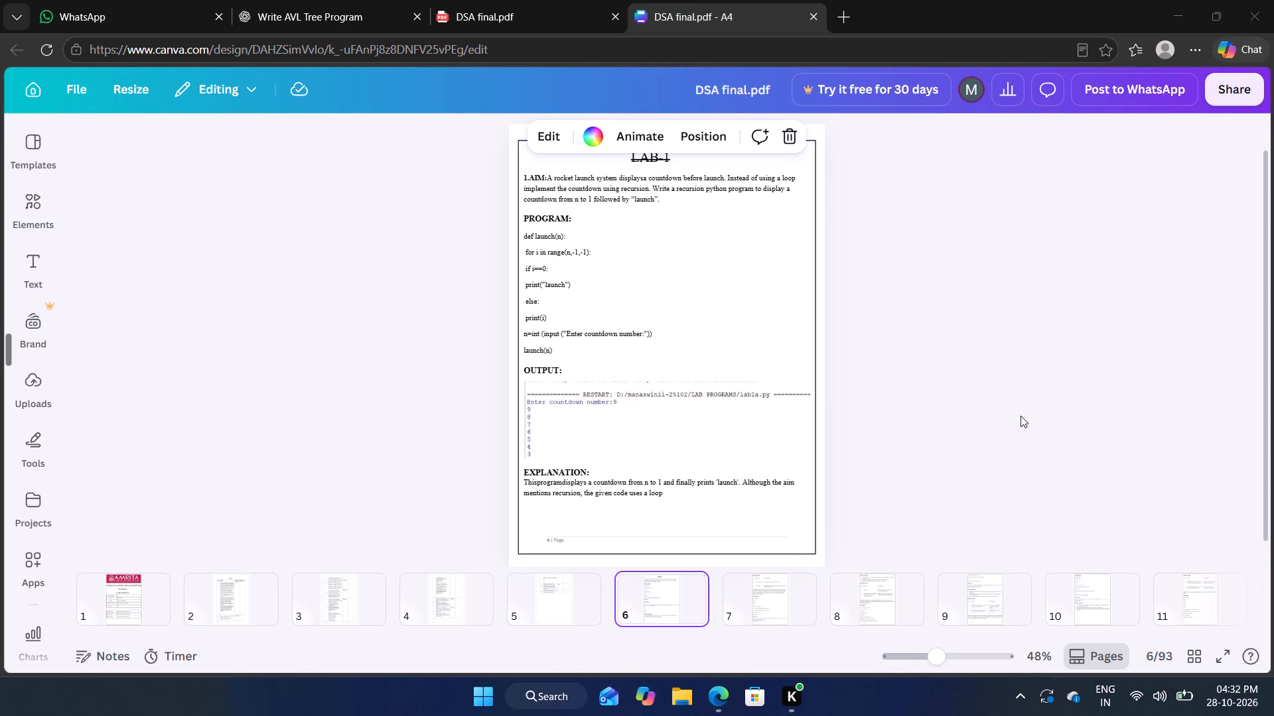
Delete the LAB-1 heading text on page 6 of the Canva design.
left_click(649, 161)
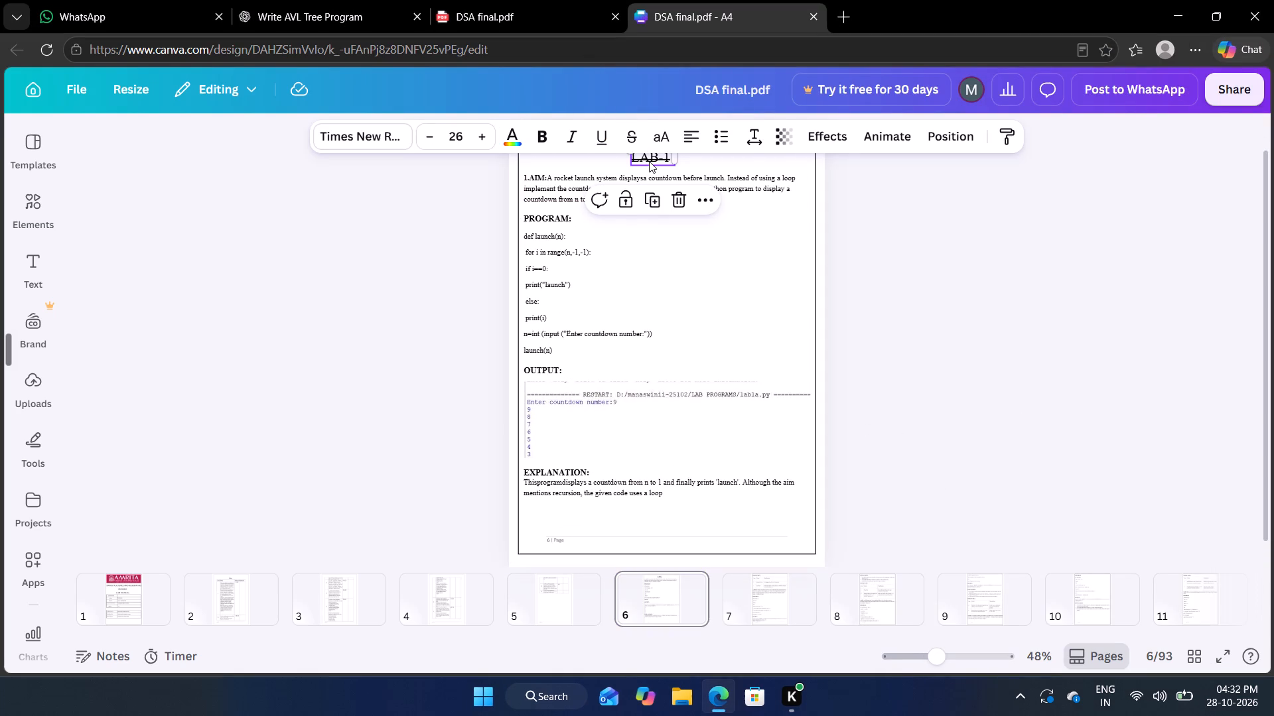
scroll(839, 243, "up", 1)
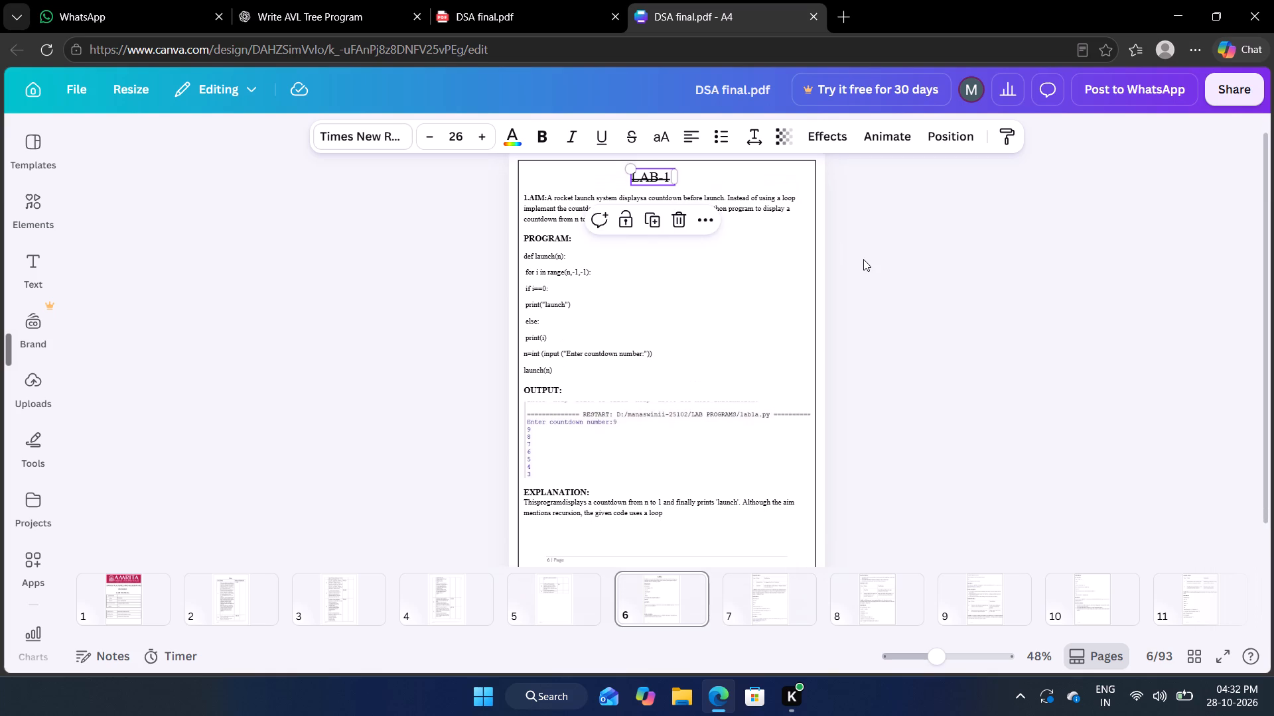
left_click(863, 259)
left_click(656, 184)
left_click(674, 217)
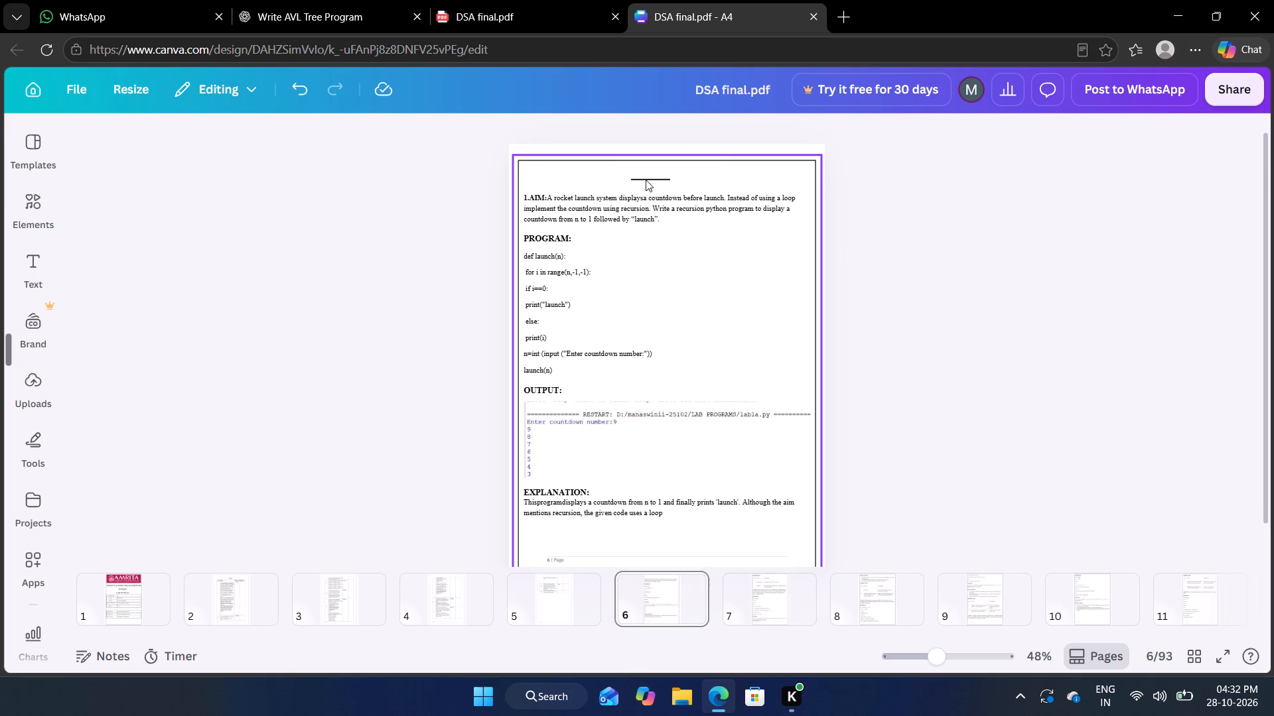
Delete the border frame that covers the leftover heading line on page 6.
left_click(646, 180)
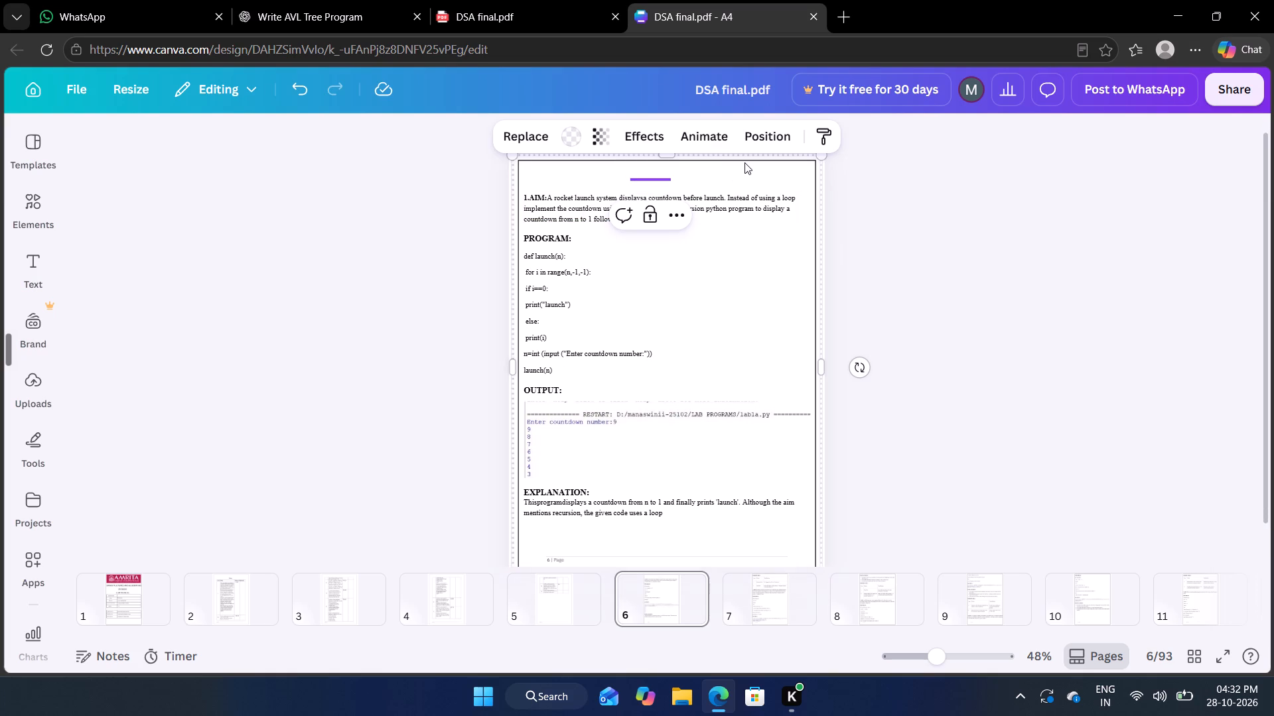
left_click(652, 183)
left_click(711, 178)
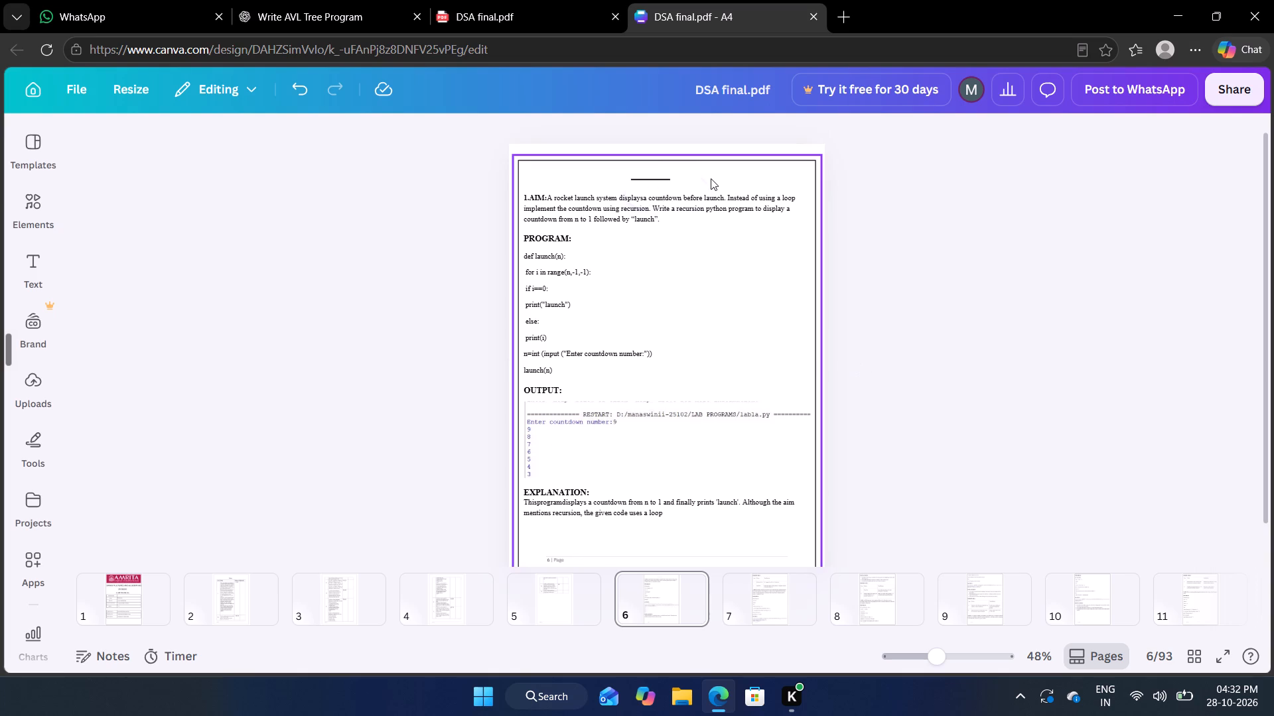
left_click(651, 180)
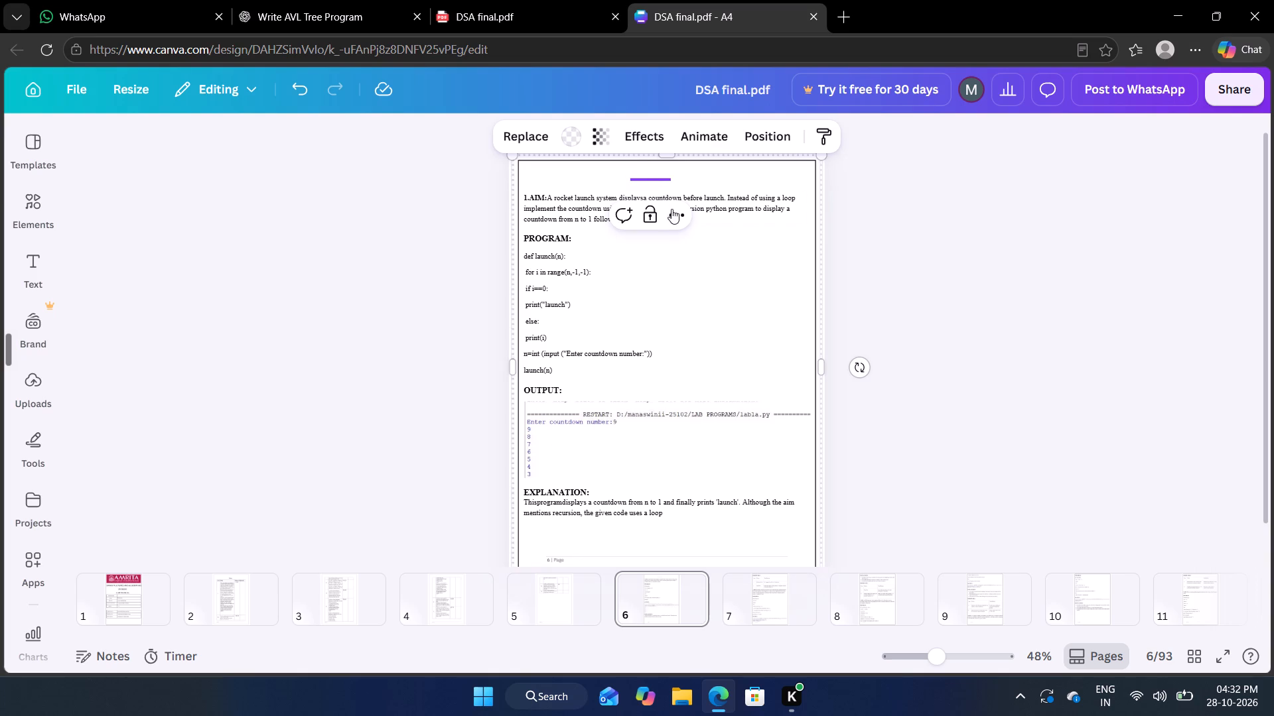
left_click(679, 213)
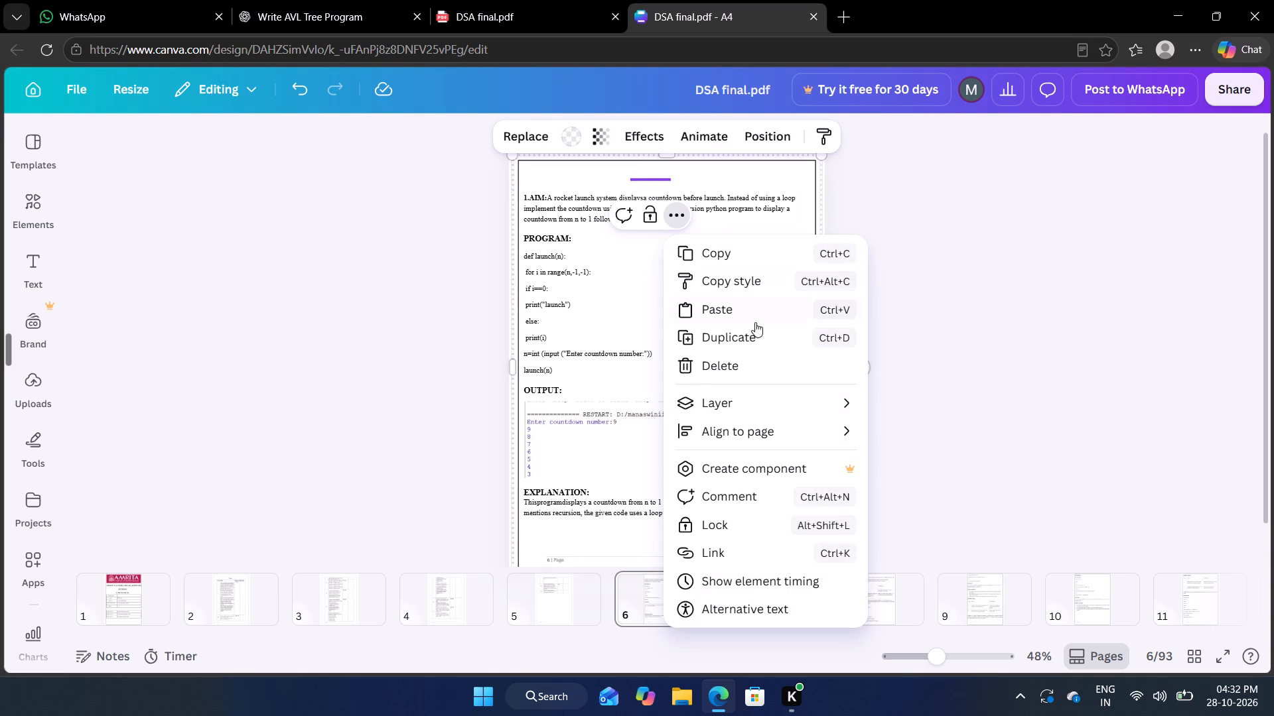
left_click(750, 361)
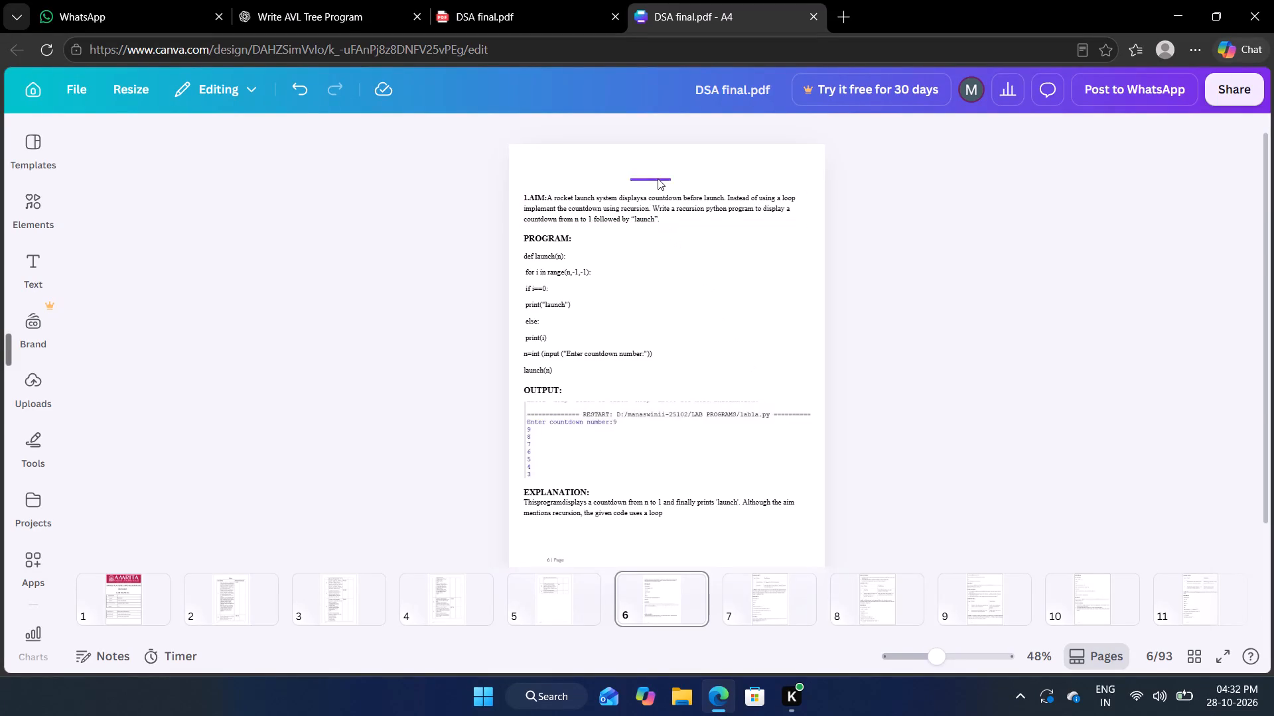
Delete the leftover short horizontal heading line above the 1.AIM paragraph on page 6.
left_click(658, 177)
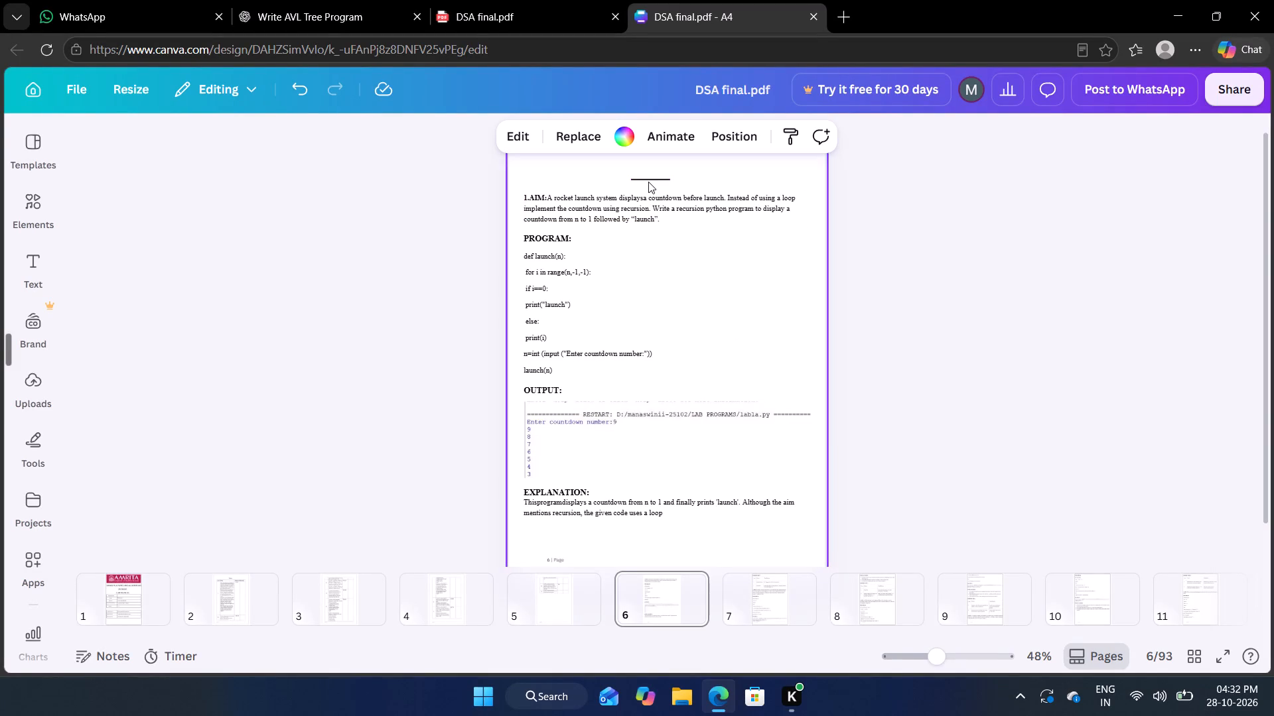
left_click(649, 179)
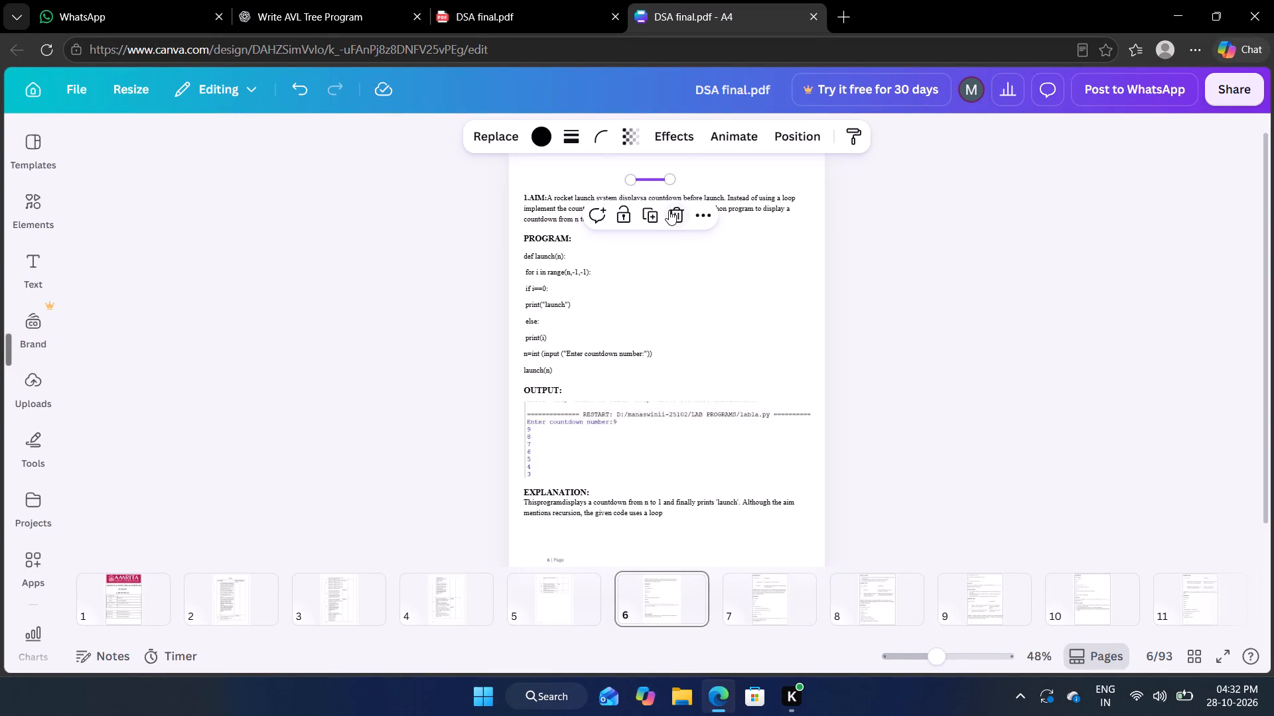
left_click(669, 210)
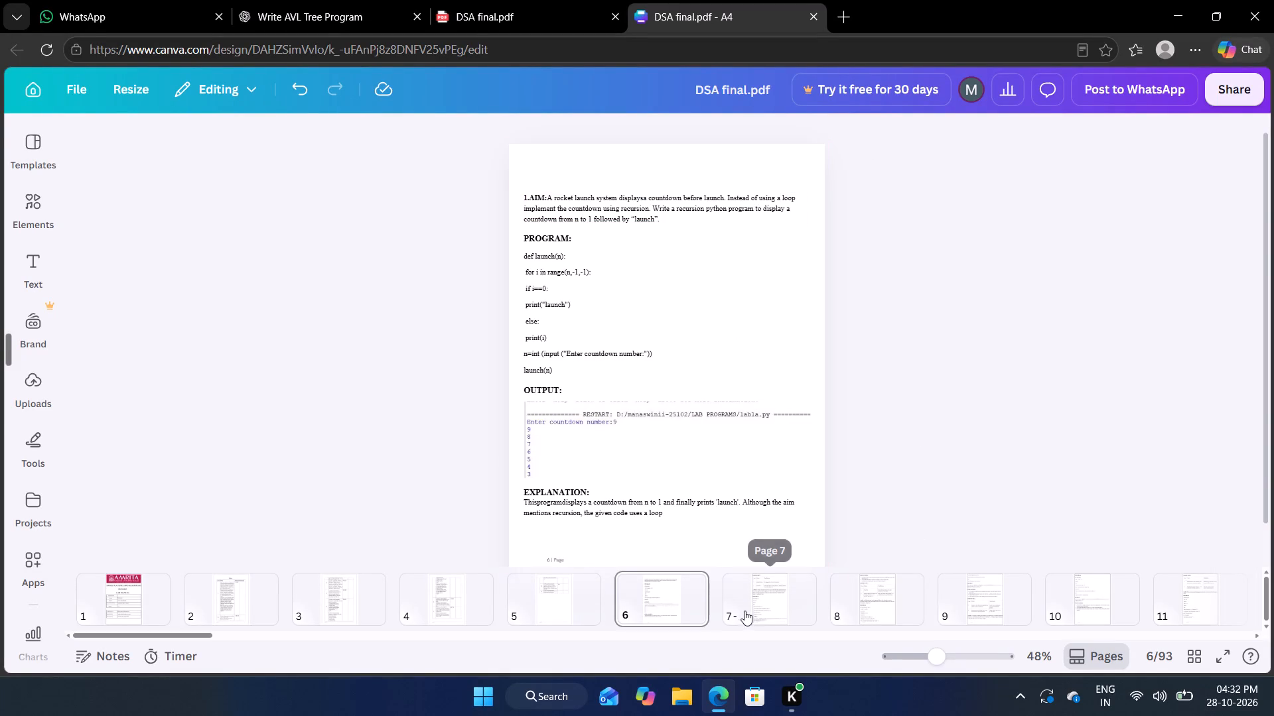
Duplicate the border frame from page 10 and place the copy around the content of page 6.
left_click(768, 605)
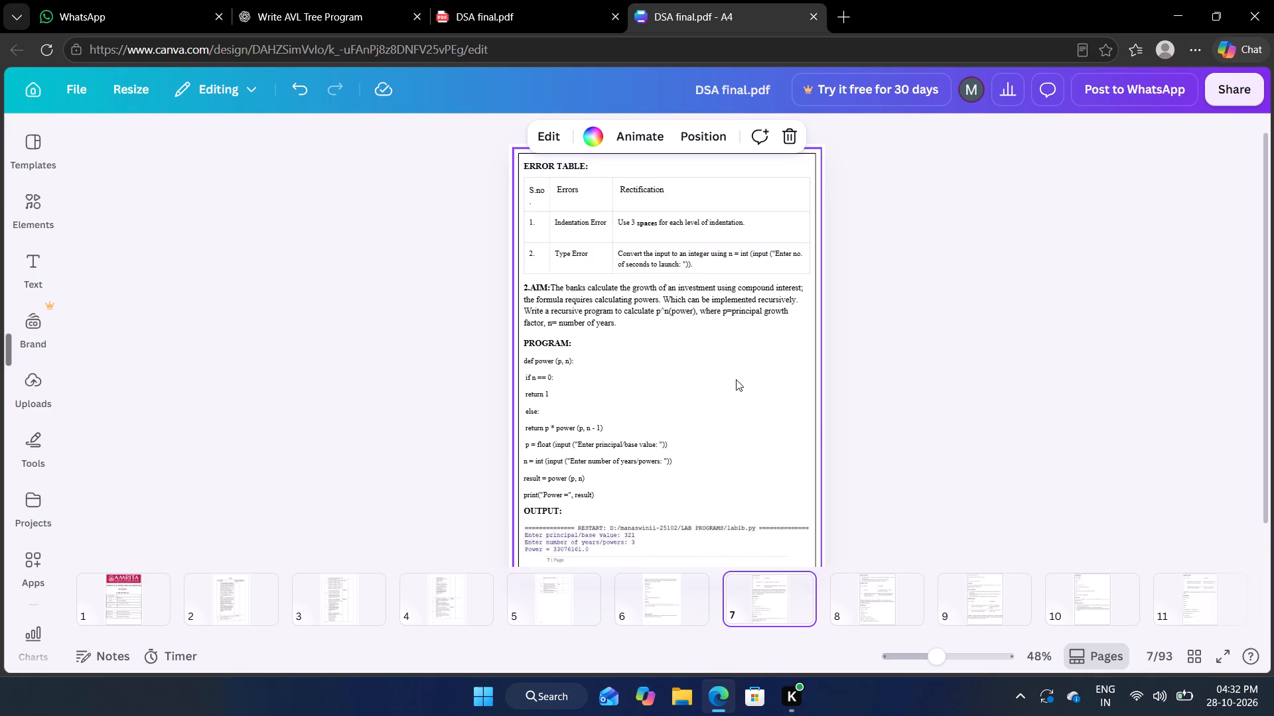
left_click(870, 595)
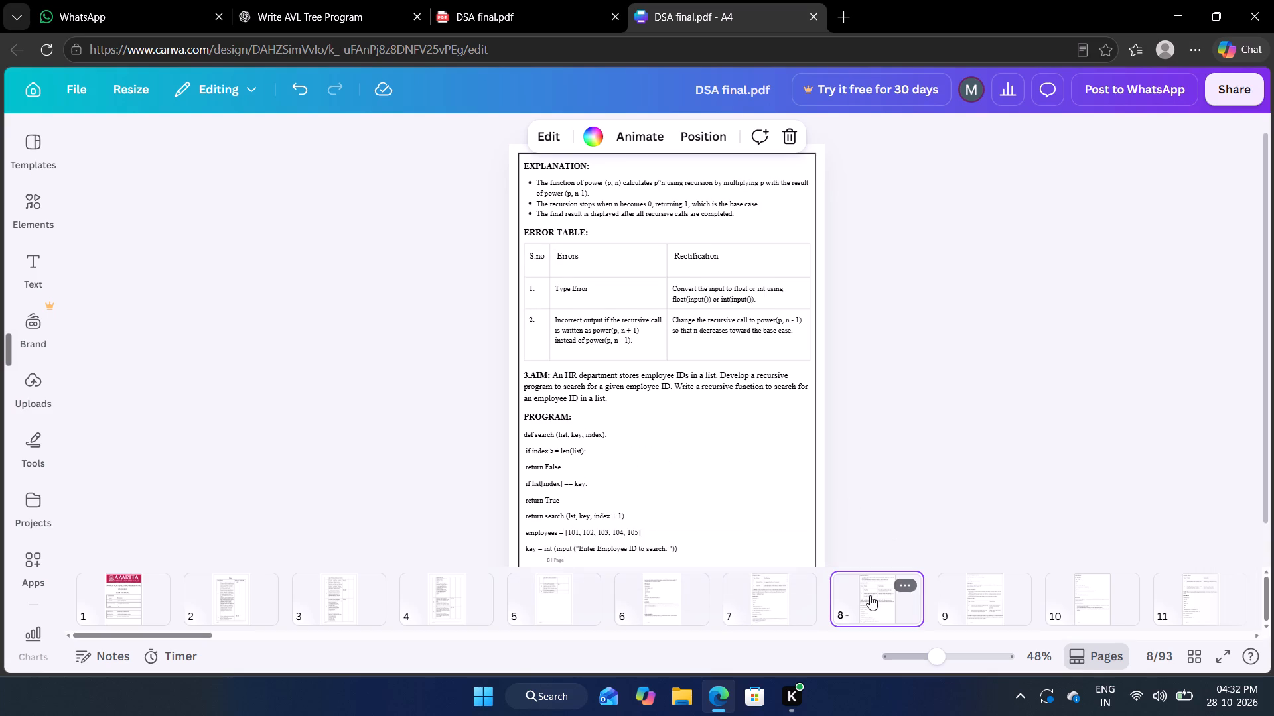
left_click(985, 588)
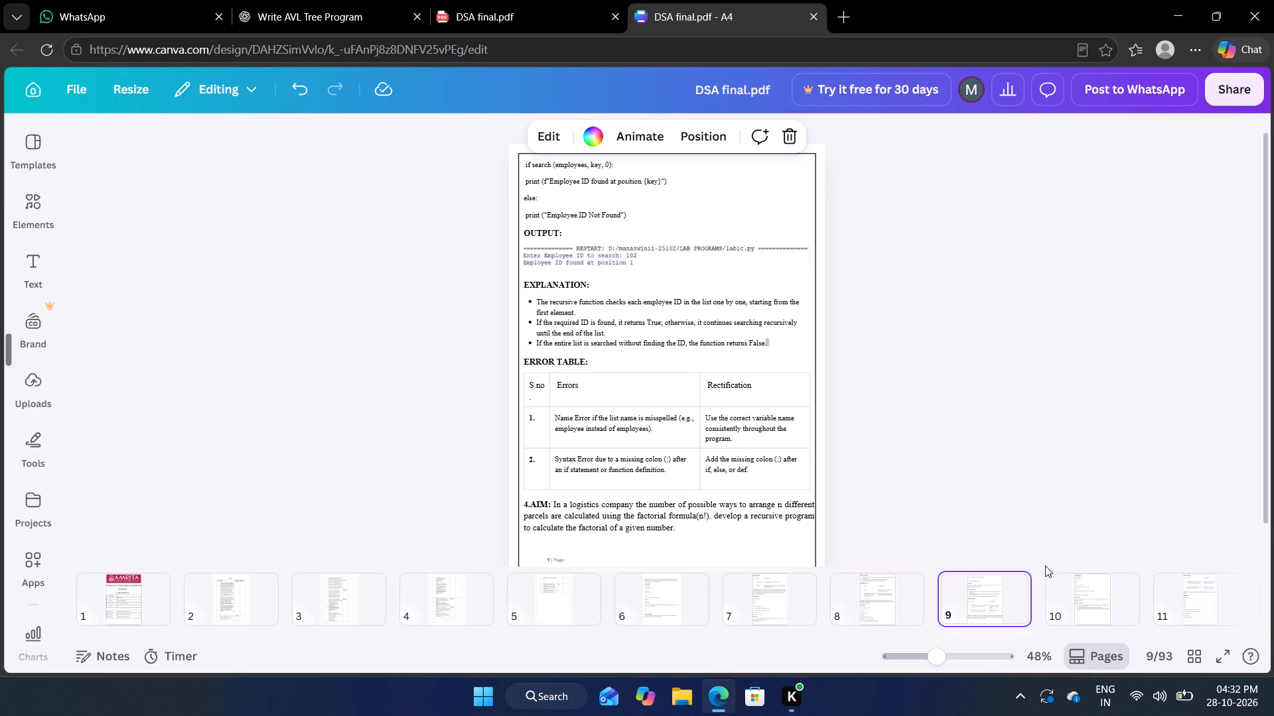
left_click(1080, 597)
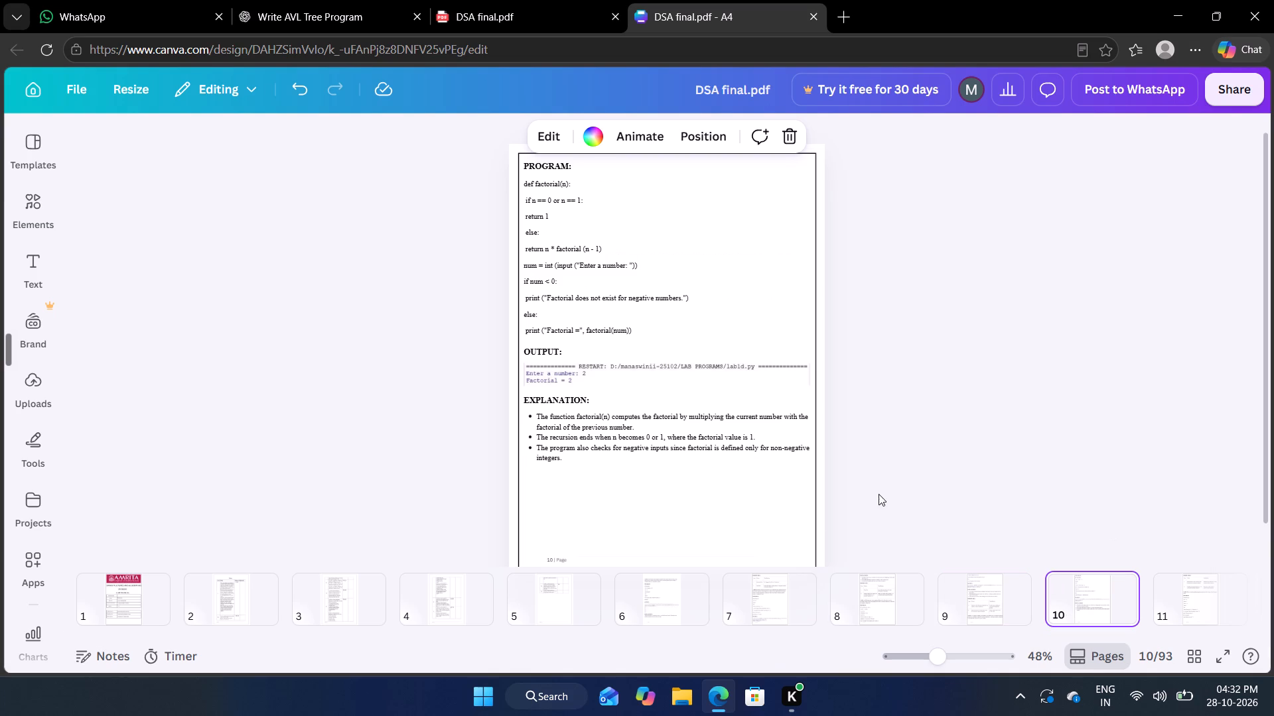
left_click(751, 520)
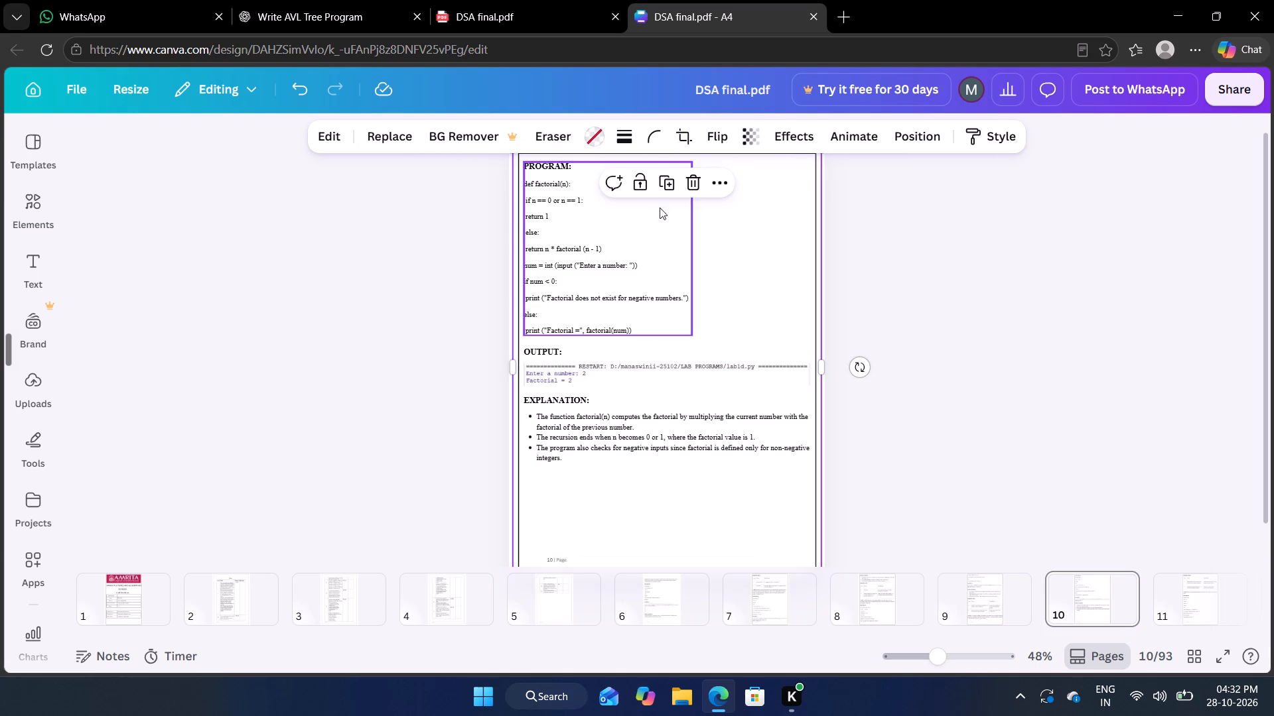
left_click(661, 186)
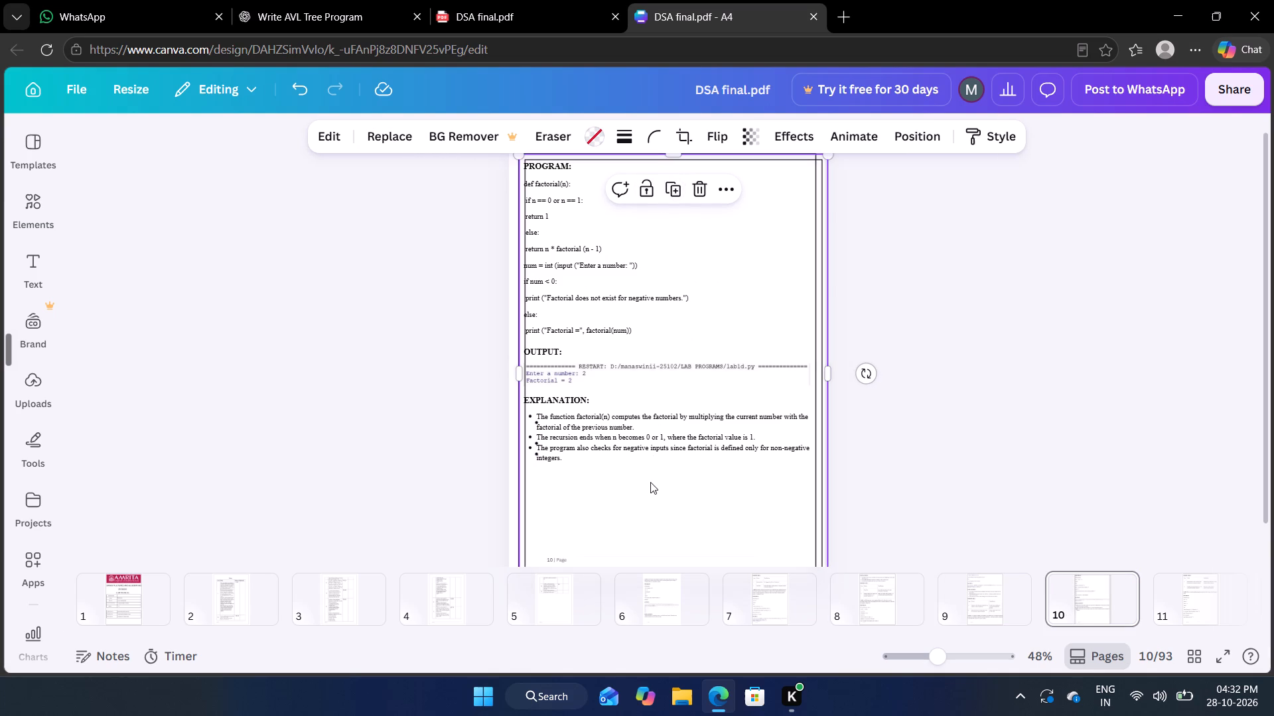
left_click_drag(650, 482, 664, 605)
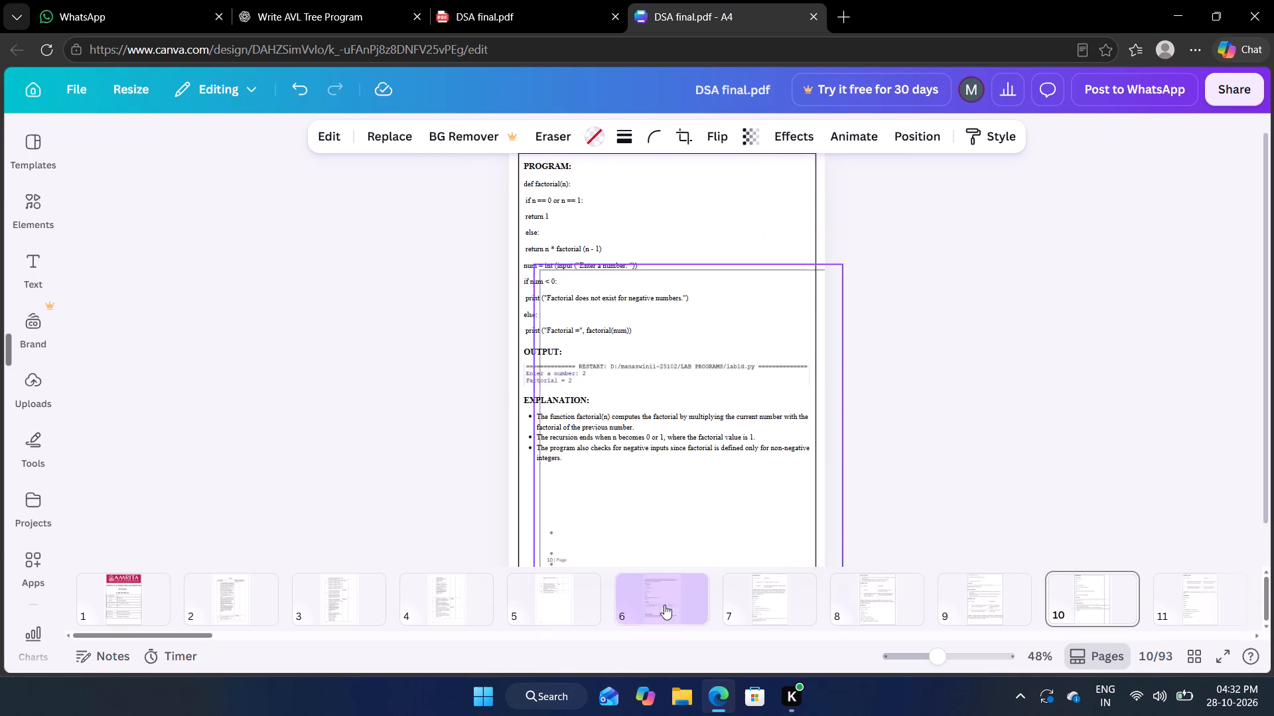
left_click_drag(664, 605, 667, 618)
left_click_drag(699, 365, 689, 360)
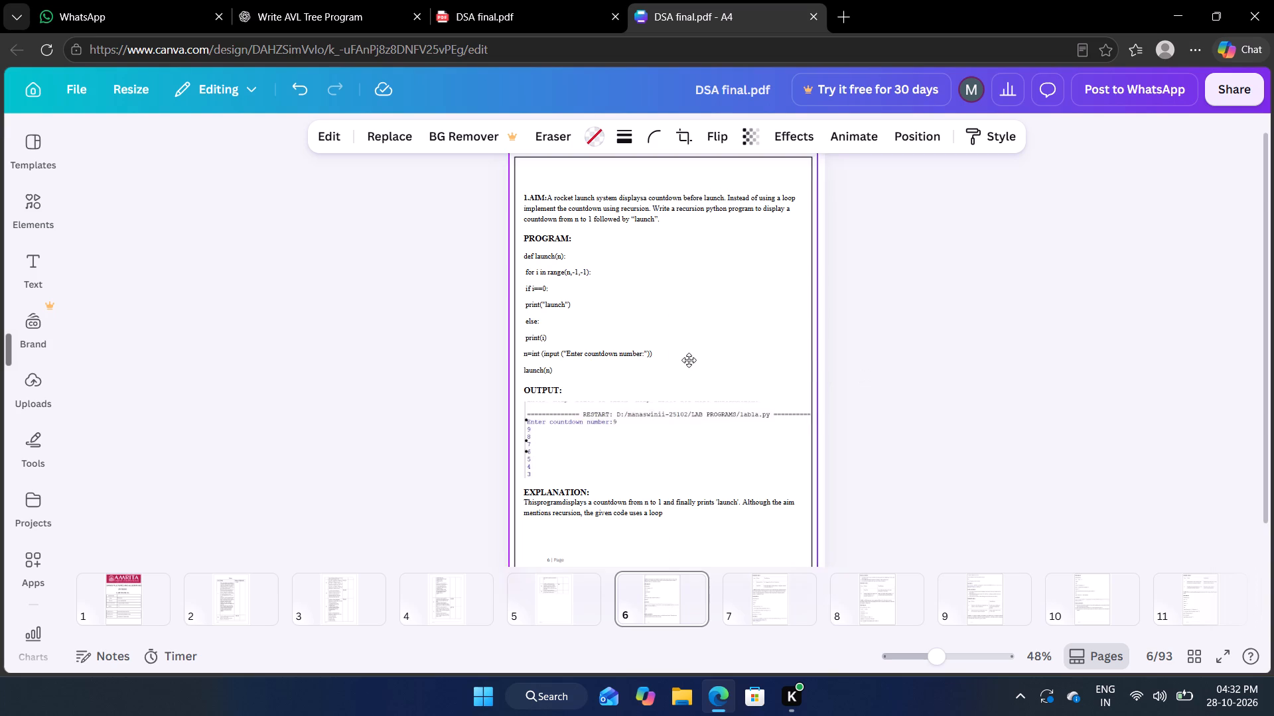
left_click_drag(689, 360, 697, 359)
scroll(729, 341, "up", 1)
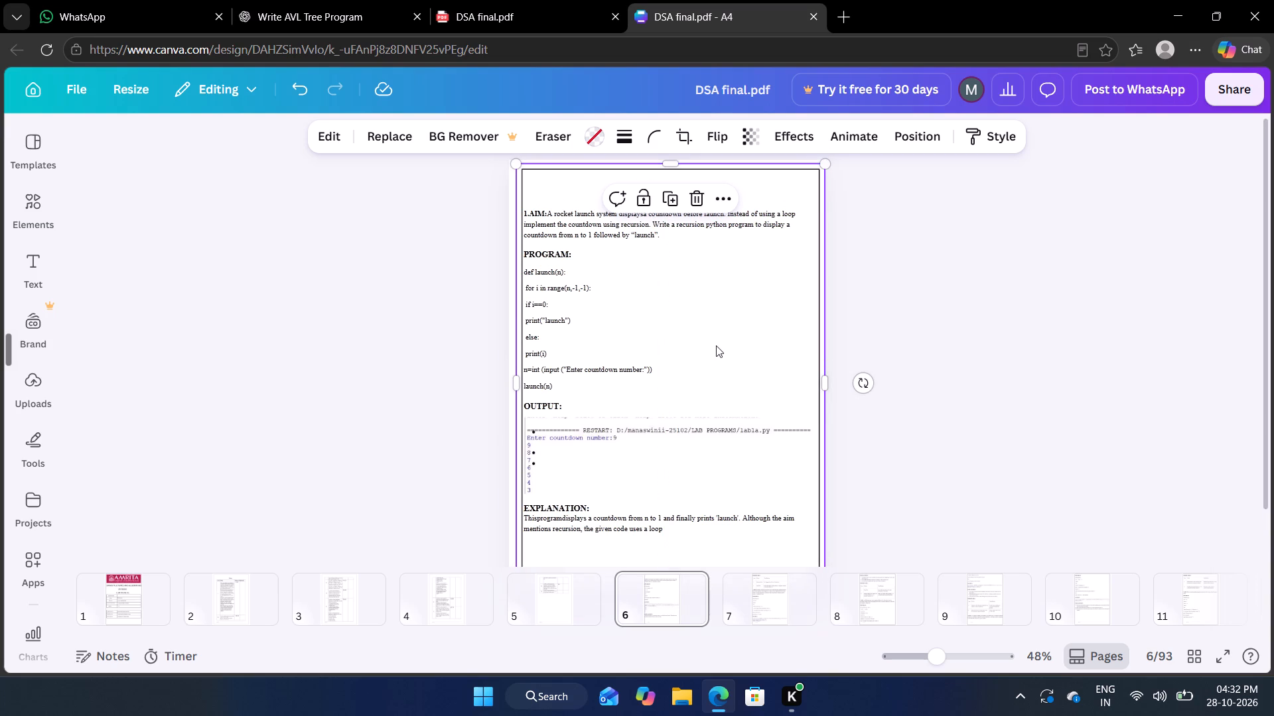
left_click(716, 345)
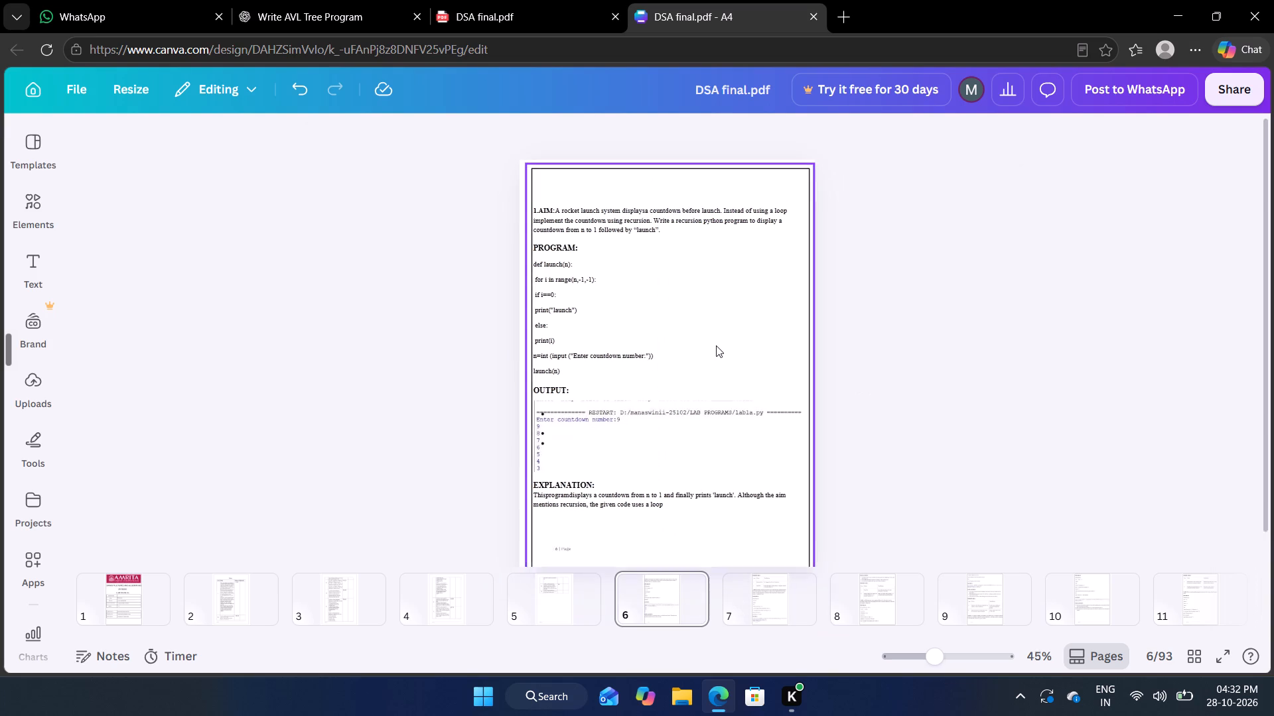
left_click(941, 321)
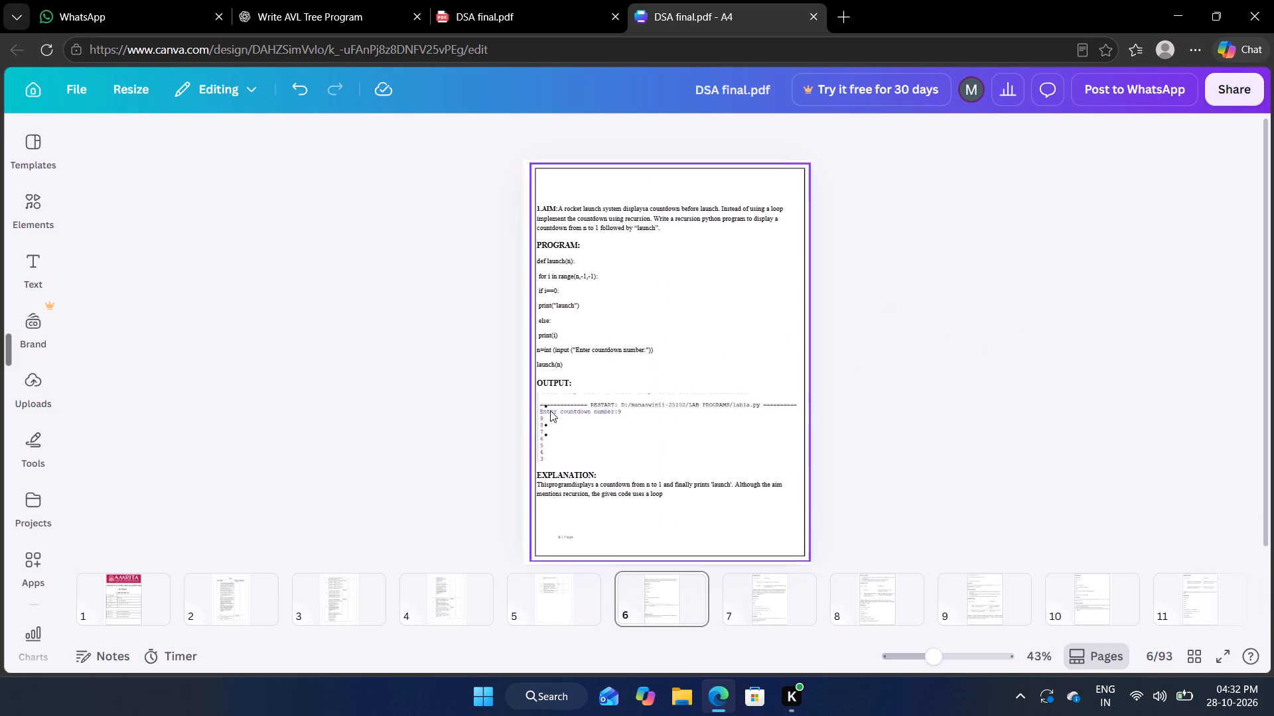
Add a new text box on page 6 containing the heading LAB-1.
left_click(13, 264)
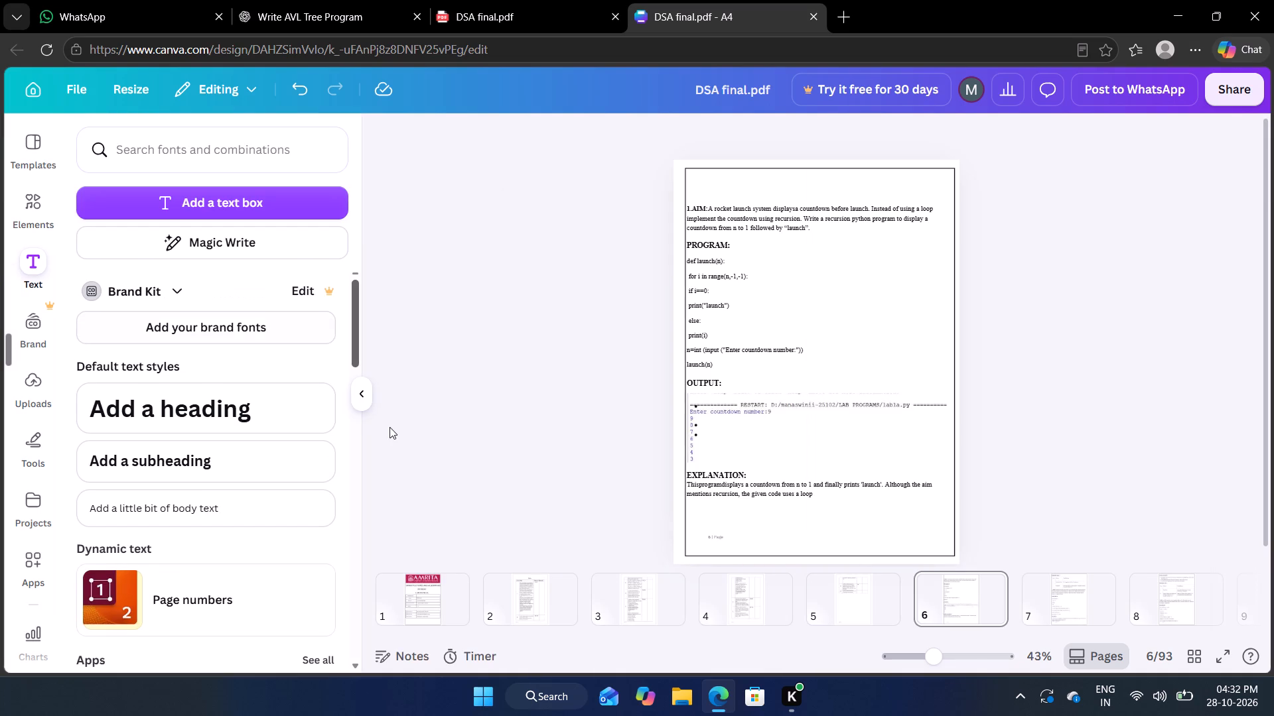
left_click(283, 203)
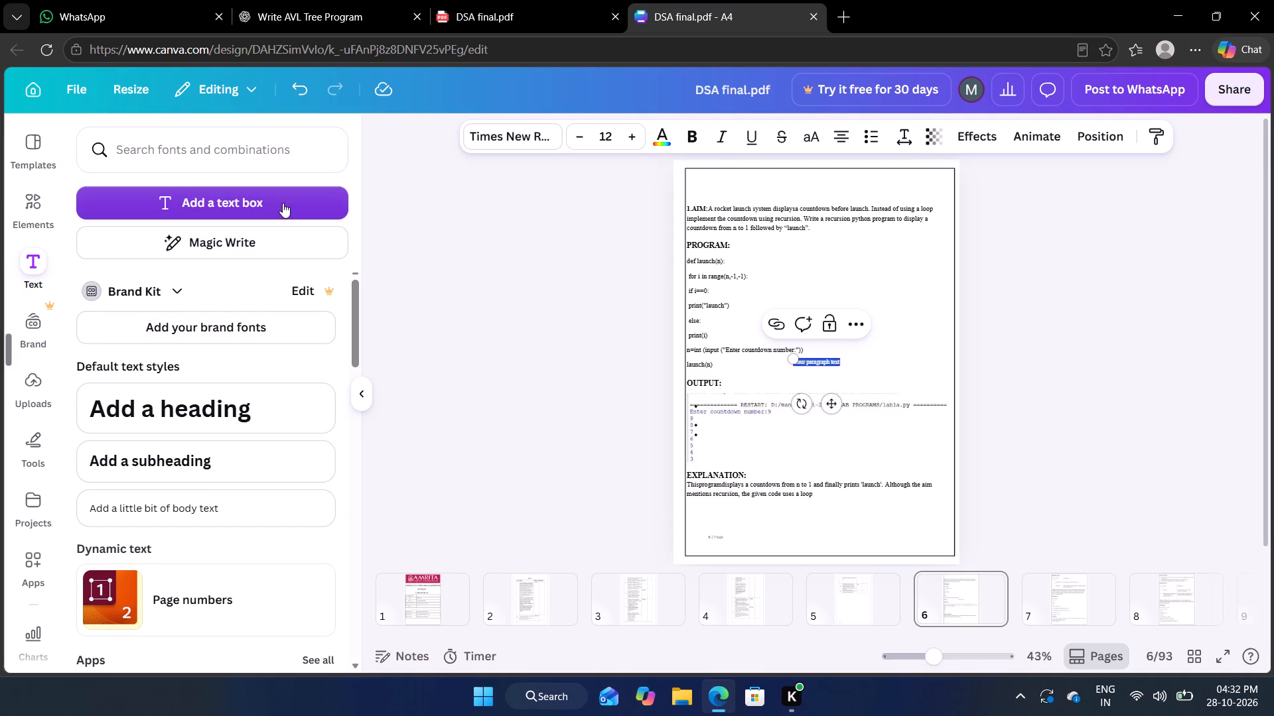
key("BackSpace")
key("shift+l")
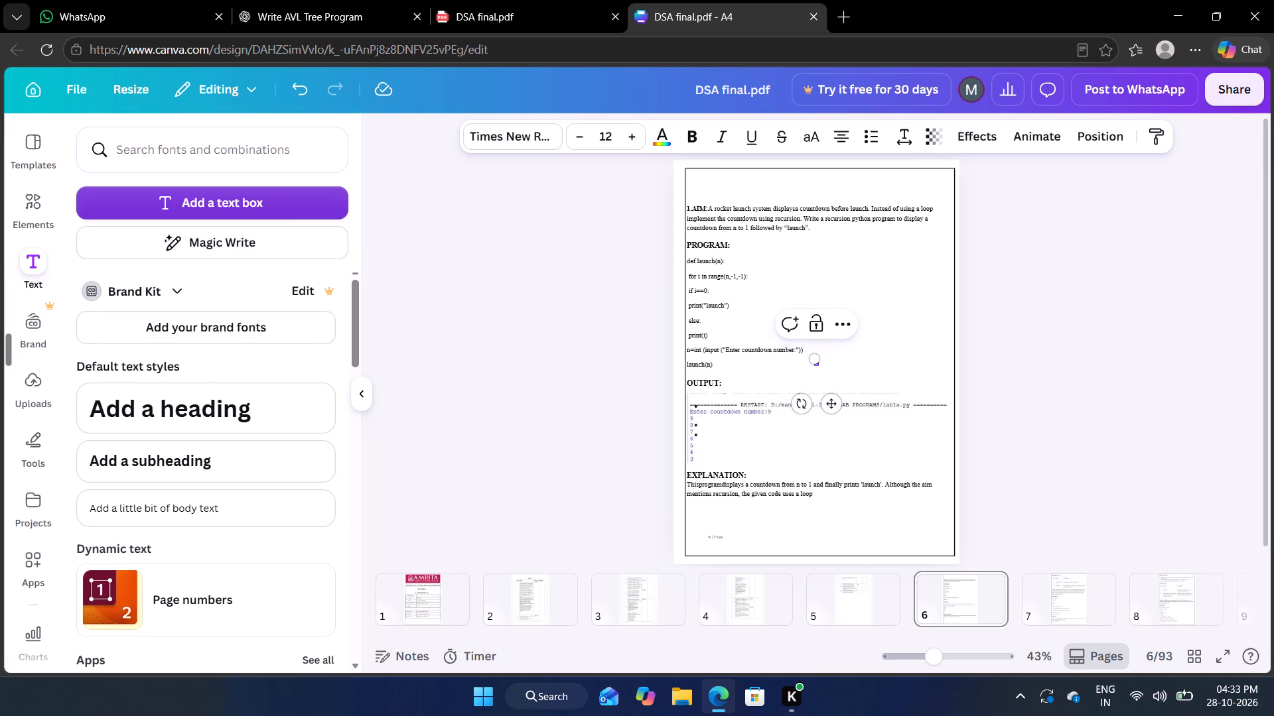
key("shift+a")
type("B-")
key("1")
Format the new LAB-1 text on page 6 as bold at font size 16.
triple_click(627, 135)
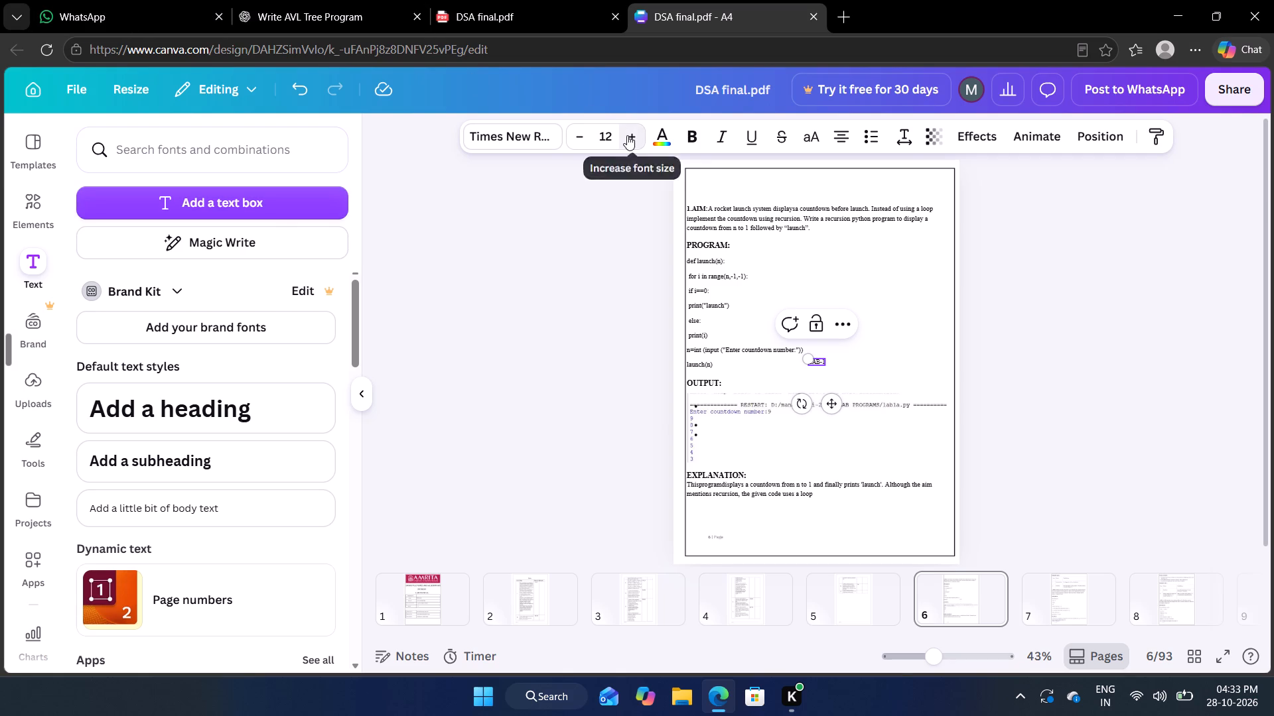
left_click(627, 135)
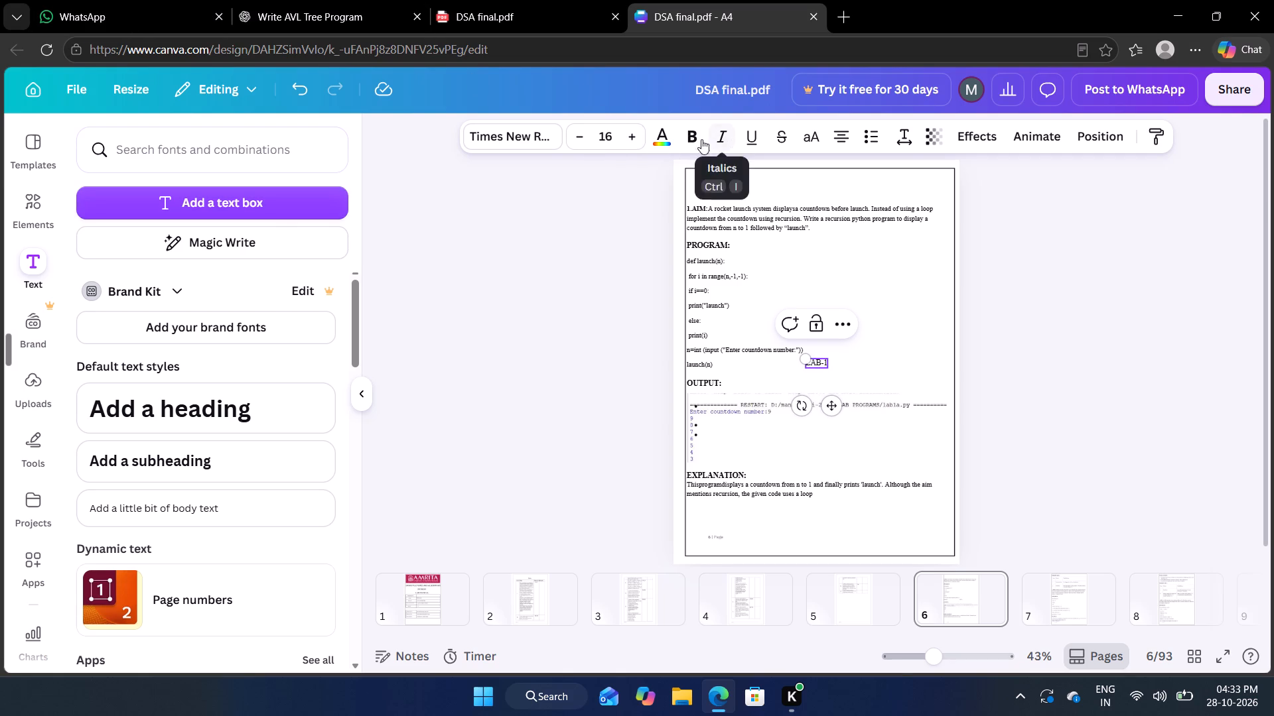
left_click(697, 139)
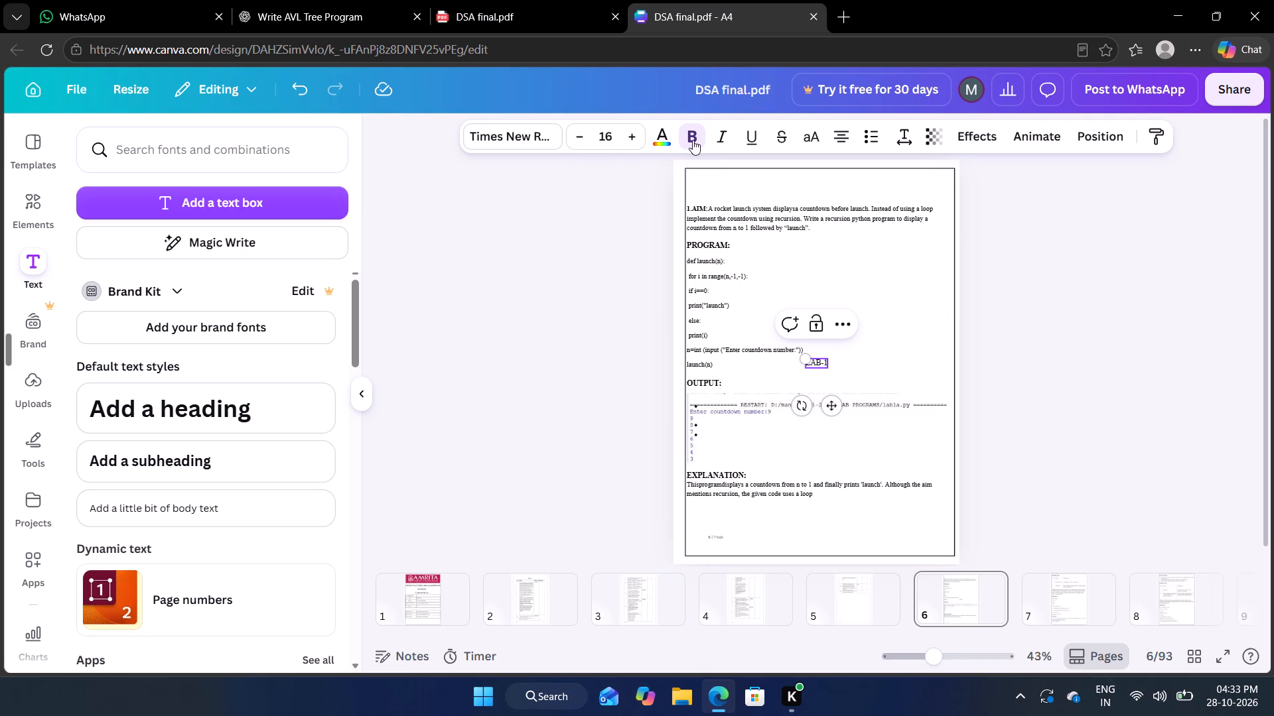
left_click(697, 139)
left_click(697, 139)
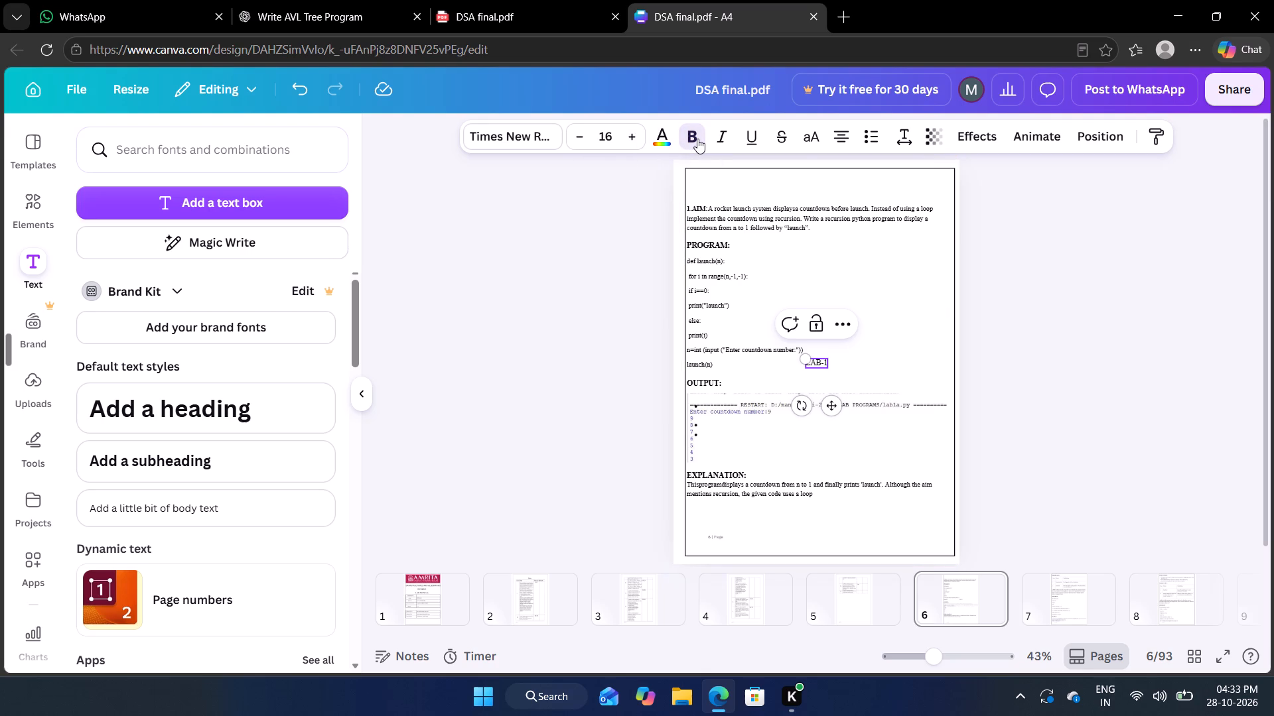
left_click(692, 141)
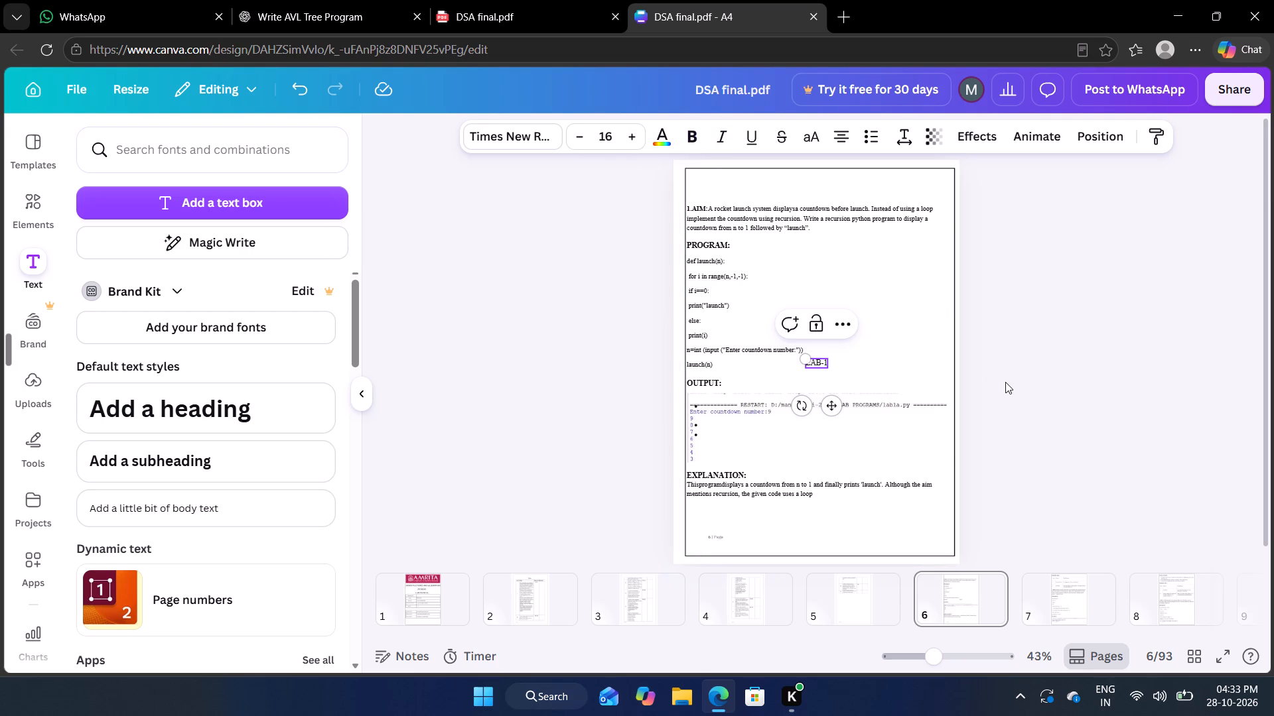
left_click(1005, 382)
double_click(823, 367)
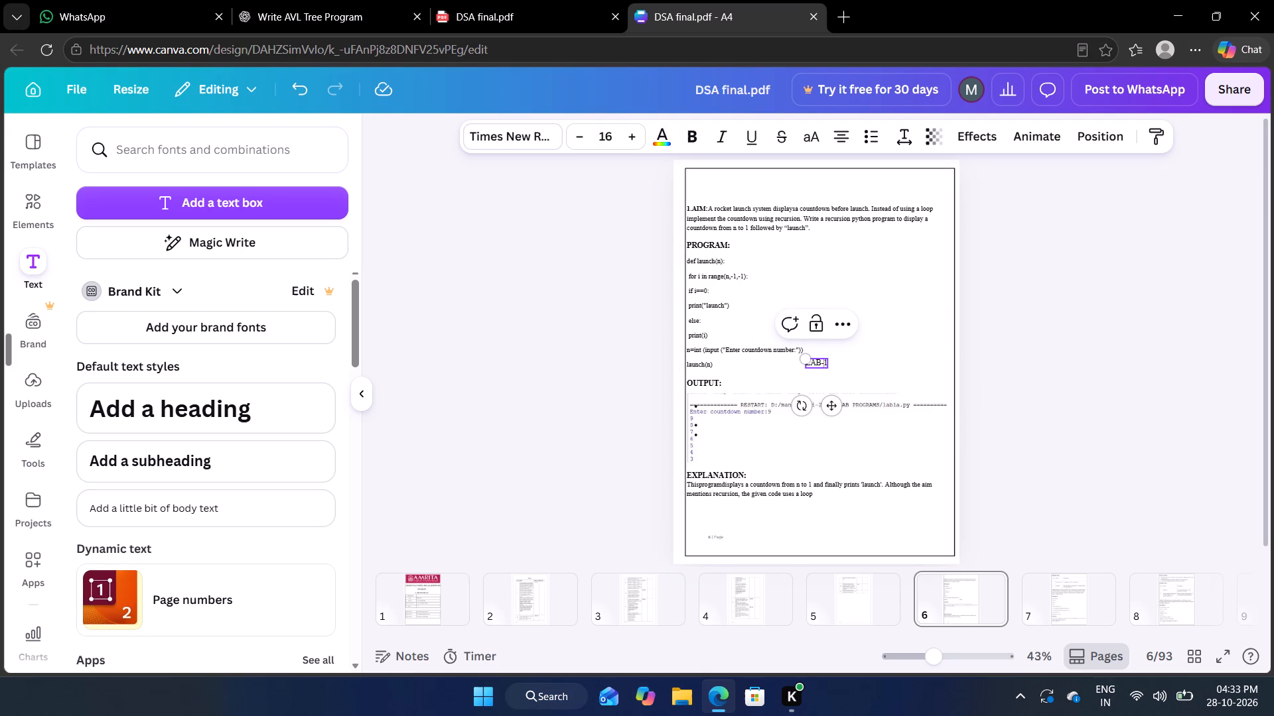
left_click(823, 359)
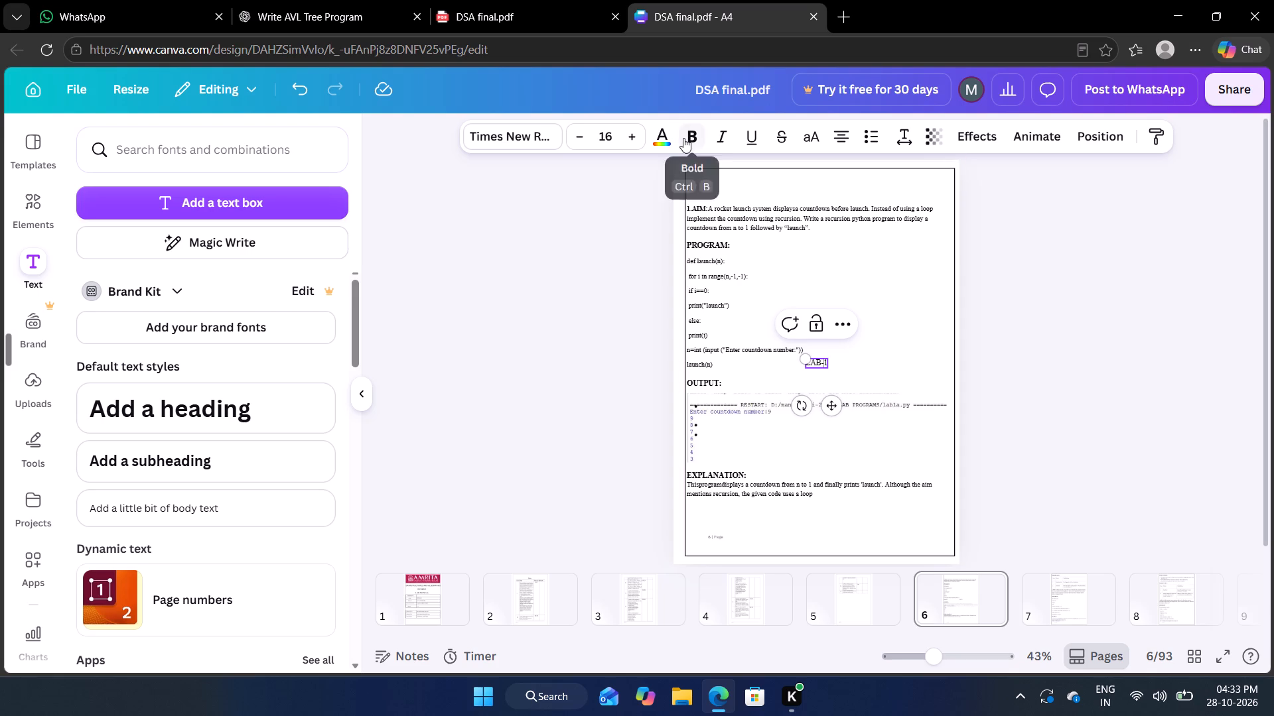
left_click(683, 138)
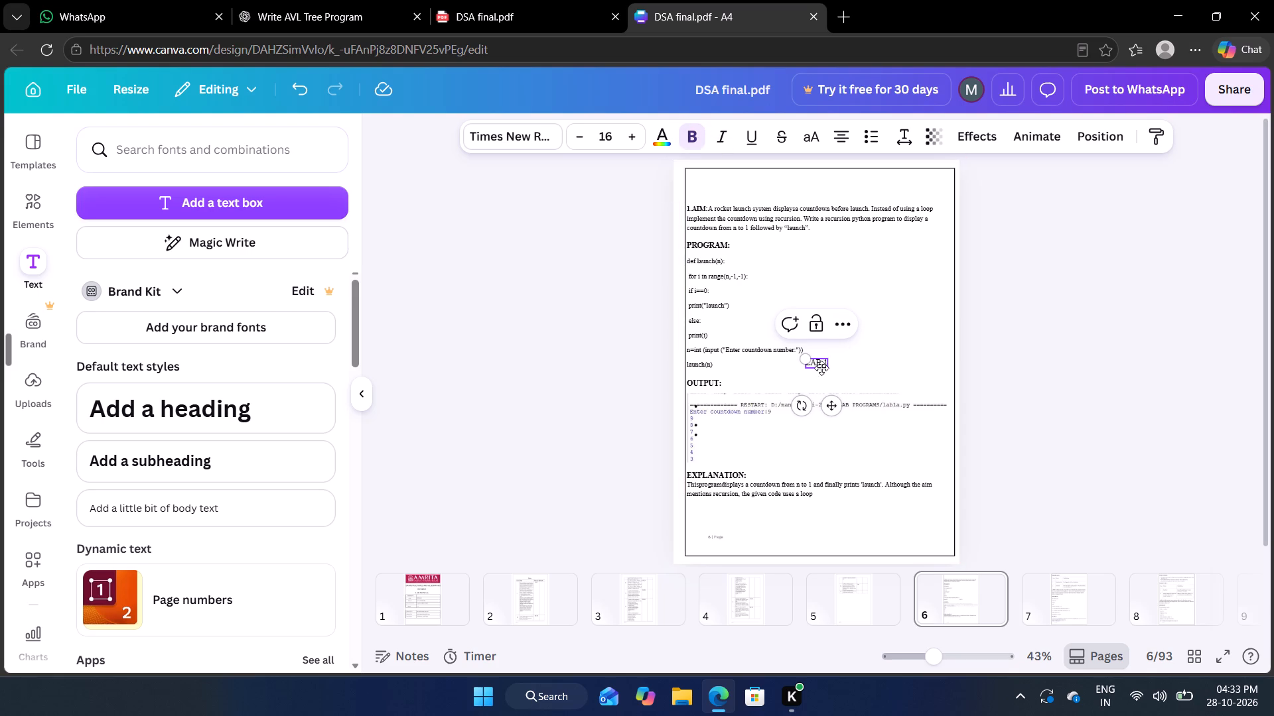
Shrink the LAB-1 text on page 6 to about font size 13 and make it bold.
left_click(826, 358)
left_click_drag(826, 358, 823, 367)
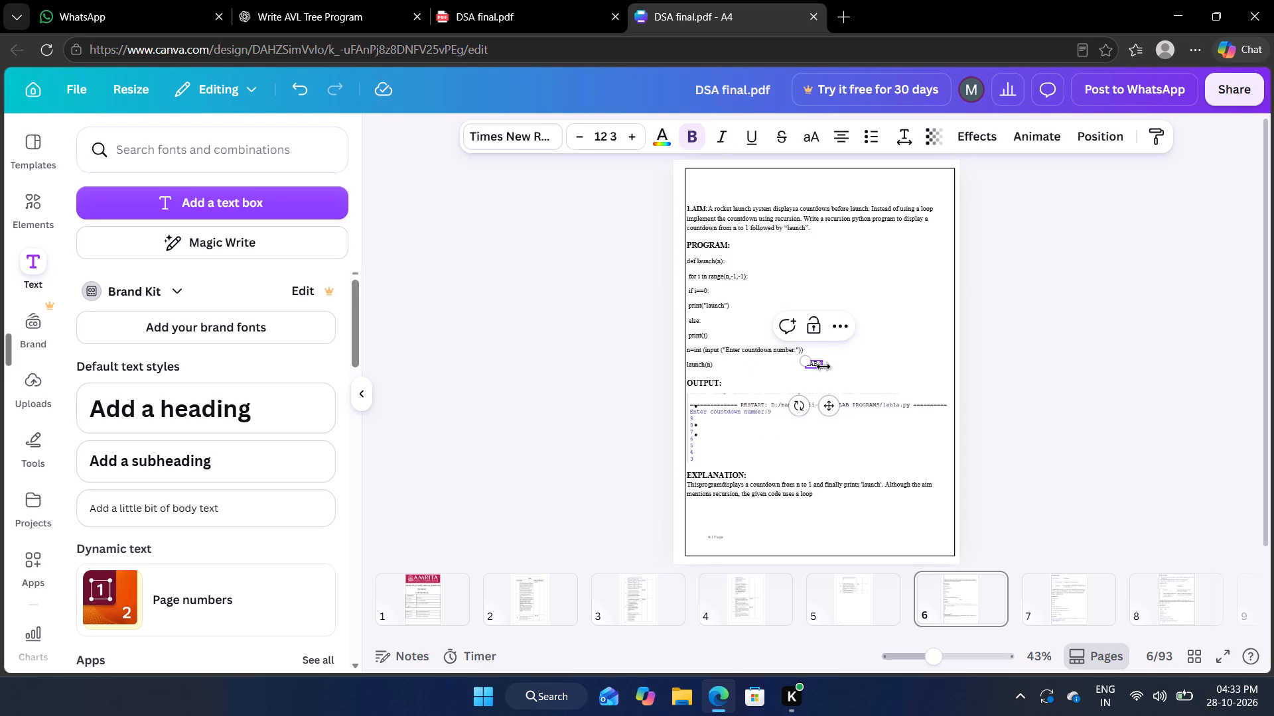
left_click(636, 143)
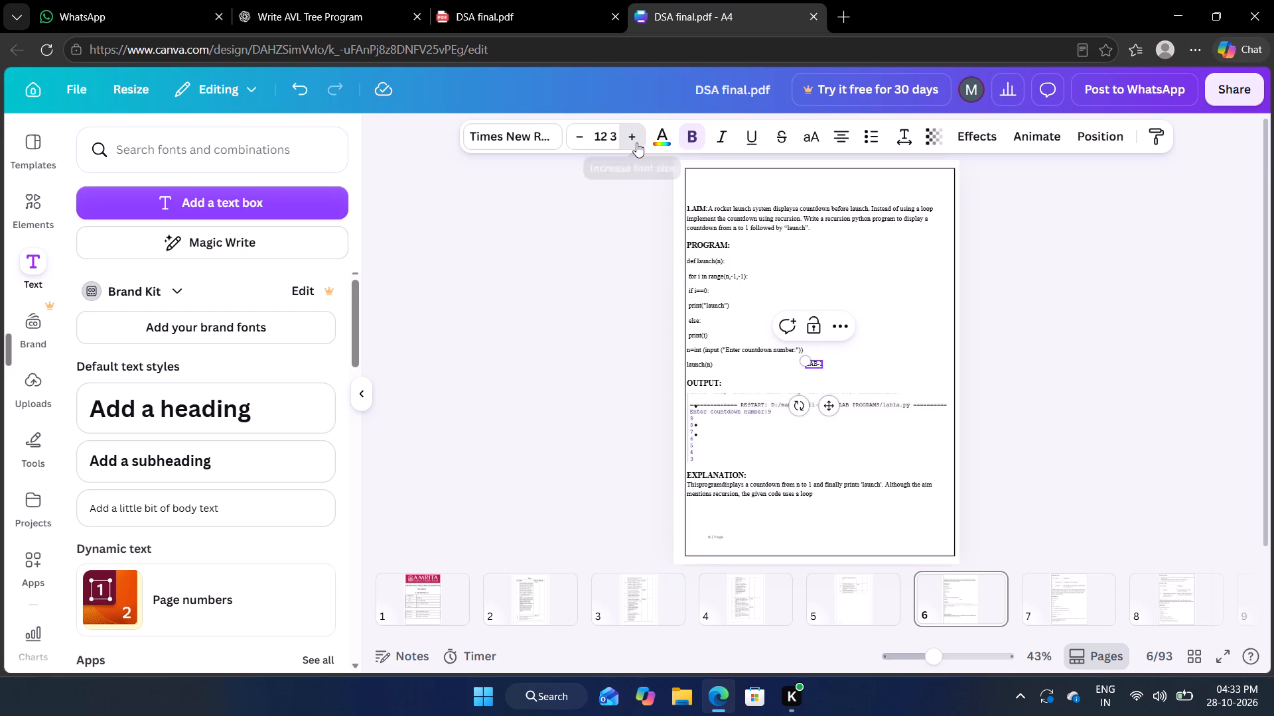
left_click(1039, 393)
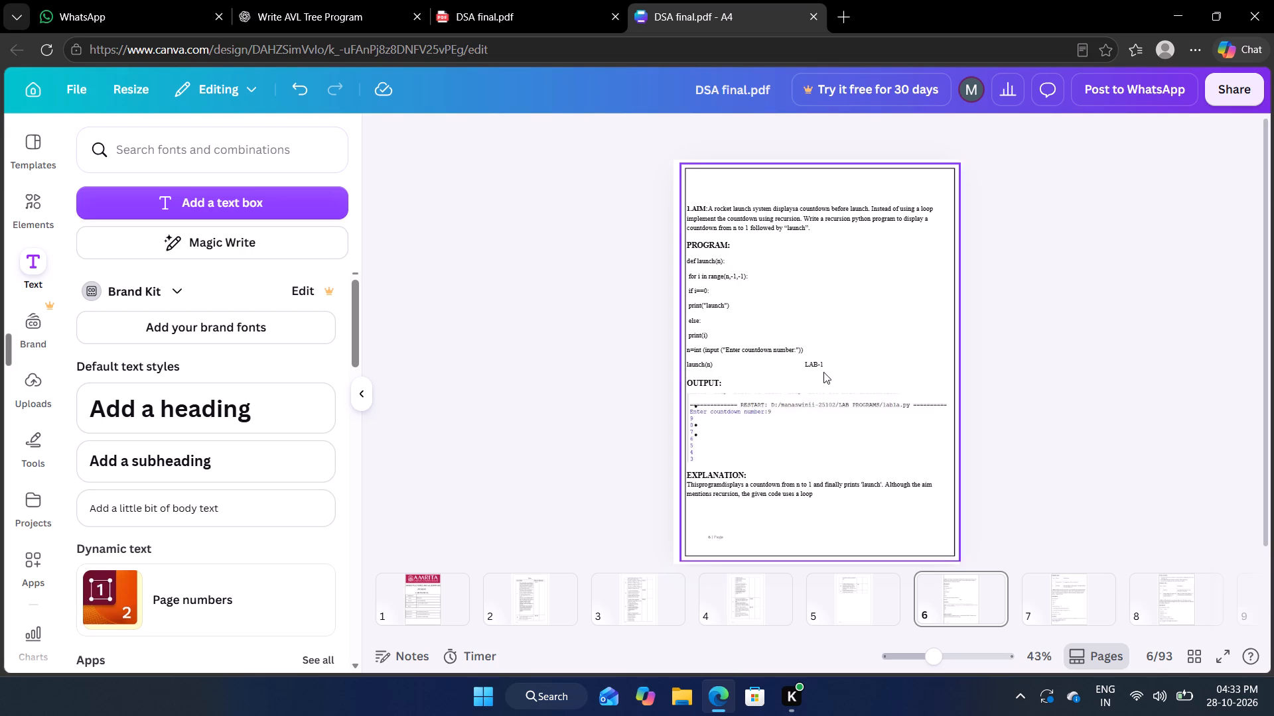
double_click(814, 367)
double_click(817, 363)
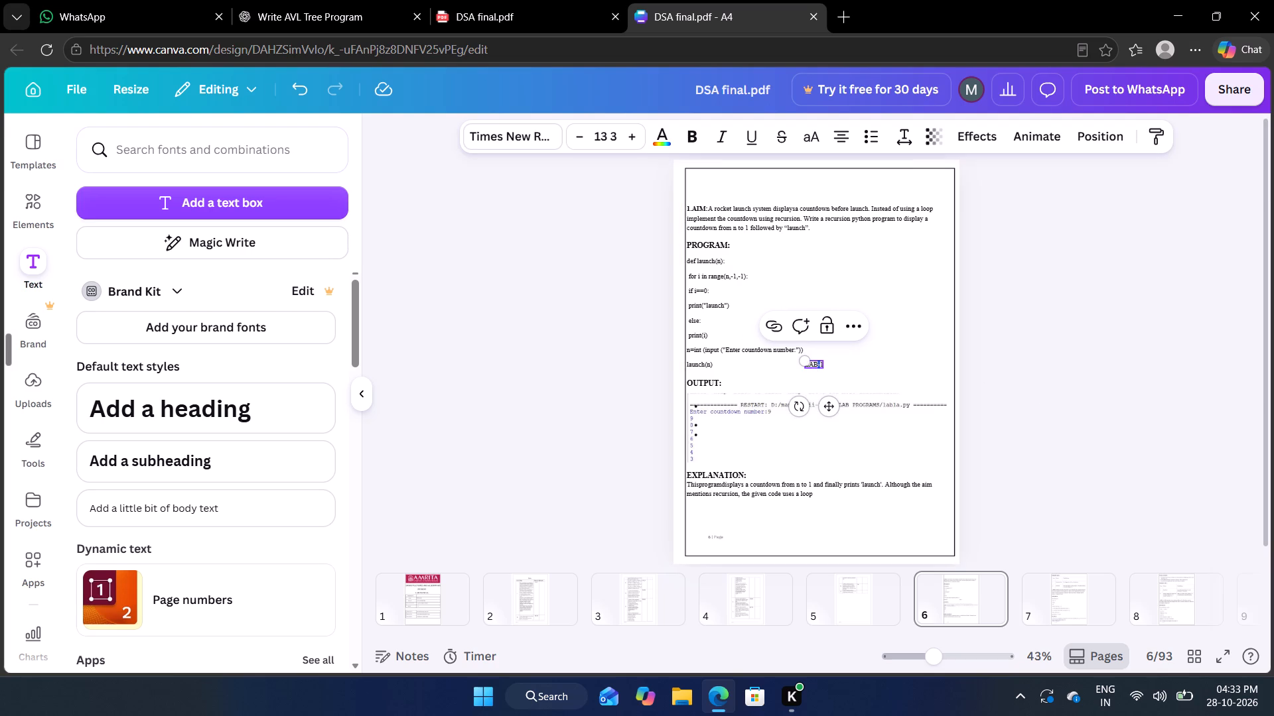
double_click(817, 363)
left_click(694, 140)
left_click(1081, 447)
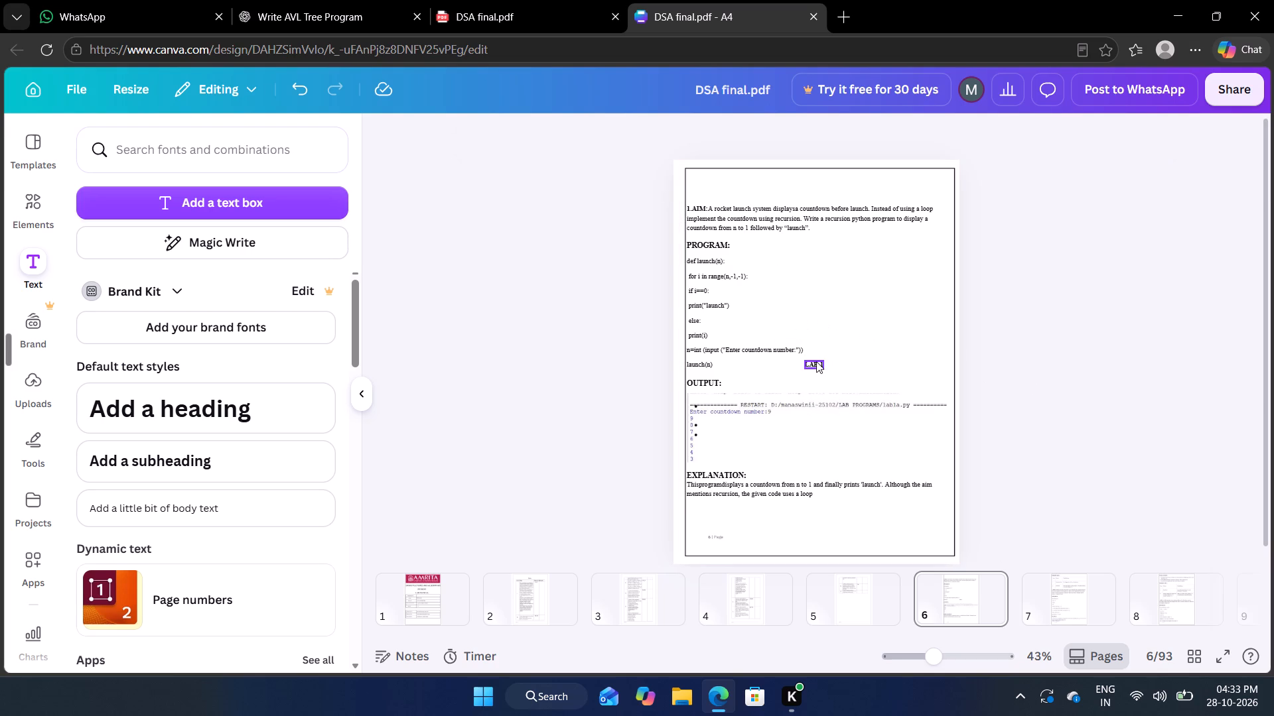
Move the LAB-1 heading to the centre above the 1.AIM paragraph and enlarge it to about font size 20.
left_click_drag(816, 361, 792, 180)
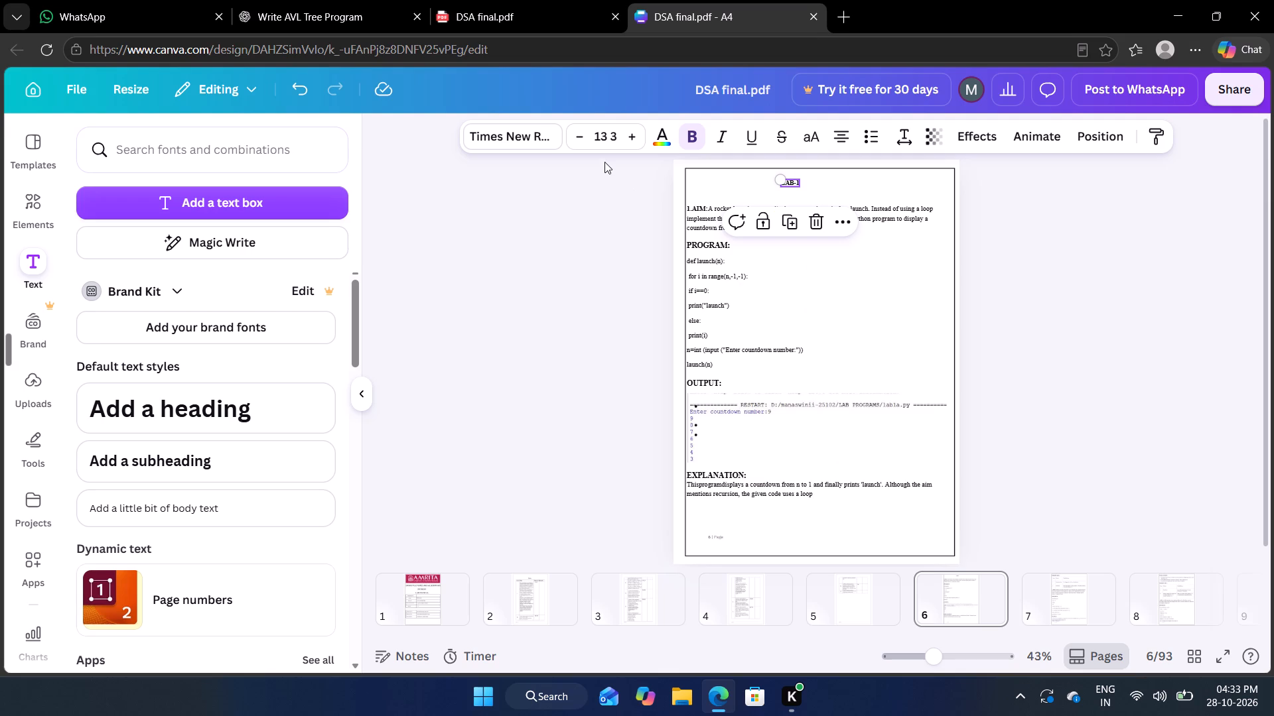
triple_click(642, 133)
triple_click(642, 133)
left_click(642, 133)
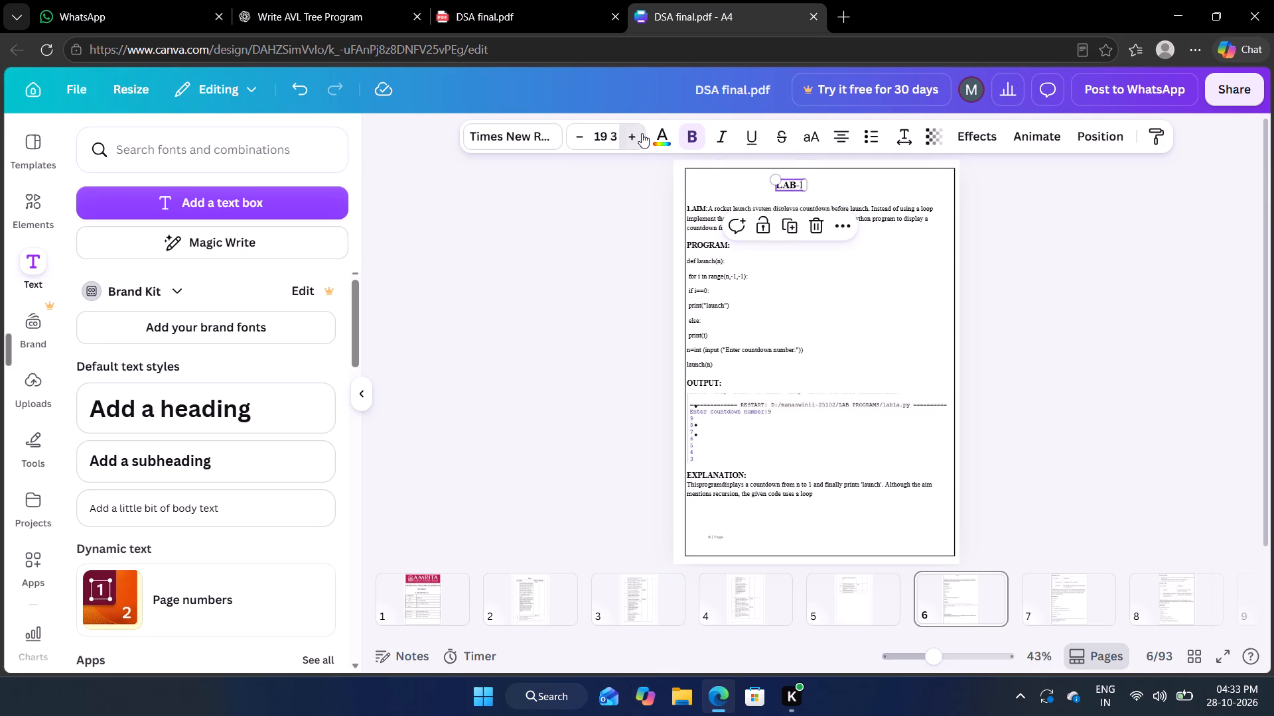
left_click(959, 337)
left_click(1066, 178)
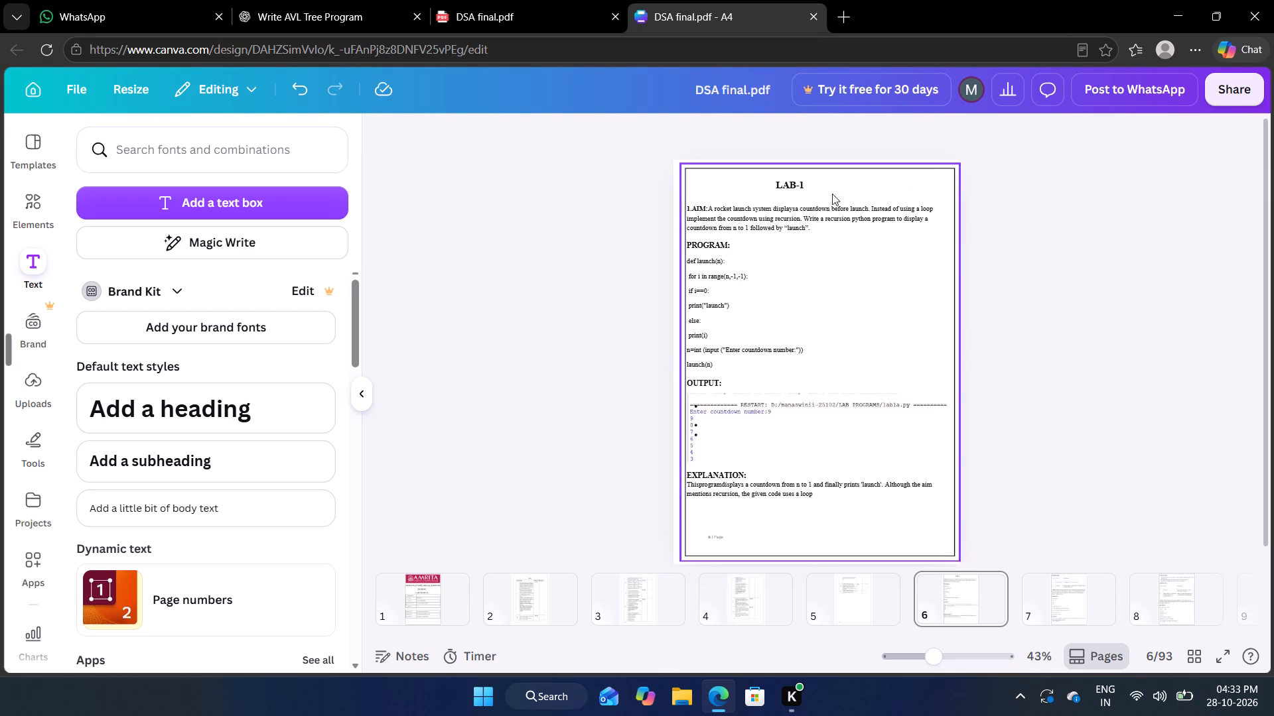
left_click_drag(790, 186, 807, 186)
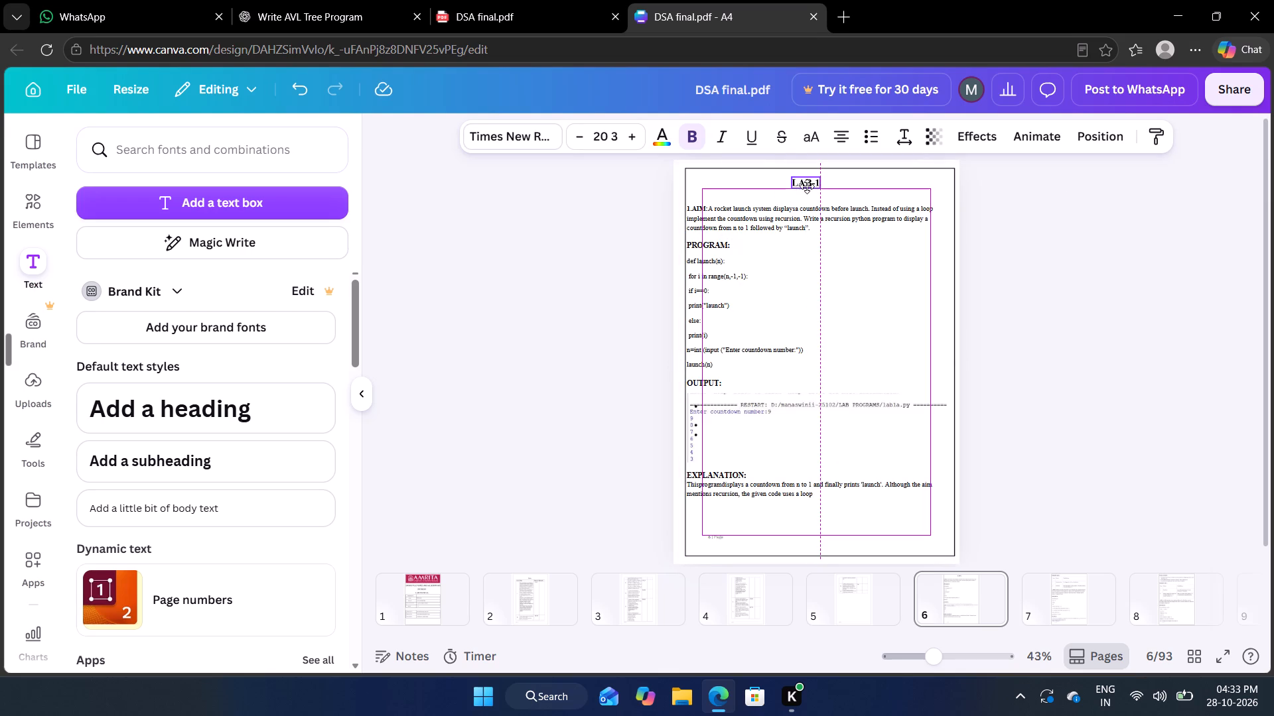
left_click_drag(807, 186, 804, 194)
left_click(1031, 329)
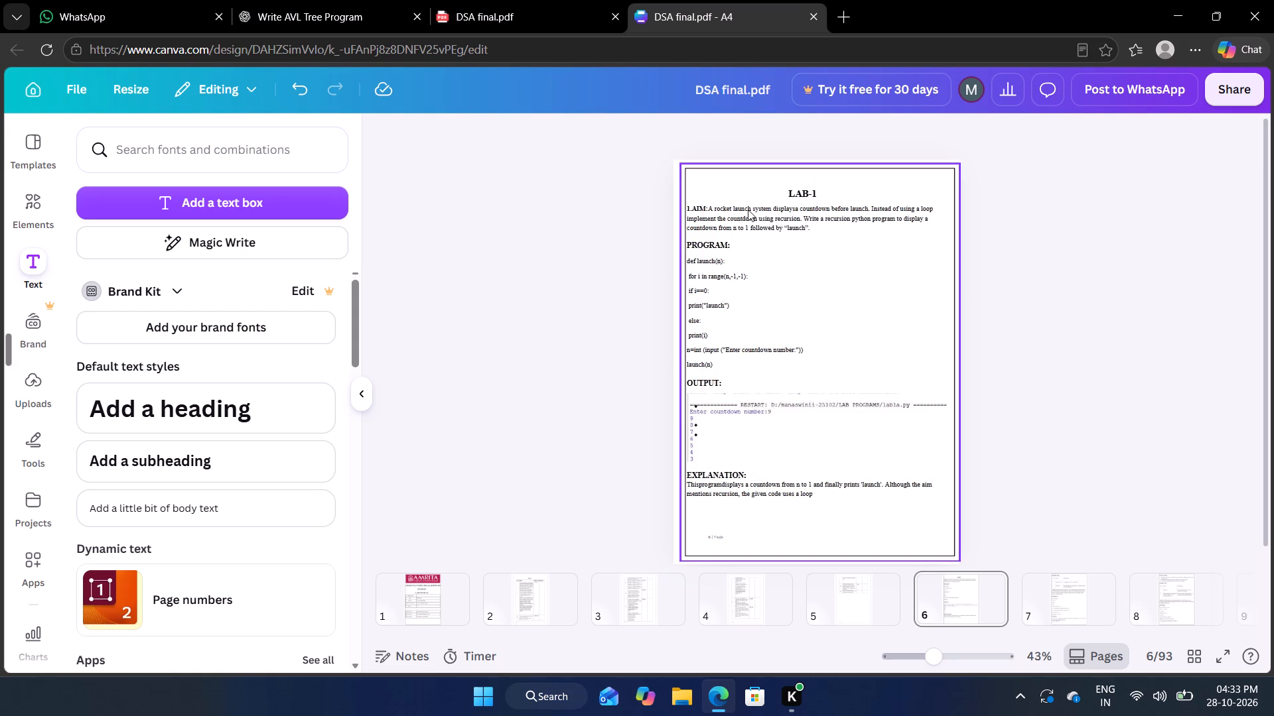
Move the border frame on page 6 sideways, partly off the page, to uncover the text beneath it.
left_click(768, 223)
left_click_drag(841, 291, 1001, 306)
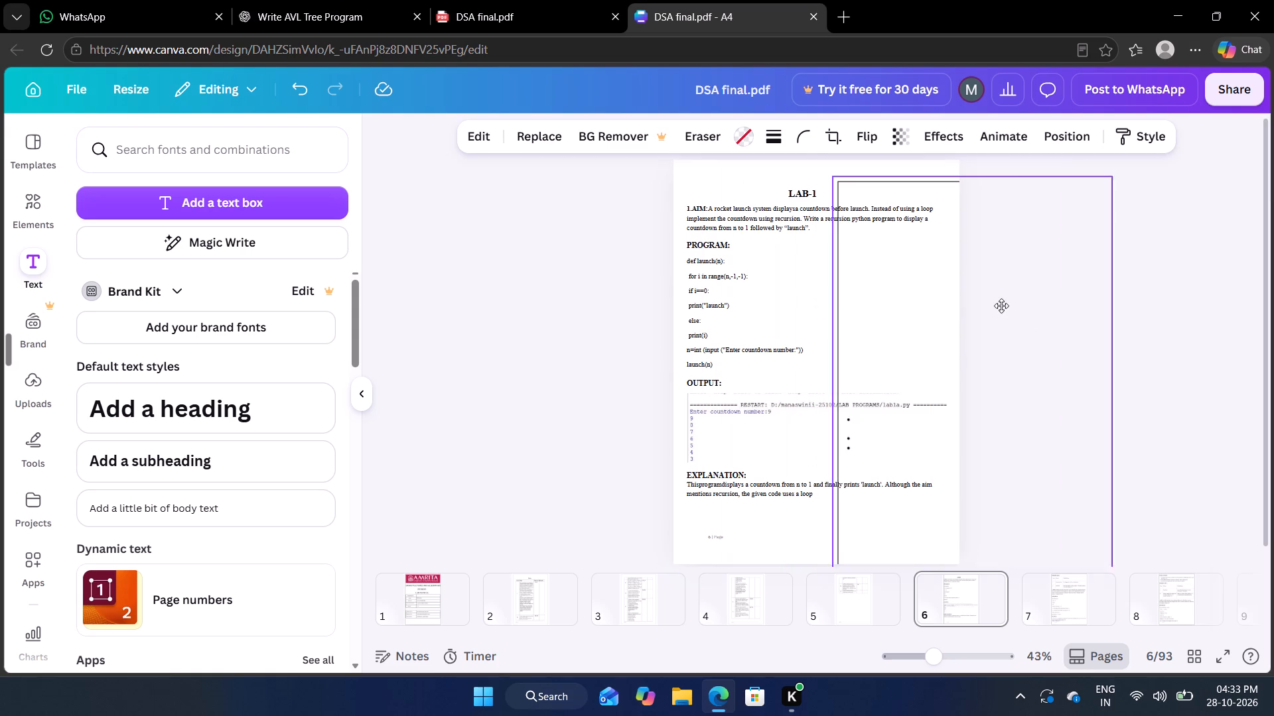
left_click_drag(1001, 306, 1013, 310)
Shift the 1.AIM paragraph inward from the page edge and narrow its text box to fit within the page margins.
left_click_drag(741, 217, 760, 229)
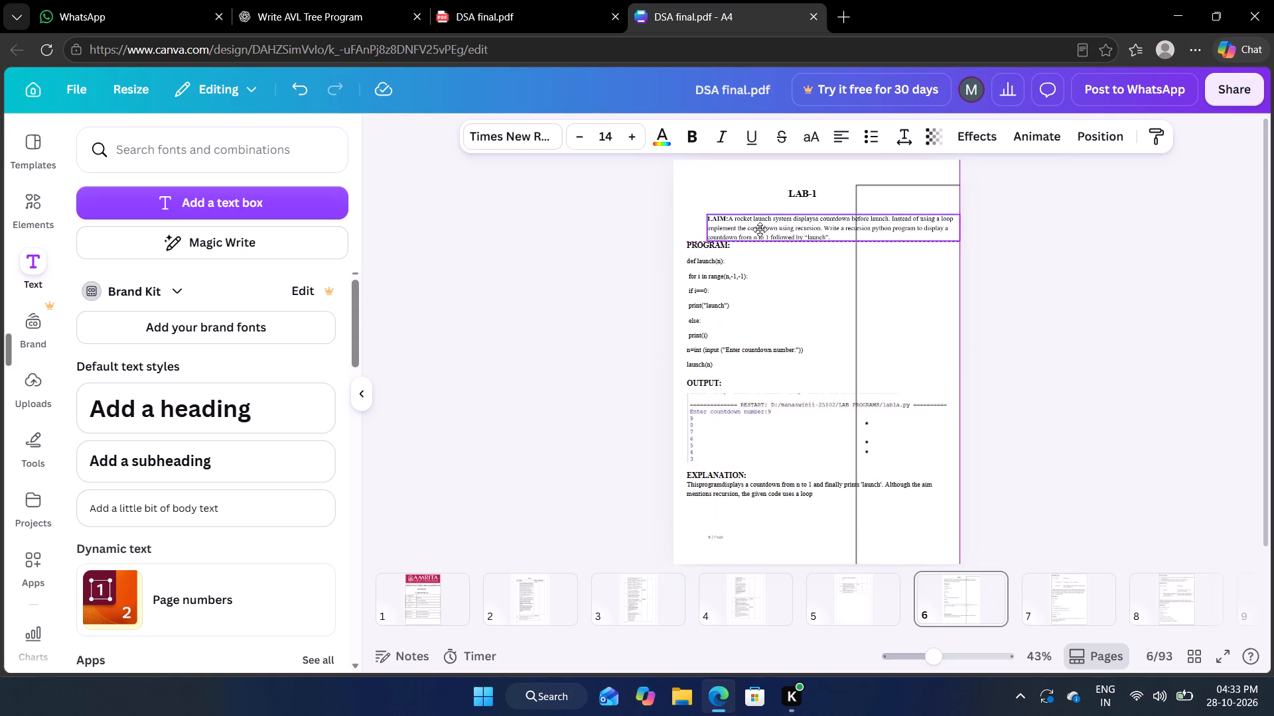
left_click_drag(760, 229, 760, 219)
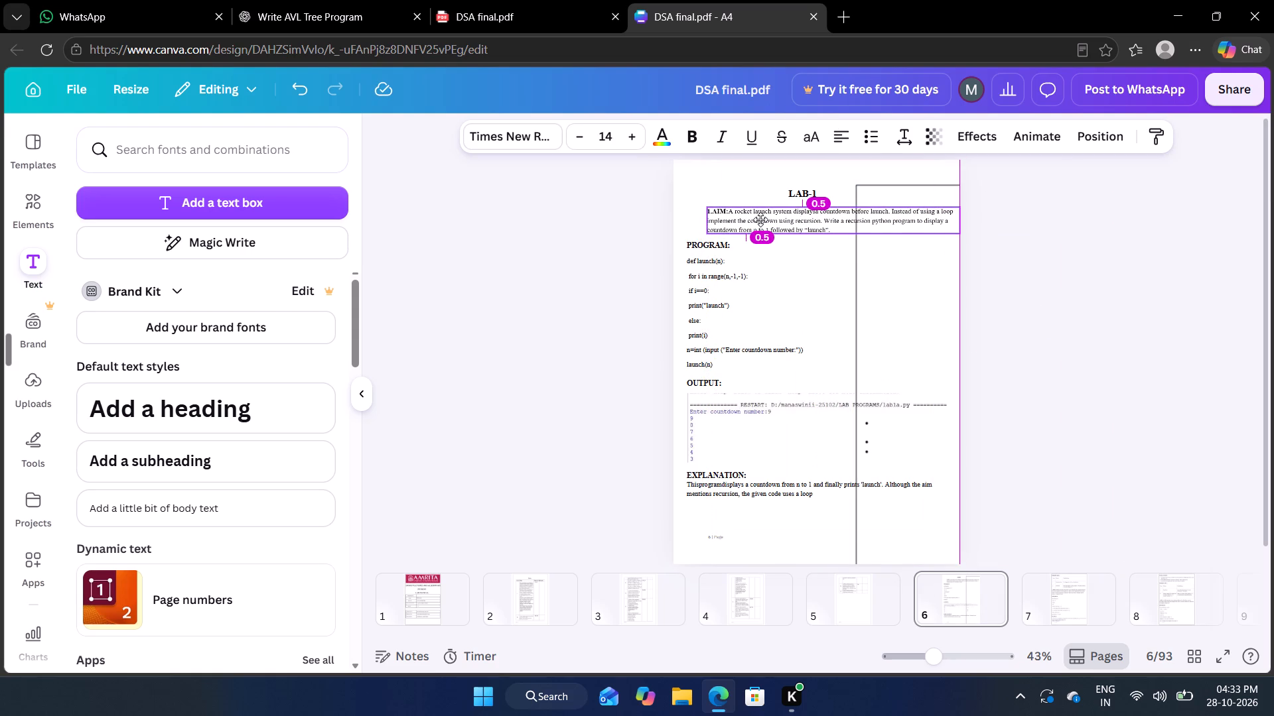
left_click_drag(760, 219, 759, 217)
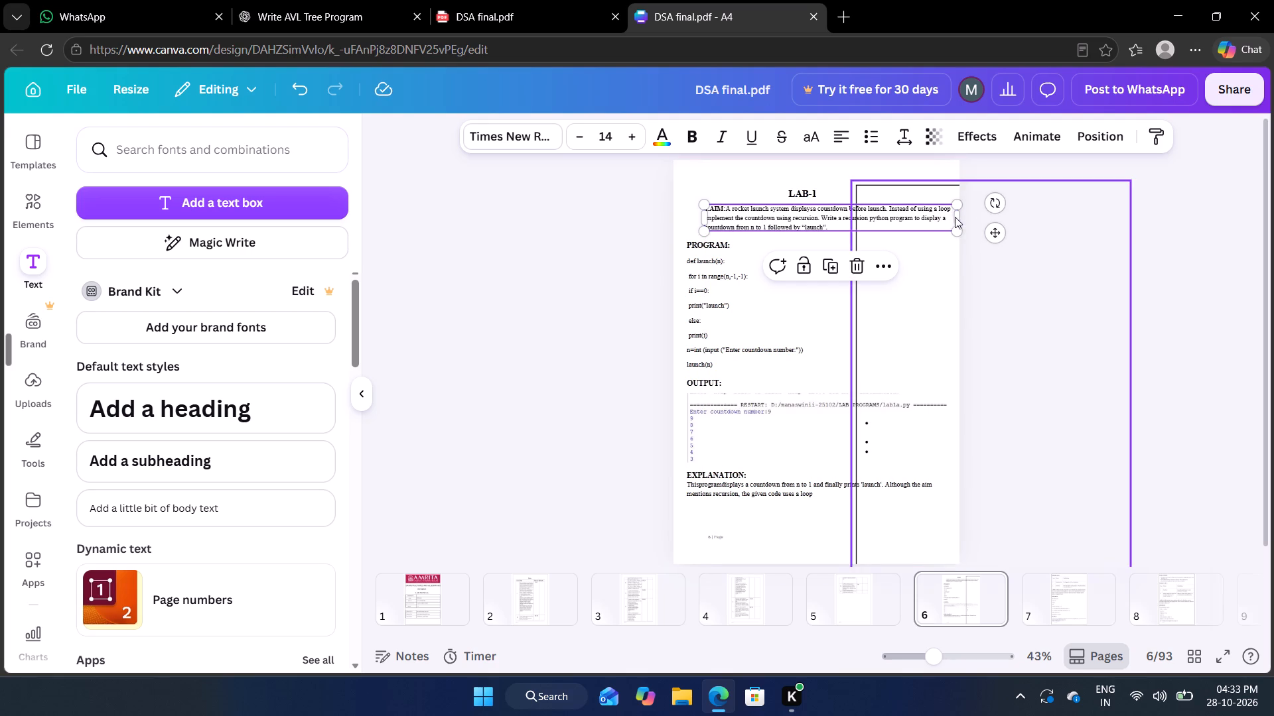
left_click_drag(961, 217, 938, 217)
Shift the PROGRAM code block, the OUTPUT heading and the output screenshot inward from the page's left edge.
left_click_drag(718, 245, 735, 248)
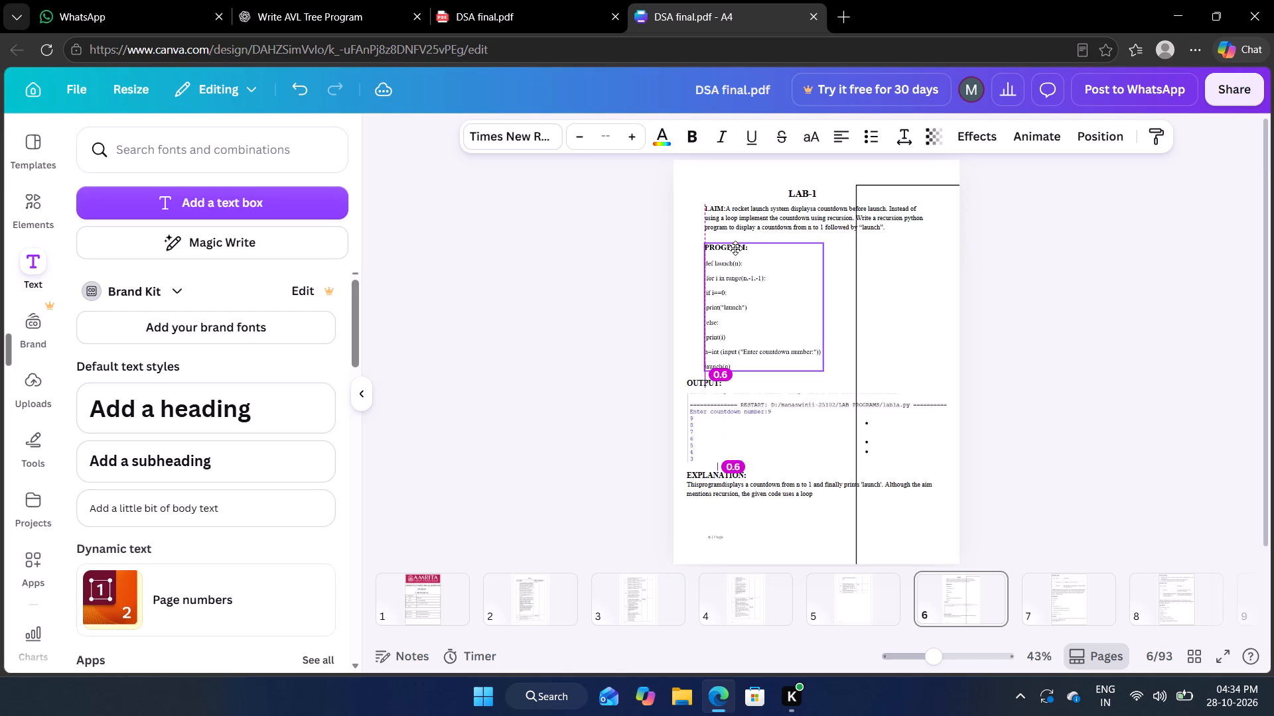
left_click_drag(735, 248, 742, 245)
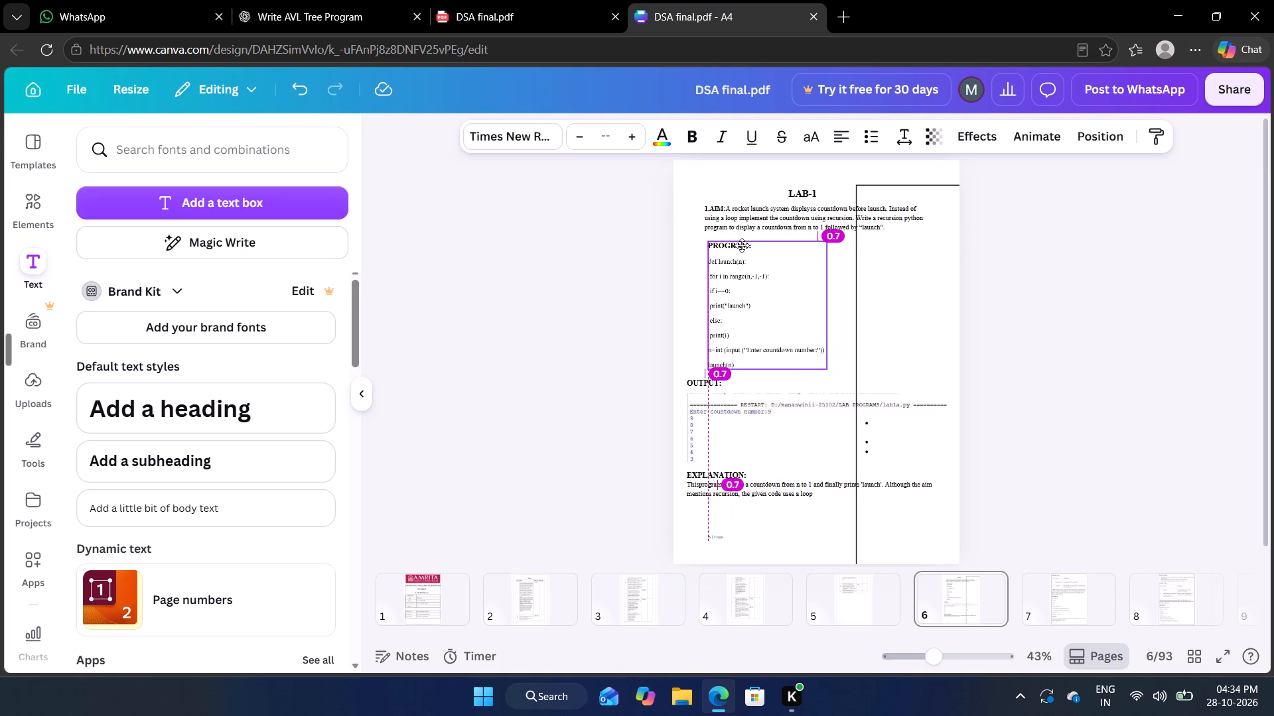
left_click_drag(742, 245, 743, 245)
left_click_drag(704, 382, 746, 384)
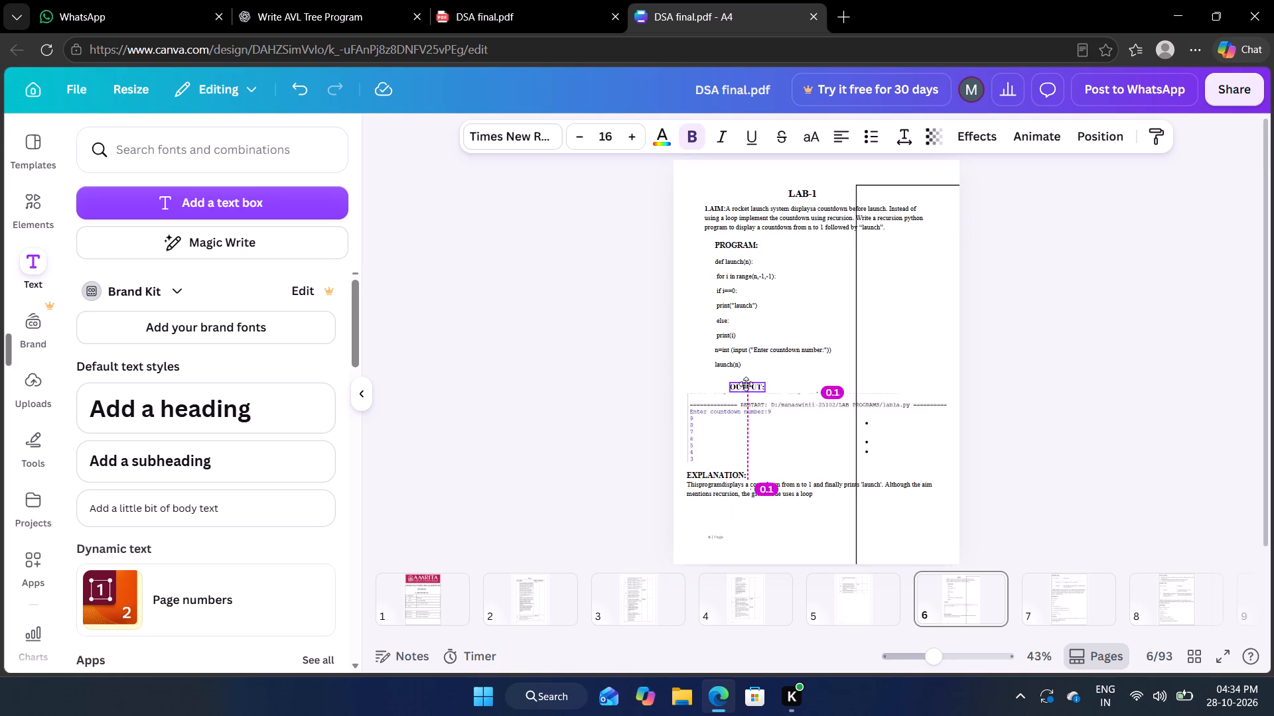
left_click_drag(746, 384, 728, 381)
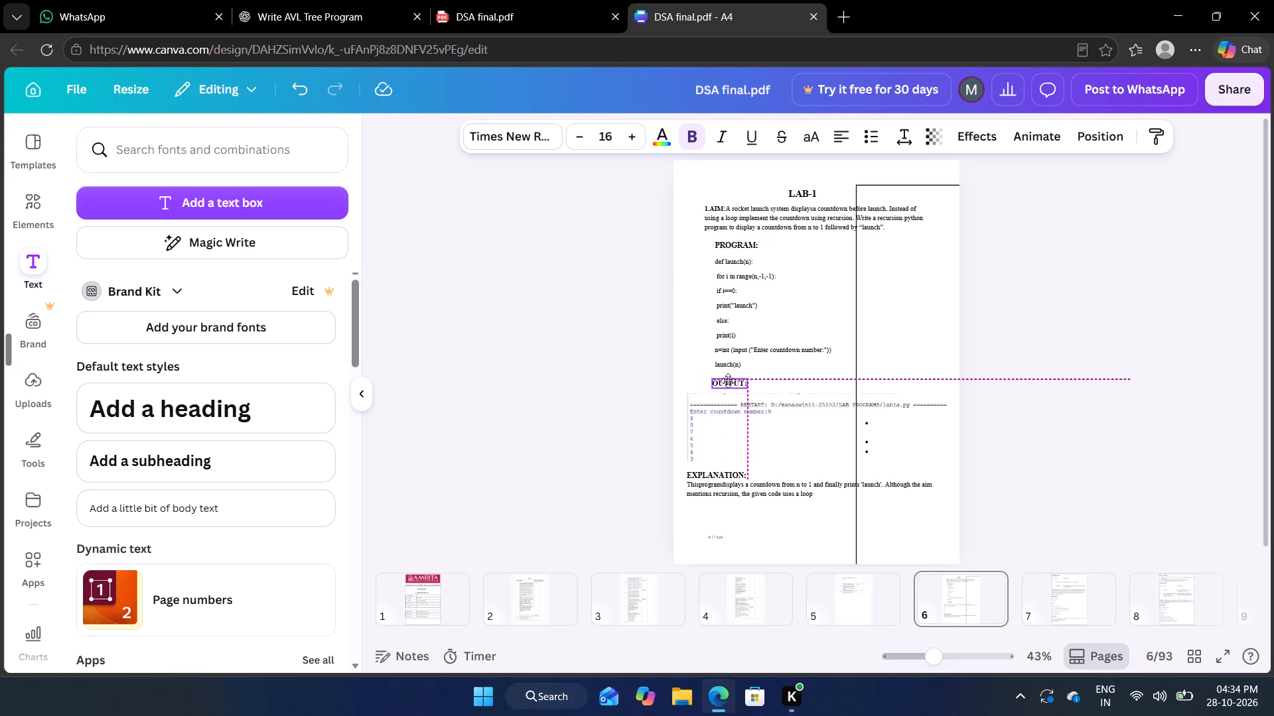
left_click_drag(728, 381, 729, 381)
left_click_drag(727, 427, 778, 427)
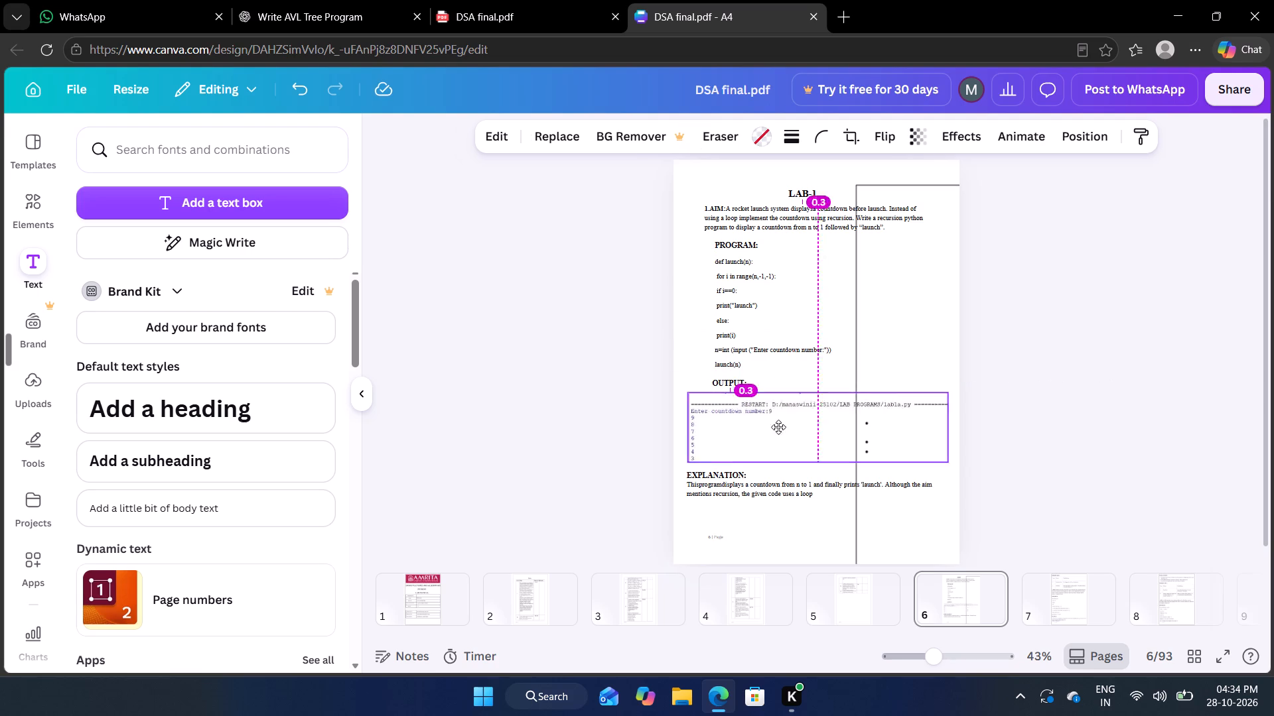
left_click_drag(778, 427, 744, 433)
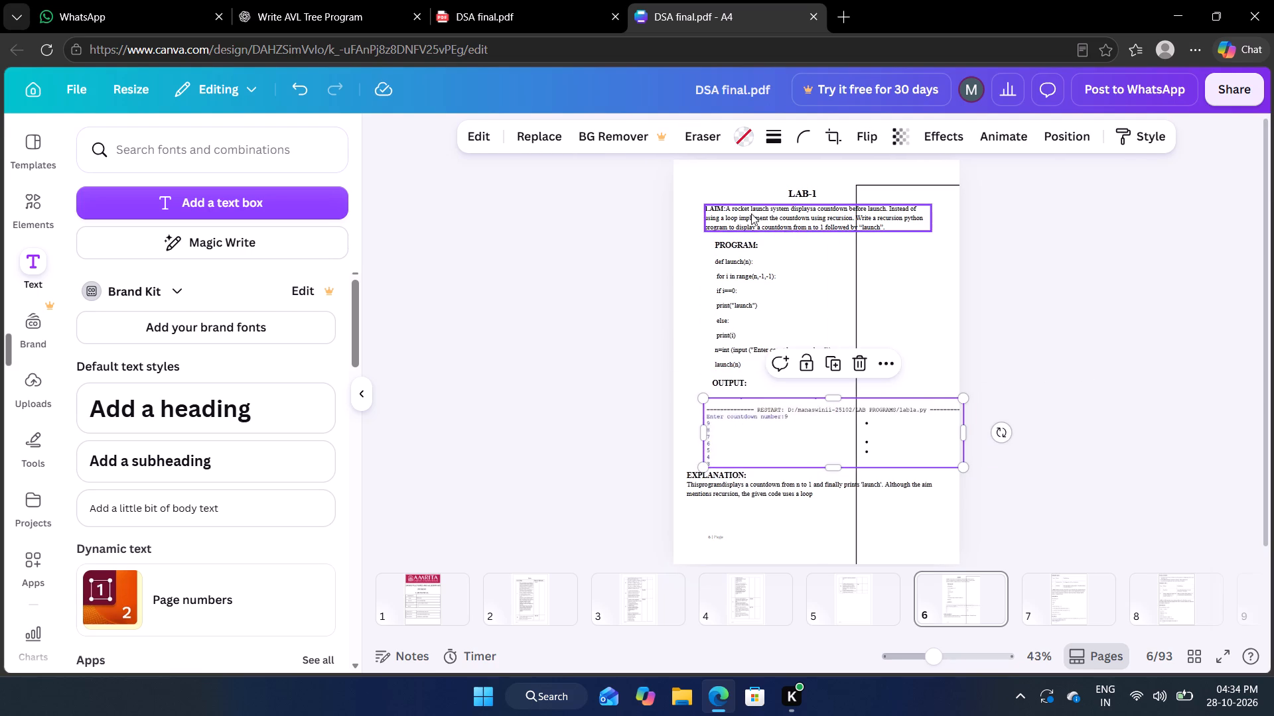
Raise the 1.AIM paragraph, PROGRAM block, OUTPUT heading and output screenshot slightly, aligning them along the left page margin.
left_click(752, 220)
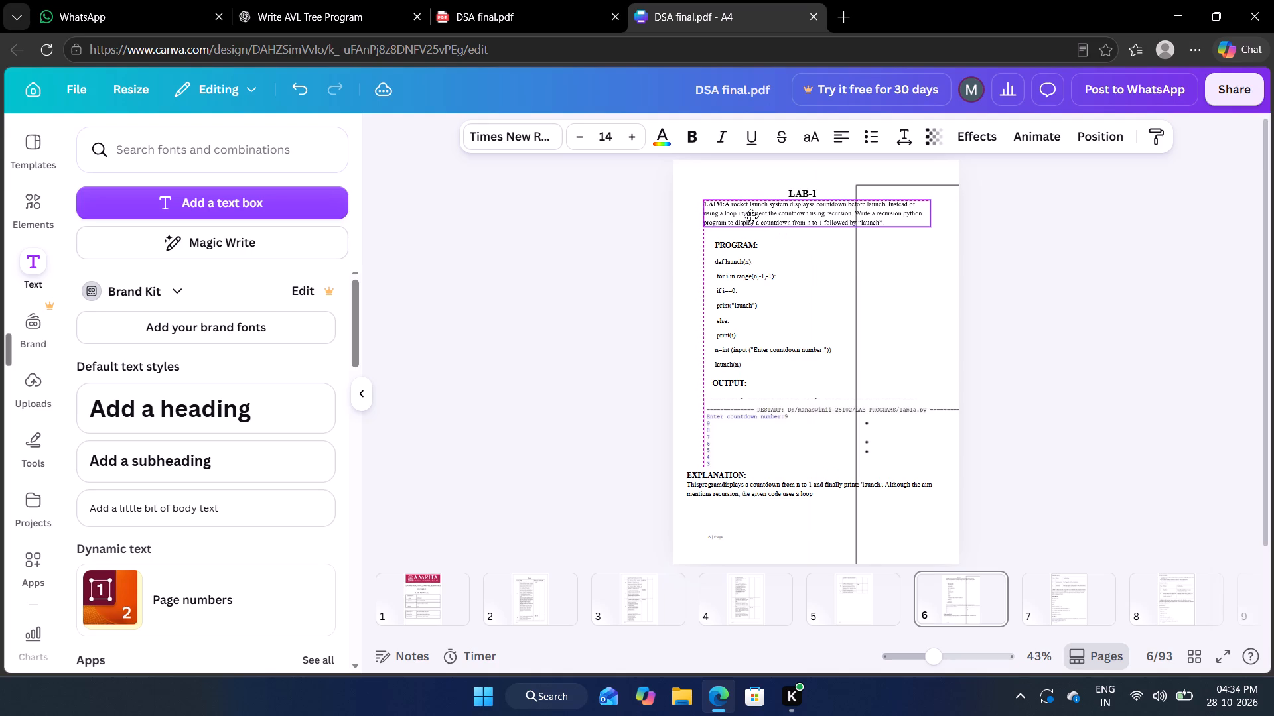
left_click_drag(743, 249, 731, 249)
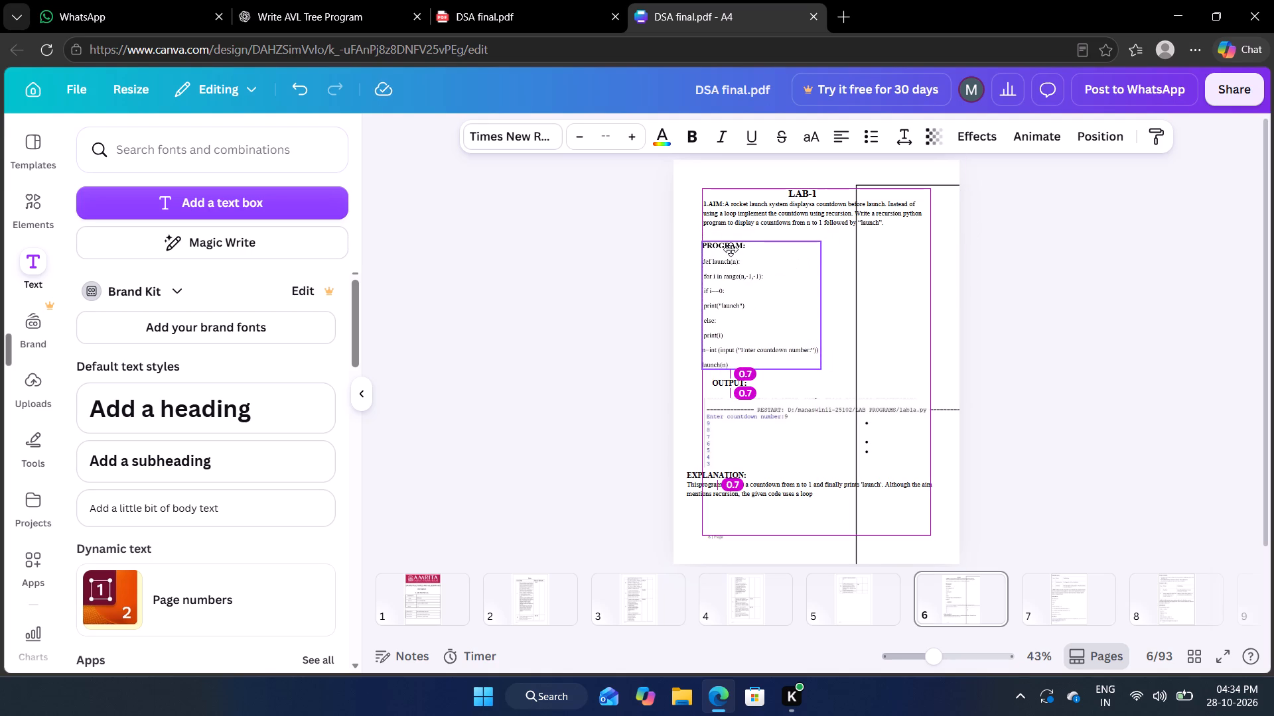
left_click_drag(731, 249, 731, 242)
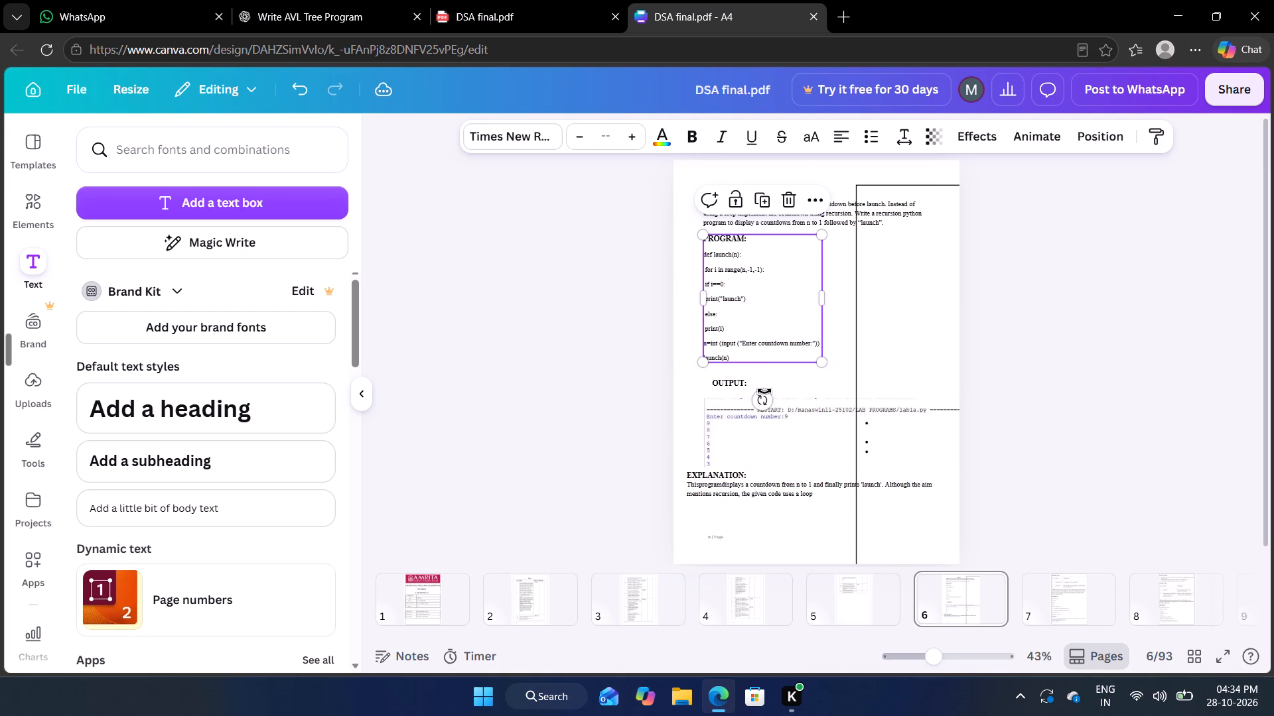
left_click_drag(737, 383, 727, 371)
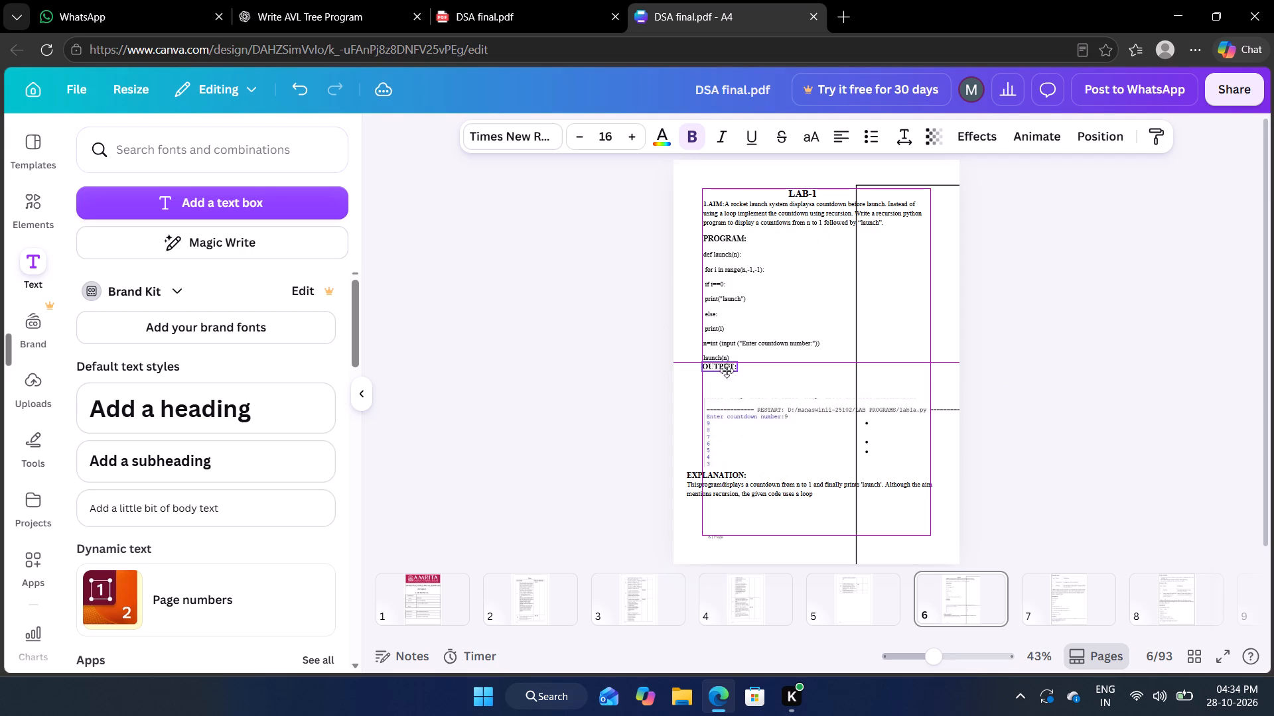
left_click_drag(727, 371, 728, 374)
left_click_drag(758, 420, 763, 408)
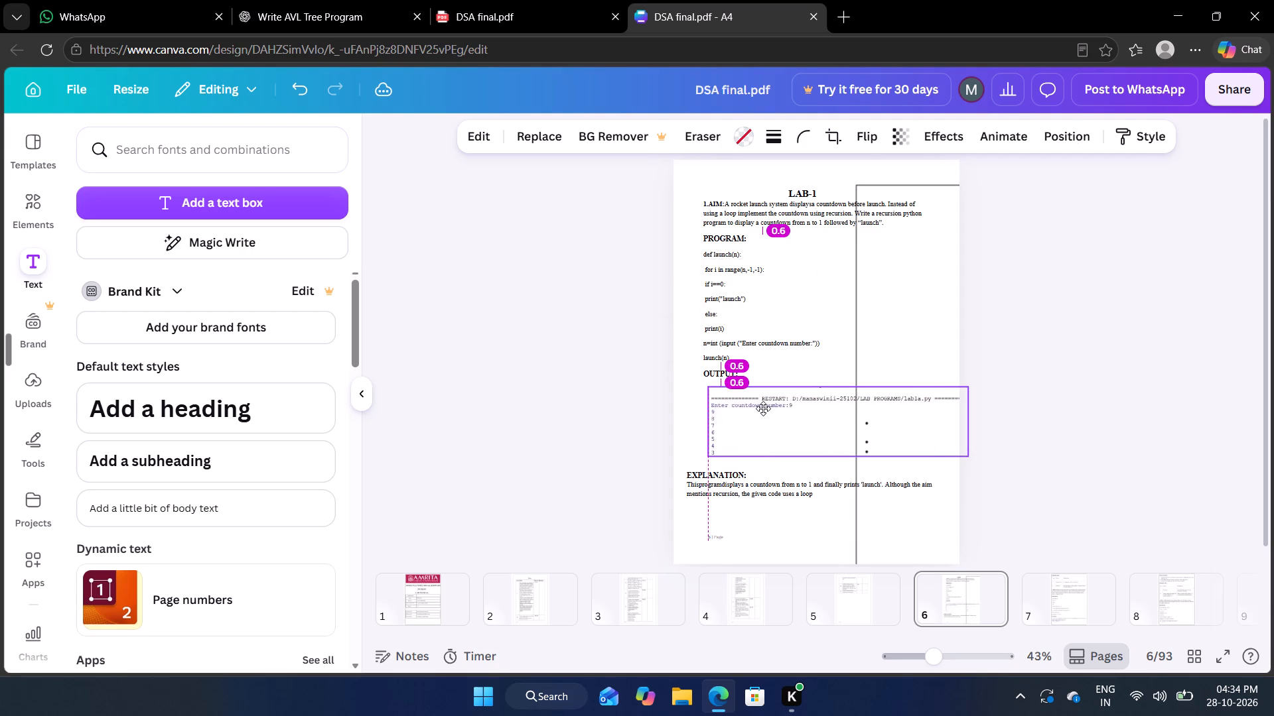
left_click_drag(763, 408, 756, 408)
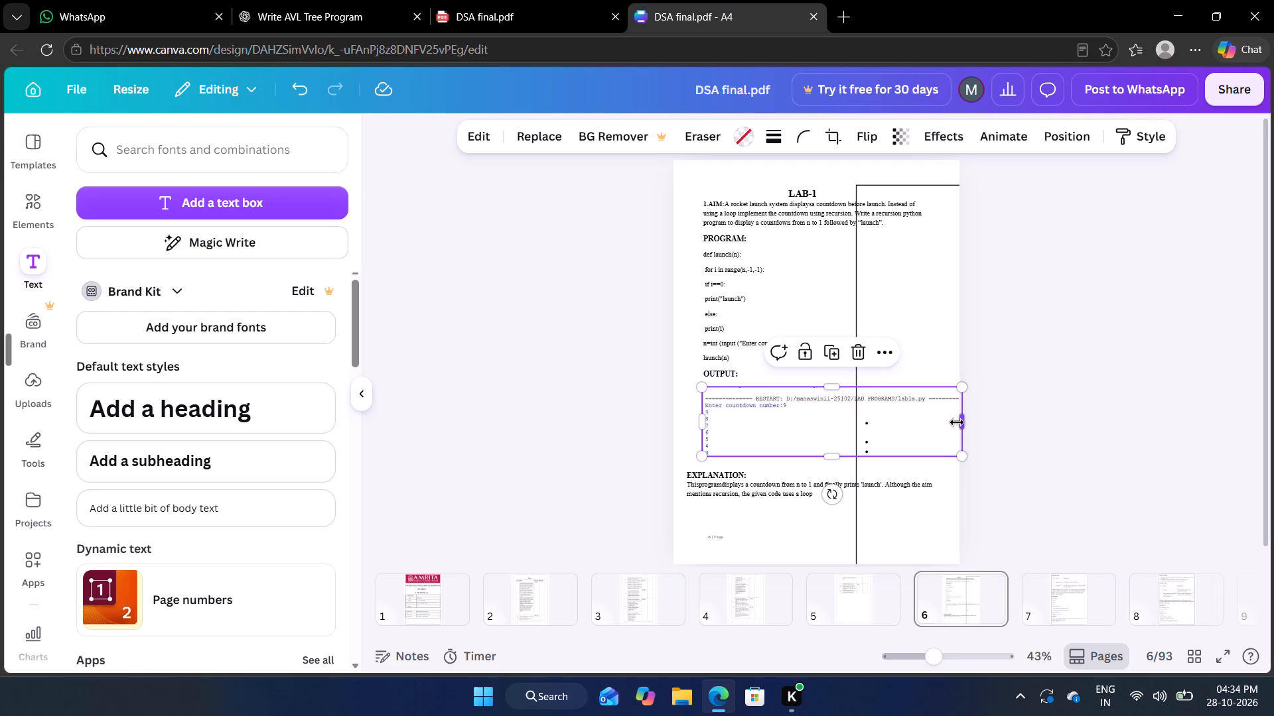
Narrow the output screenshot on page 6 to about 16.8 wide, keeping its height at 5.1, to end at the page margin.
left_click_drag(957, 422, 922, 419)
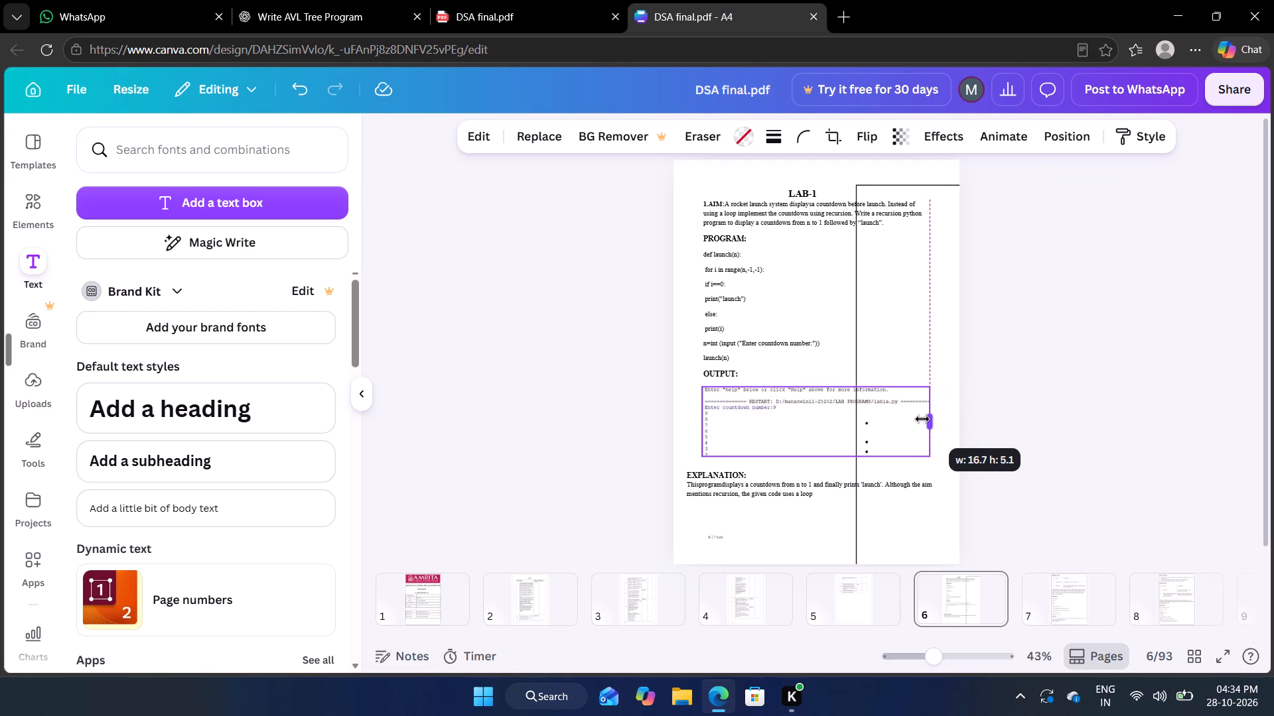
left_click_drag(922, 419, 922, 420)
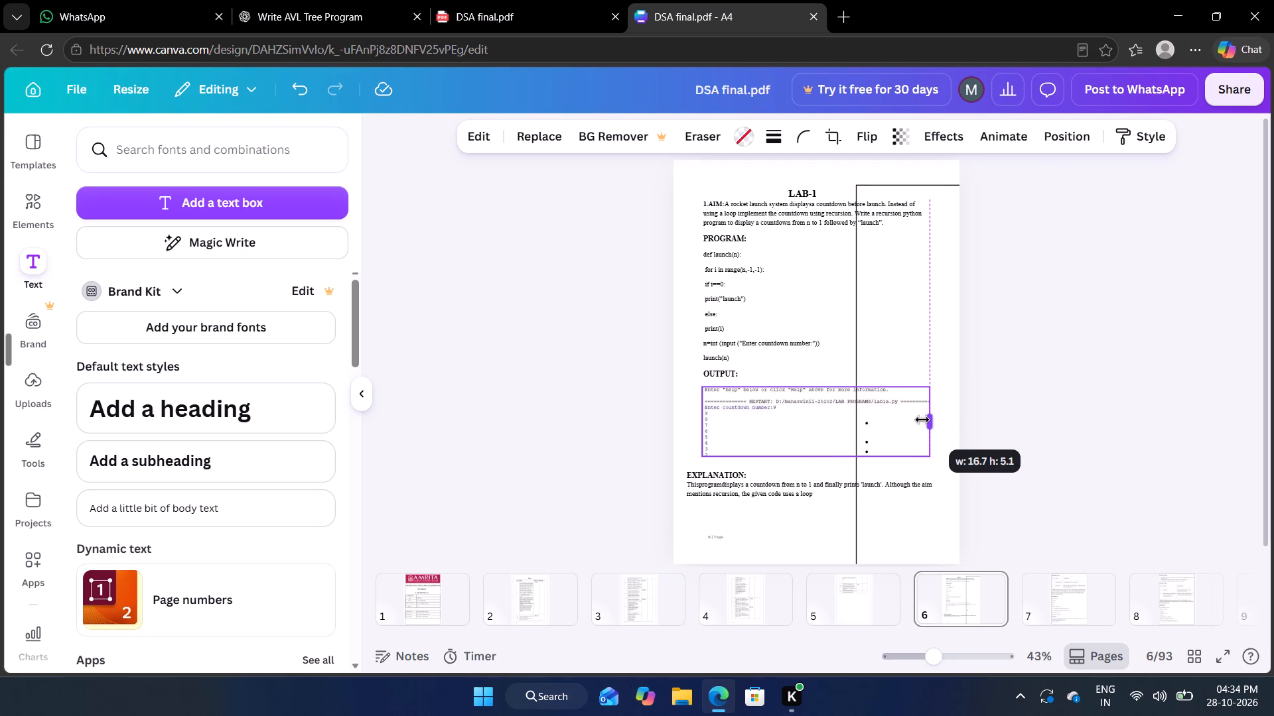
left_click_drag(922, 420, 928, 431)
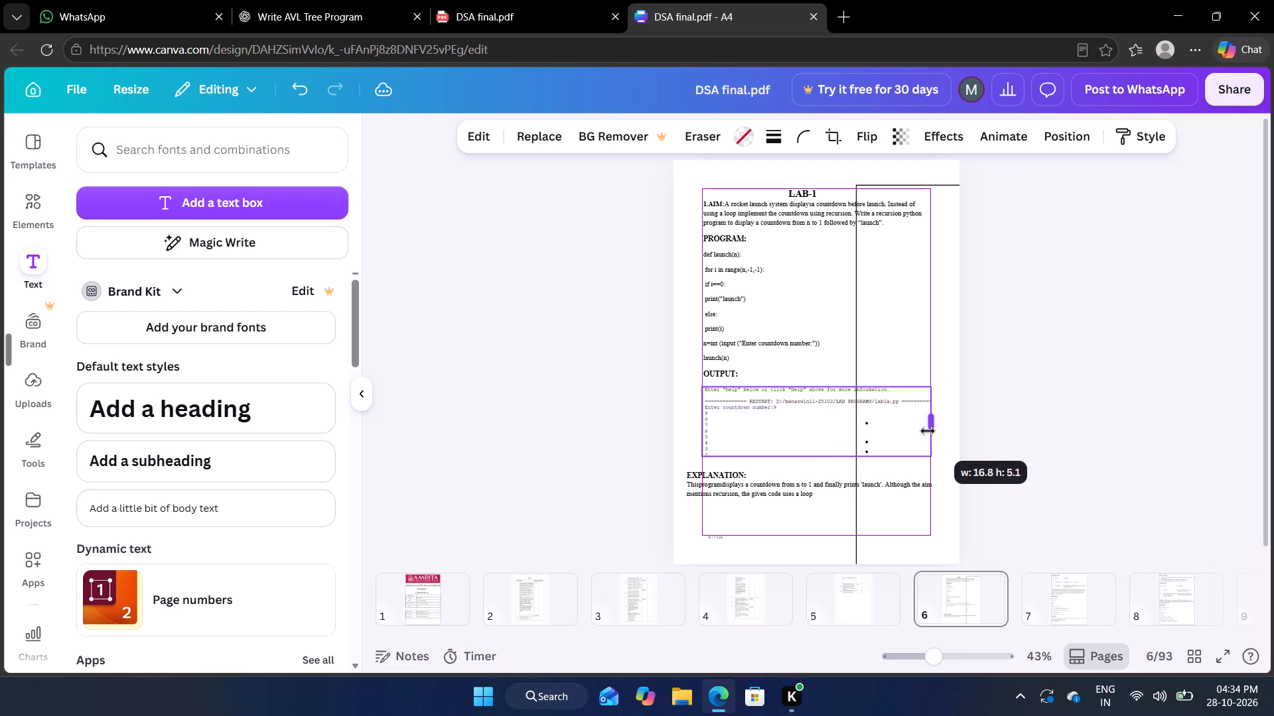
left_click_drag(928, 431, 927, 432)
left_click(1044, 418)
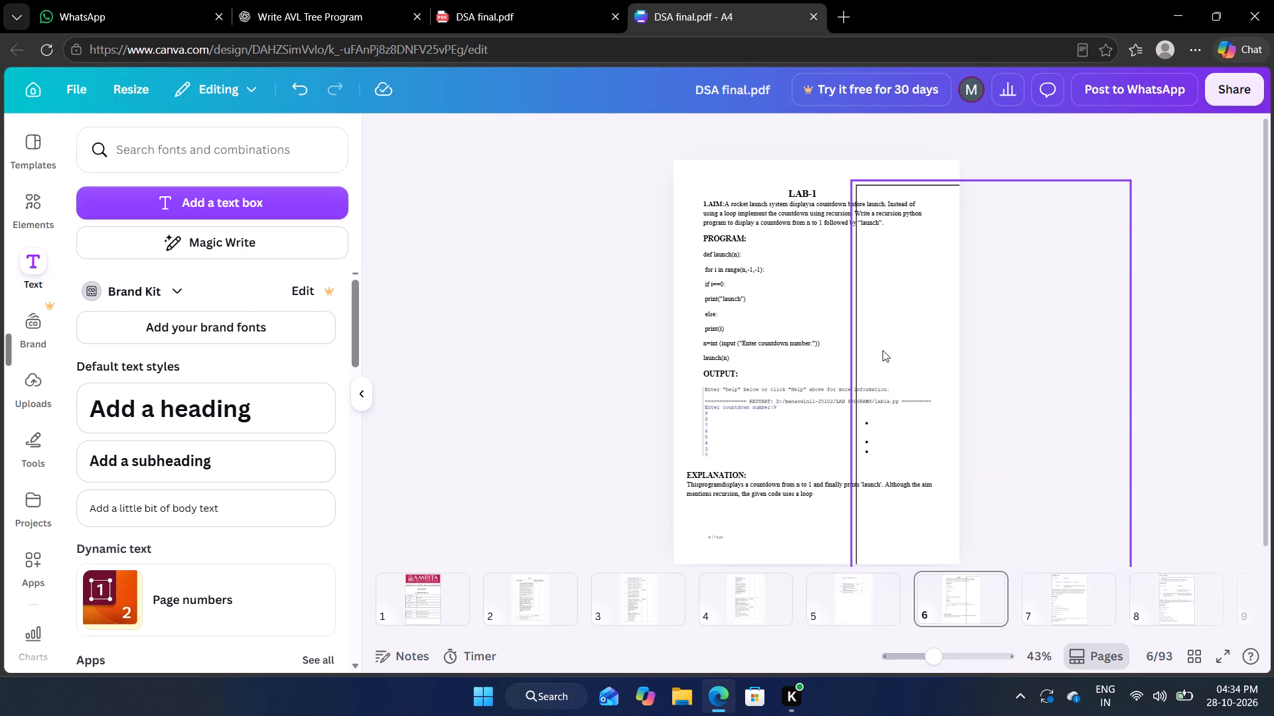
Delete the displaced border frame from page 6, removing the whole frame rather than only its image.
left_click_drag(883, 350, 938, 315)
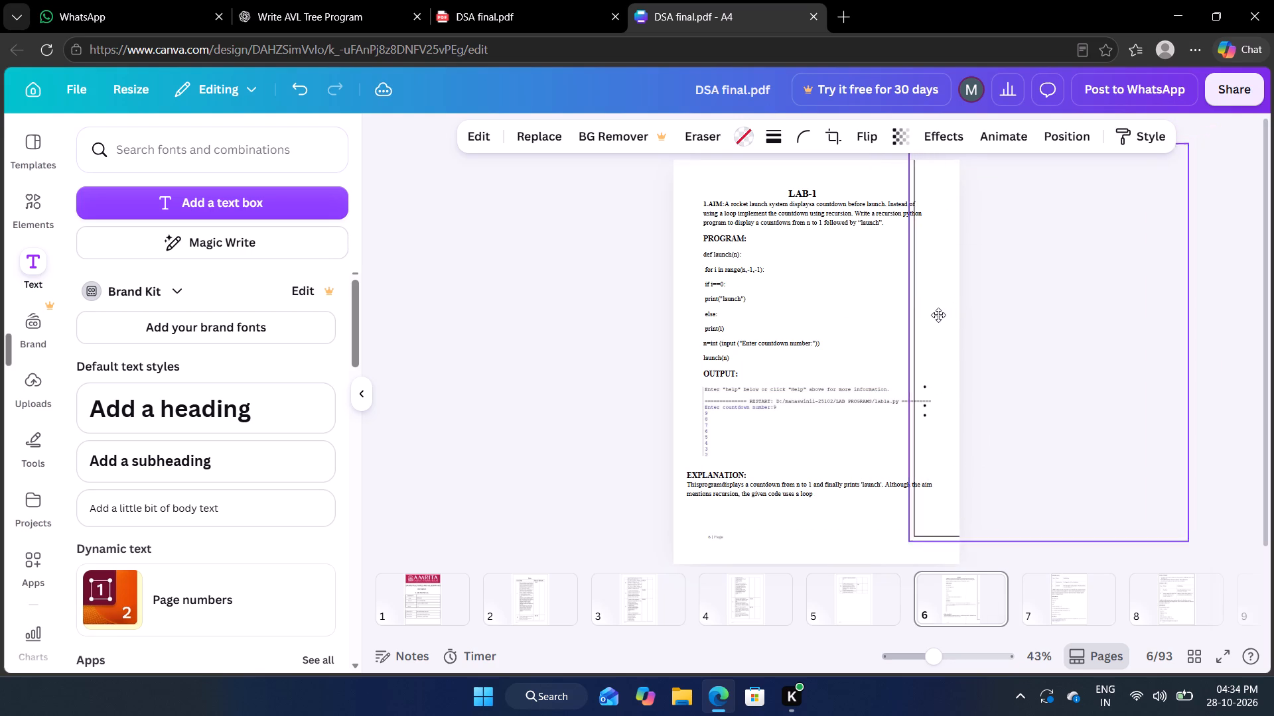
left_click_drag(938, 315, 918, 324)
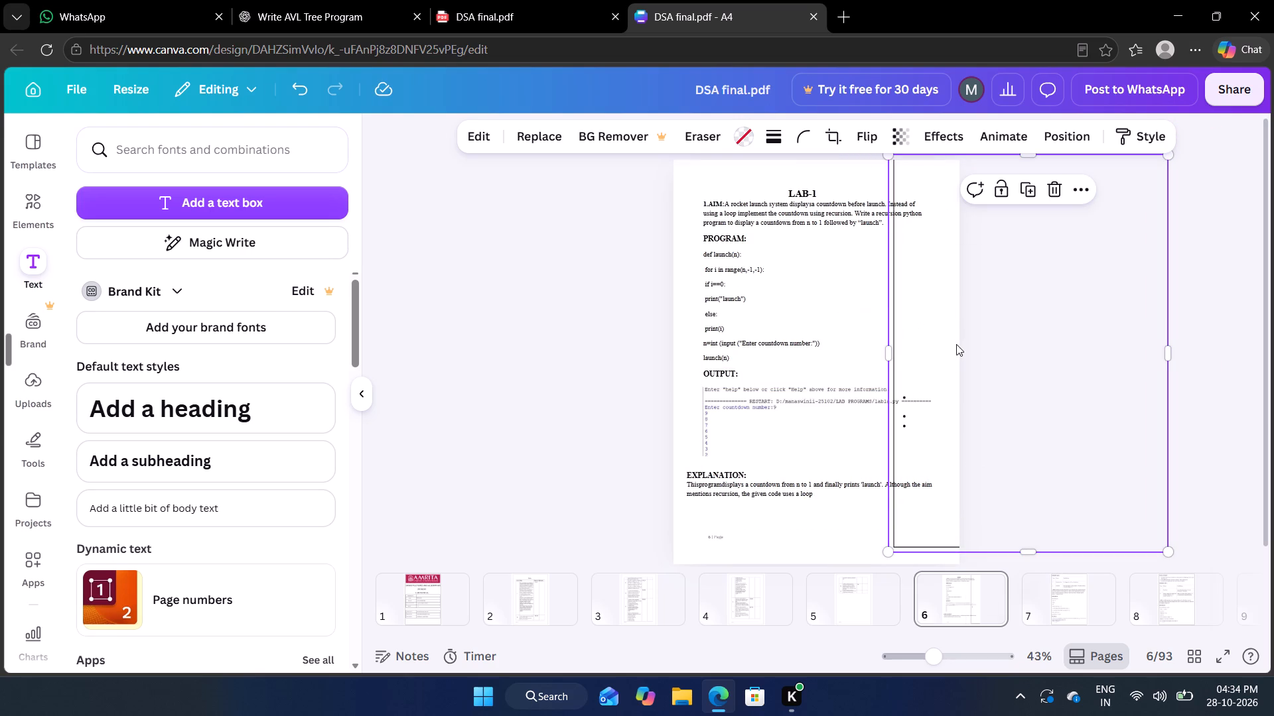
left_click(1056, 186)
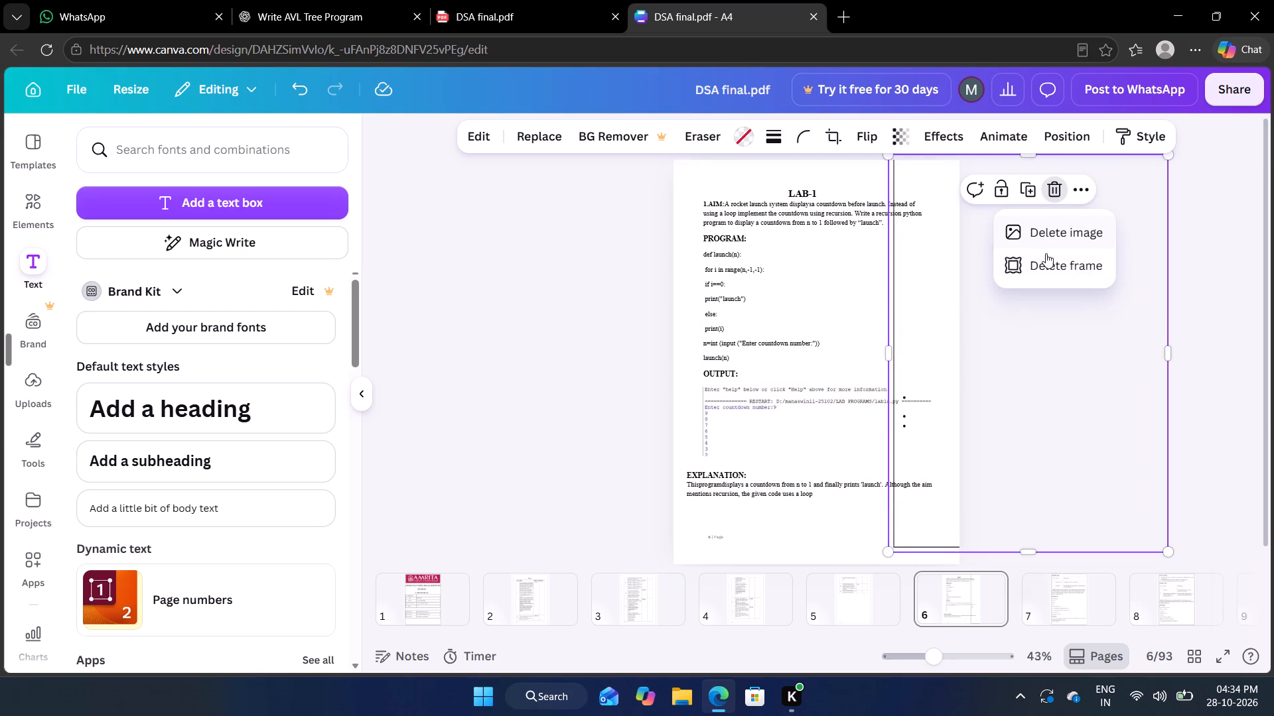
left_click(1049, 267)
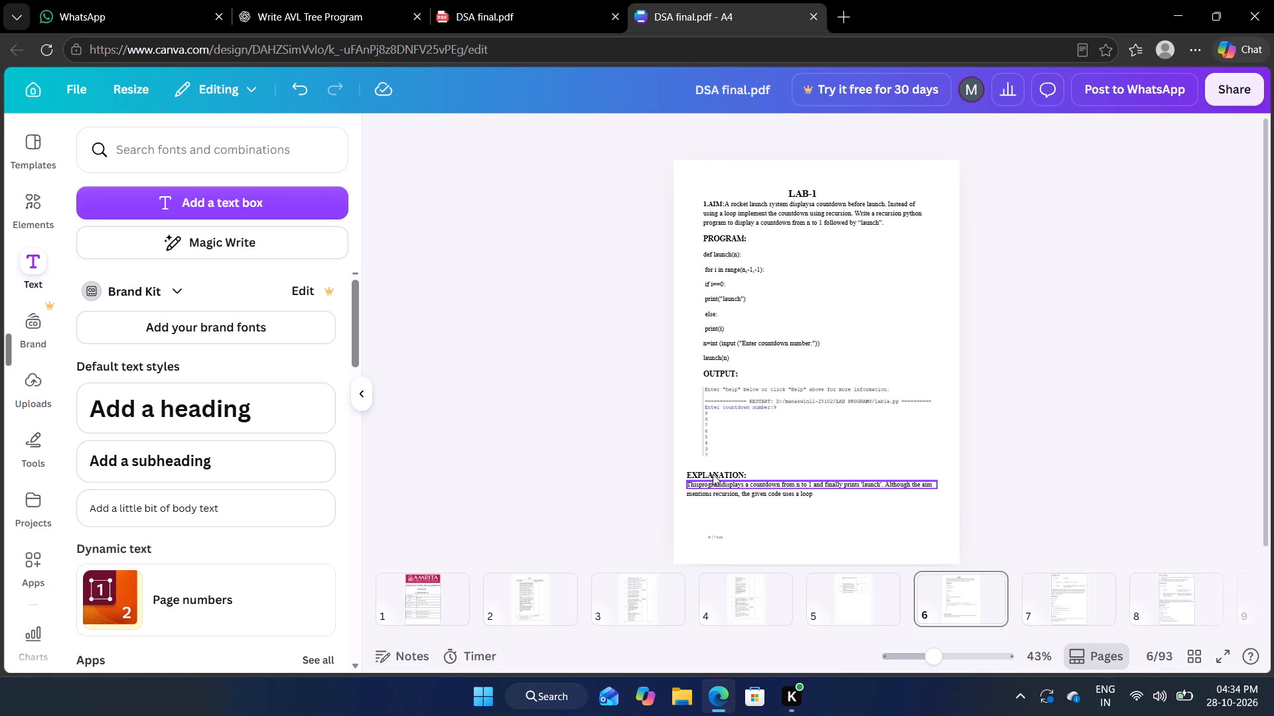
Move the EXPLANATION heading and its two-line paragraph on page 6 inward, aligning them with the left text margin.
left_click_drag(711, 471, 746, 471)
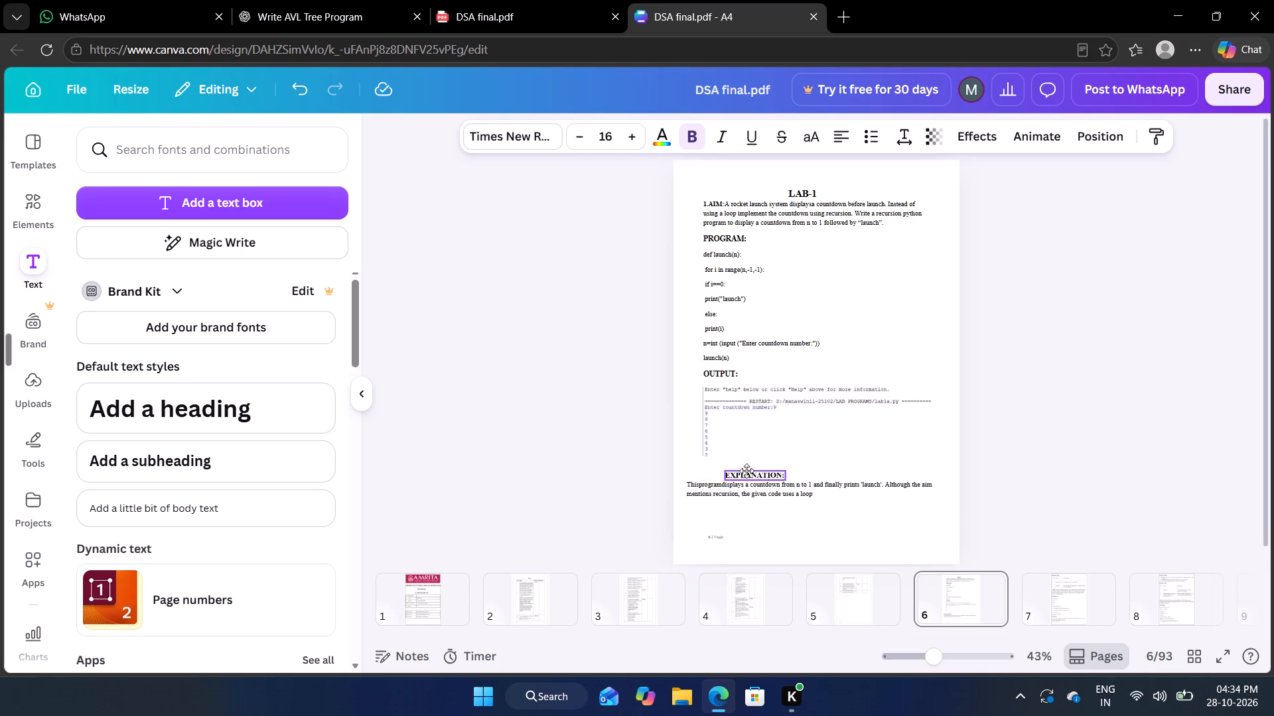
left_click_drag(746, 471, 728, 468)
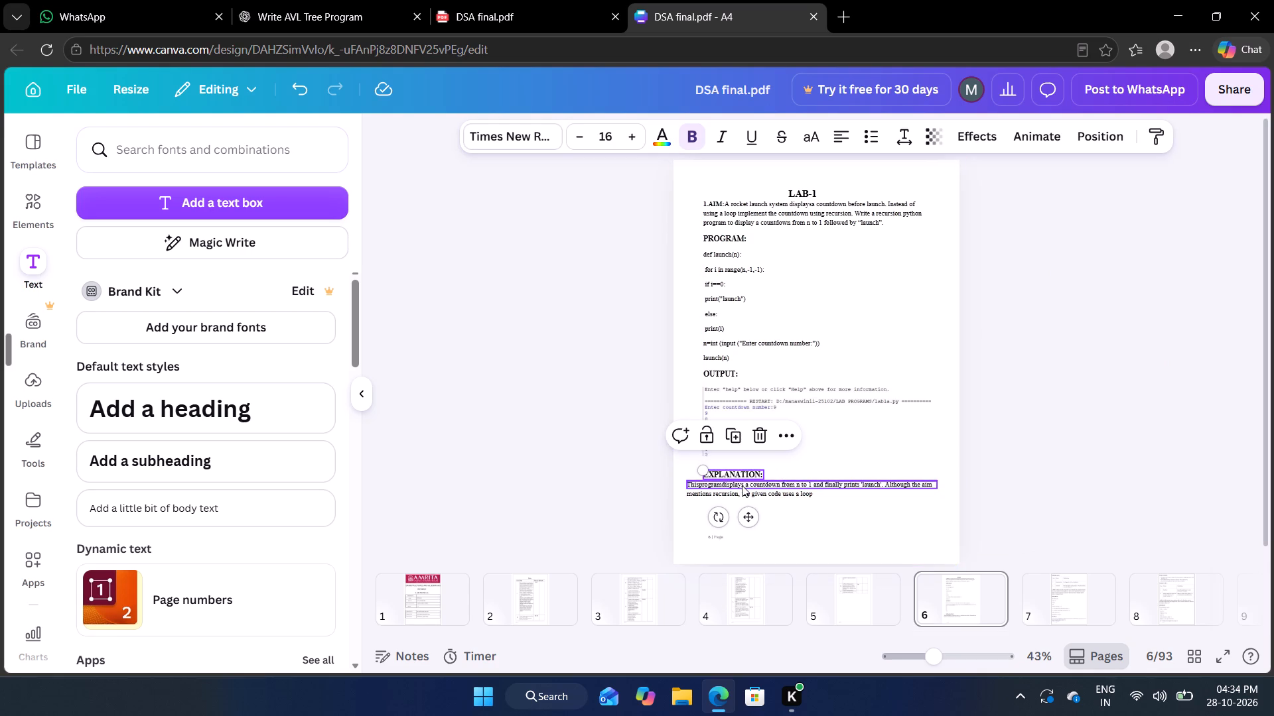
left_click_drag(685, 464, 700, 466)
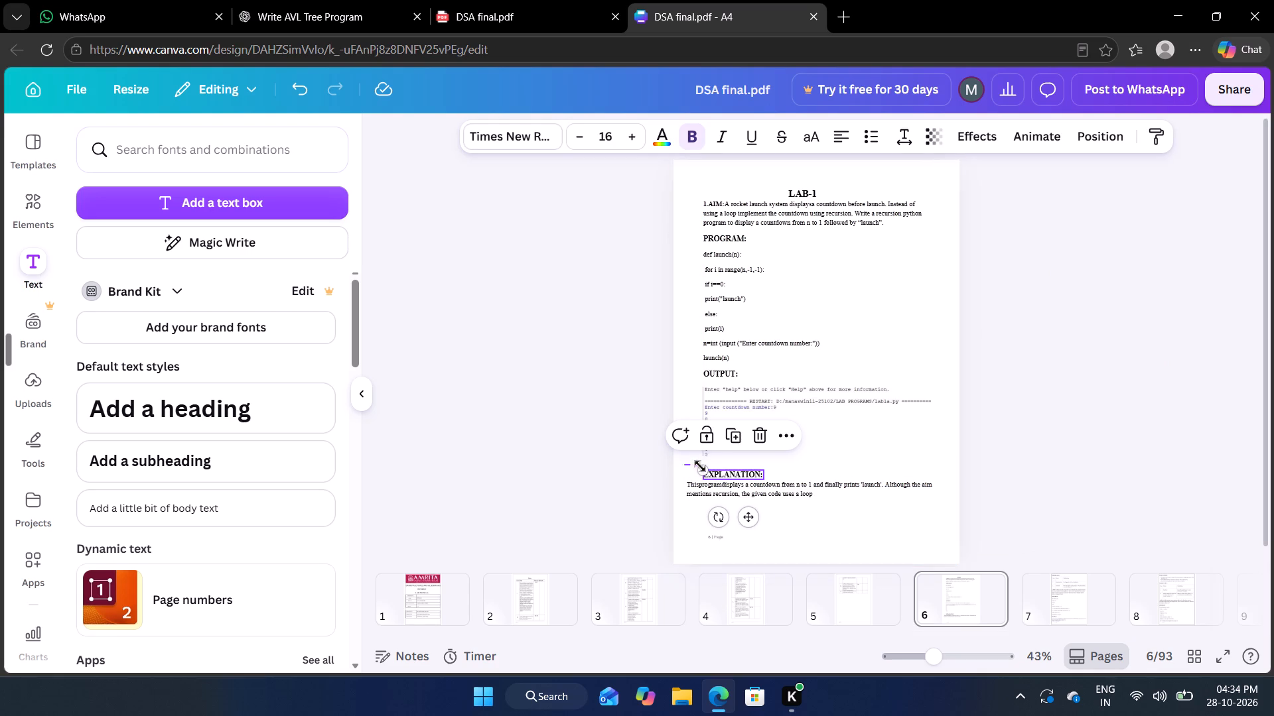
left_click_drag(700, 466, 695, 501)
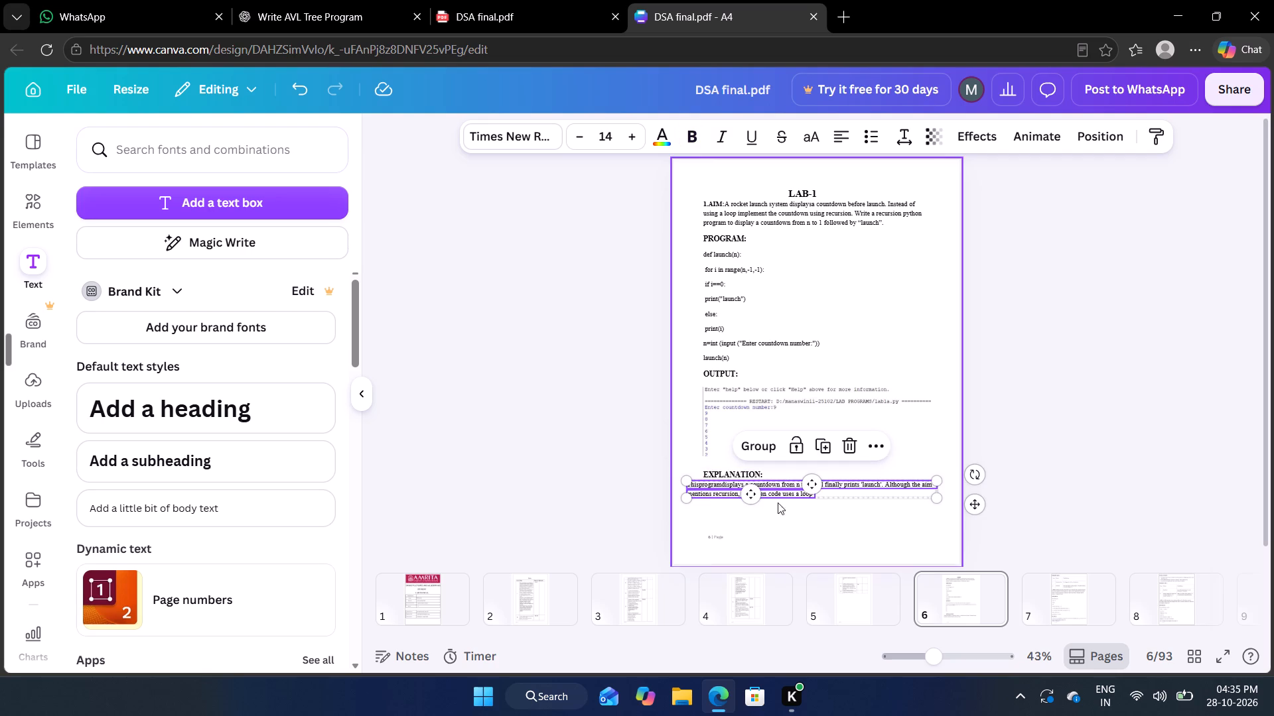
left_click_drag(874, 494, 900, 497)
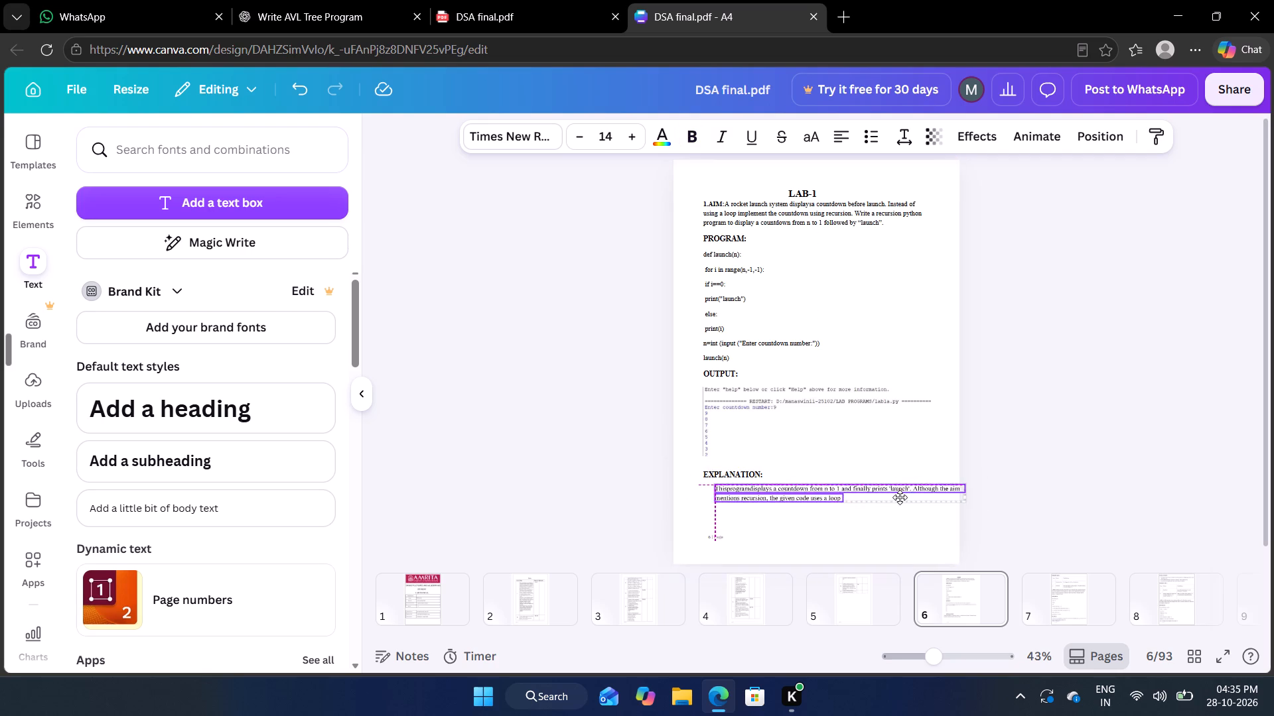
left_click_drag(900, 497, 893, 498)
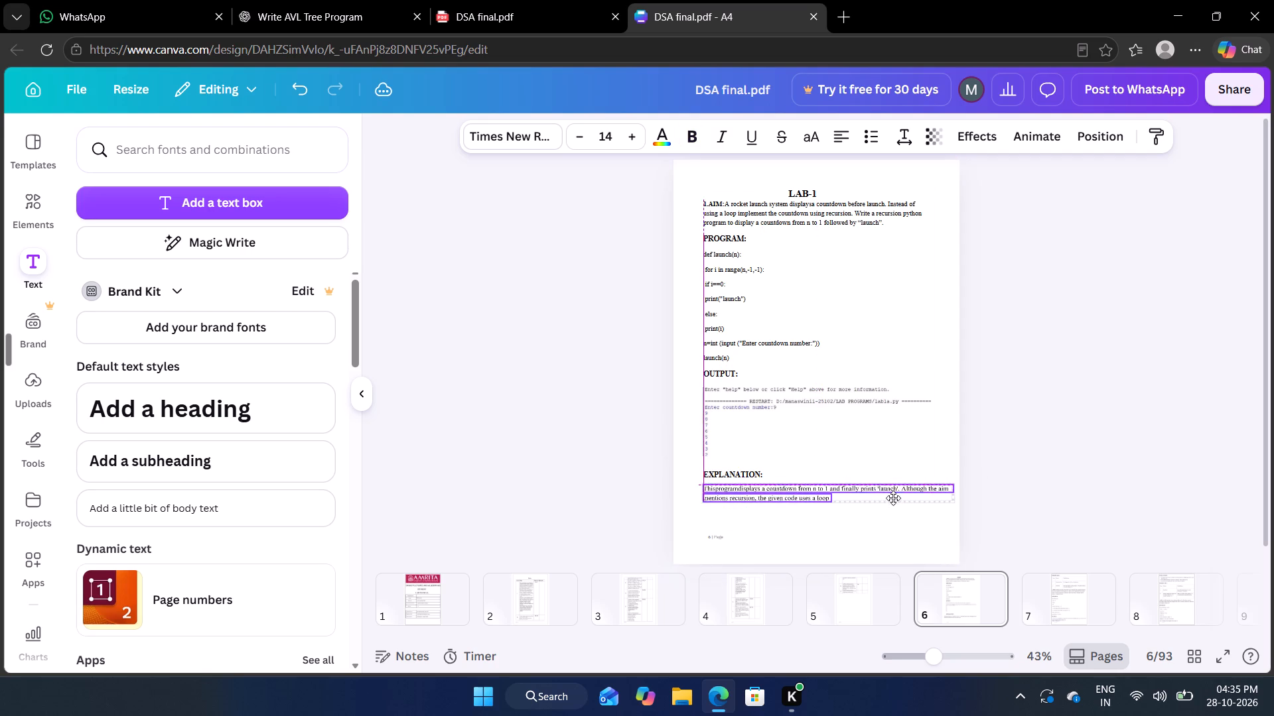
left_click_drag(893, 498, 889, 497)
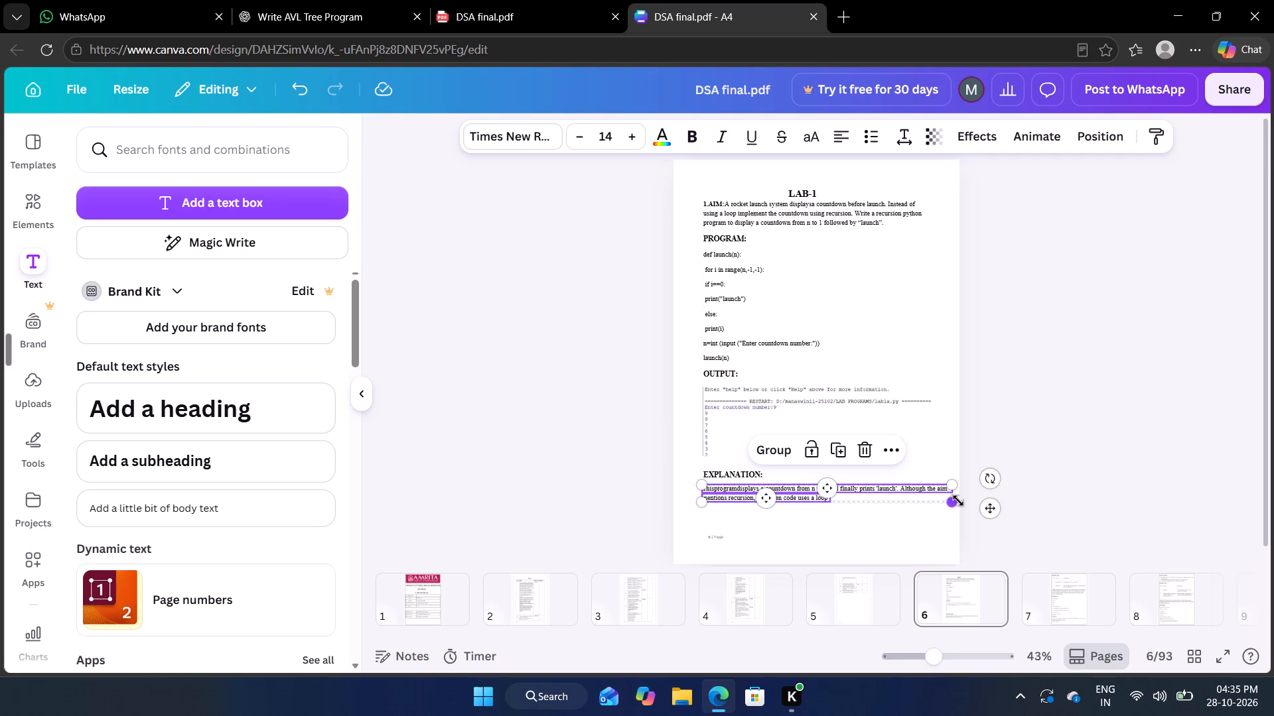
Narrow the explanation paragraph's text boxes together to about 16.8 wide, ending at the page margin.
left_click_drag(950, 493, 933, 493)
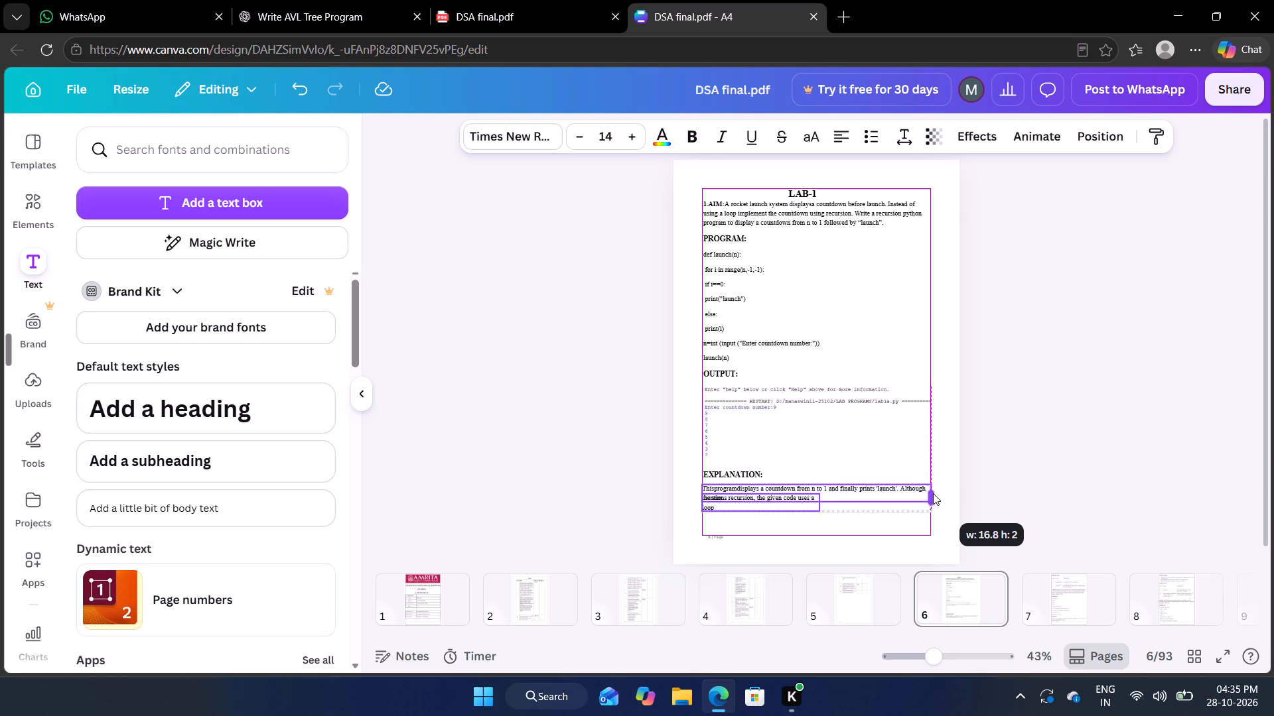
left_click_drag(933, 493, 930, 493)
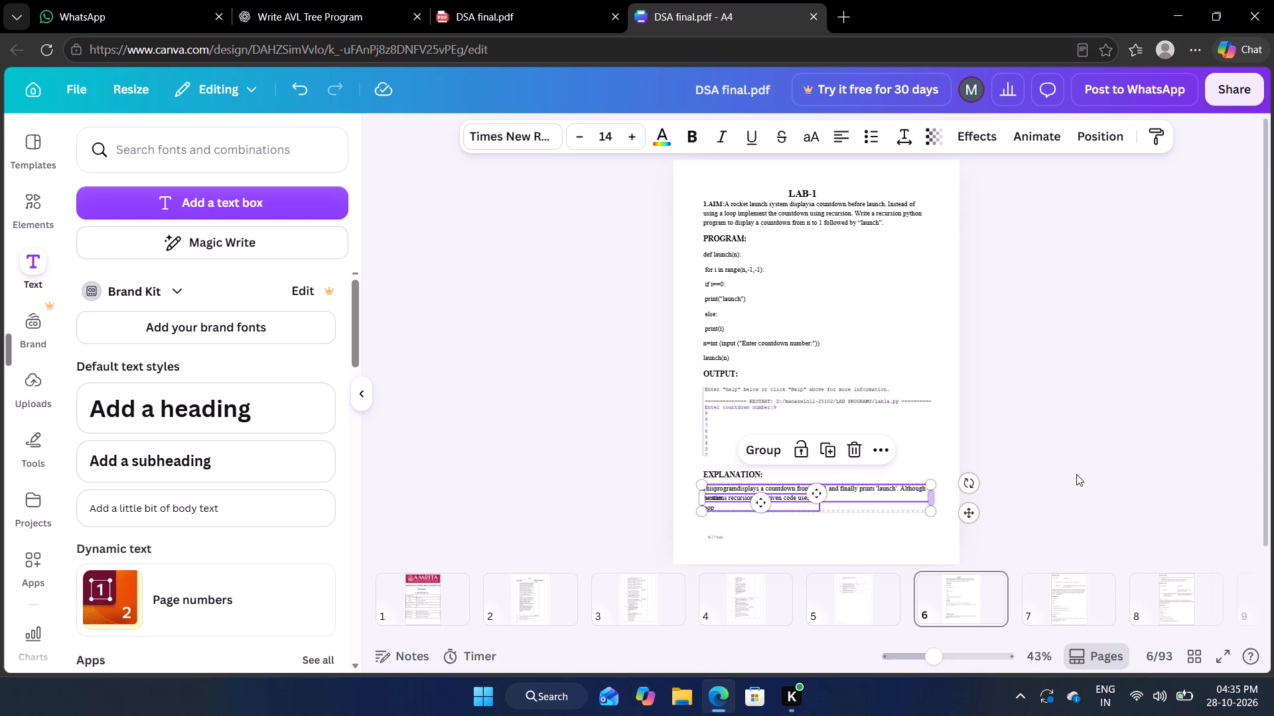
left_click(1076, 474)
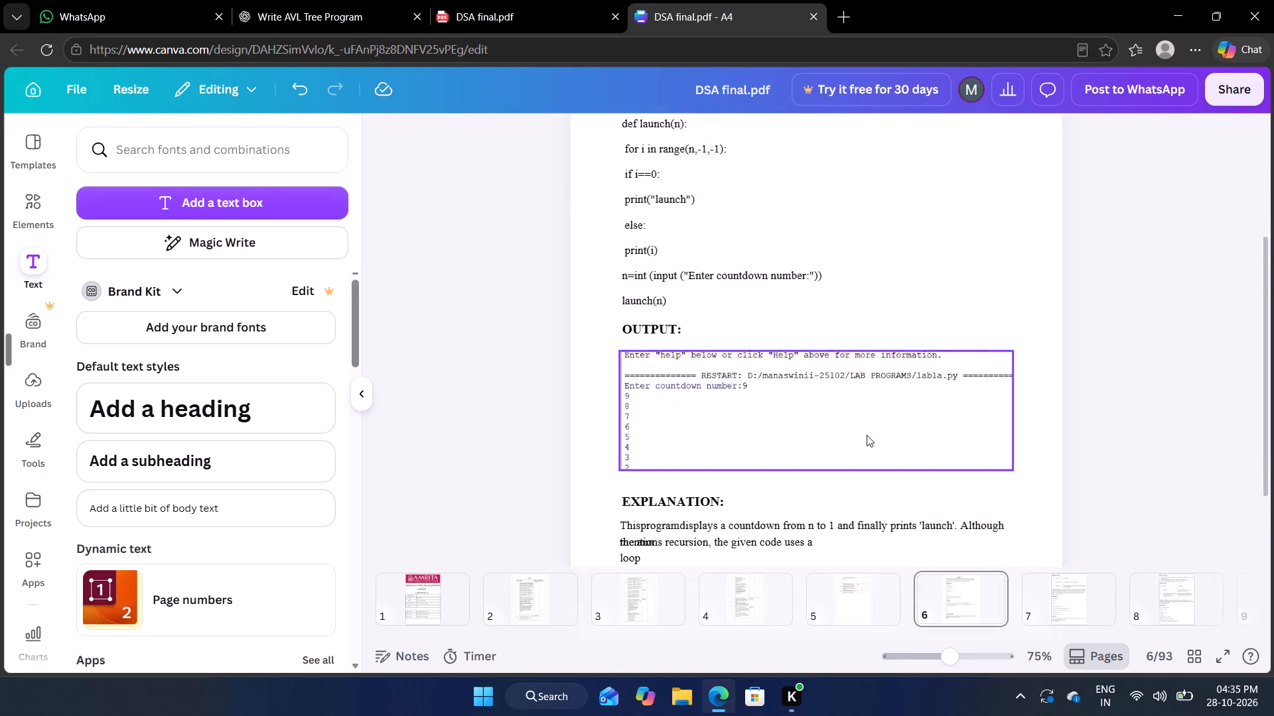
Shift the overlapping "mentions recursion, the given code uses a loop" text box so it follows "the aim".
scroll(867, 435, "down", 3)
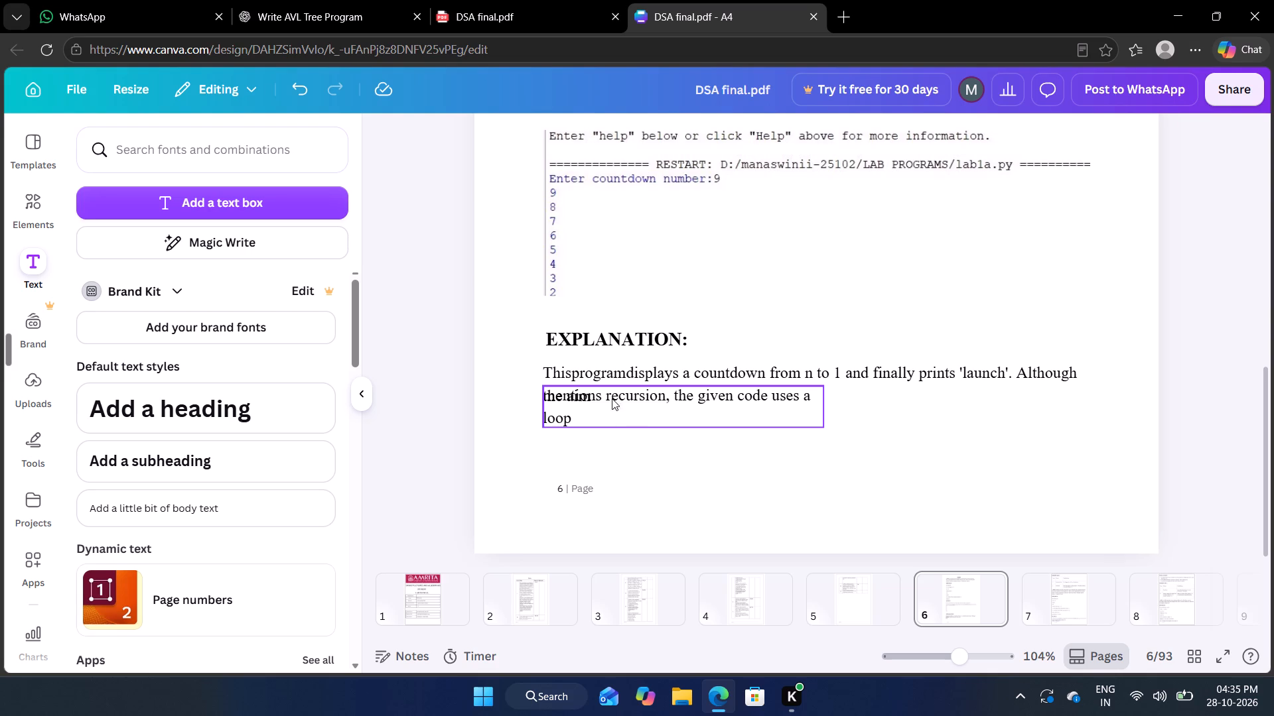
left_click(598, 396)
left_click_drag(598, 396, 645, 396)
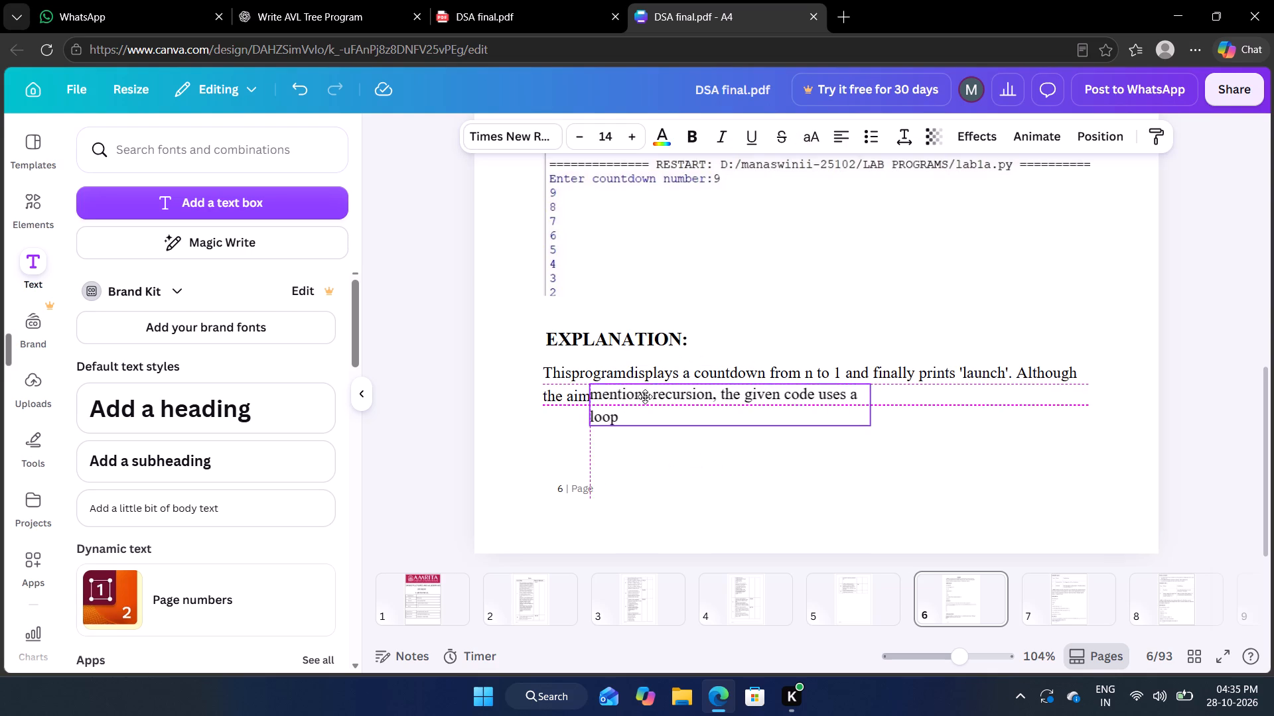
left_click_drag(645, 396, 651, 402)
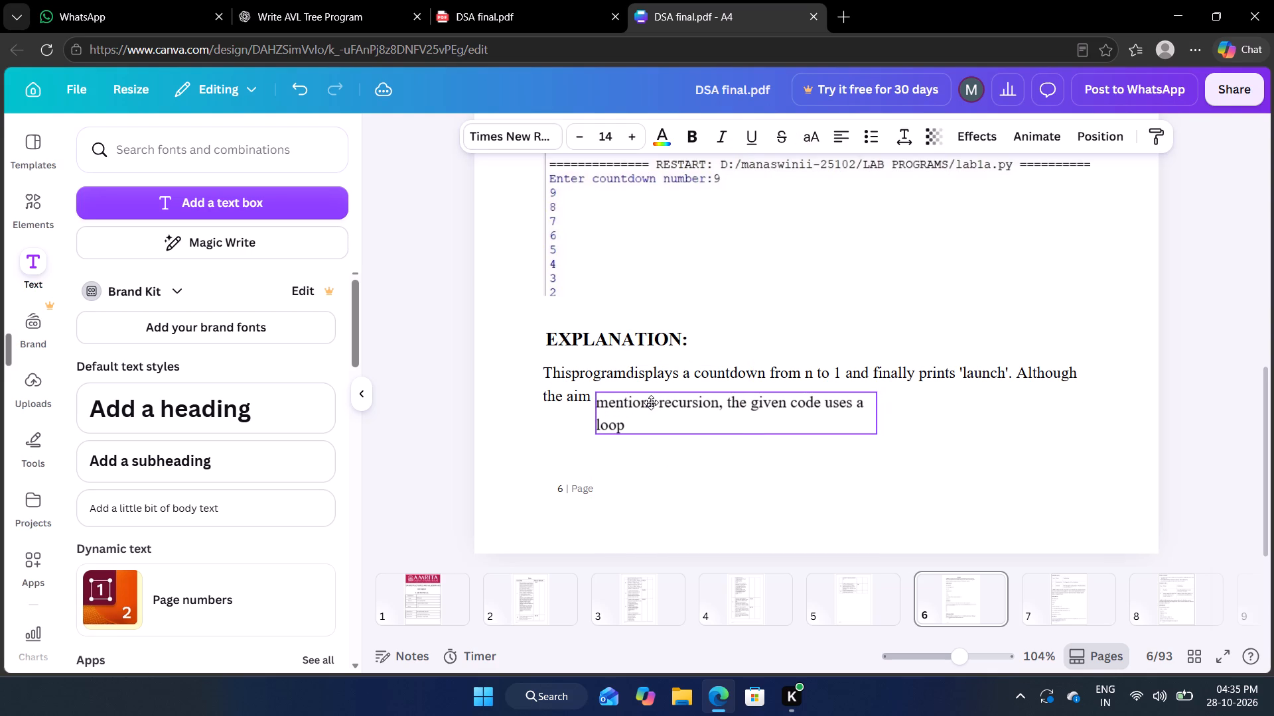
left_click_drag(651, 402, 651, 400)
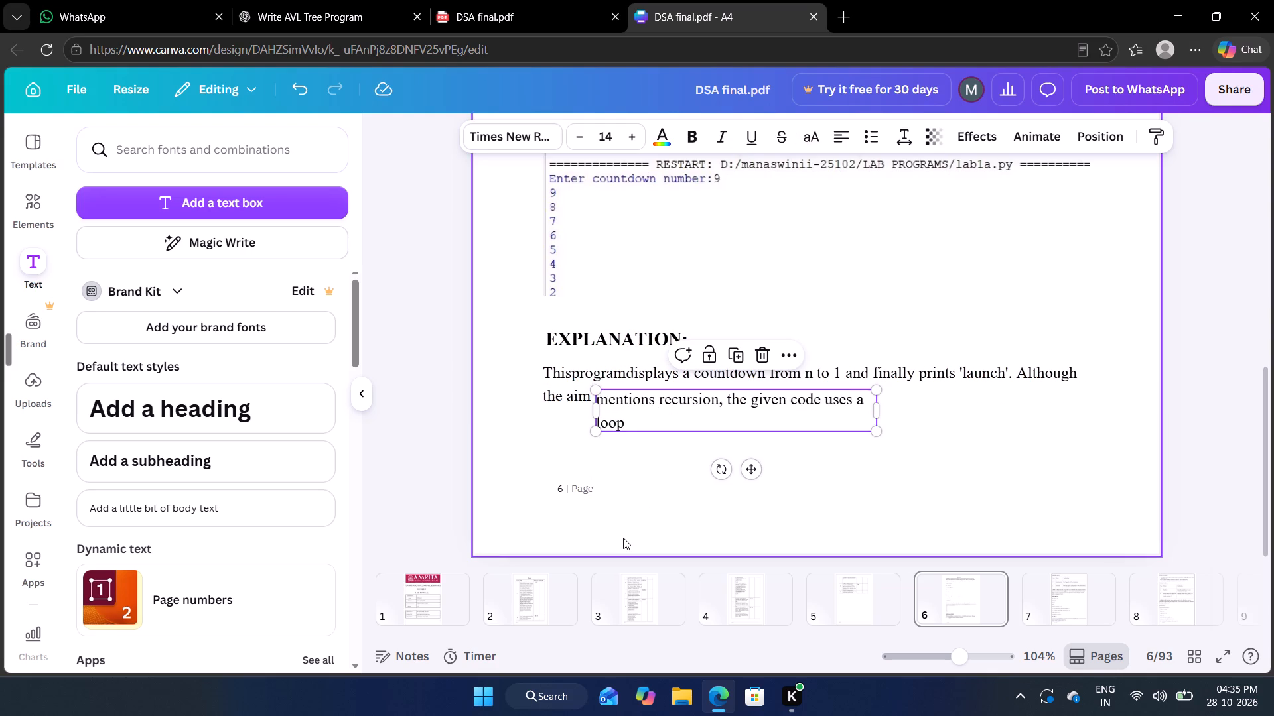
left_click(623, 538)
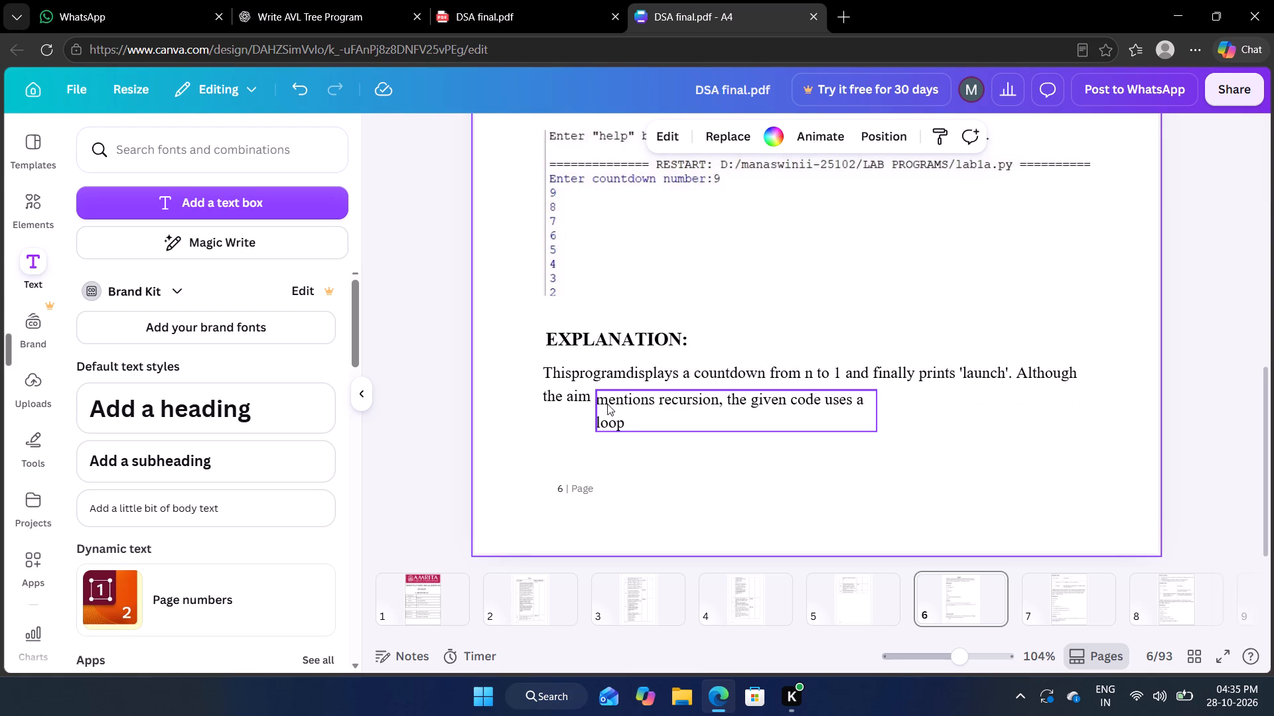
Move the text "mentions recursion, the given code uses a loop" from its separate box into the main explanation paragraph after "the aim".
double_click(597, 394)
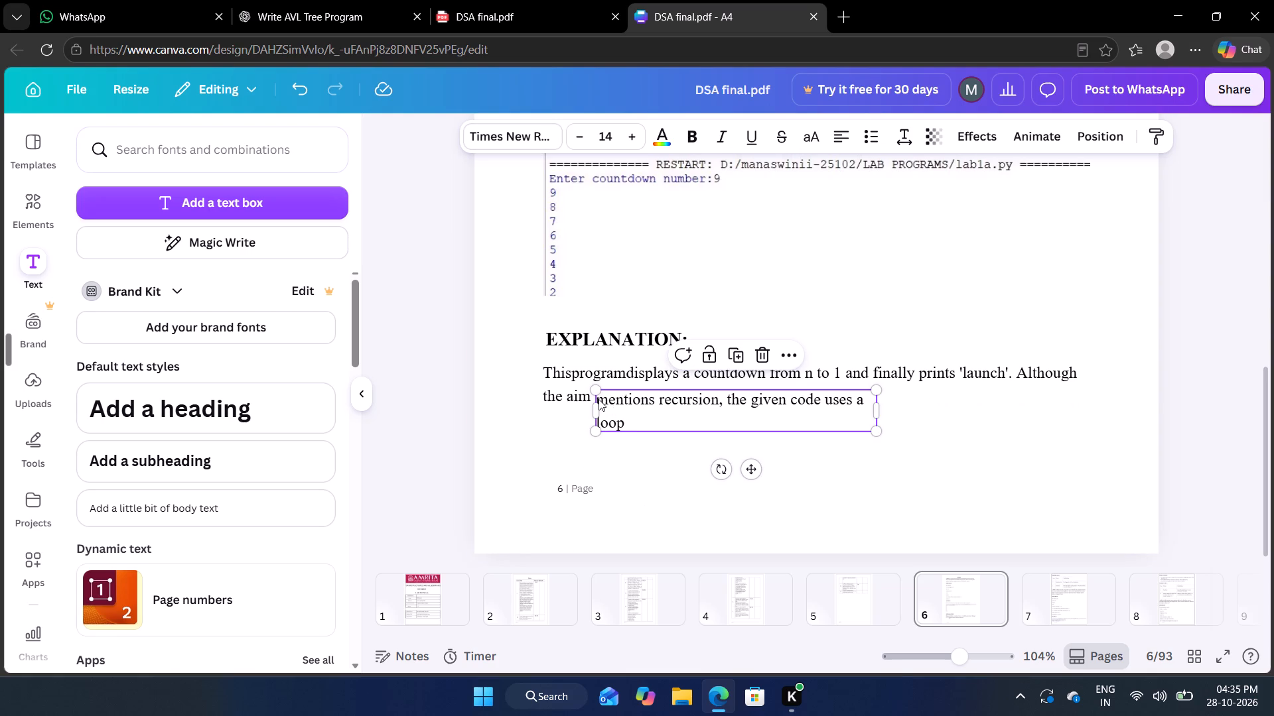
left_click(599, 399)
left_click_drag(599, 399, 626, 415)
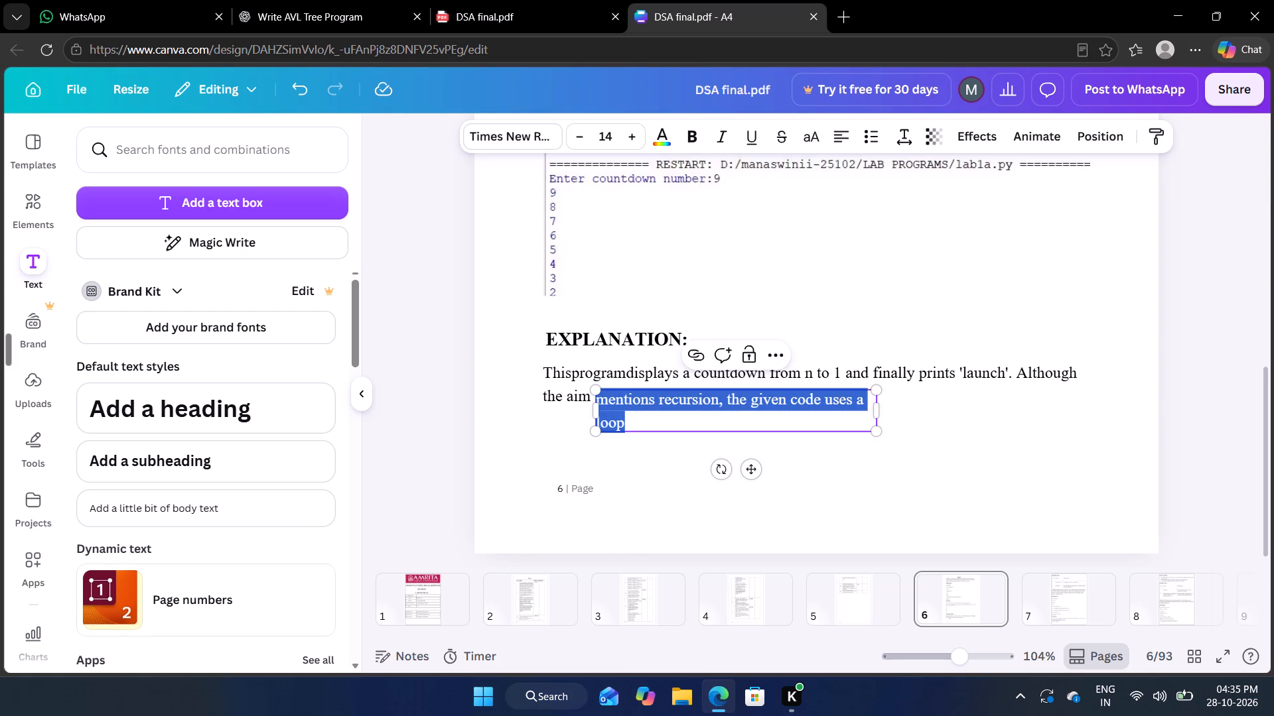
left_click_drag(626, 415, 628, 417)
key("ctrl+c")
key("BackSpace")
left_click(614, 429)
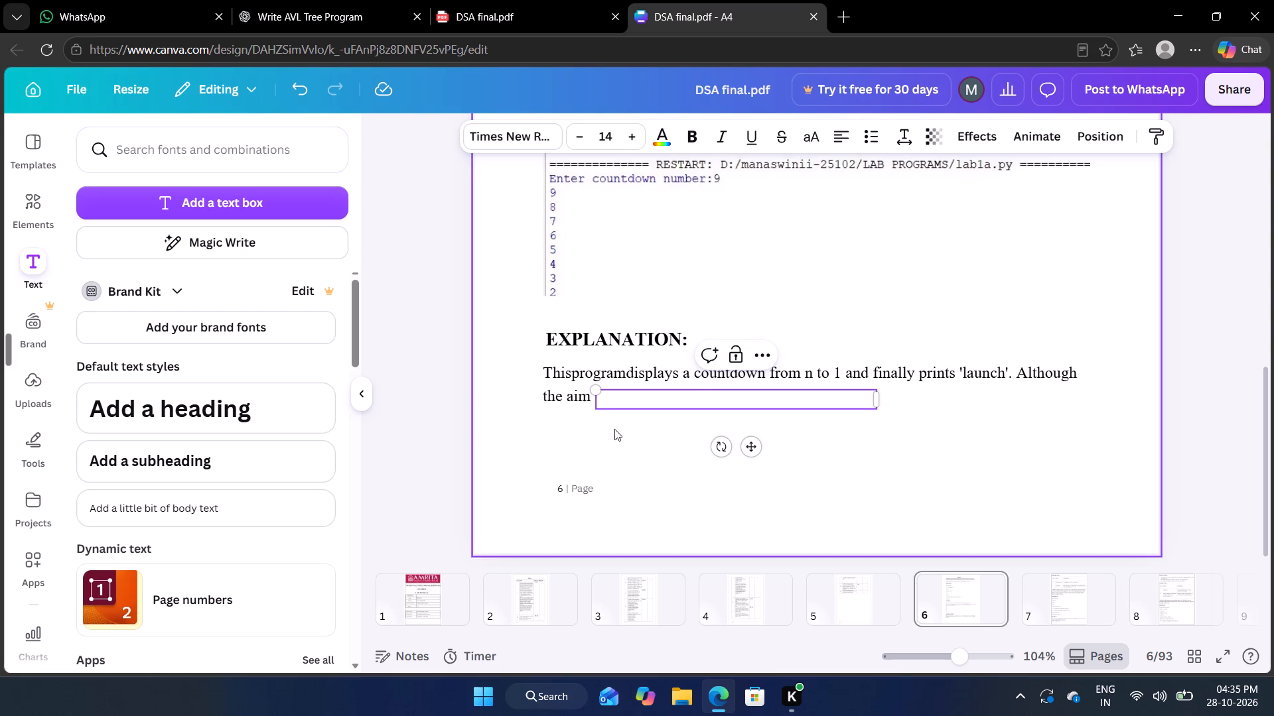
left_click(578, 395)
left_click(591, 395)
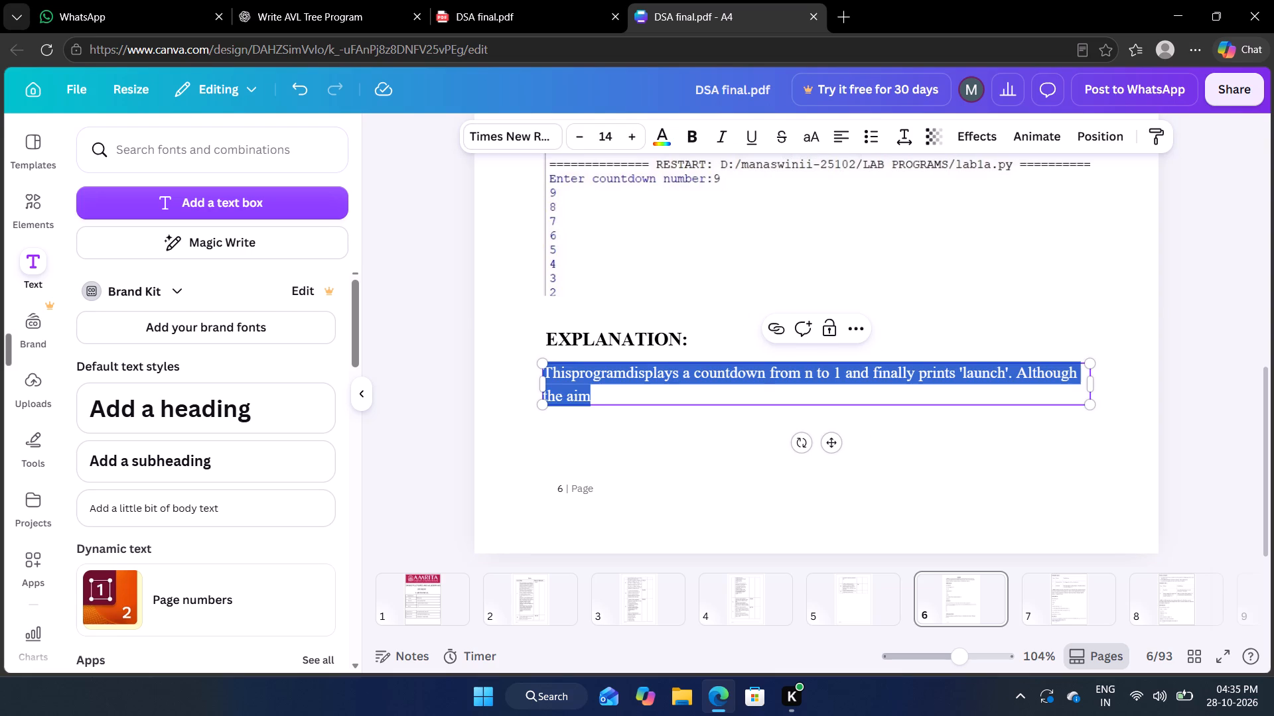
left_click(598, 397)
key("space")
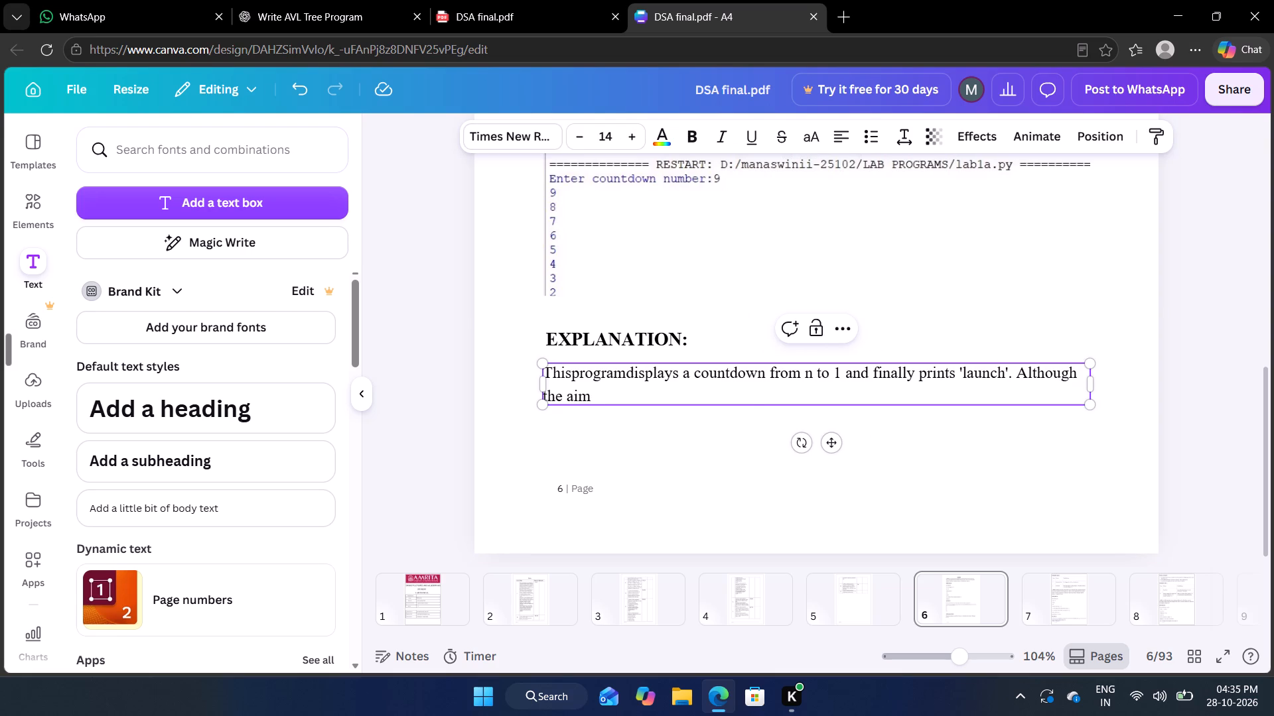
key("ctrl+v")
left_click(920, 489)
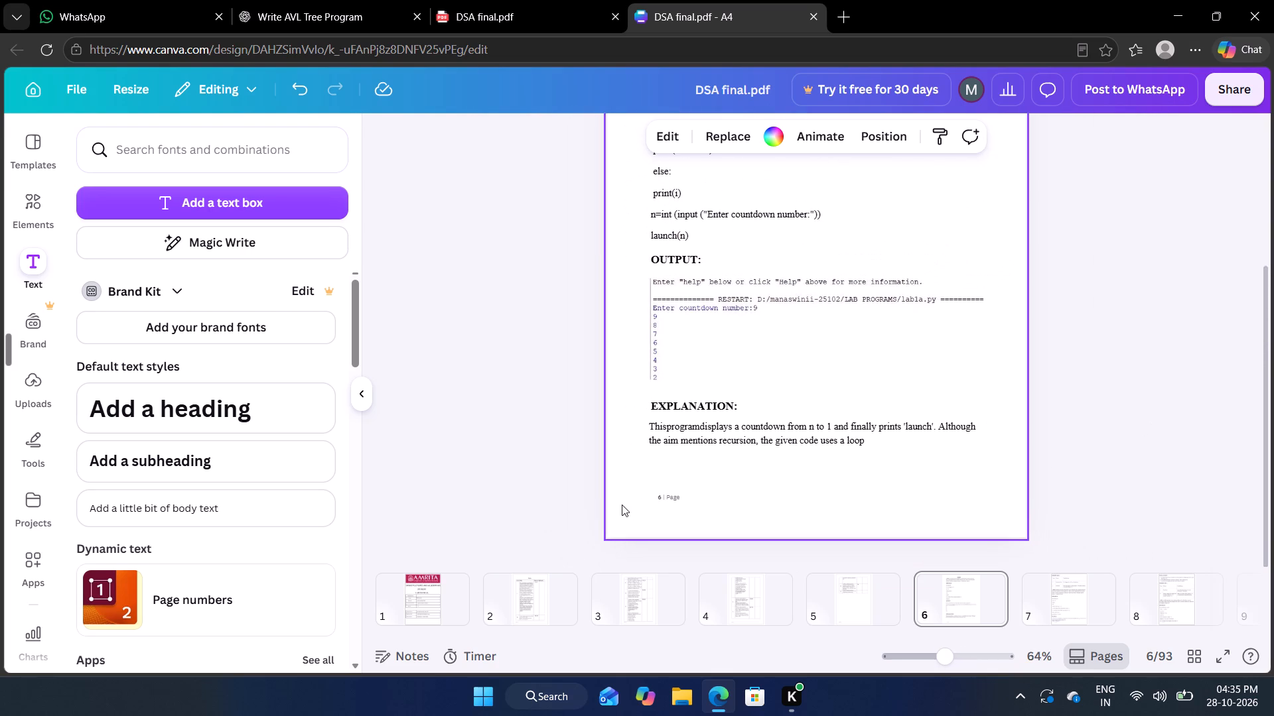
Insert the missing spaces in the explanation's opening words so they read "This program displays".
left_click(666, 428)
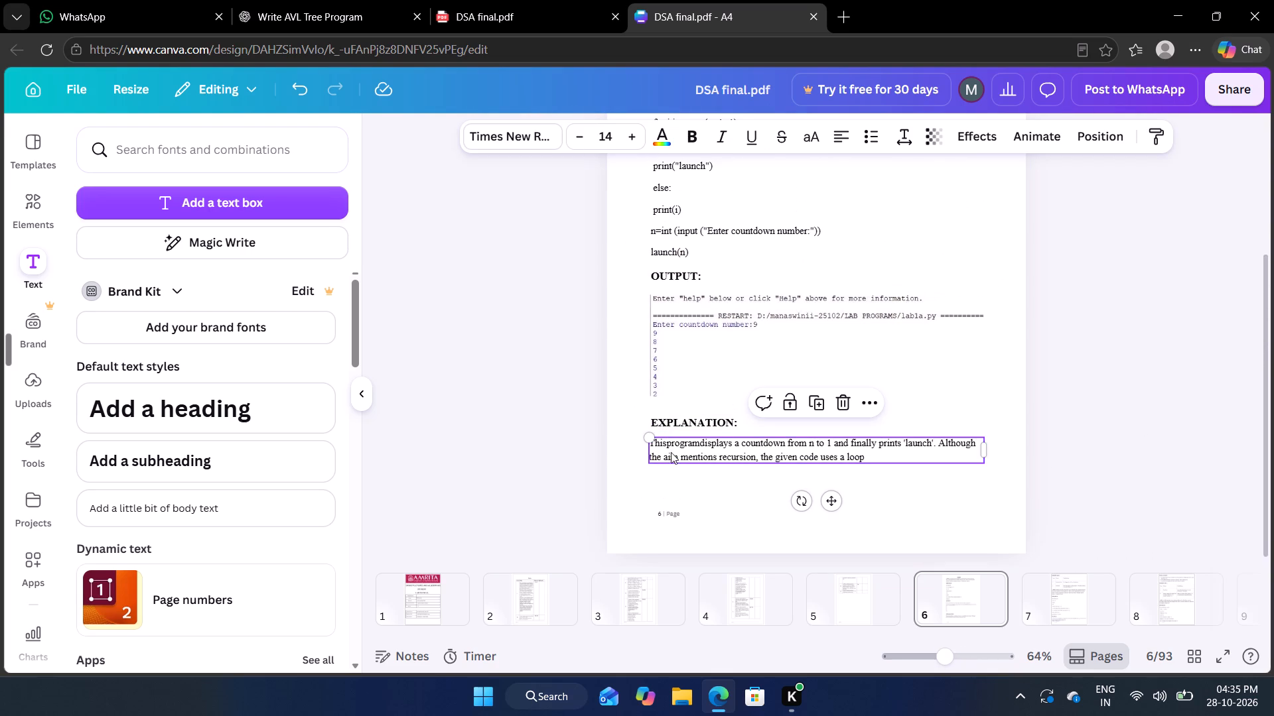
left_click(669, 440)
key("space")
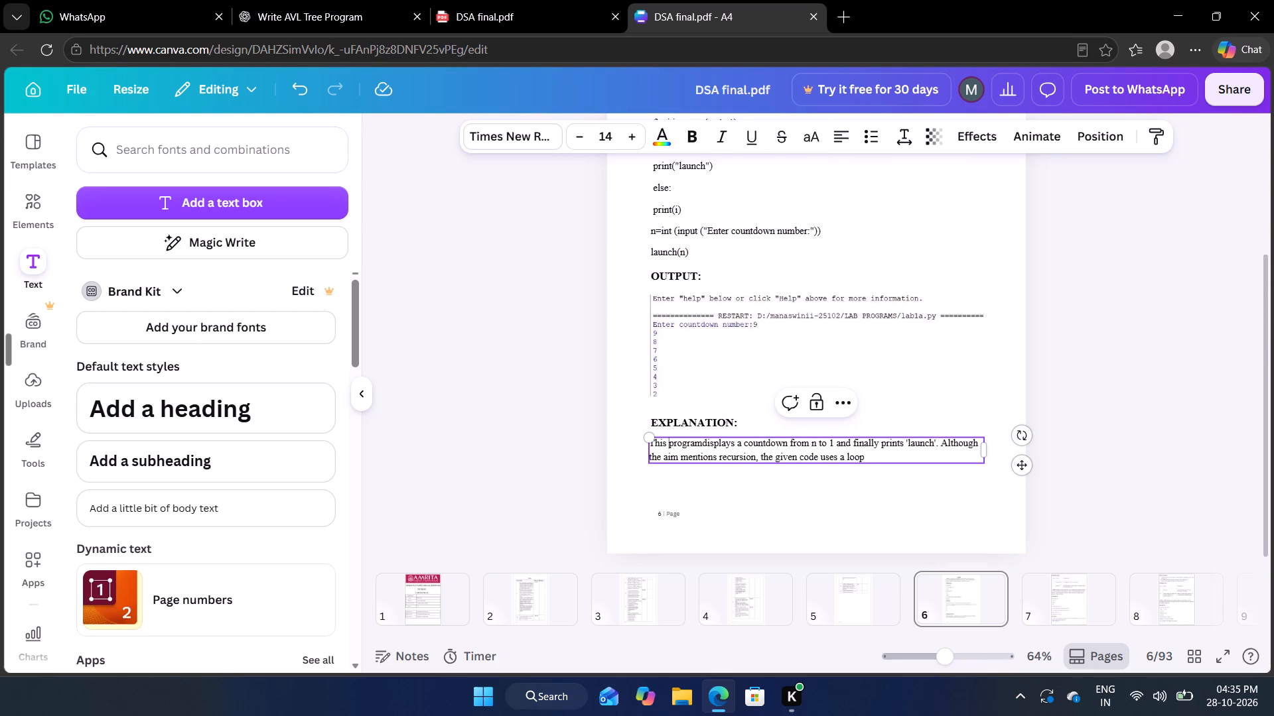
left_click(701, 446)
key("space")
left_click(1111, 404)
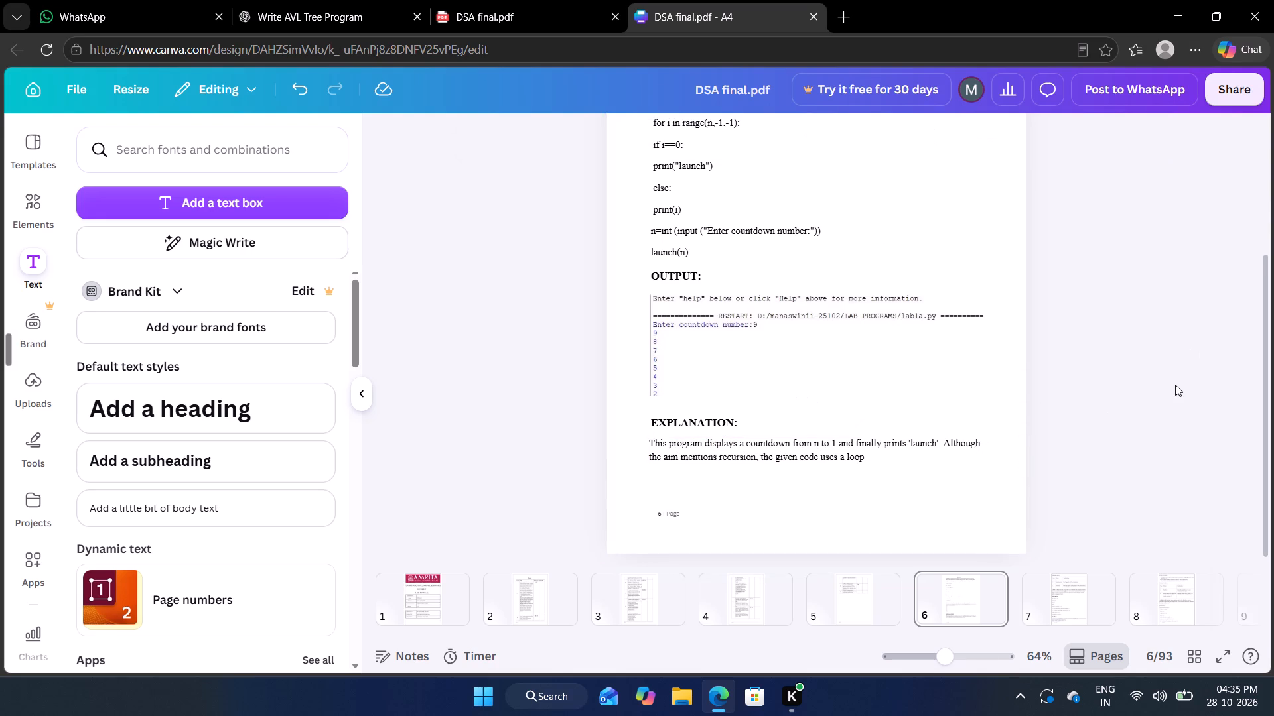
Duplicate the rectangular border frame on page 15.
scroll(1175, 385, "up", 2)
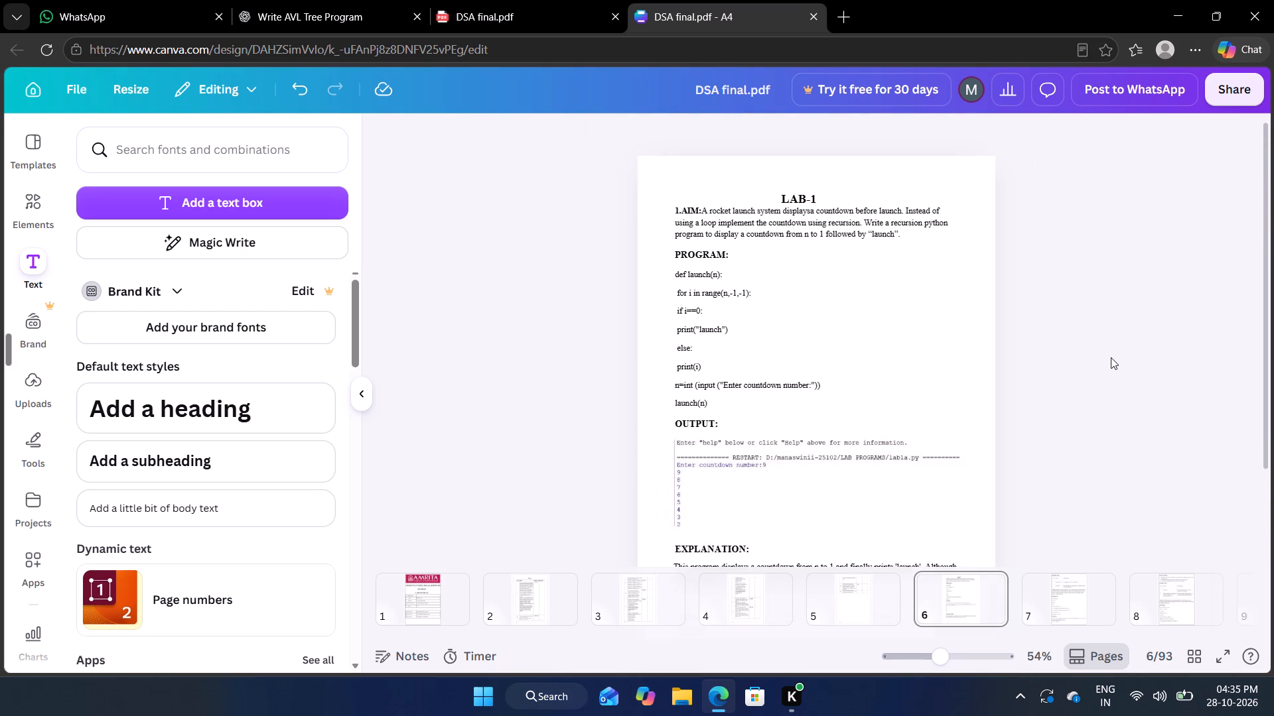
left_click(1180, 607)
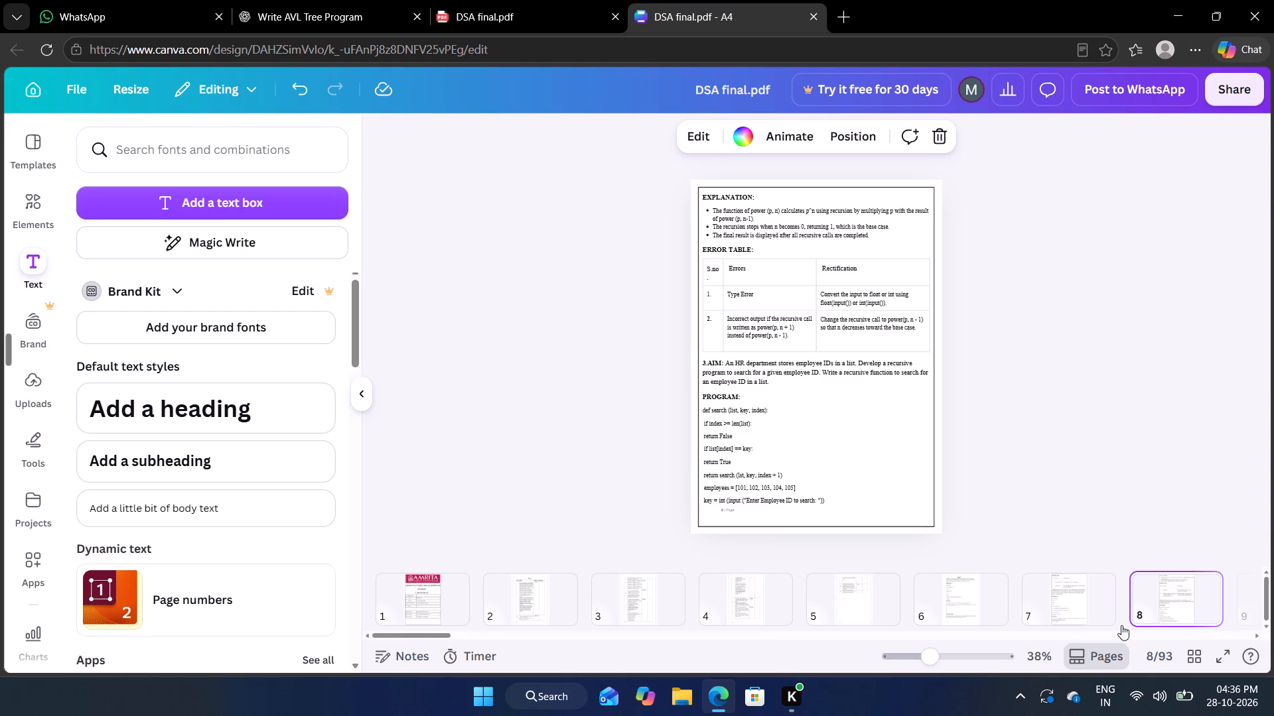
scroll(1121, 625, "left", 5)
left_click(1117, 588)
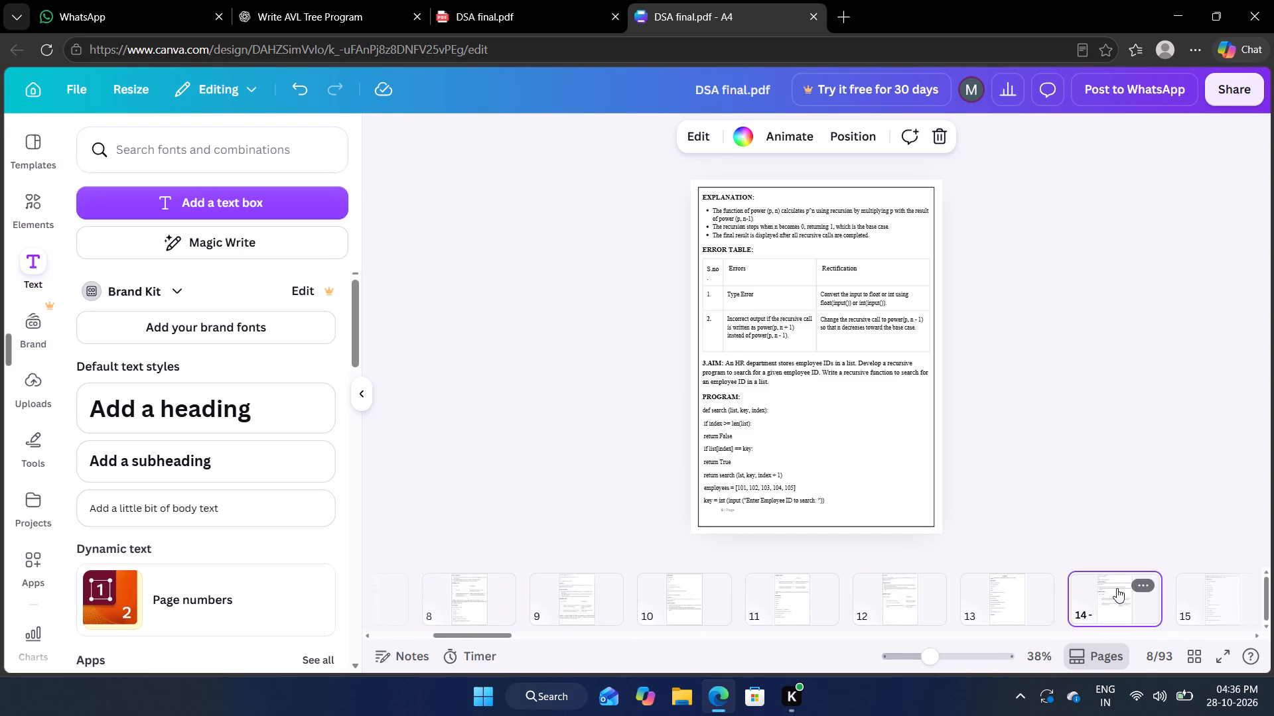
left_click(1197, 596)
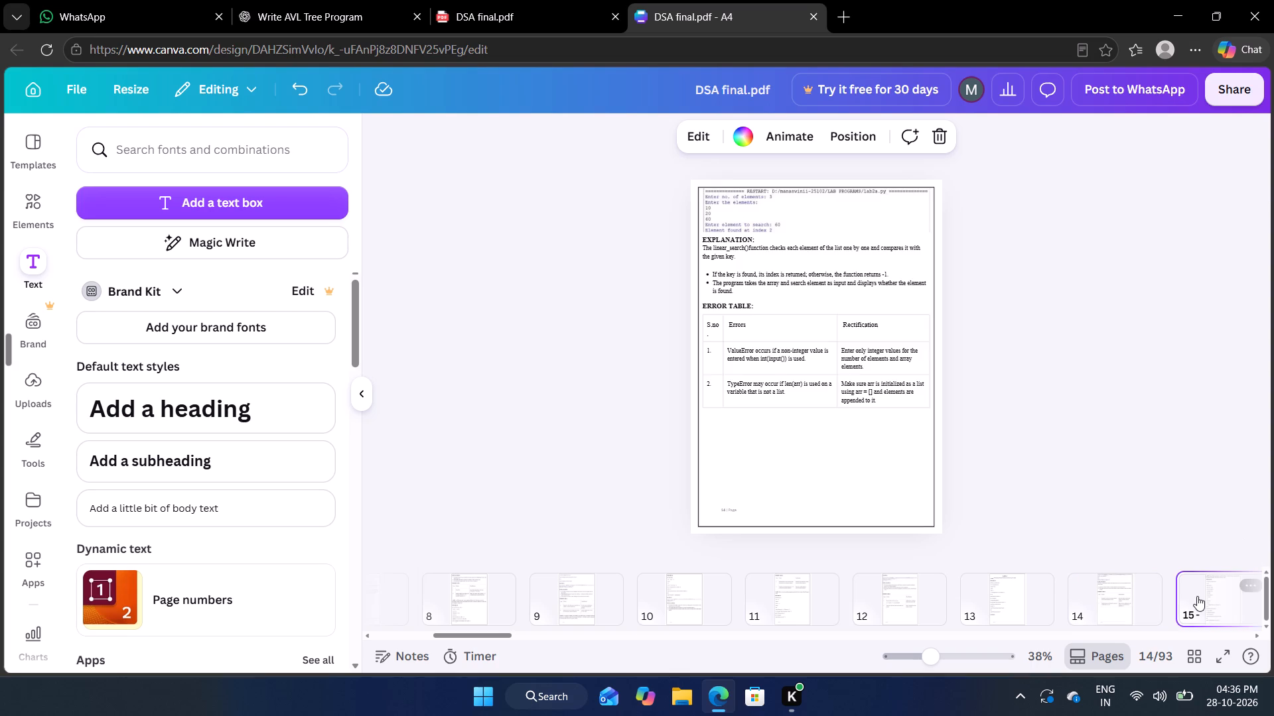
left_click(896, 399)
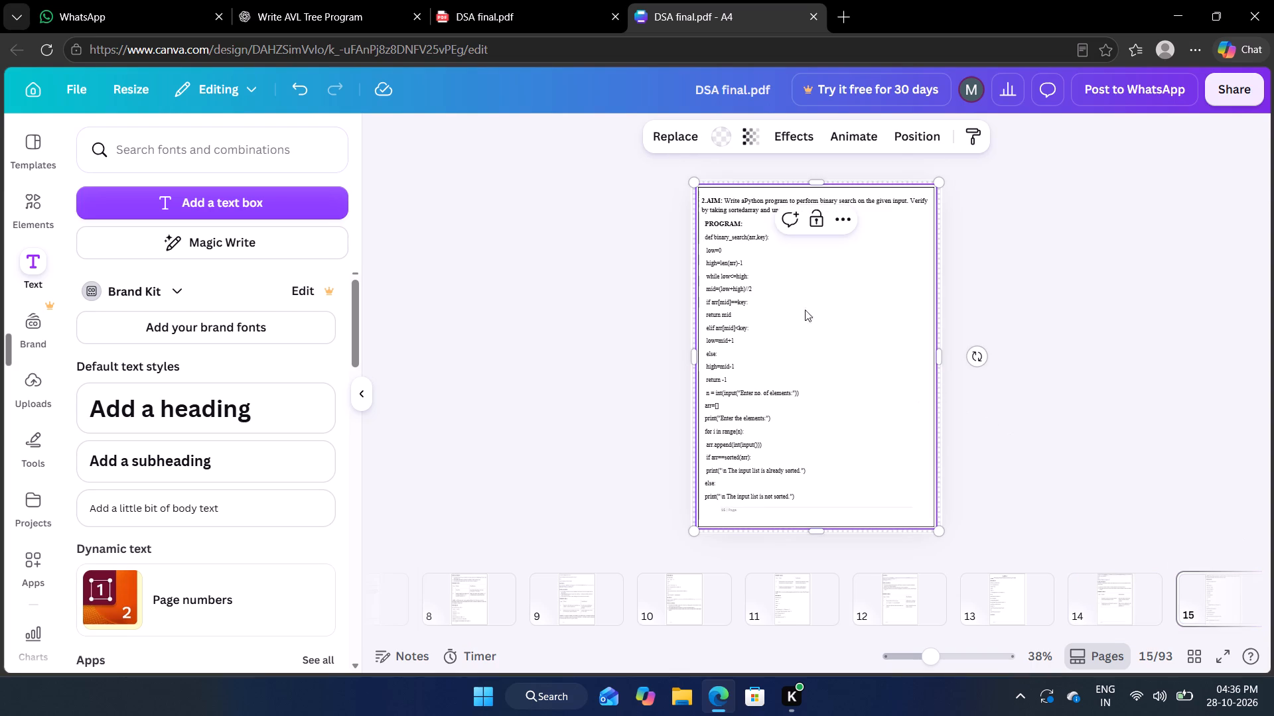
left_click(915, 331)
left_click(915, 331)
left_click(915, 331)
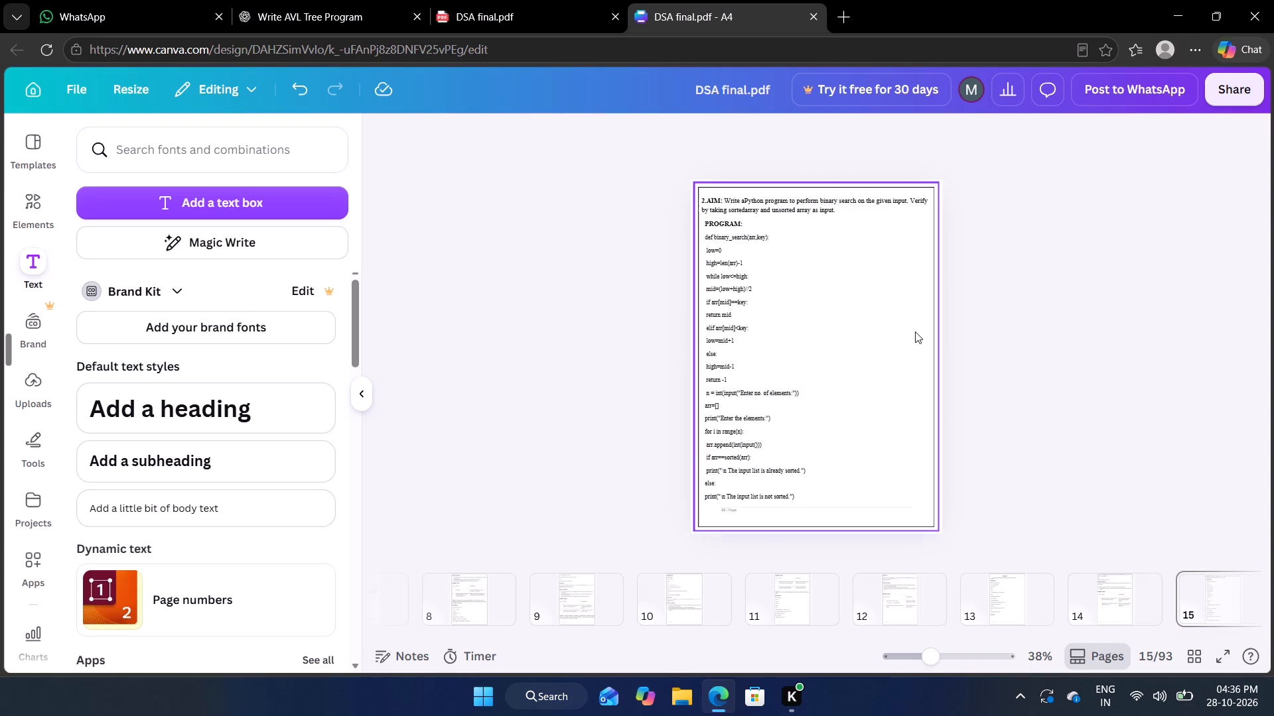
left_click(875, 277)
left_click(875, 277)
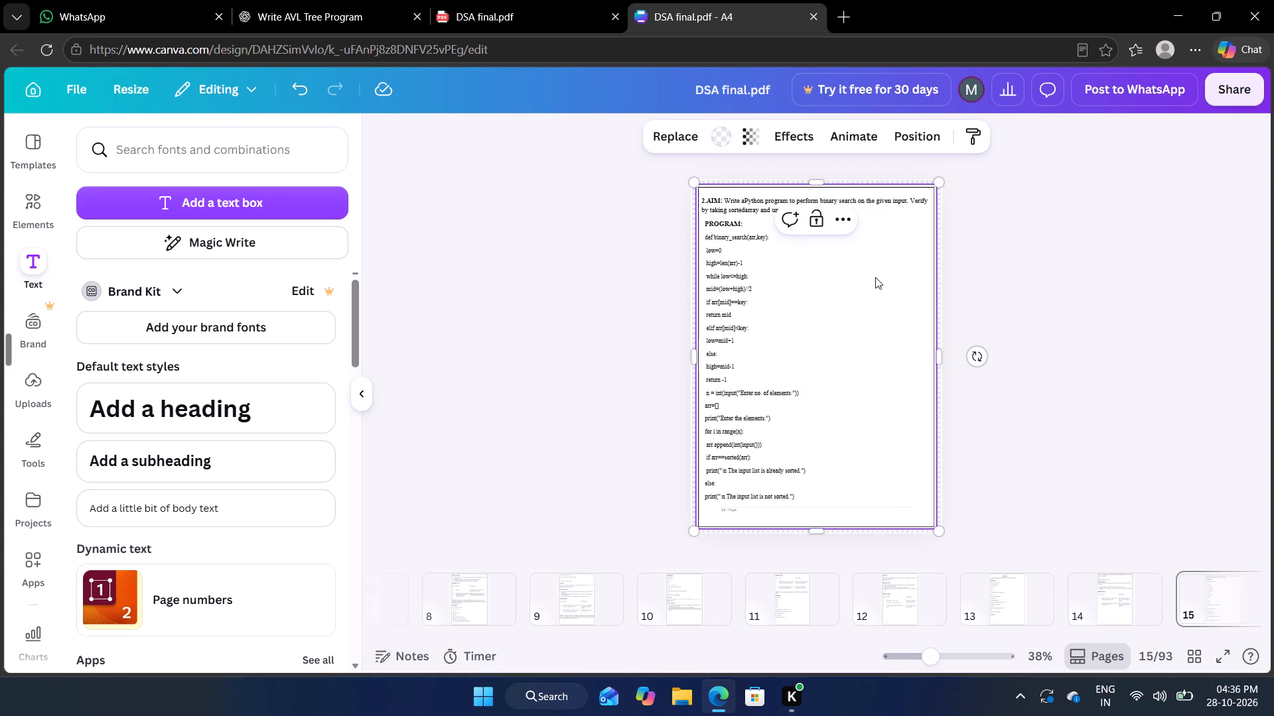
left_click(855, 331)
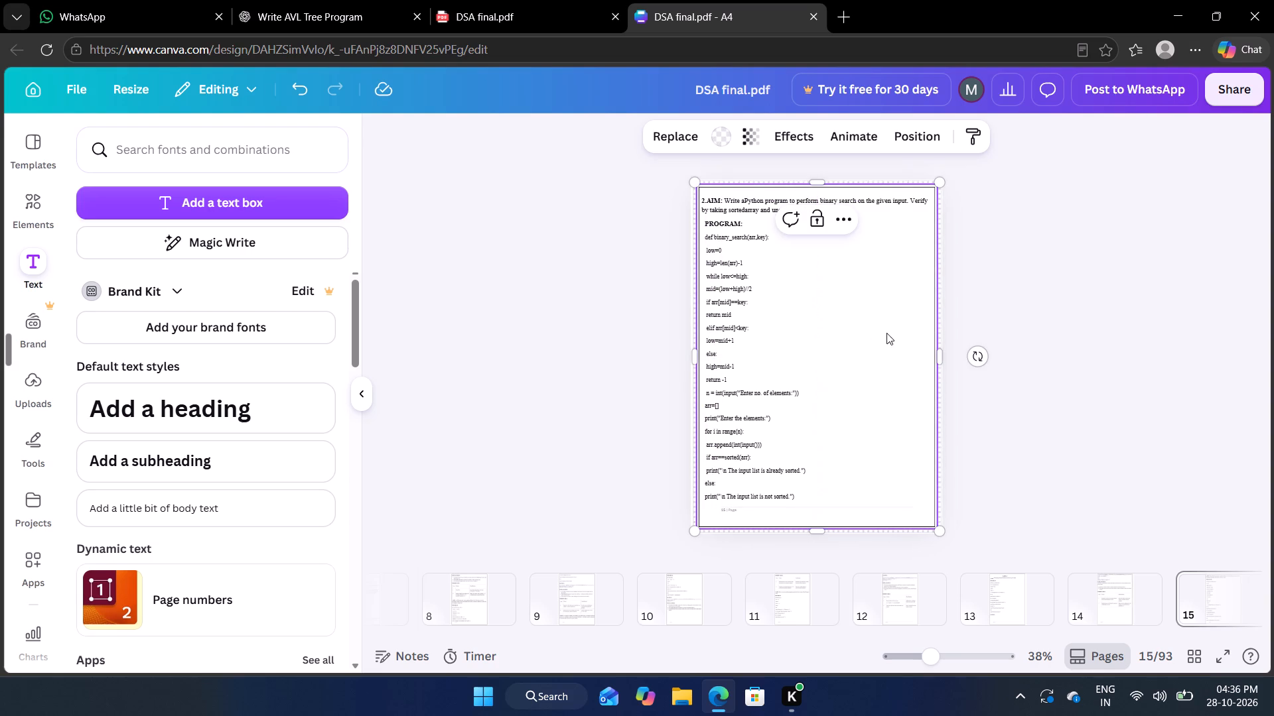
left_click(840, 221)
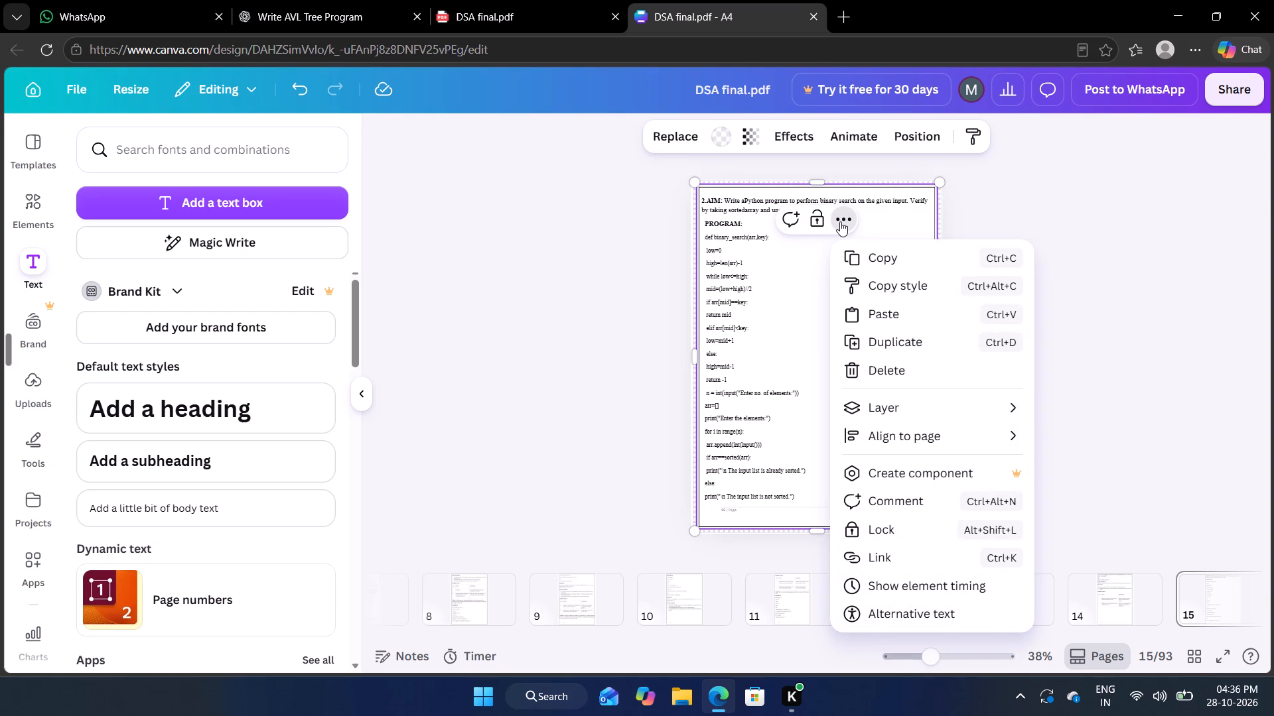
left_click(920, 342)
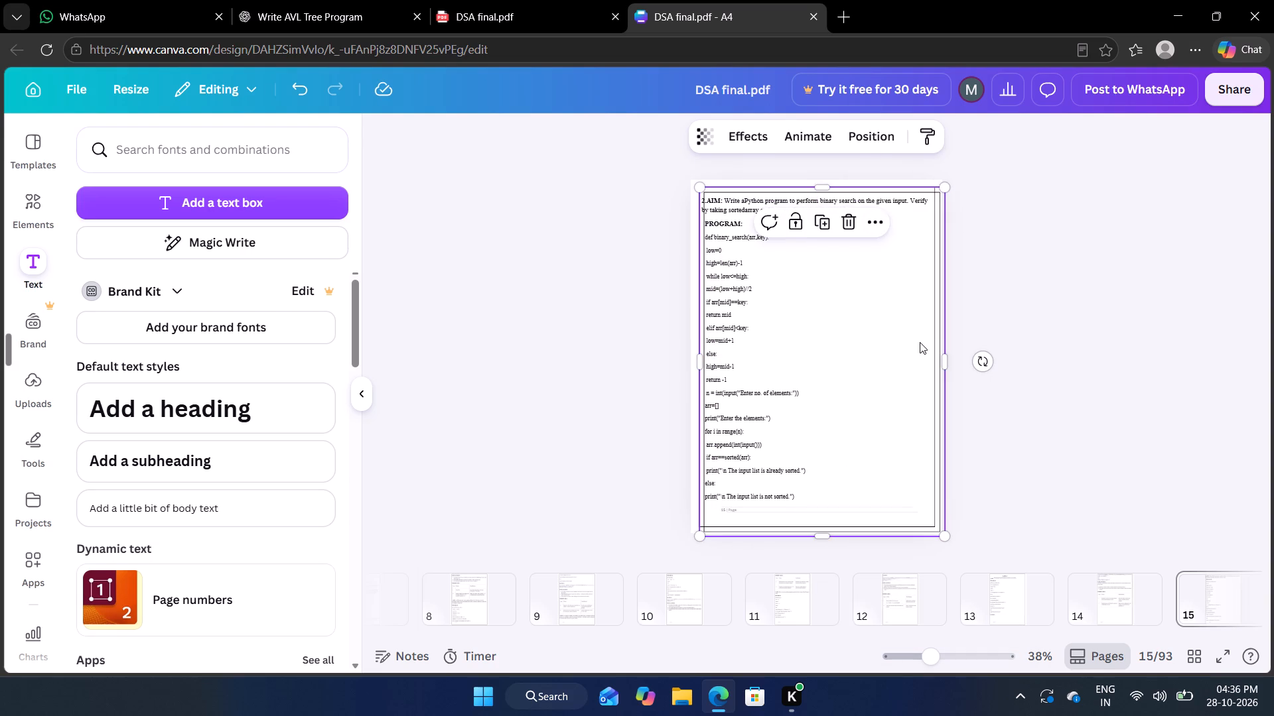
Move the duplicated border frame from page 15 to page 6.
left_click_drag(865, 341, 500, 585)
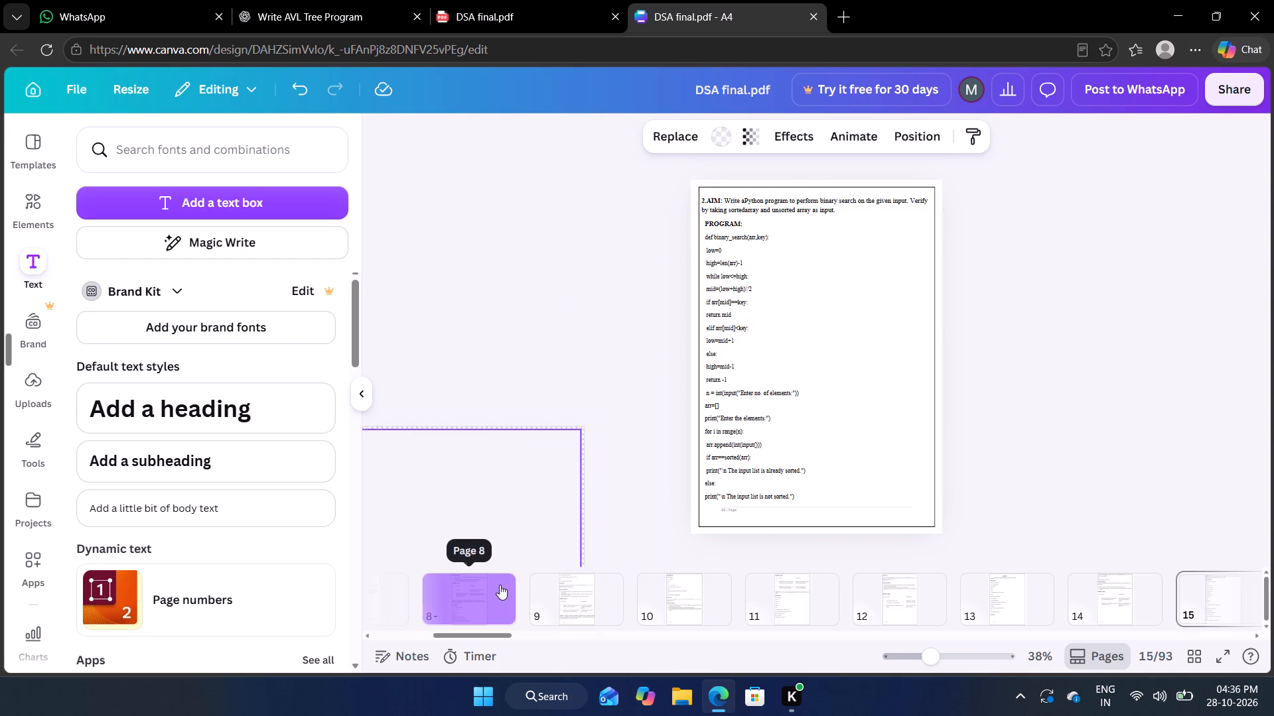
left_click_drag(500, 585, 496, 587)
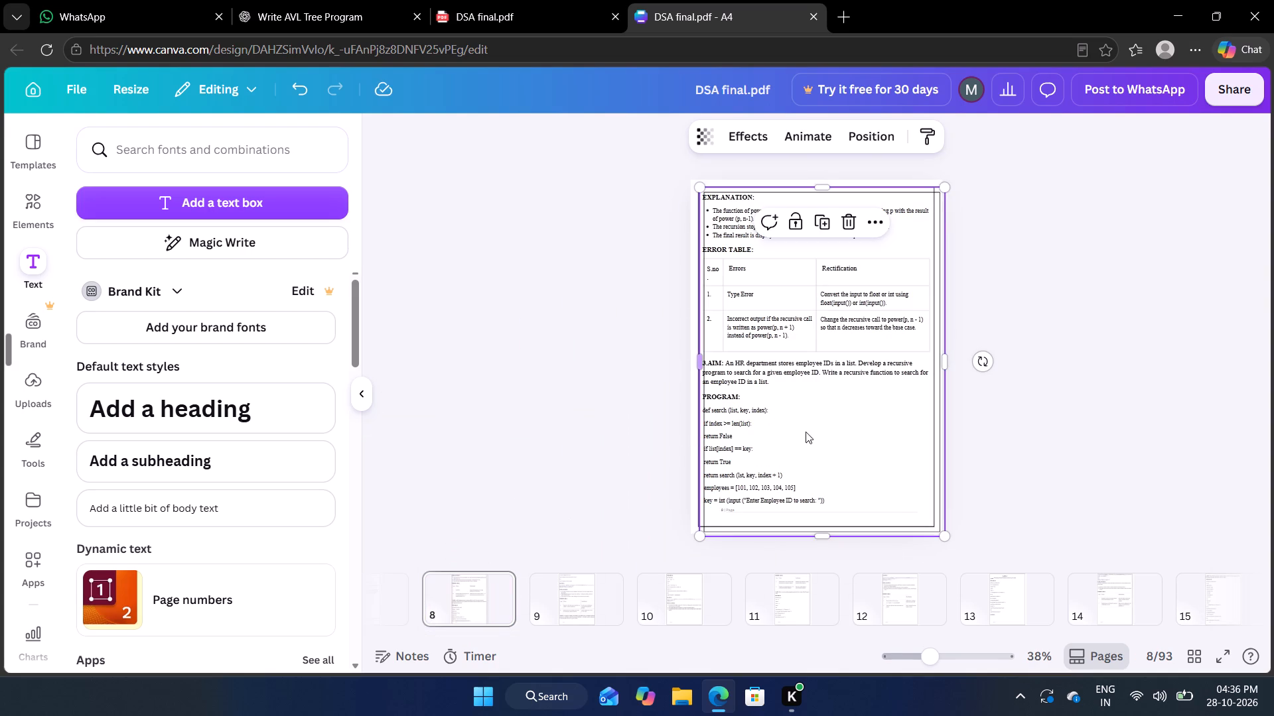
scroll(608, 594, "right", 6)
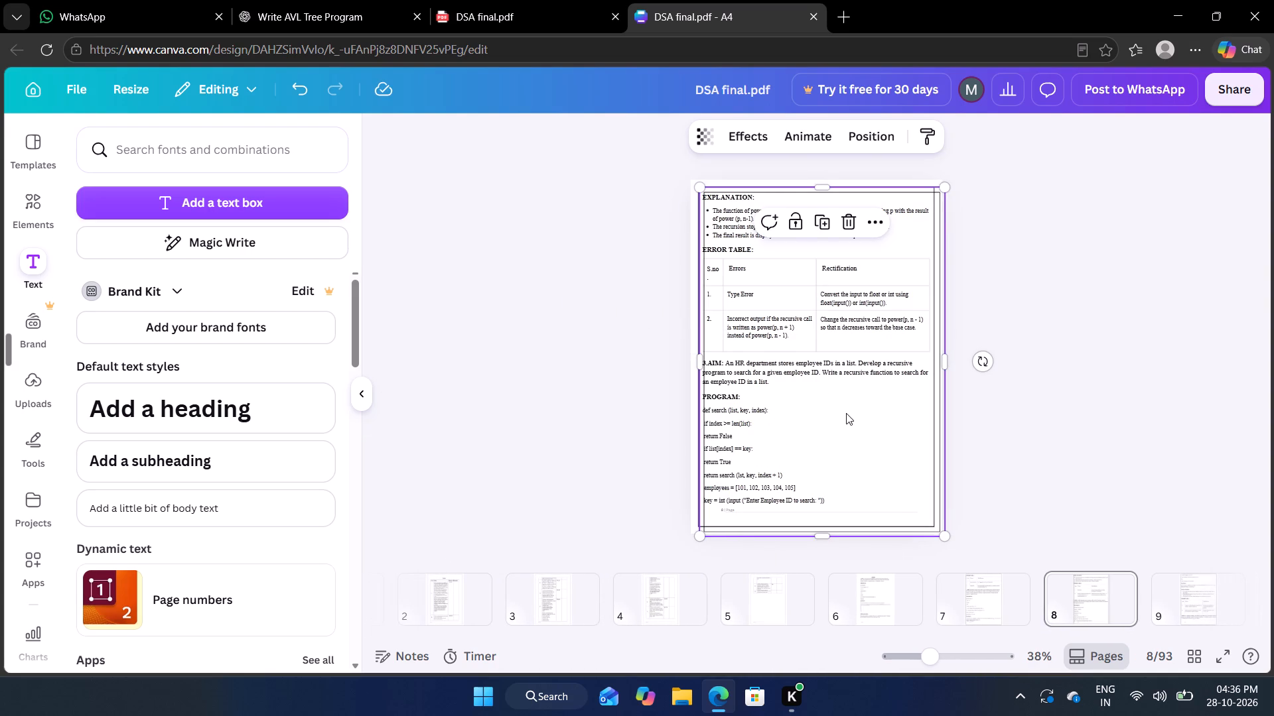
left_click_drag(846, 413, 887, 601)
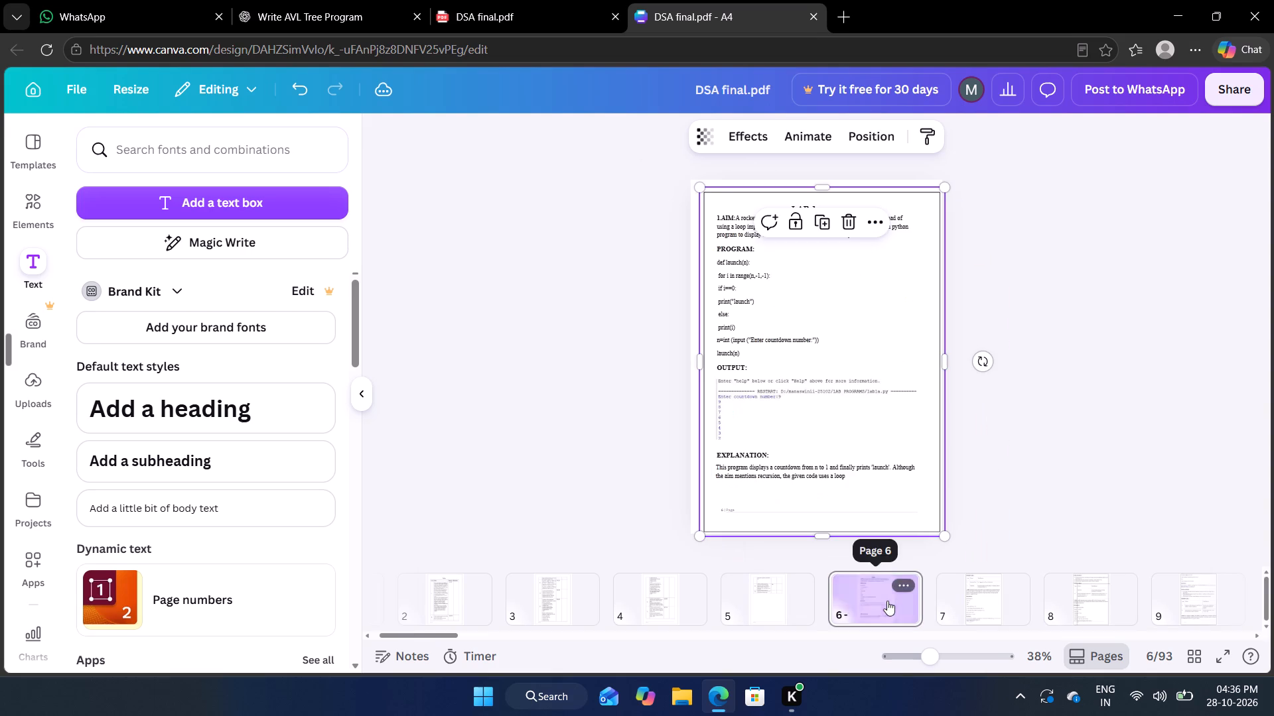
left_click(850, 342)
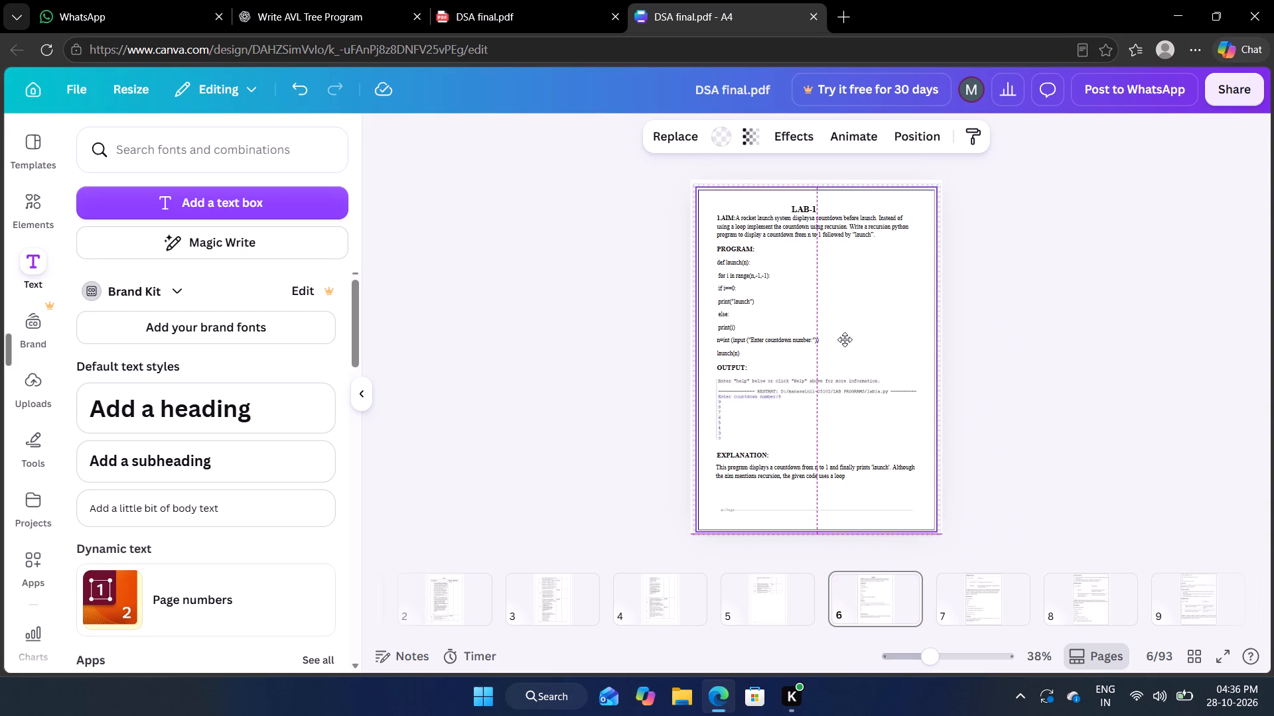
left_click(1080, 379)
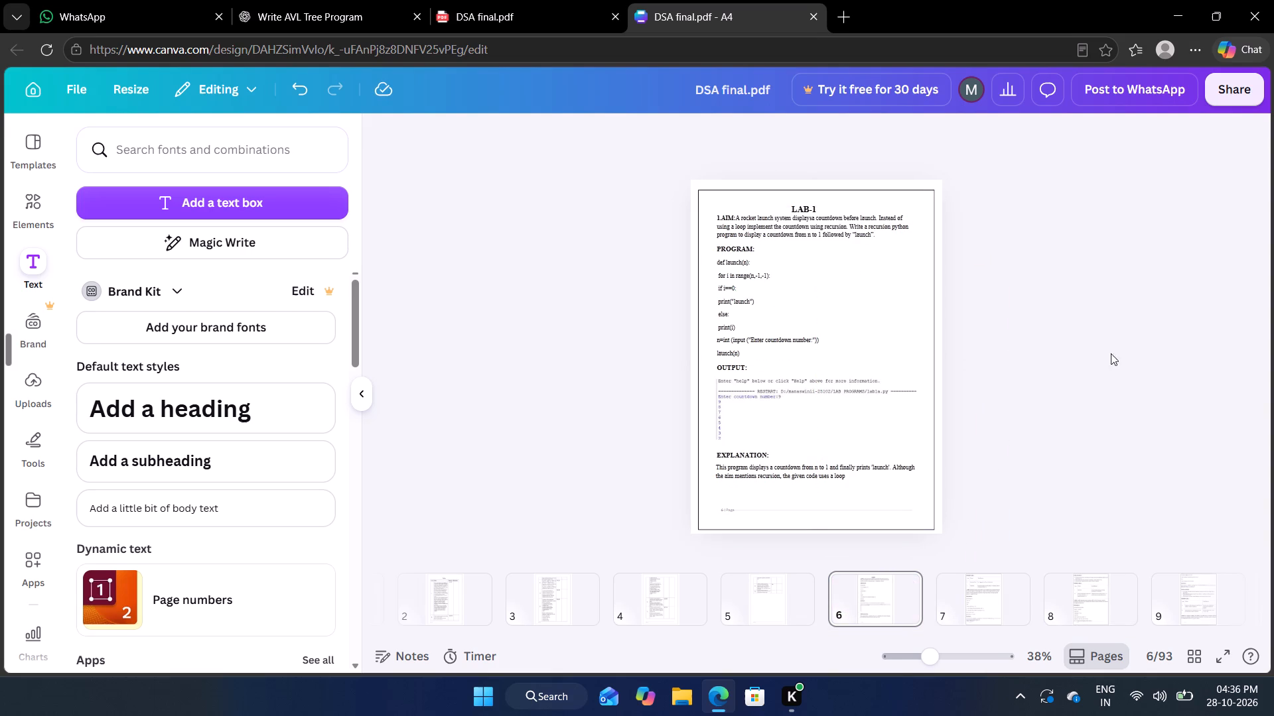
left_click(904, 362)
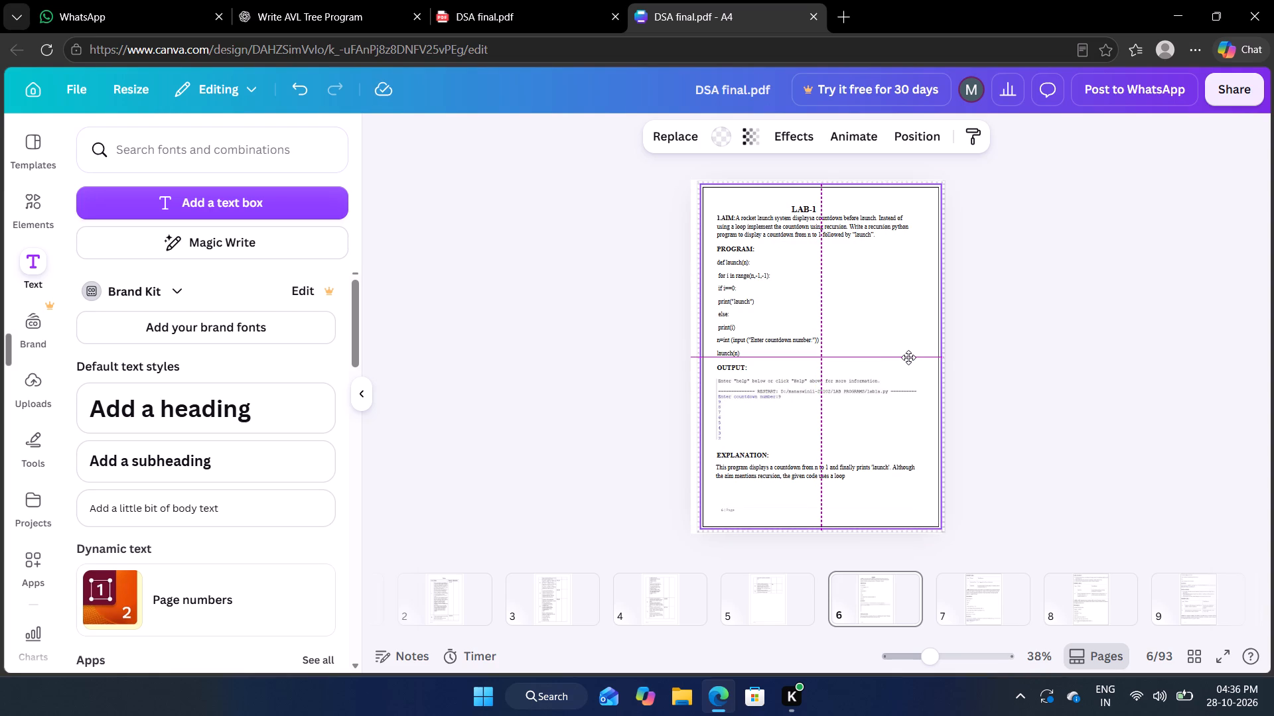
left_click(902, 367)
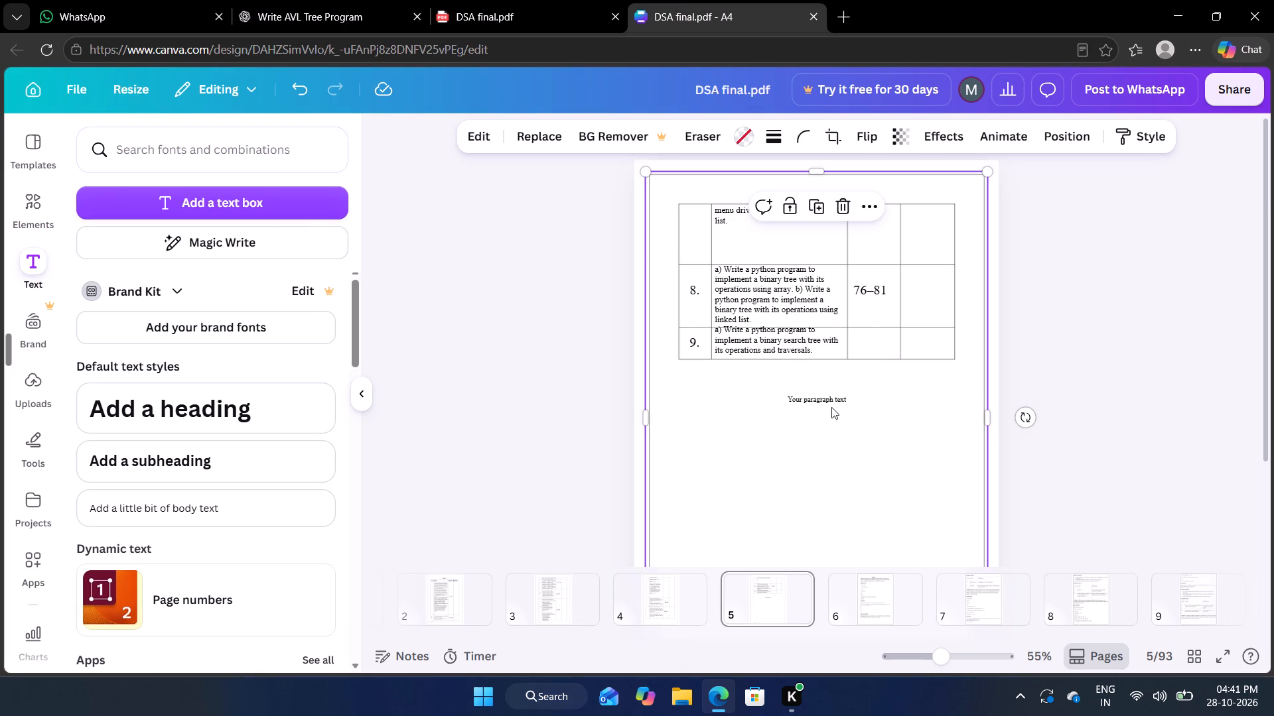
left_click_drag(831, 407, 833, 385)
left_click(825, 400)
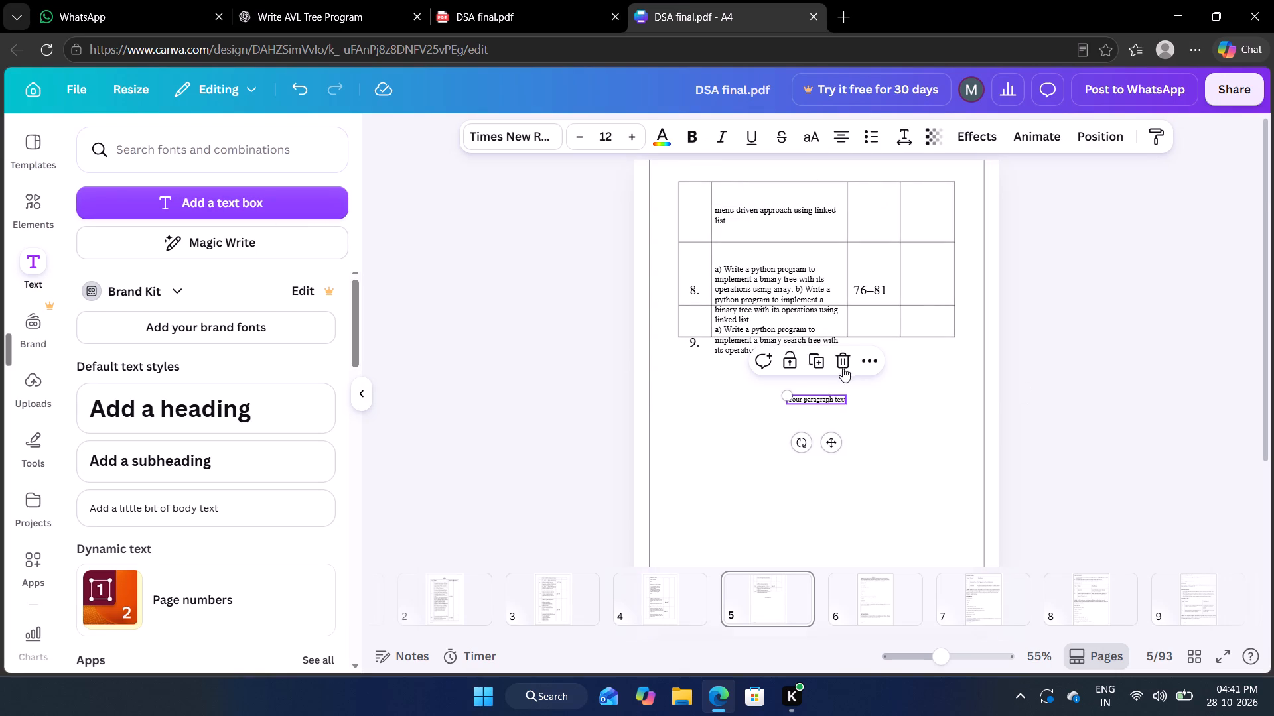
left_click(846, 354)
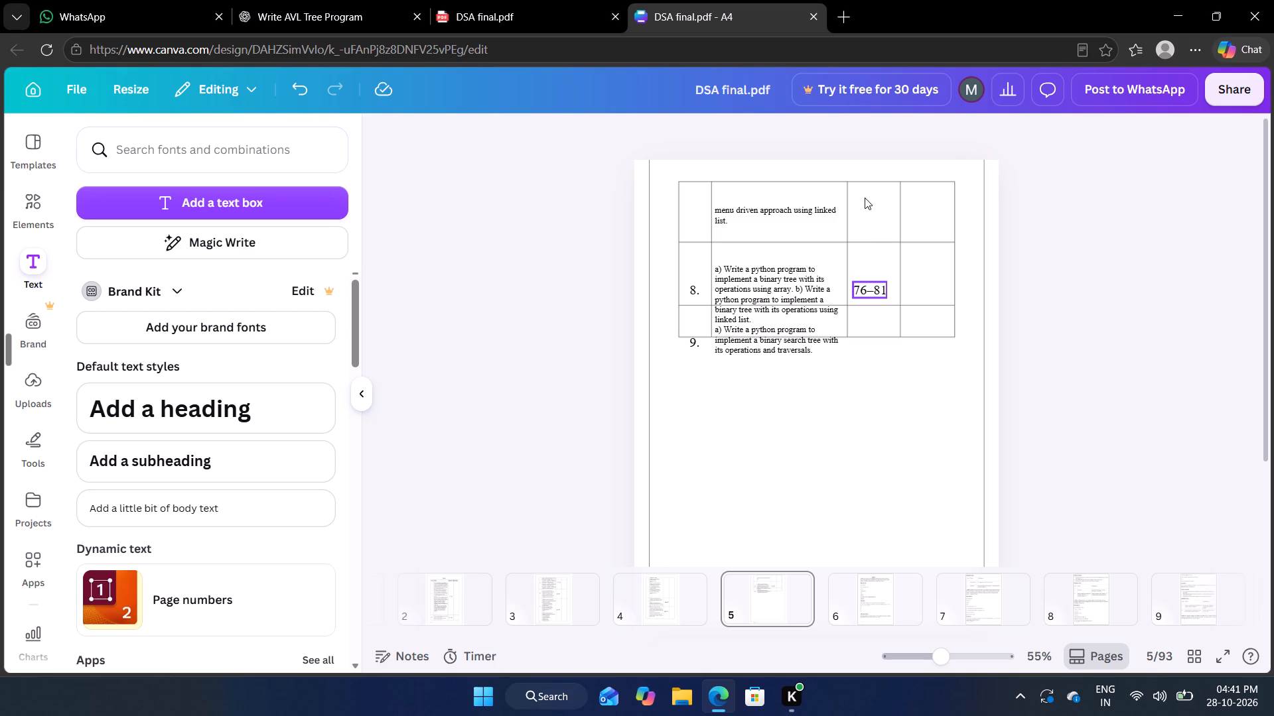
Move the displaced table and border frame on index page 5 back to the page centre, lined up with its text.
left_click(865, 198)
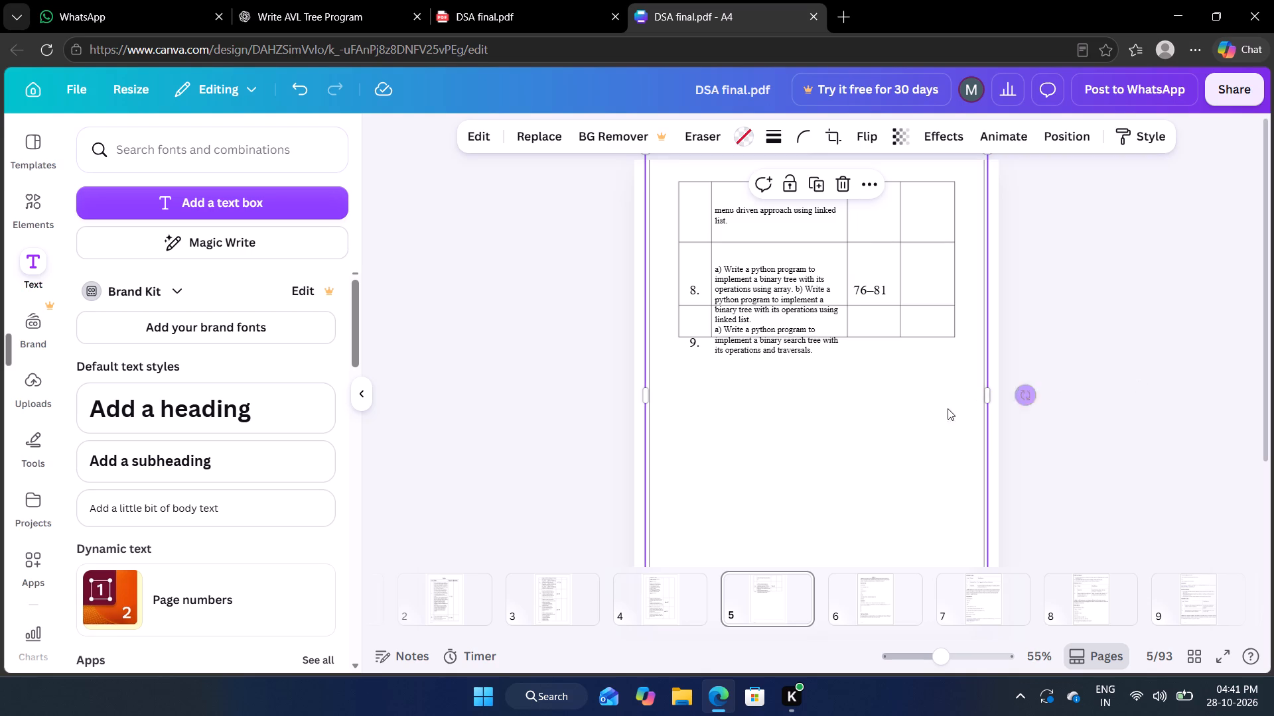
left_click_drag(917, 282, 917, 320)
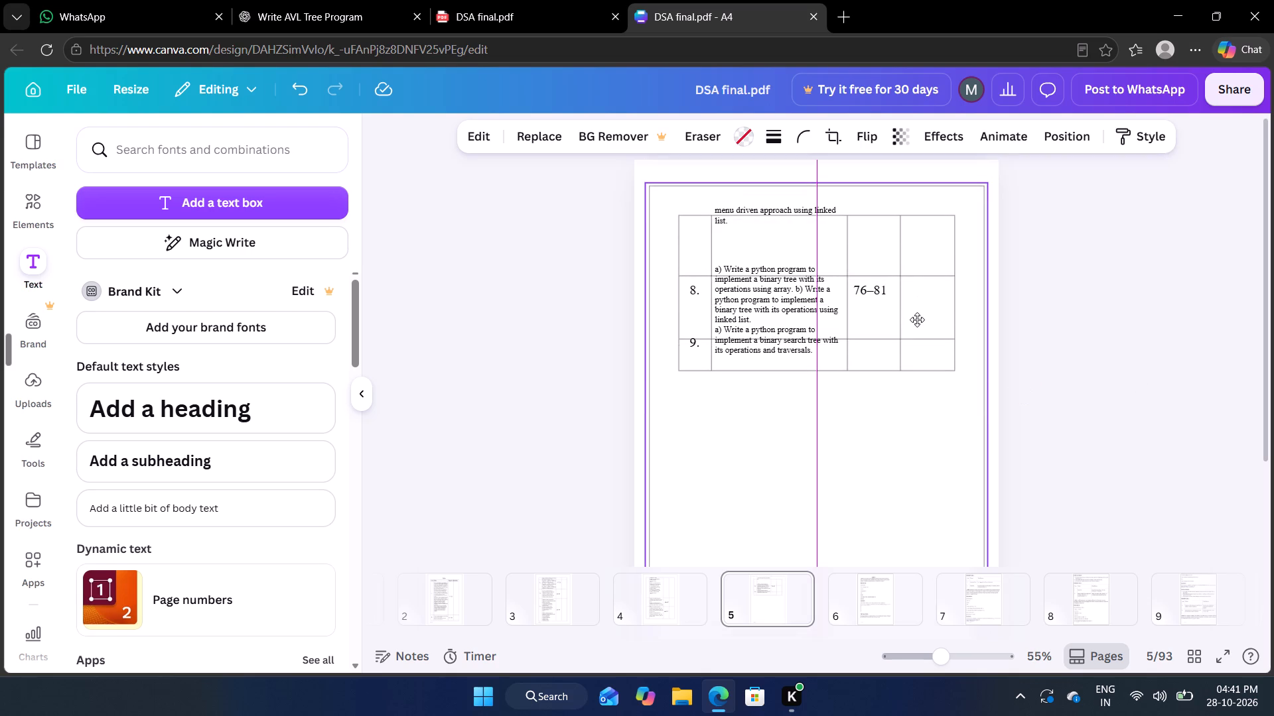
left_click_drag(917, 320, 922, 285)
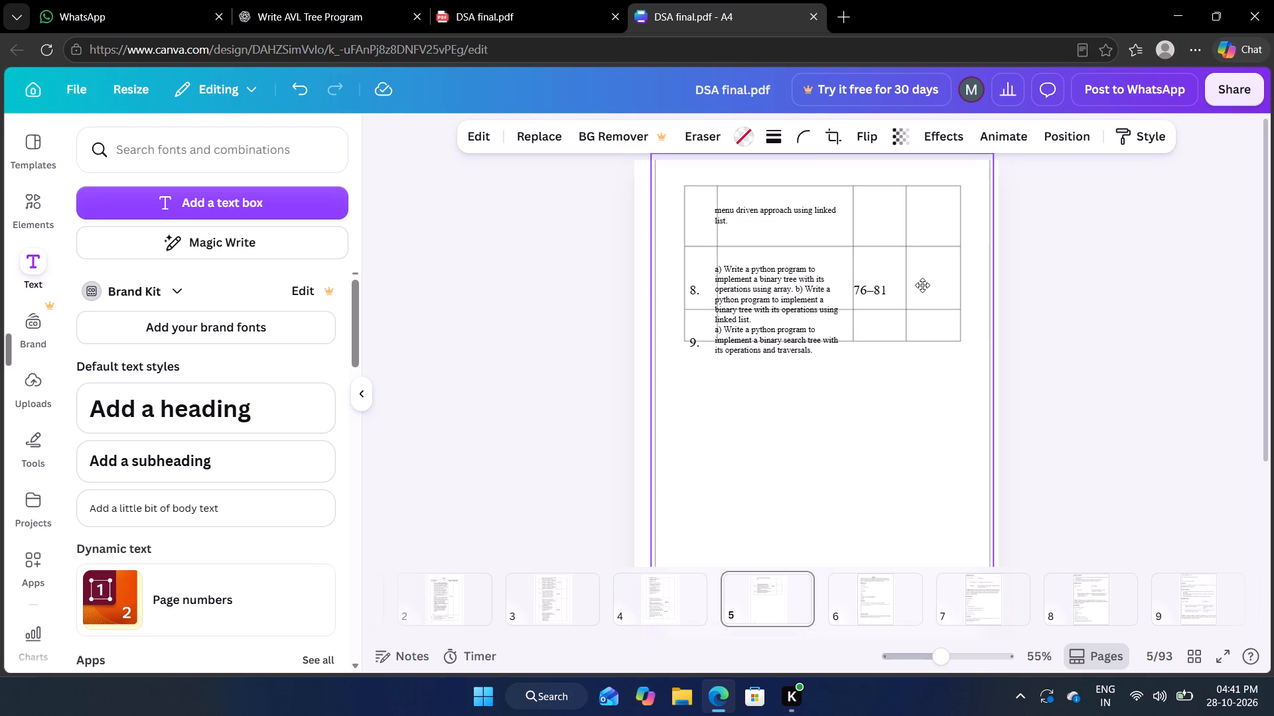
left_click_drag(922, 285, 911, 300)
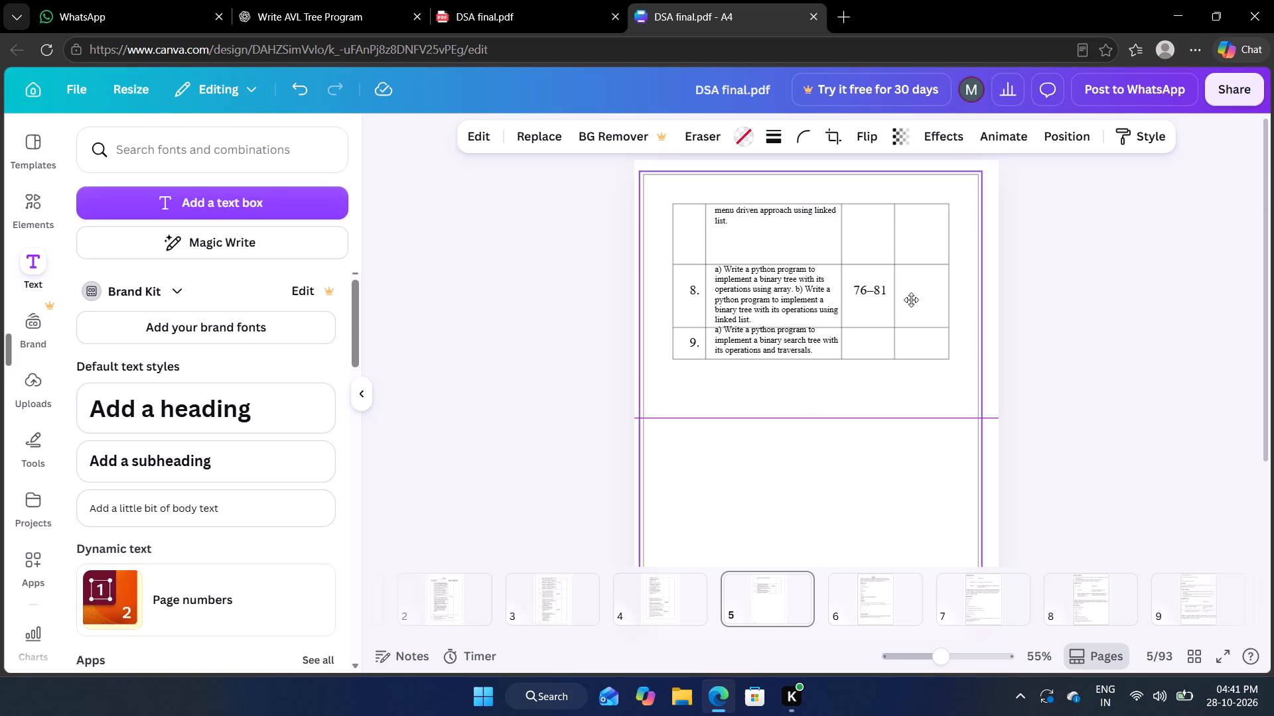
left_click_drag(911, 300, 911, 299)
left_click(1085, 365)
scroll(1044, 382, "down", 1)
left_click_drag(944, 413, 952, 418)
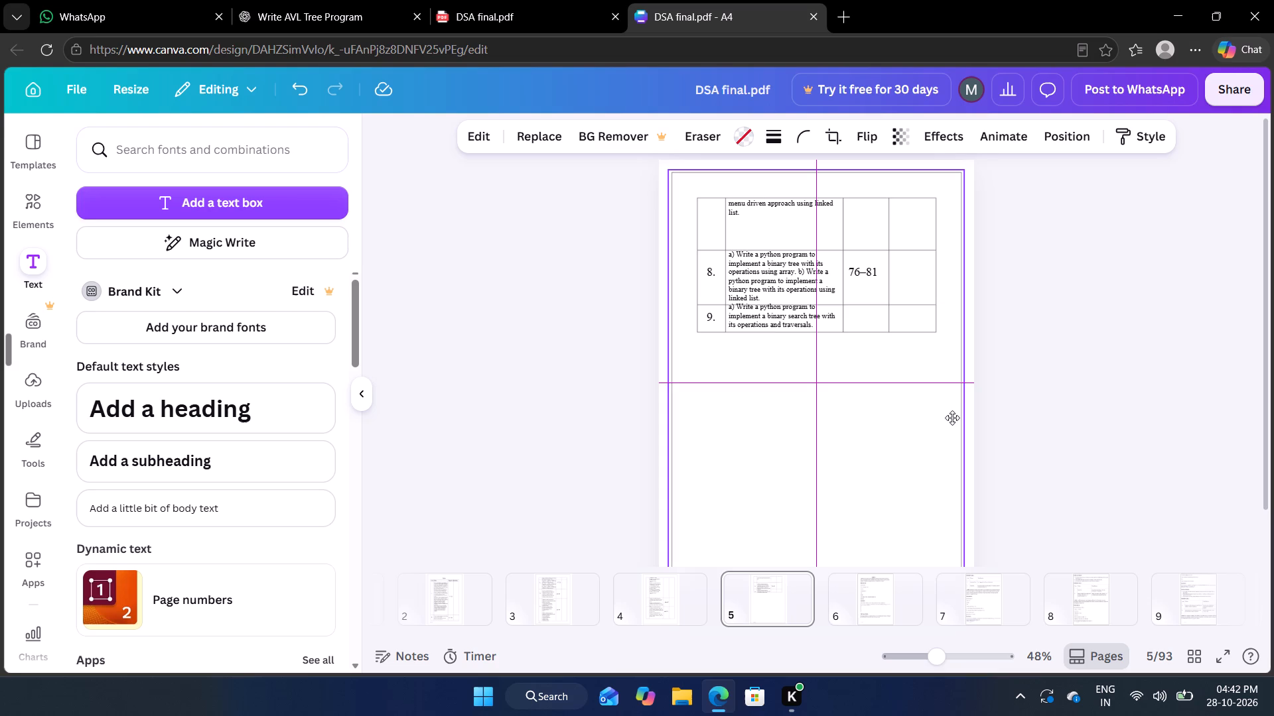
left_click_drag(952, 418, 952, 417)
left_click(1080, 428)
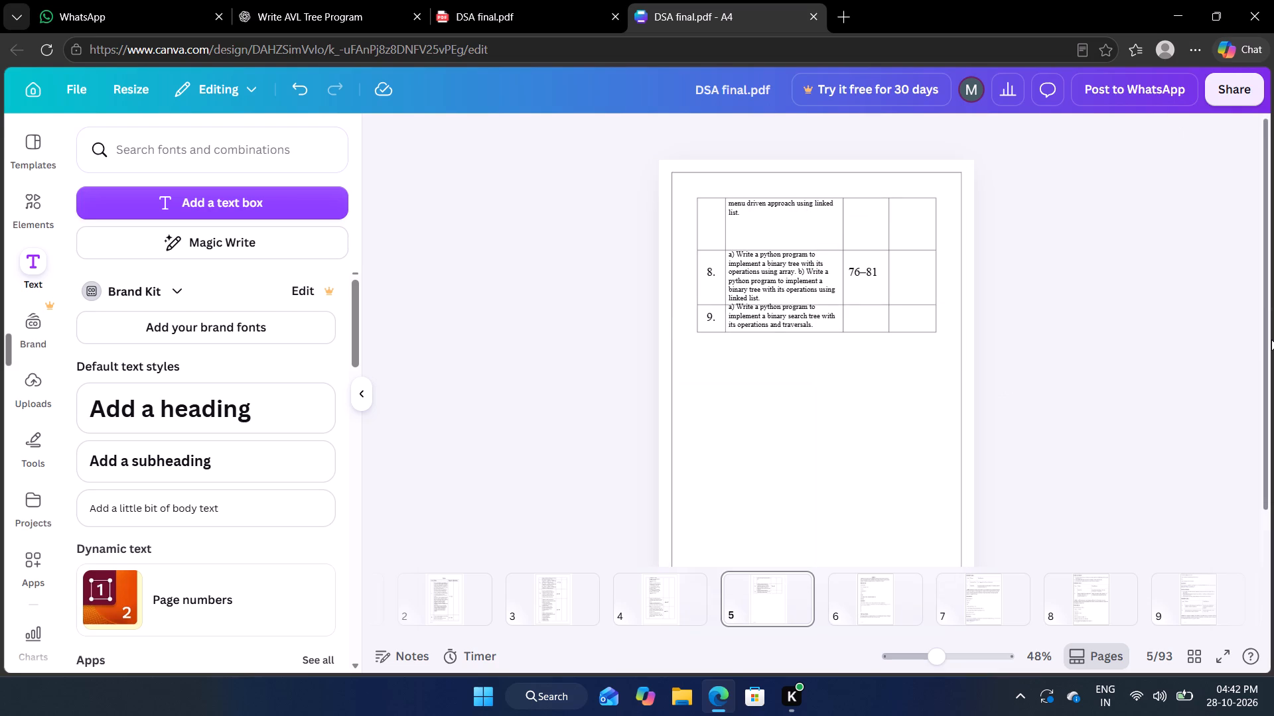
Duplicate experiment 8's page-range text into experiment 9's page cell on index page 5 and replace it with 82–88.
left_click(871, 278)
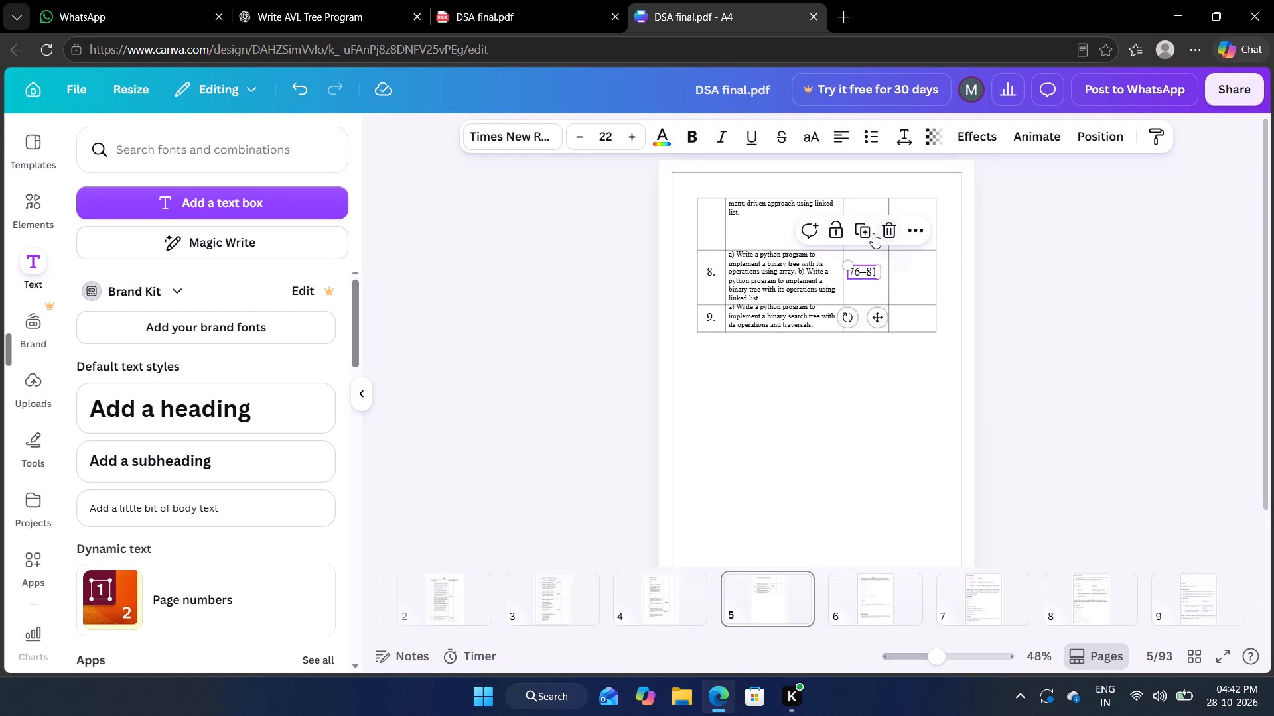
left_click(869, 231)
left_click_drag(885, 326, 883, 358)
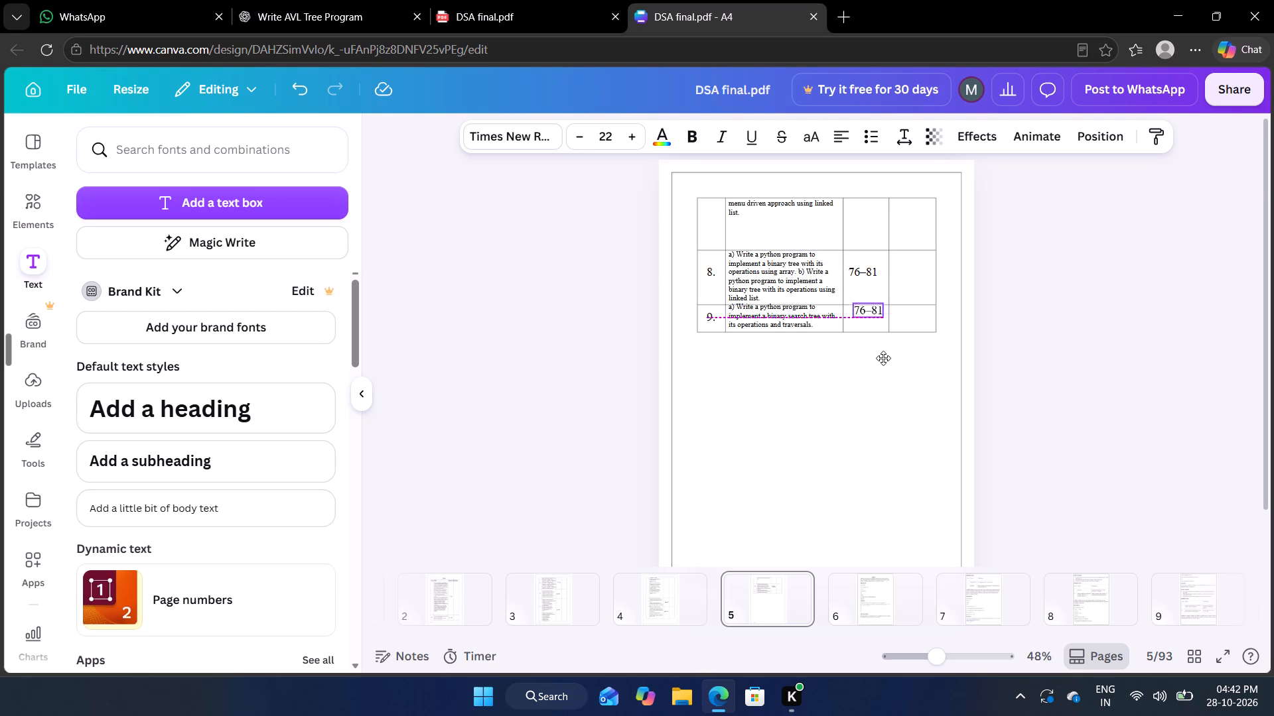
left_click_drag(883, 358, 883, 362)
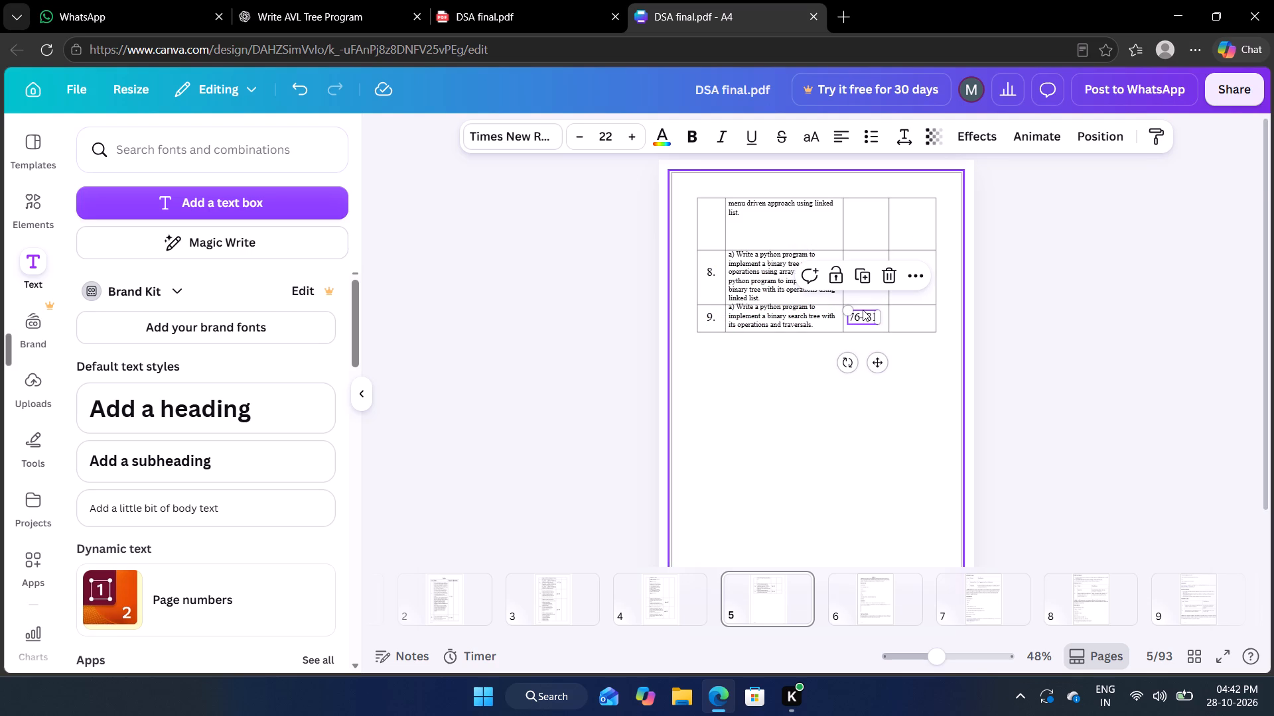
double_click(863, 310)
left_click(863, 310)
double_click(863, 310)
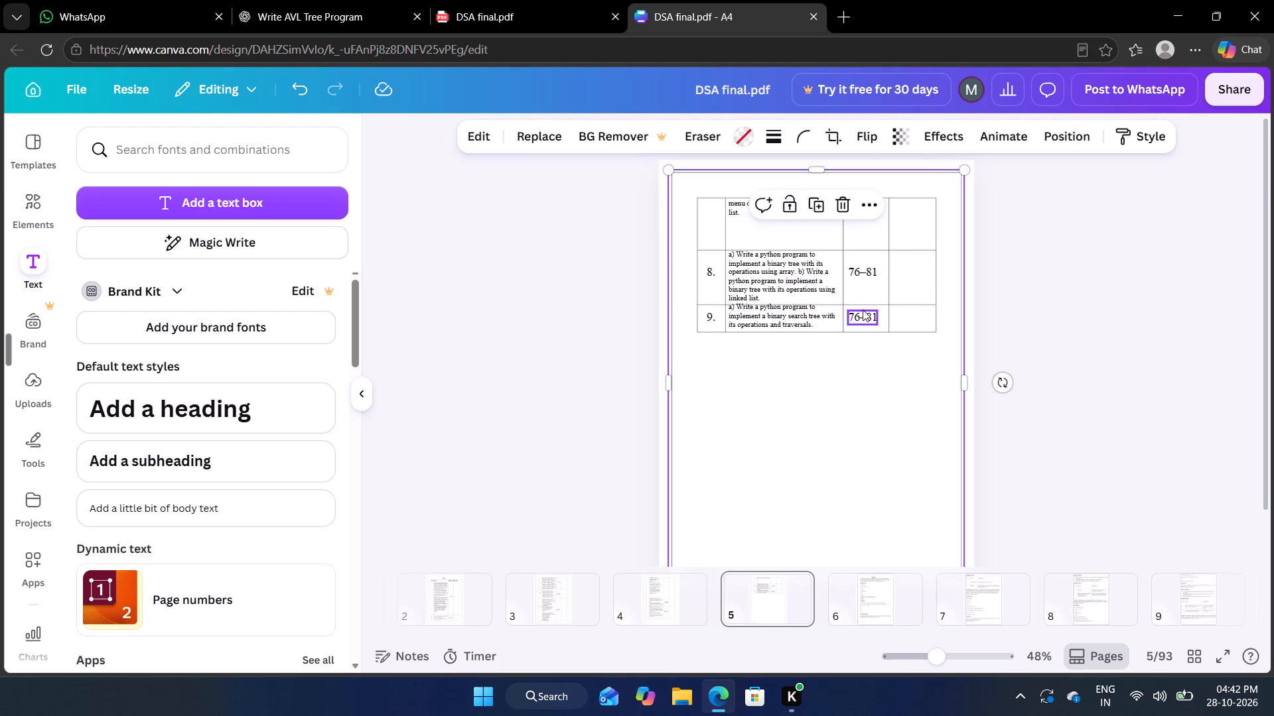
left_click(863, 310)
left_click(863, 310)
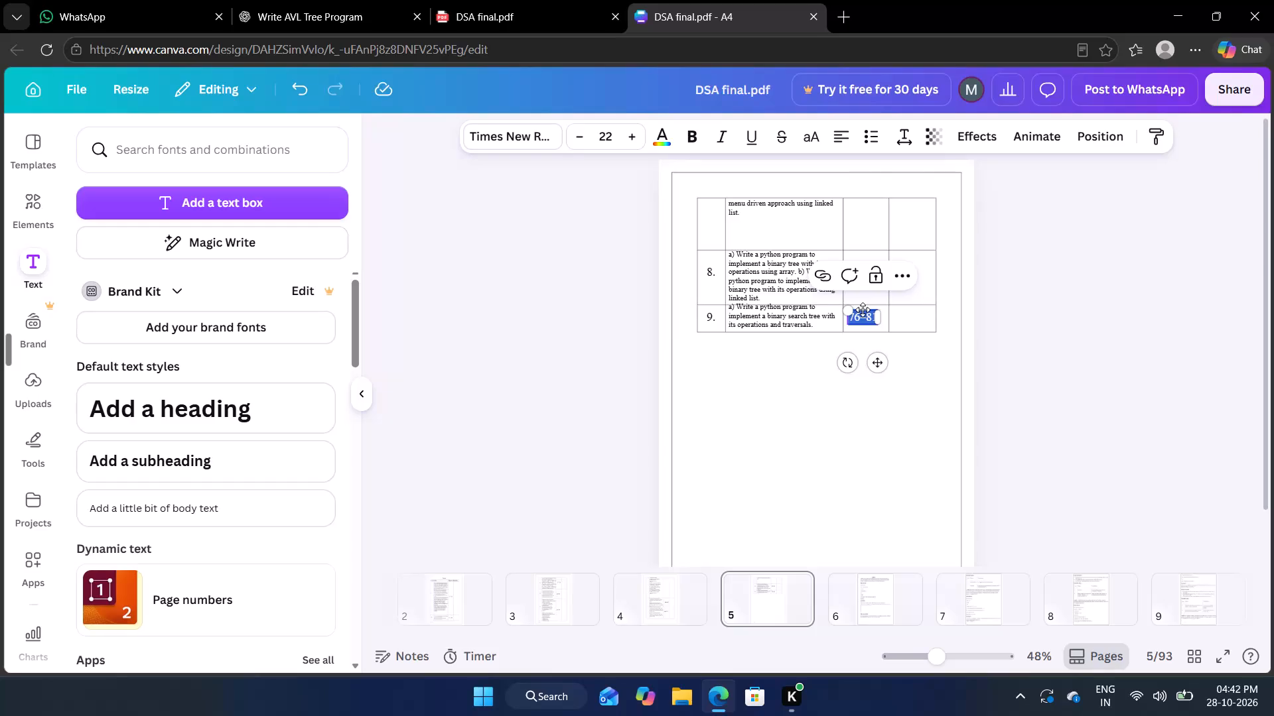
key("ctrl+v")
left_click(1092, 372)
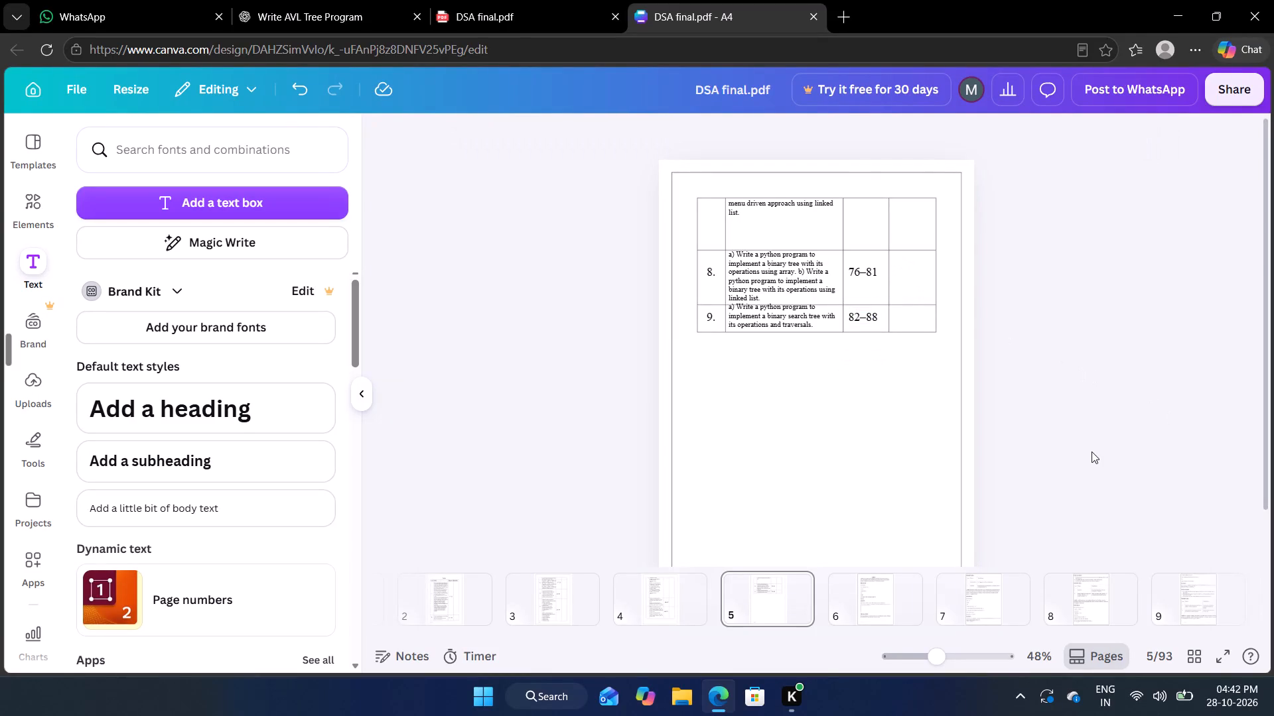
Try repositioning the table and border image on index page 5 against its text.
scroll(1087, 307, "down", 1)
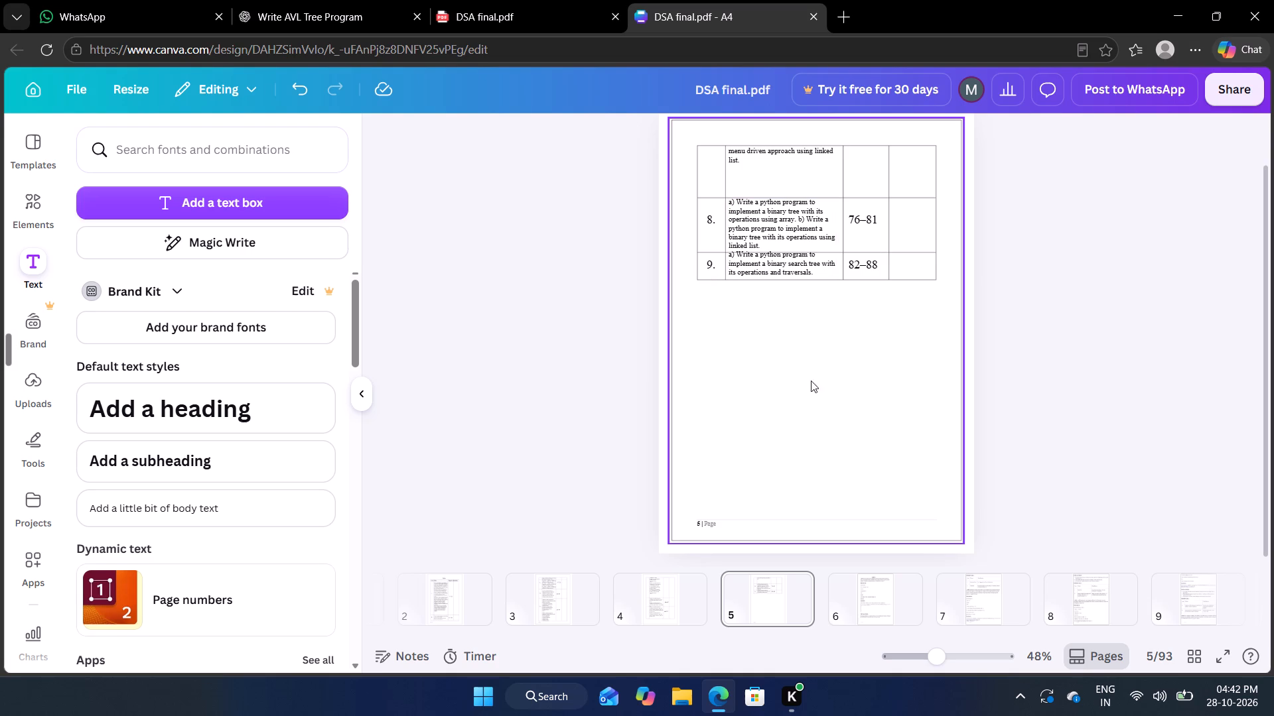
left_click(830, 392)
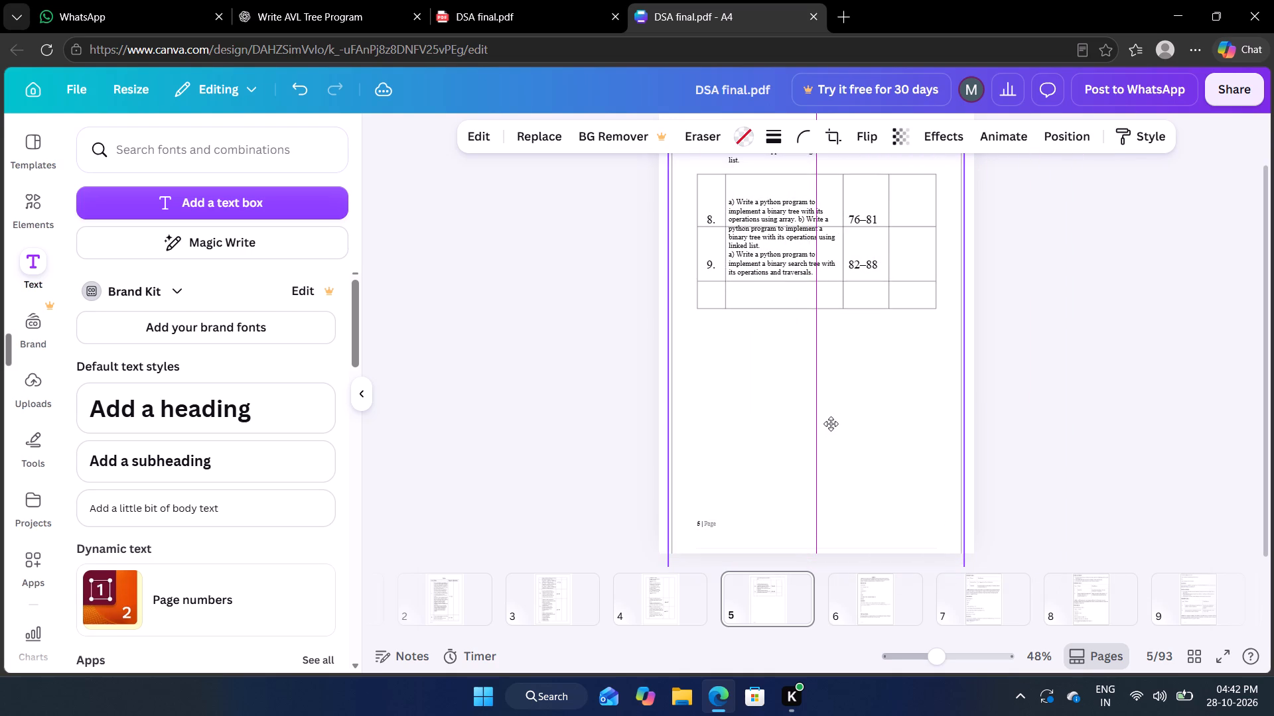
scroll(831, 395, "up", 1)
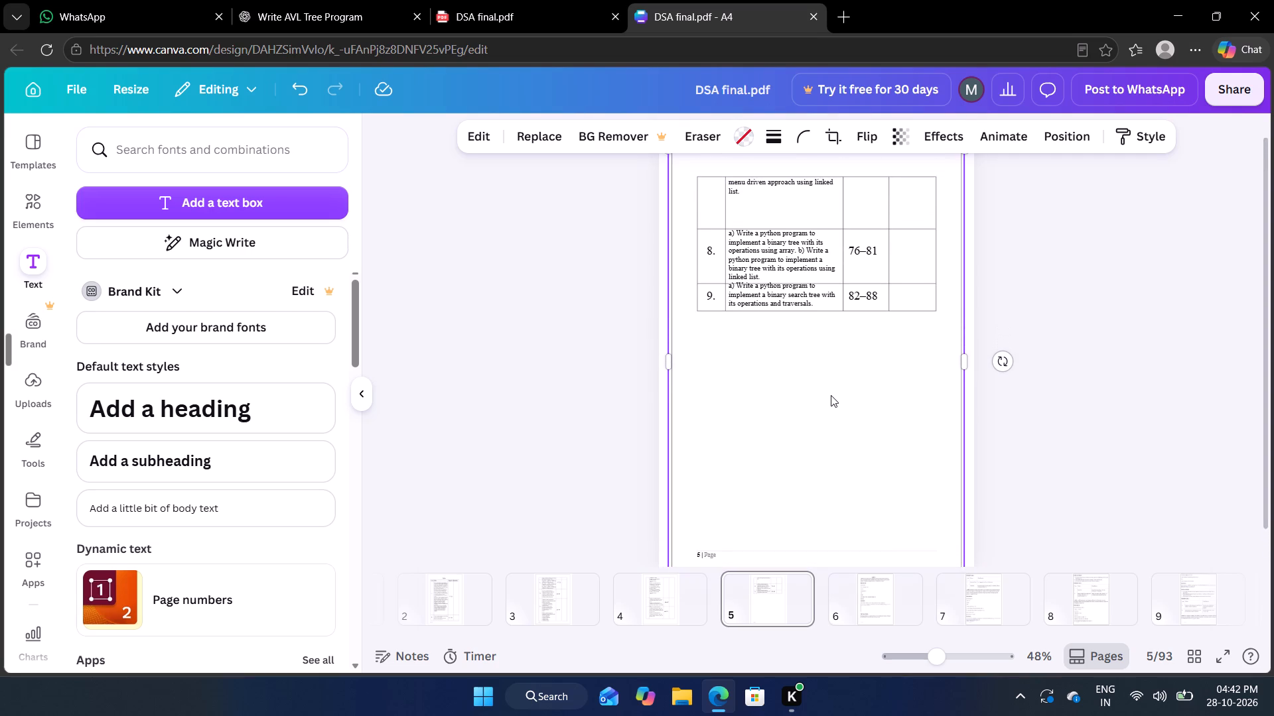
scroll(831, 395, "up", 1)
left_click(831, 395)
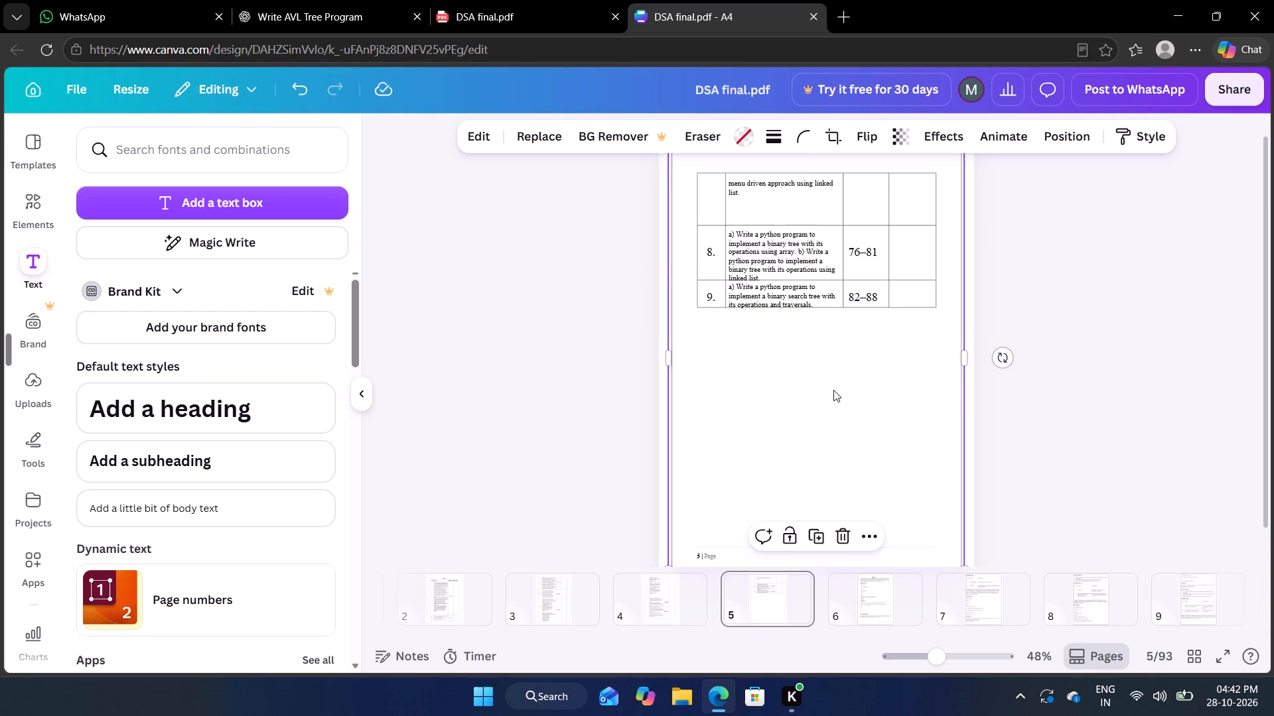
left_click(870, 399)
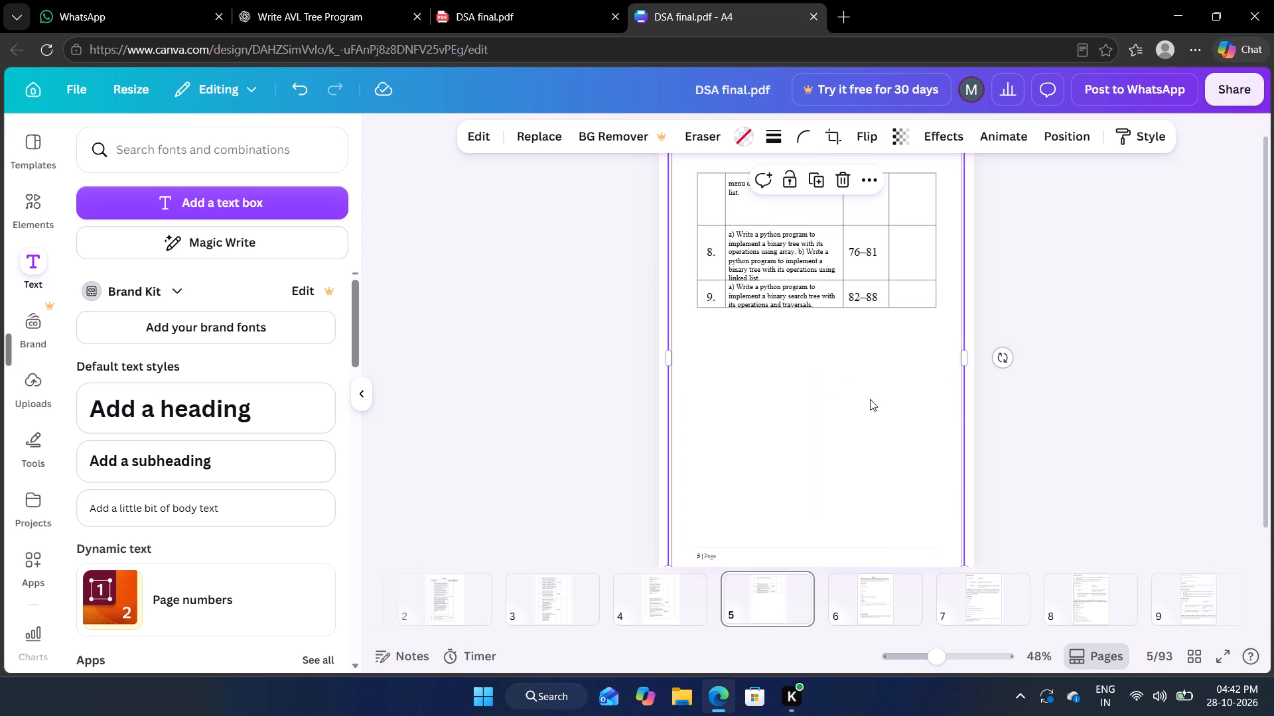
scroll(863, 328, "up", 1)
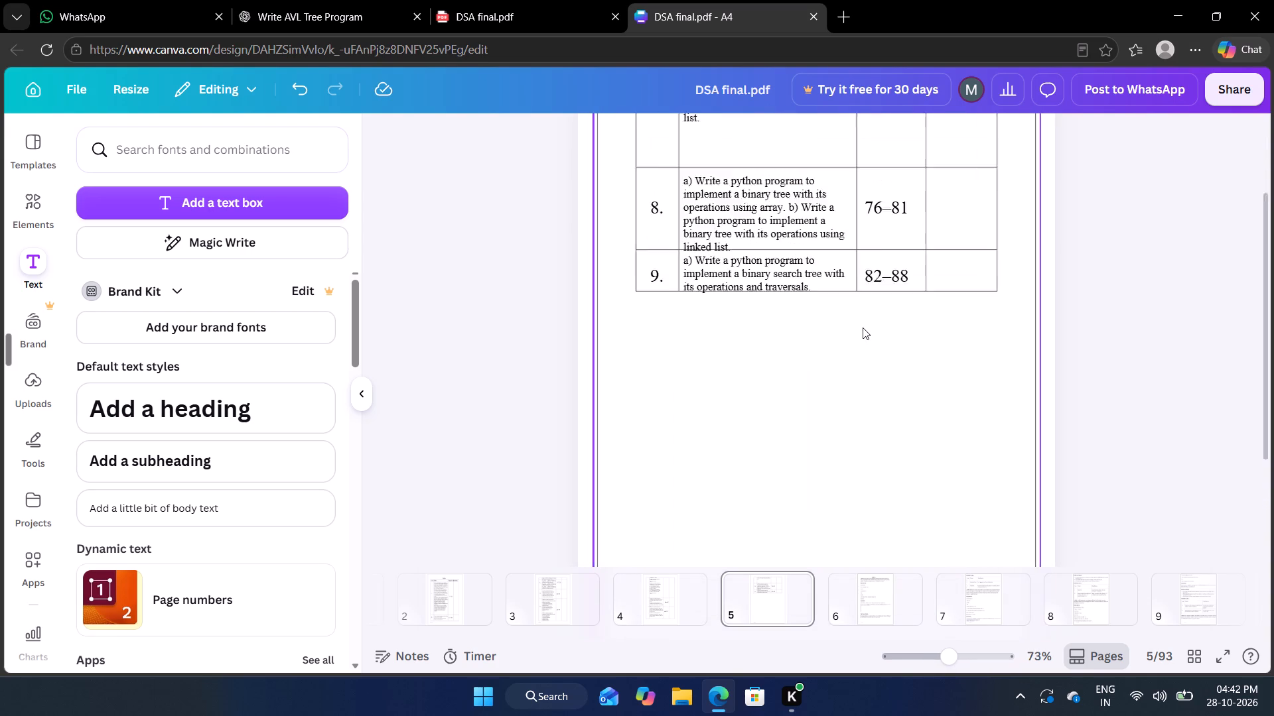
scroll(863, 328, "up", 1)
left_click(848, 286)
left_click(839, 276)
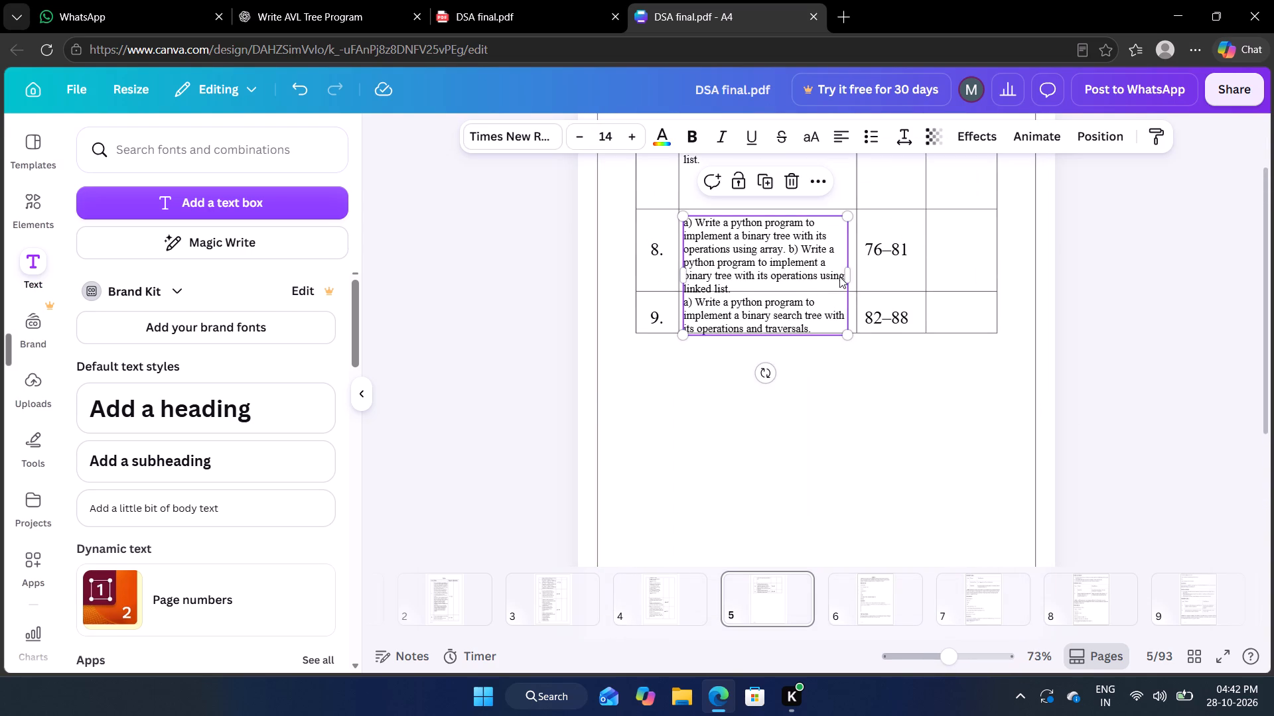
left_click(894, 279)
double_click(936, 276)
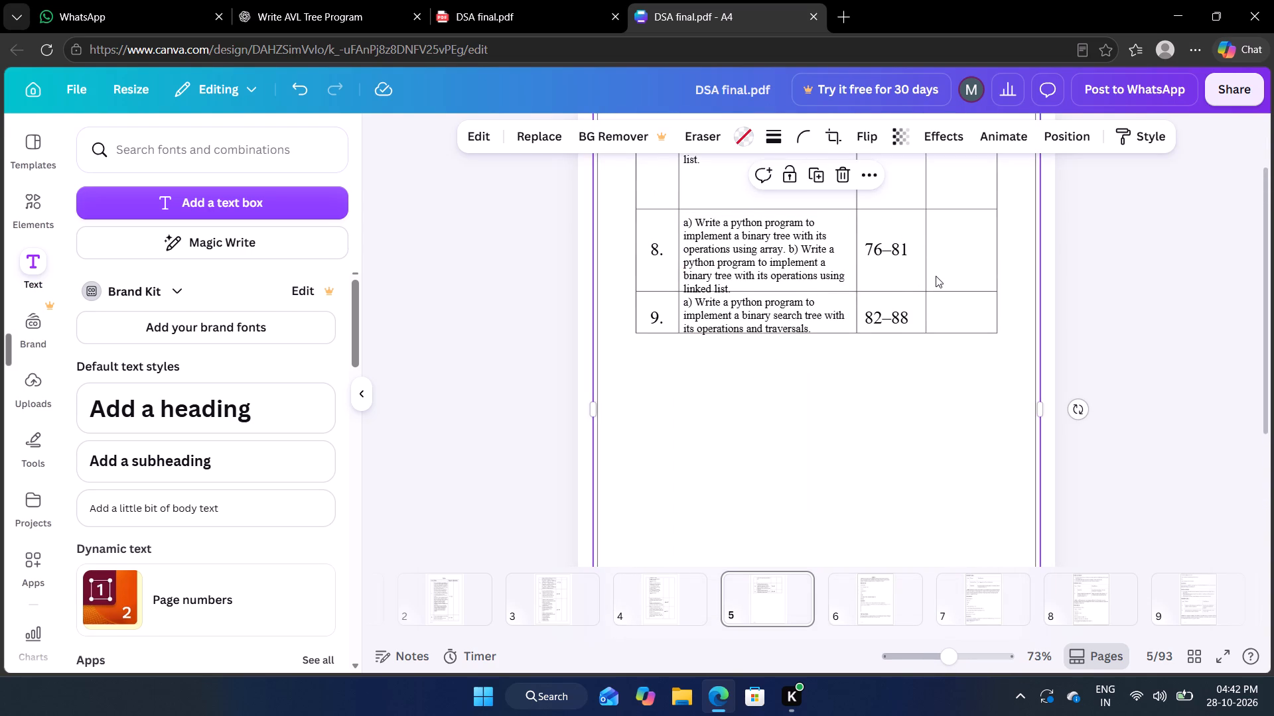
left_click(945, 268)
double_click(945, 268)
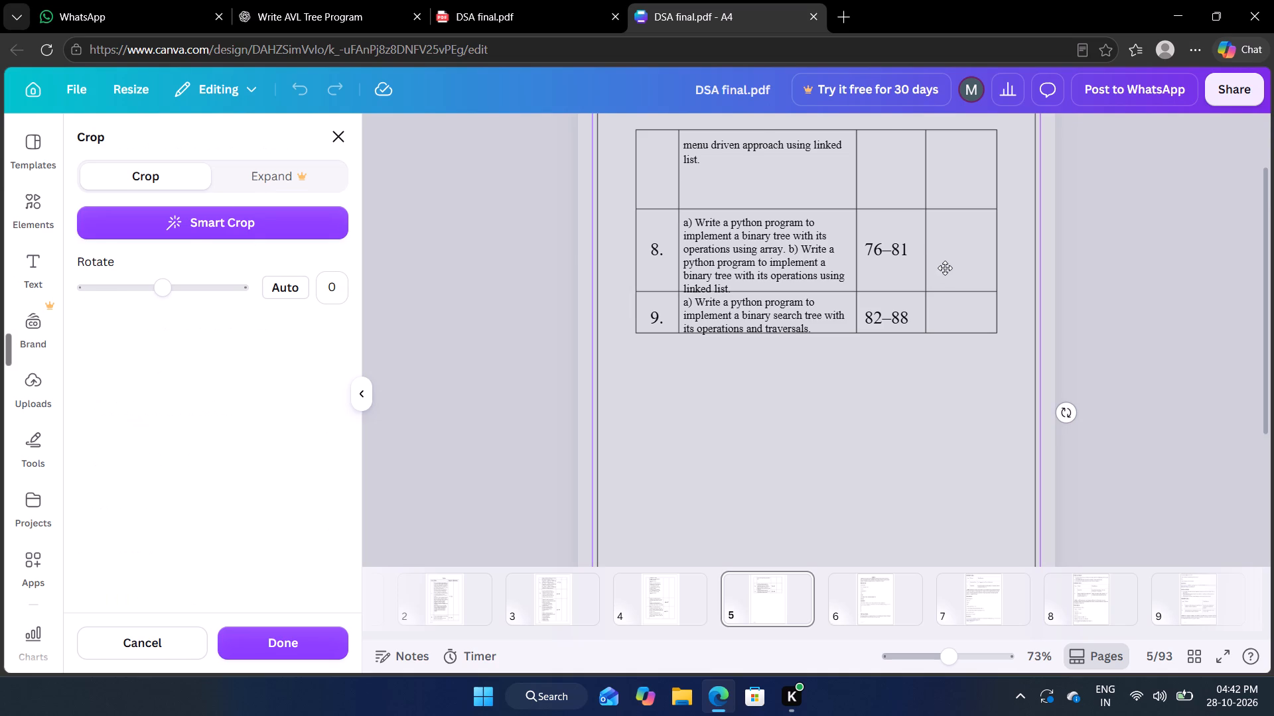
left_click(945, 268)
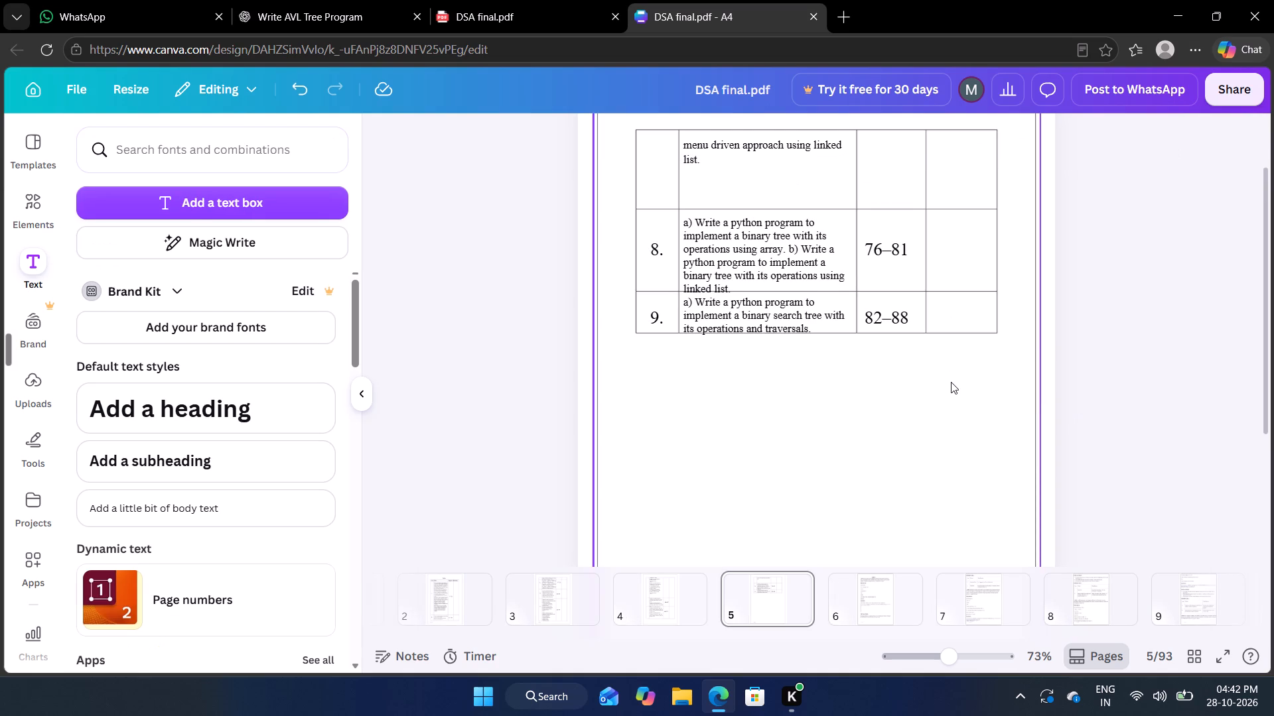
Delete the frame holding the table lines and page border from index page 5, keeping the text.
scroll(951, 382, "up", 1)
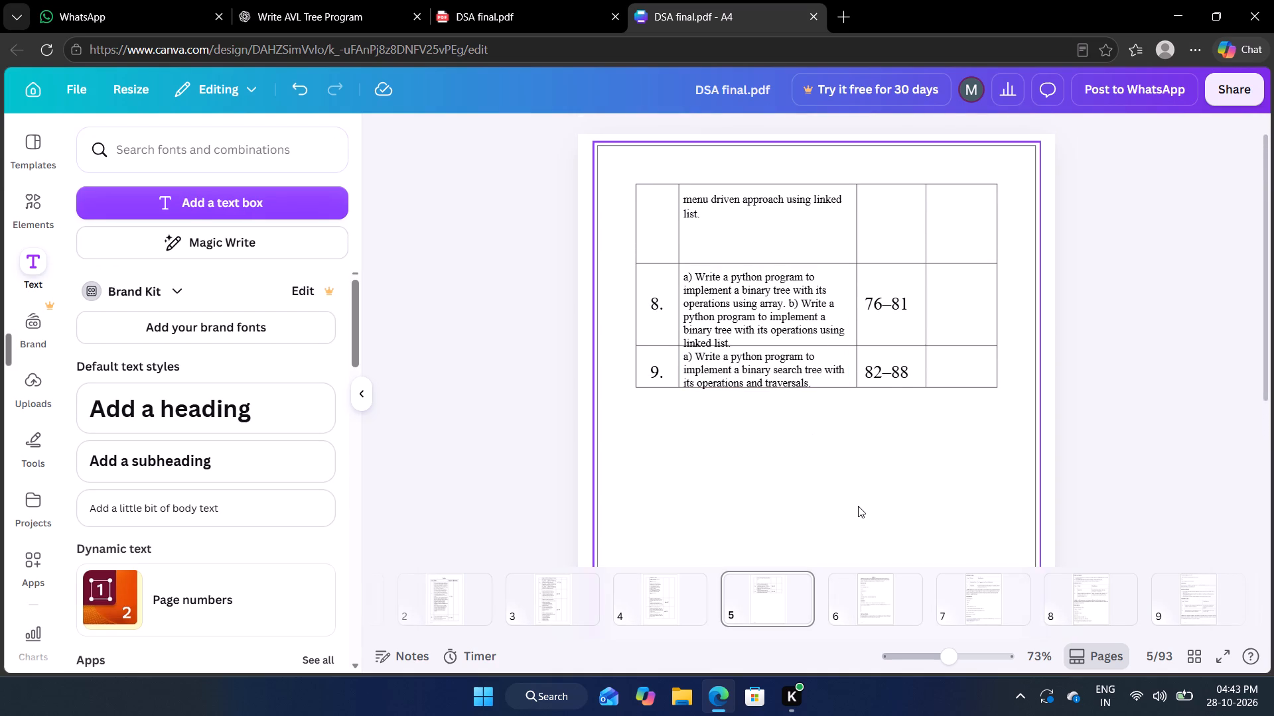
scroll(858, 506, "down", 1)
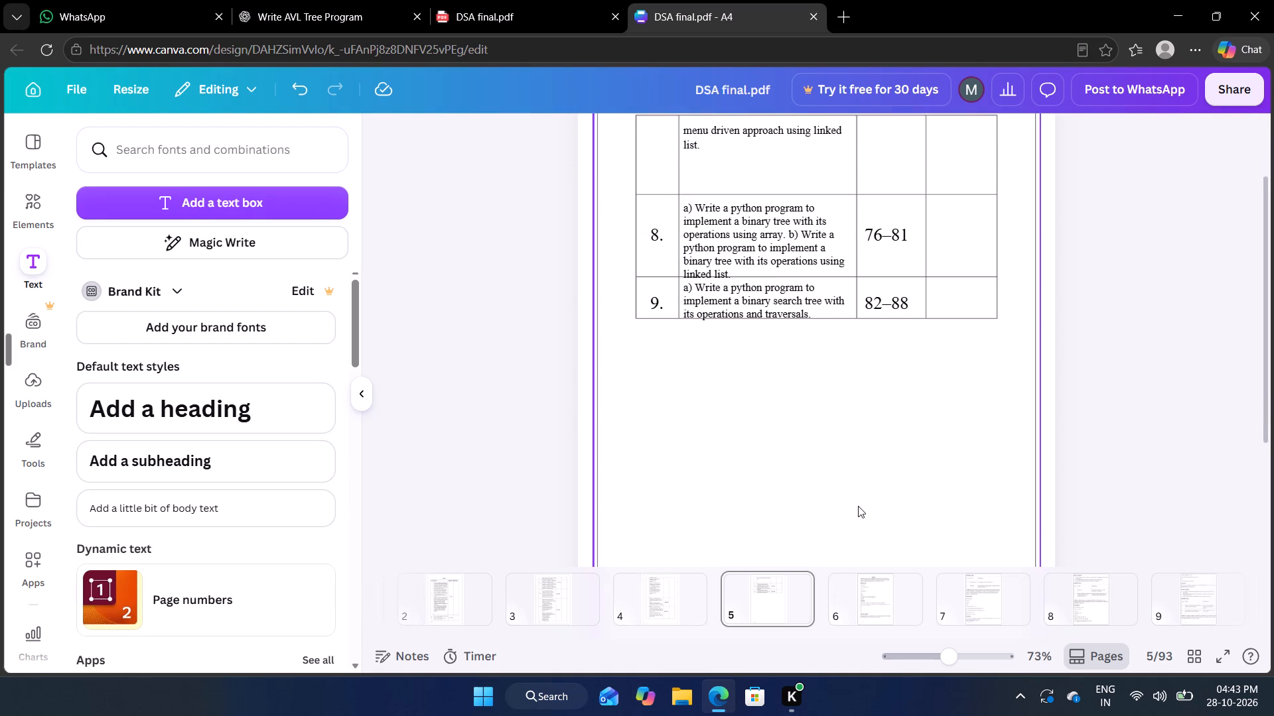
scroll(858, 506, "down", 1)
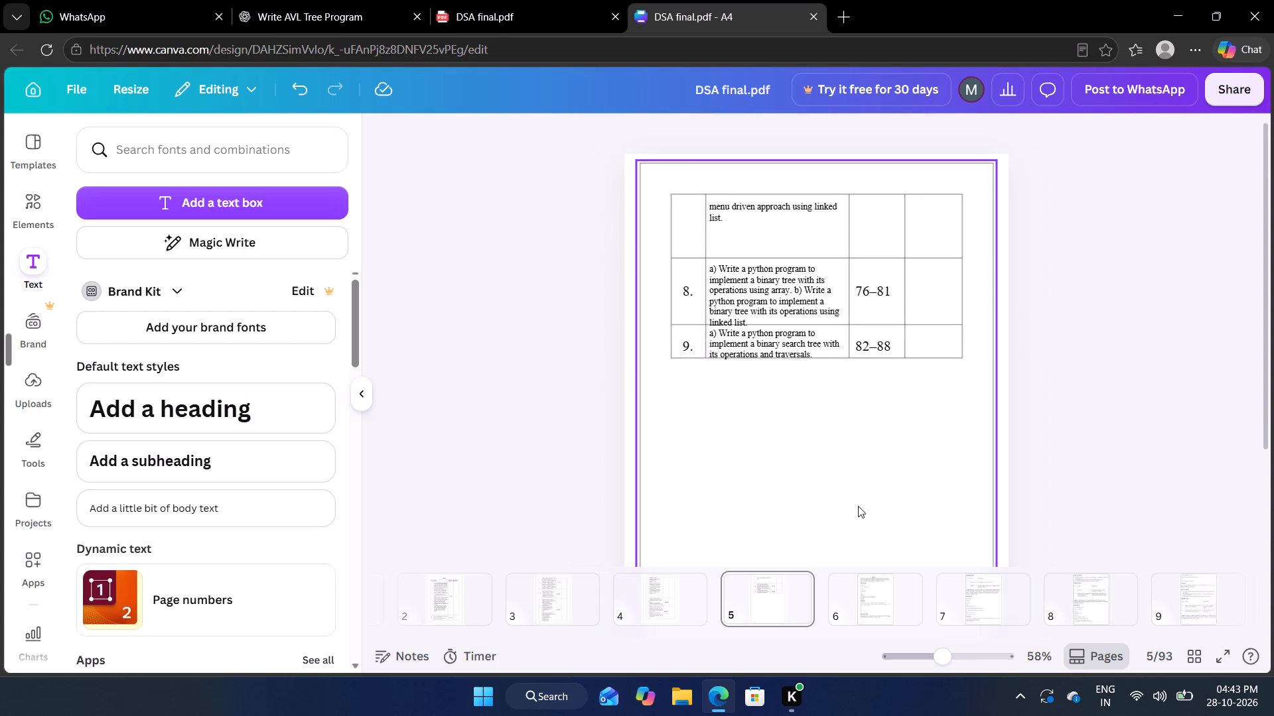
scroll(858, 506, "down", 1)
left_click(858, 506)
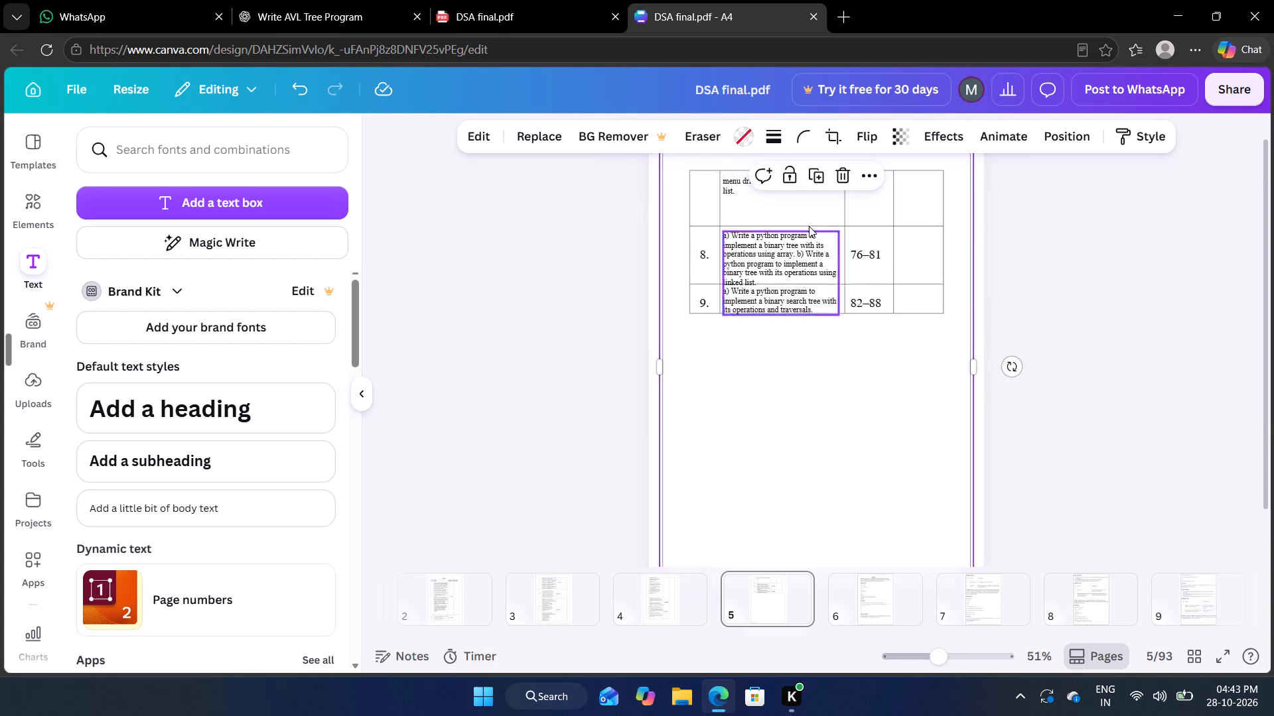
left_click(839, 177)
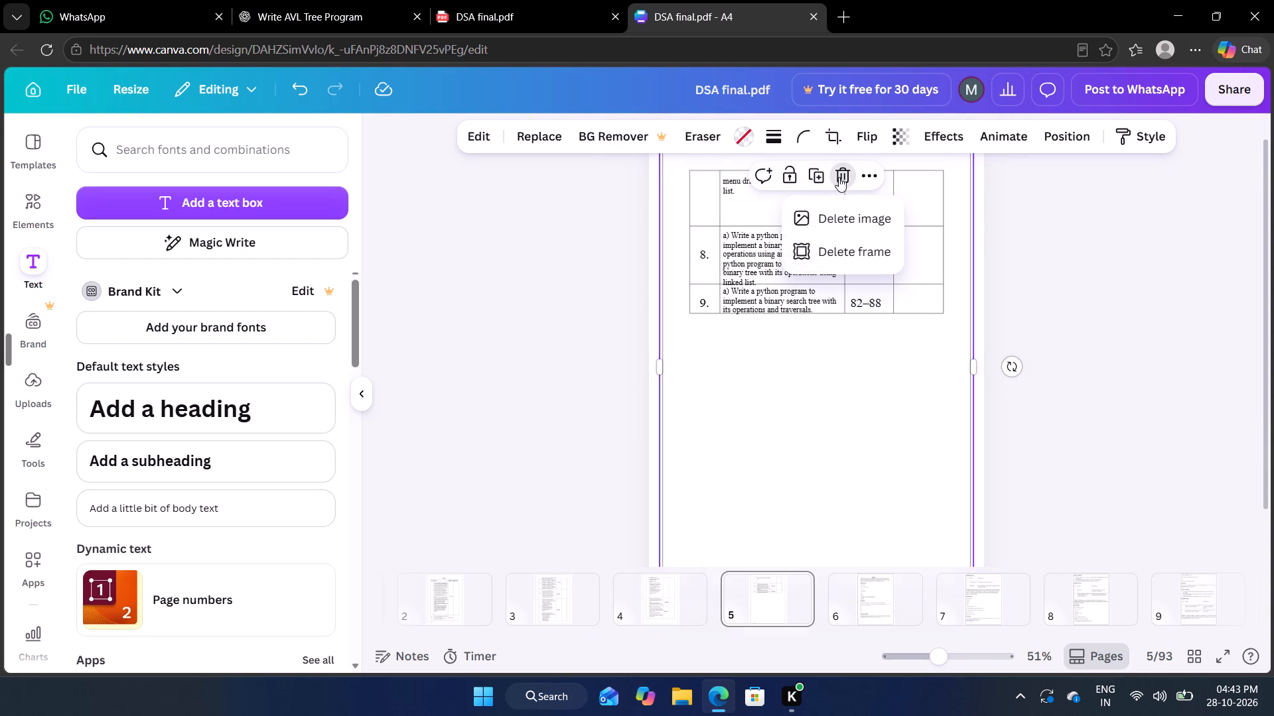
left_click(853, 255)
Add the recently used three-column, four-row table to index page 5 and align its top-left corner with the index text.
scroll(808, 387, "up", 1)
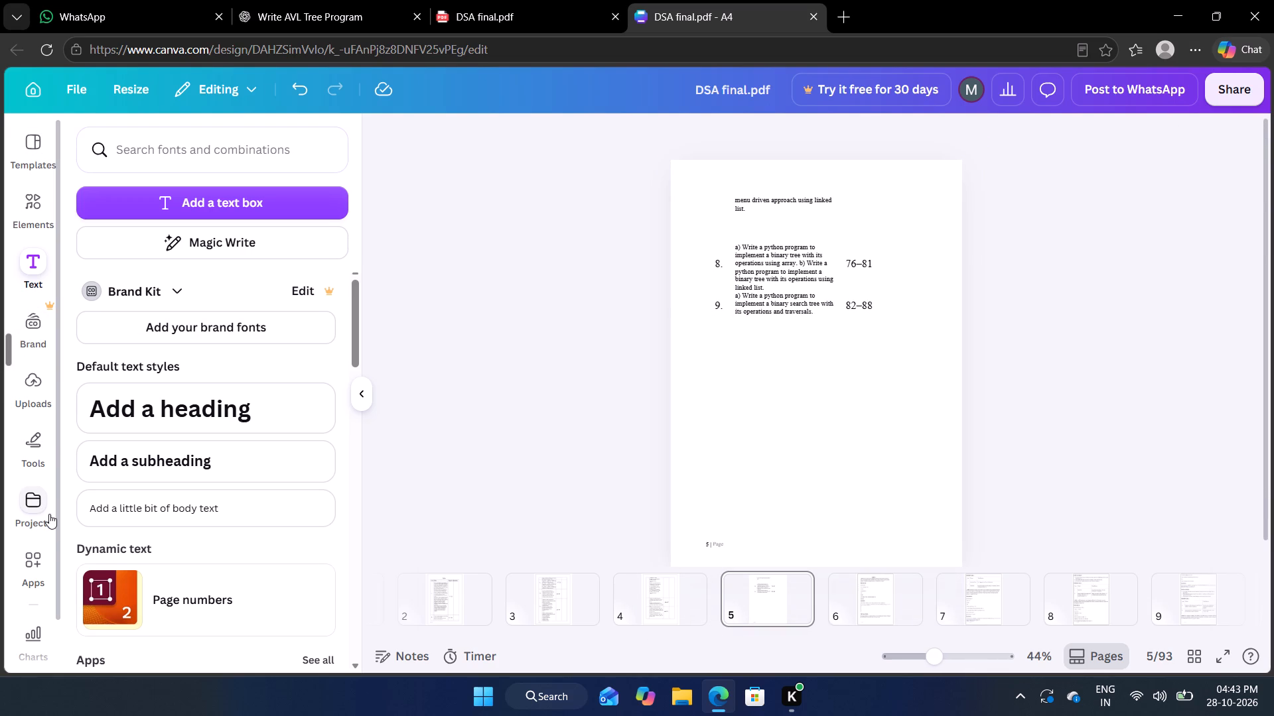
scroll(49, 514, "down", 2)
scroll(49, 514, "up", 2)
left_click(29, 213)
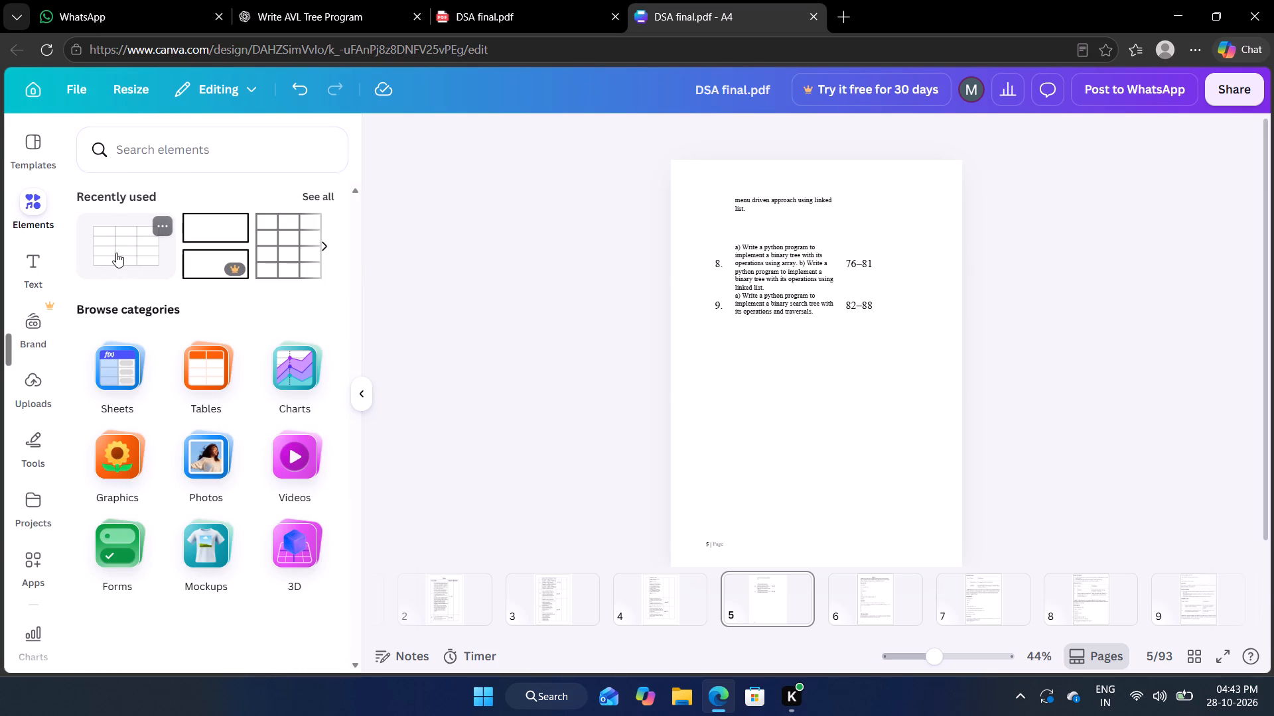
left_click(116, 253)
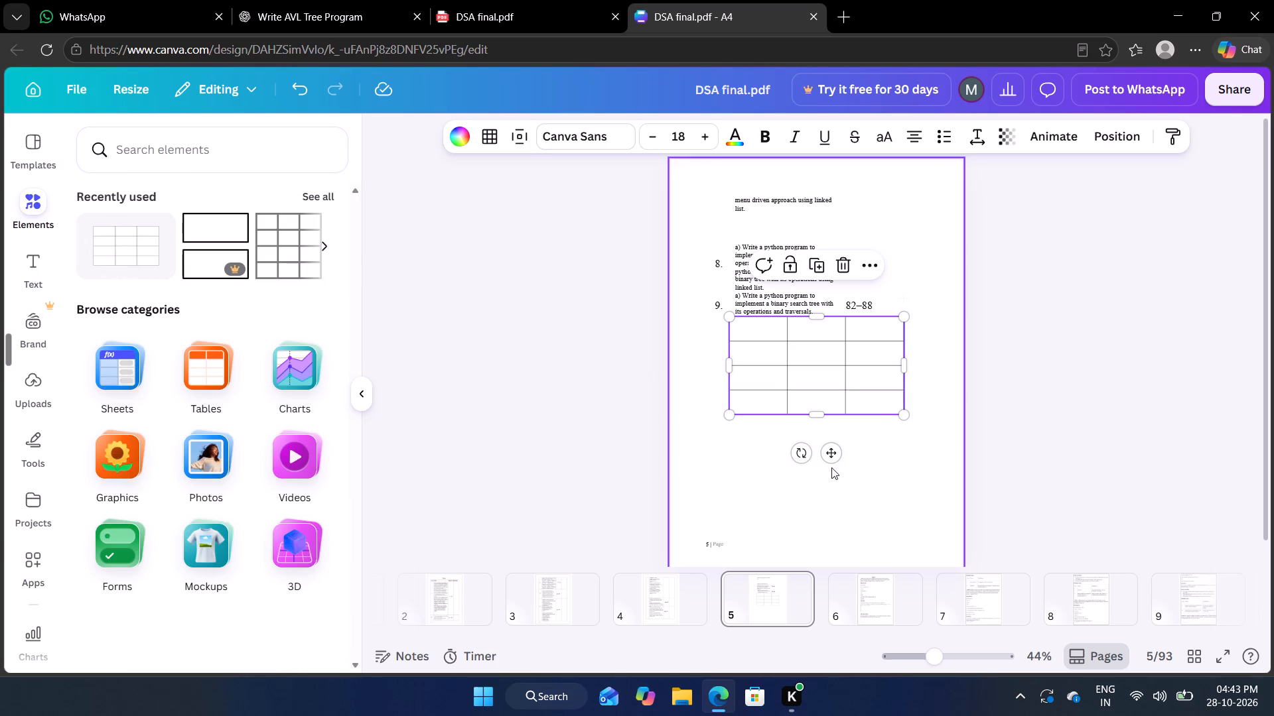
left_click_drag(834, 458, 814, 335)
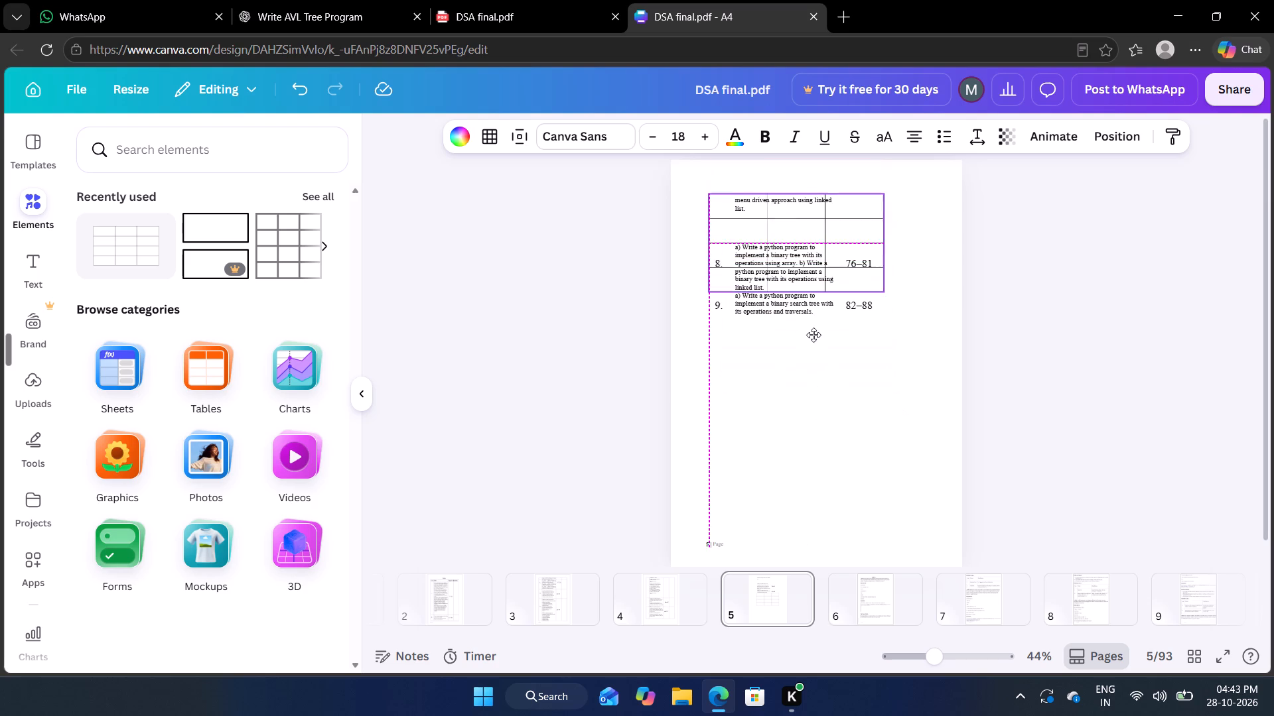
left_click_drag(814, 335, 817, 334)
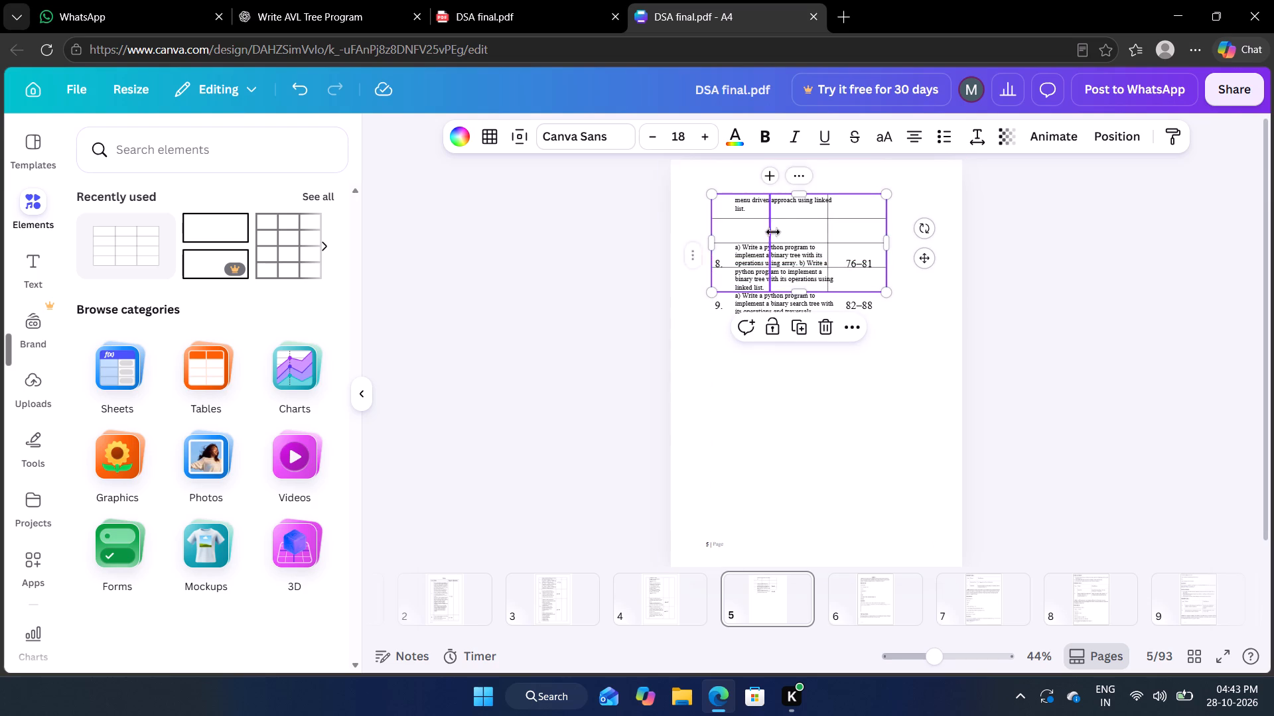
Enlarge the new table so it spans the index text from the continued row down through experiment 9.
left_click(750, 211)
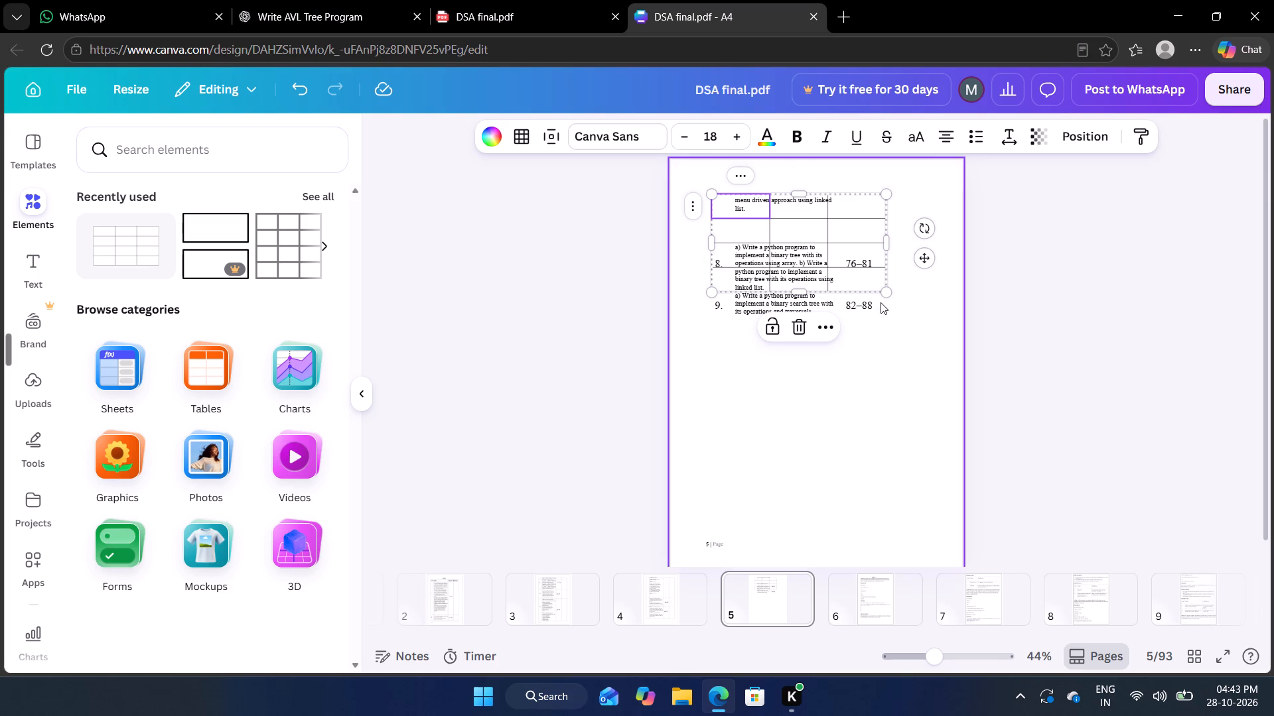
left_click_drag(886, 294, 889, 335)
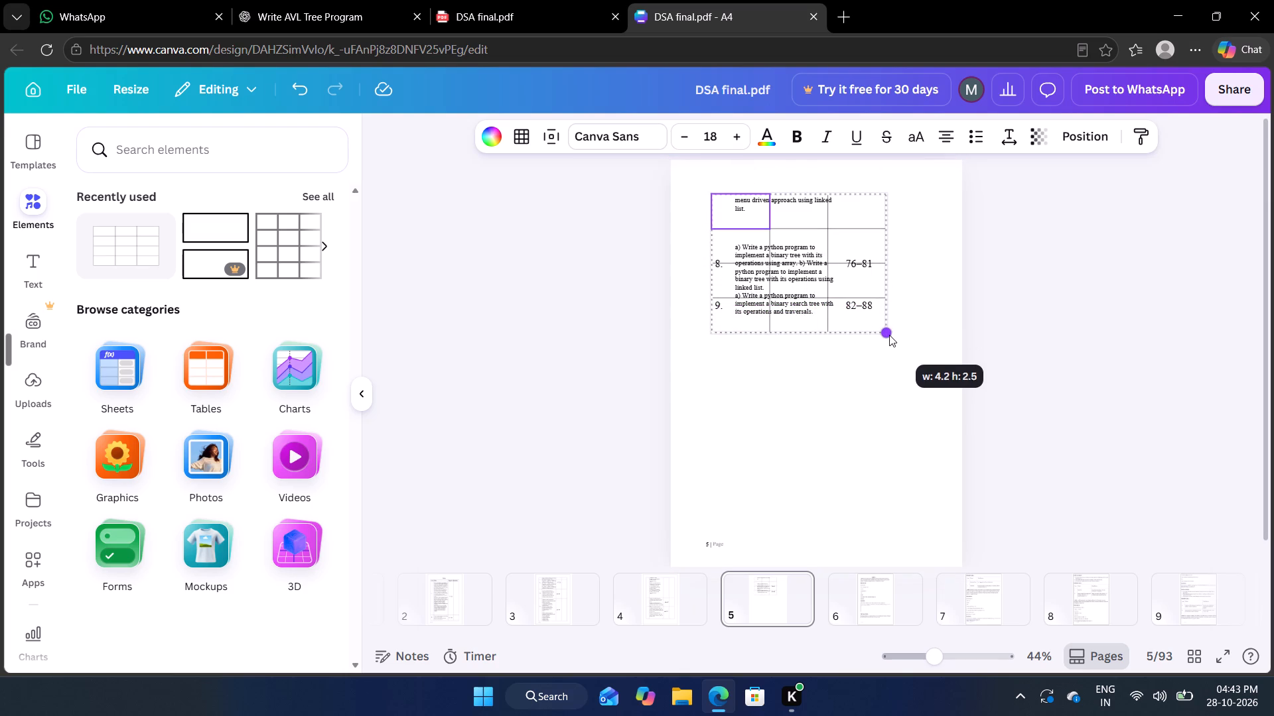
left_click_drag(889, 335, 928, 314)
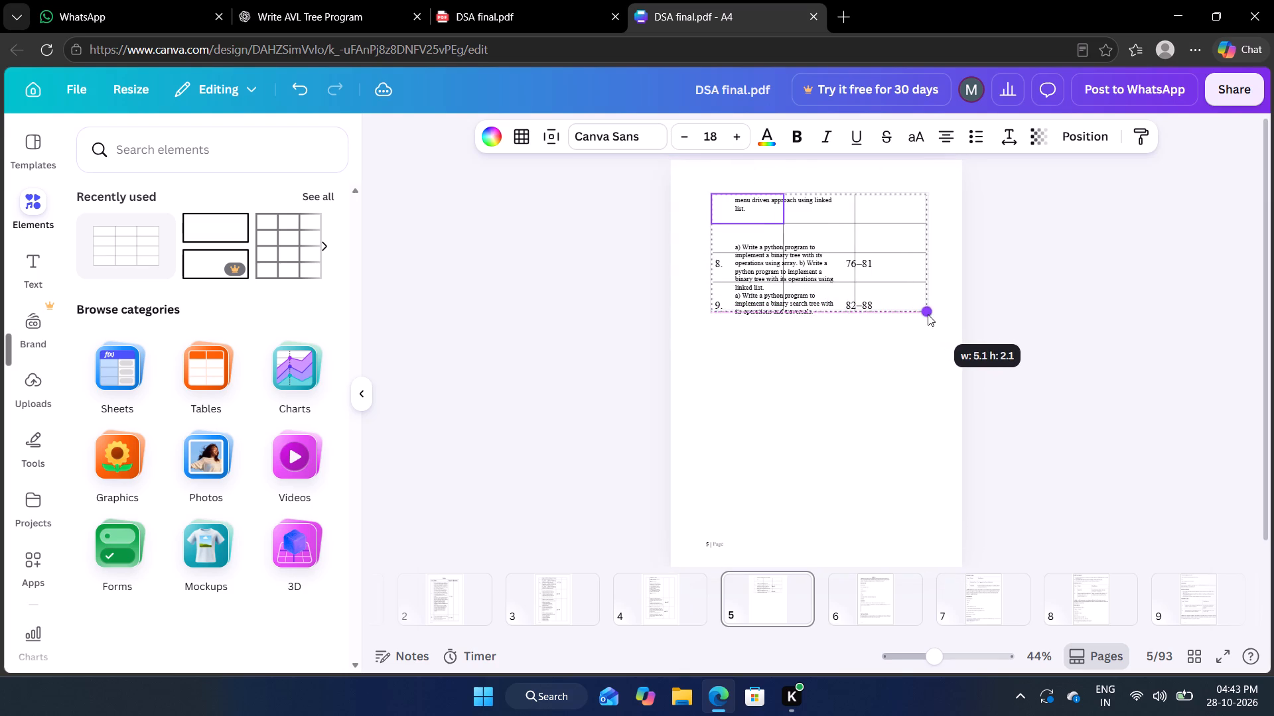
left_click_drag(928, 314, 933, 321)
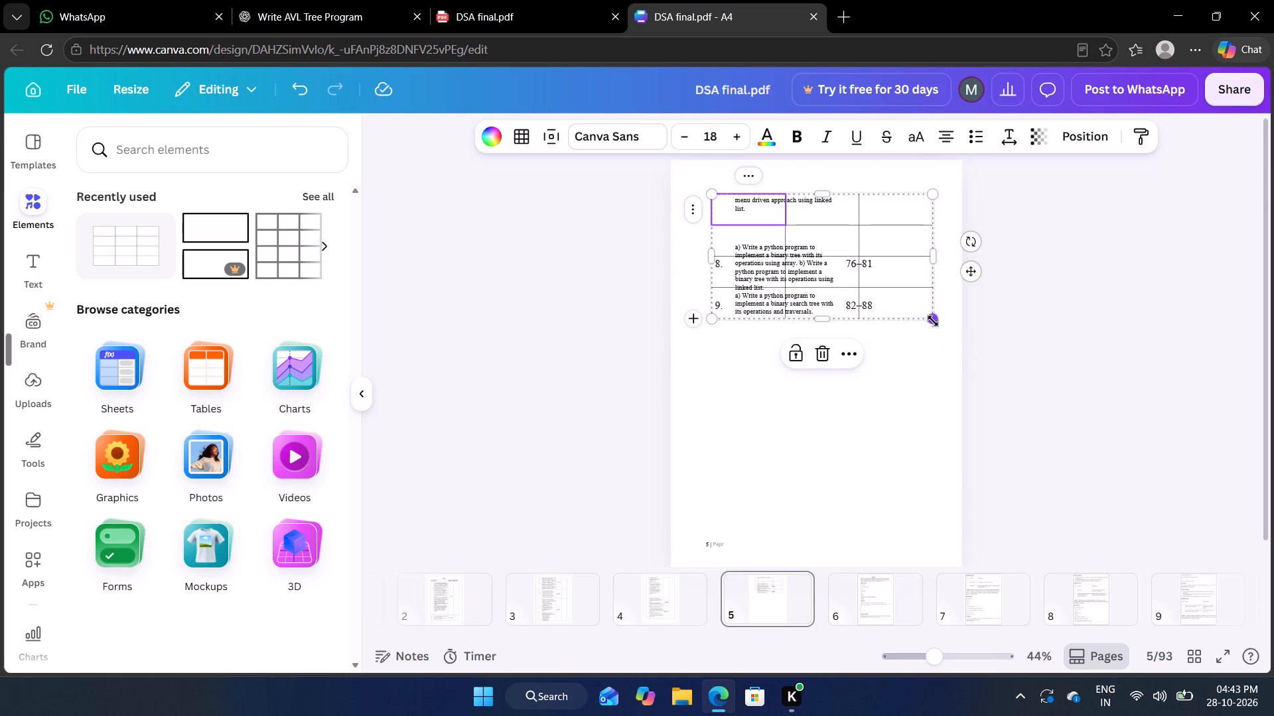
left_click(796, 432)
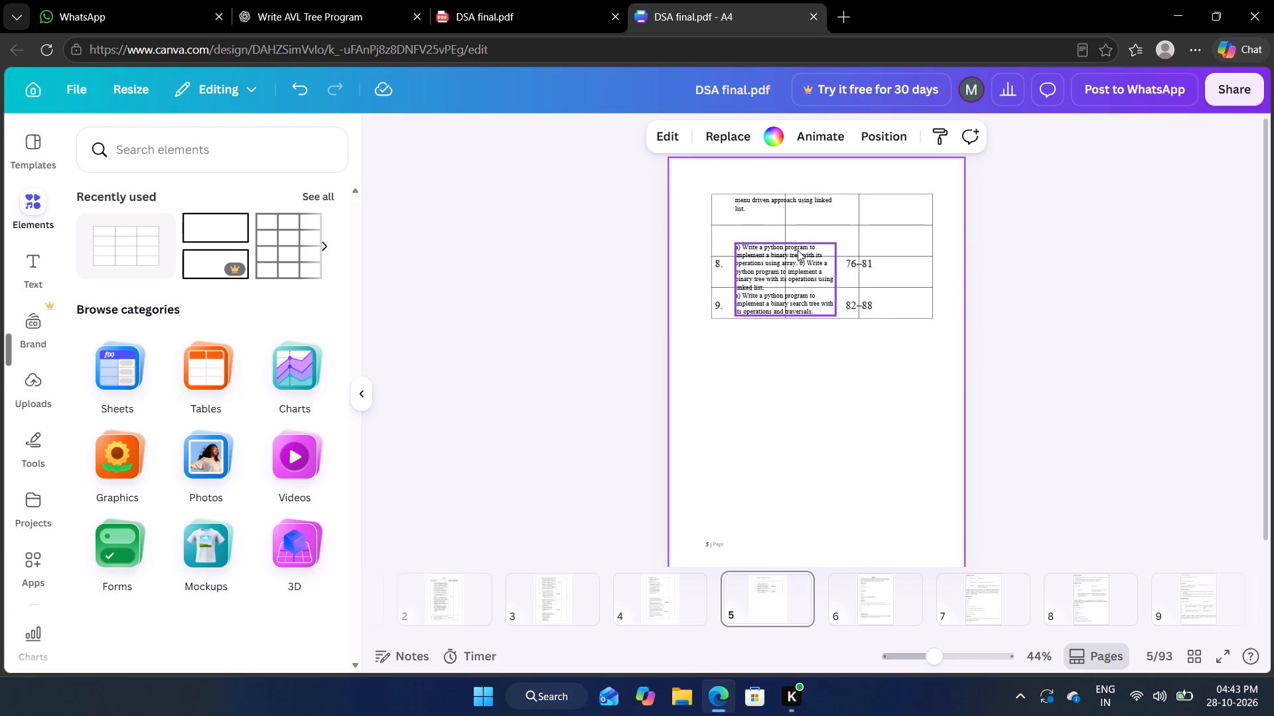
Narrow the first column of the page 5 index table so its divider falls between the experiment numbers and descriptions.
left_click(670, 585)
left_click(754, 601)
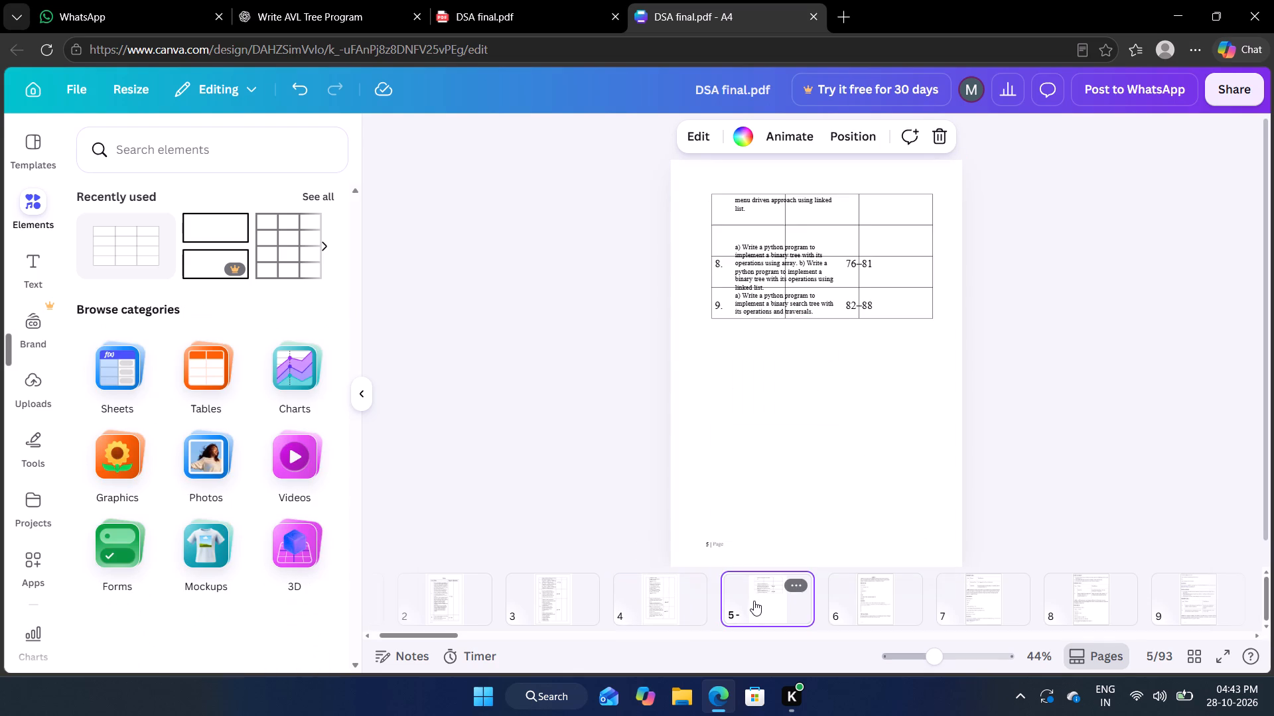
left_click(782, 235)
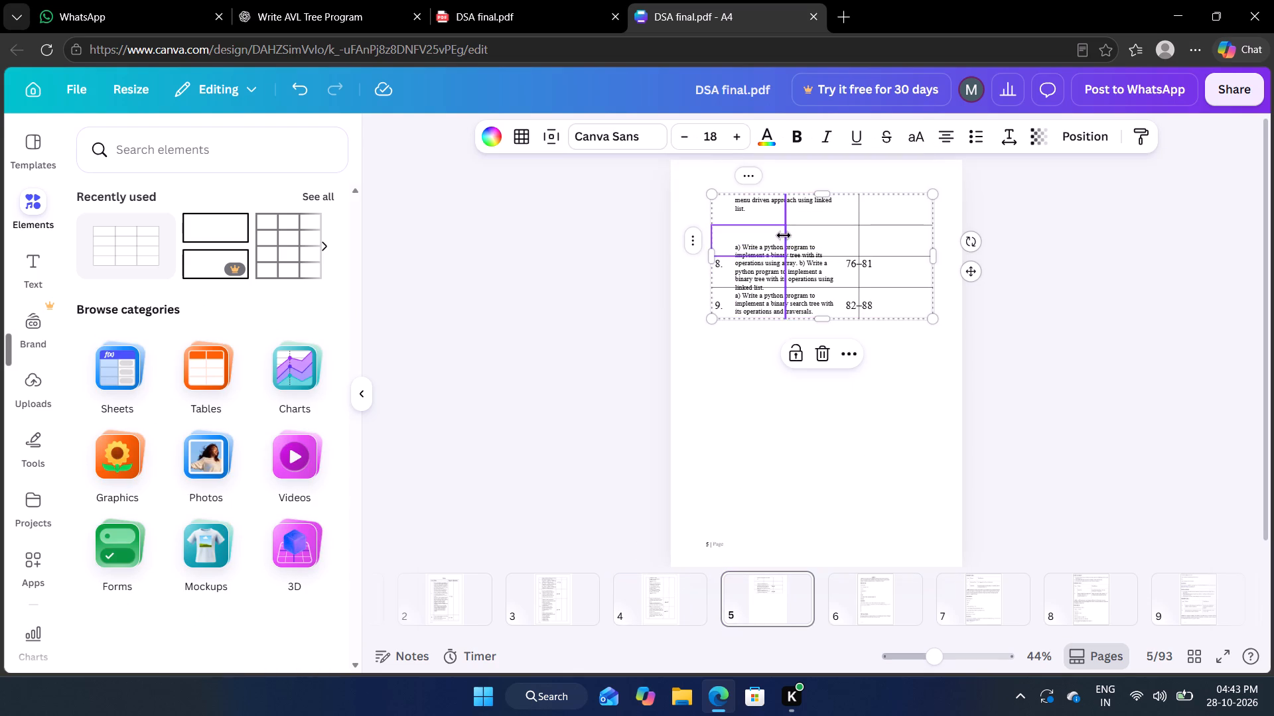
left_click_drag(784, 235, 725, 255)
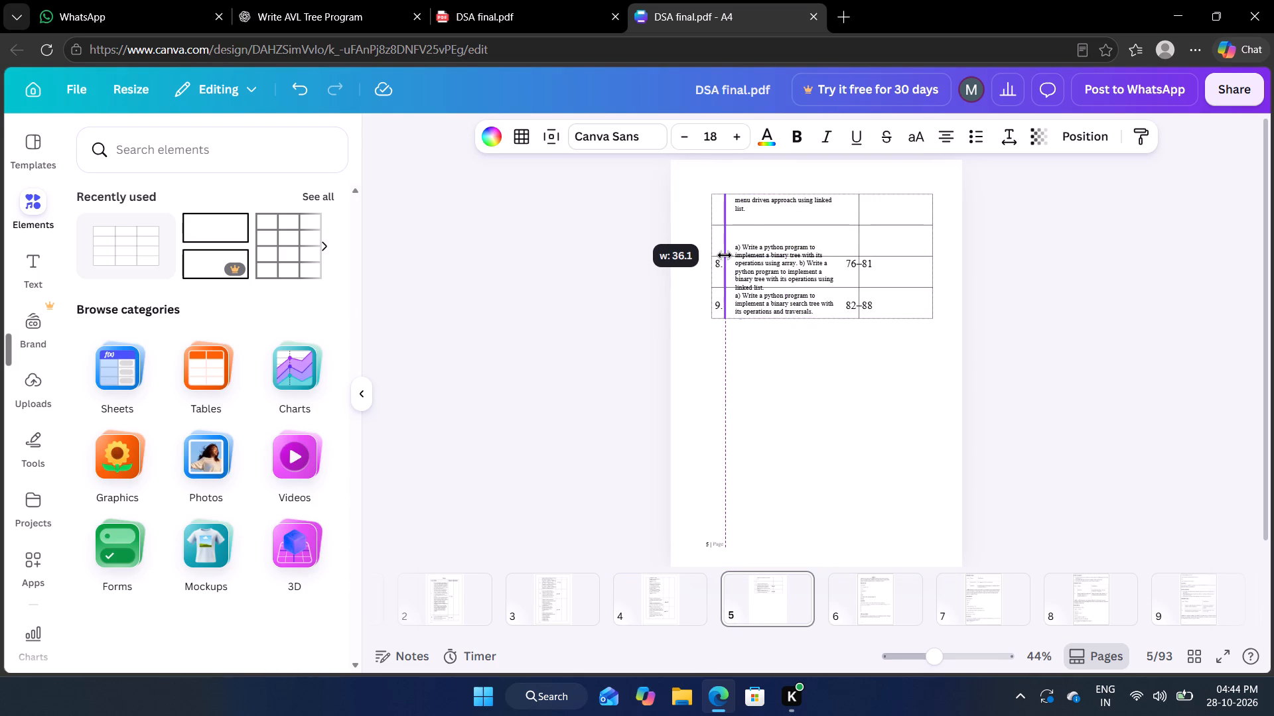
left_click_drag(725, 255, 730, 255)
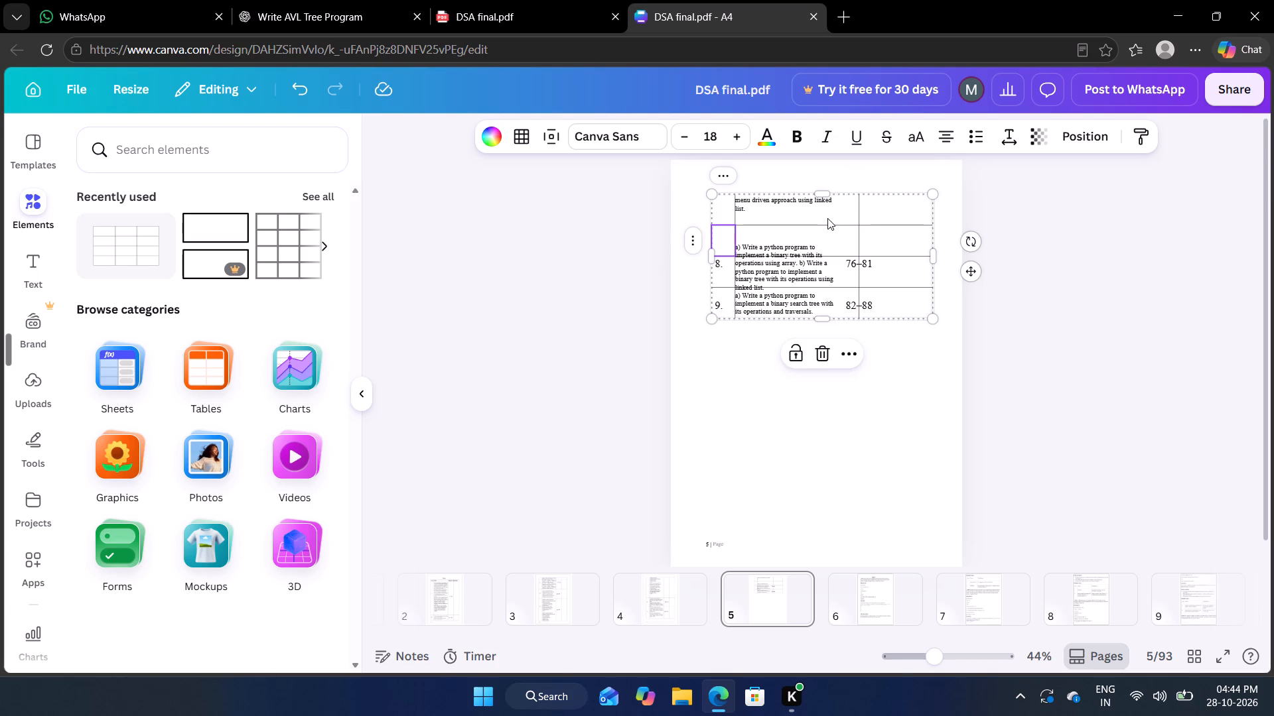
Shift the index table slightly left so its left edge lines up with the page-number footer.
left_click(970, 274)
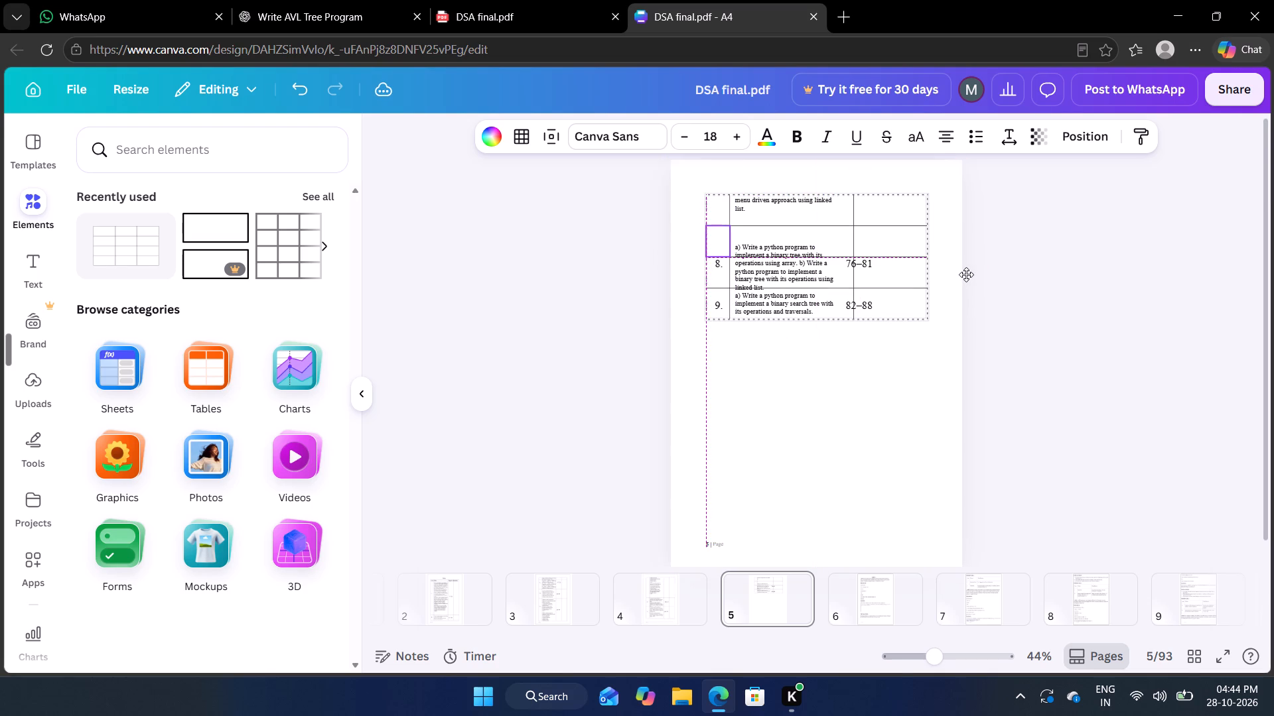
left_click(1078, 365)
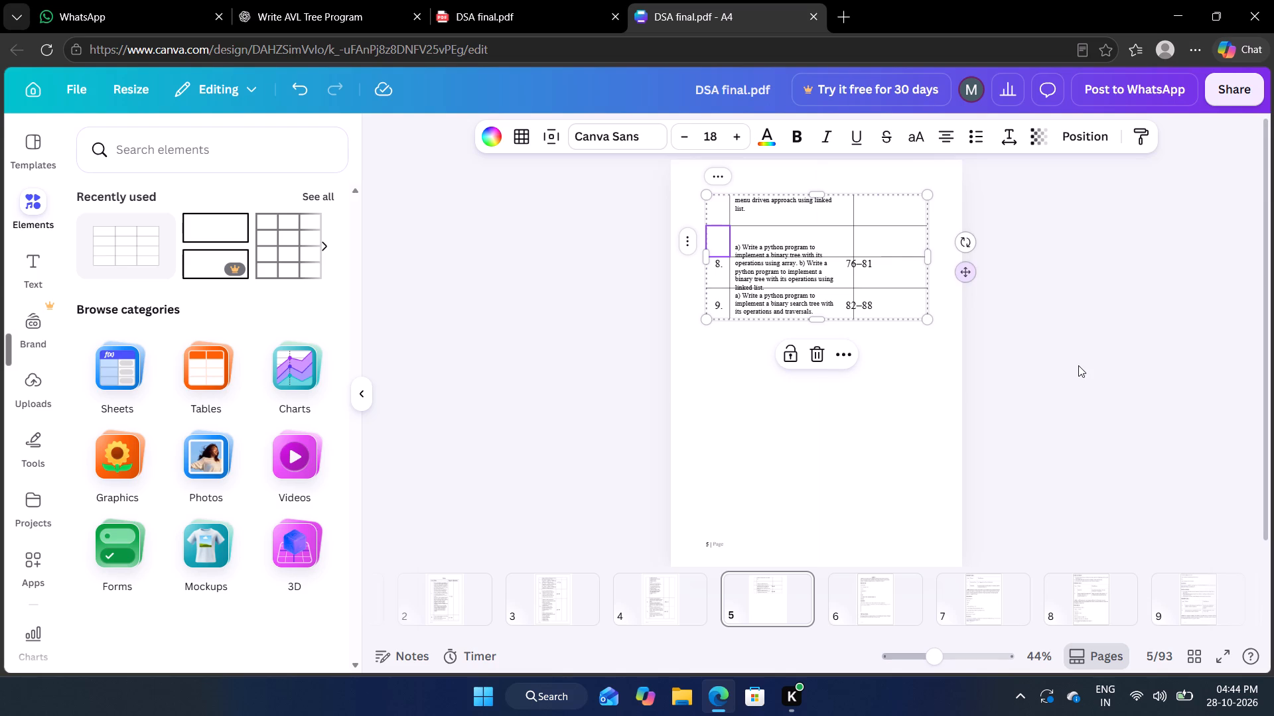
Narrow the table's middle column to about 301.6 wide so its divider sits between the descriptions and page ranges.
left_click(829, 258)
left_click(845, 254)
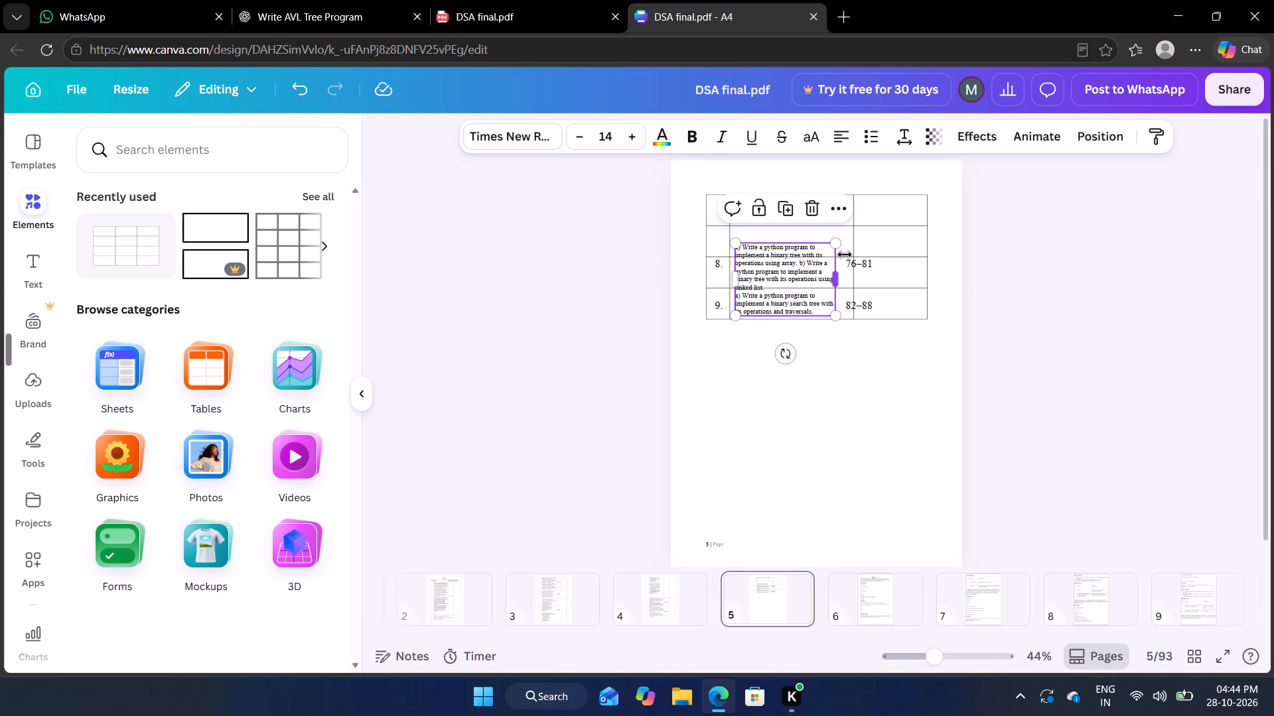
left_click(845, 255)
left_click(845, 251)
left_click(856, 230)
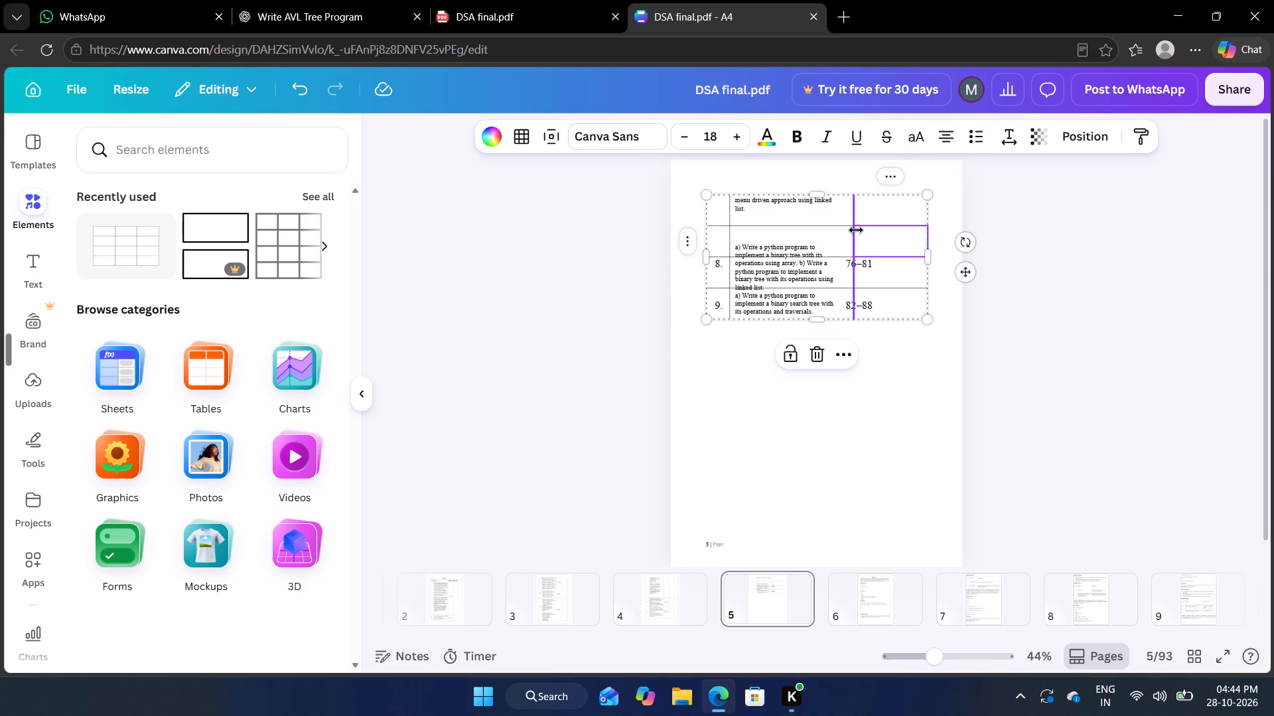
left_click(841, 249)
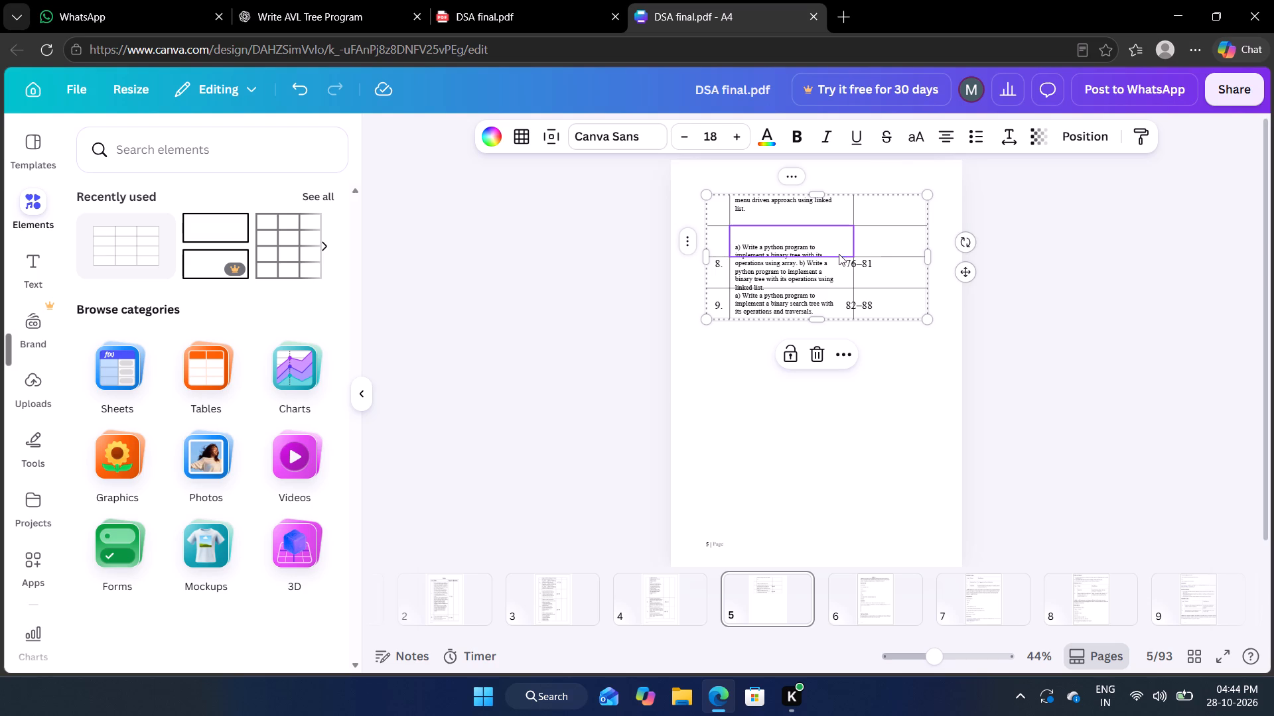
left_click(838, 255)
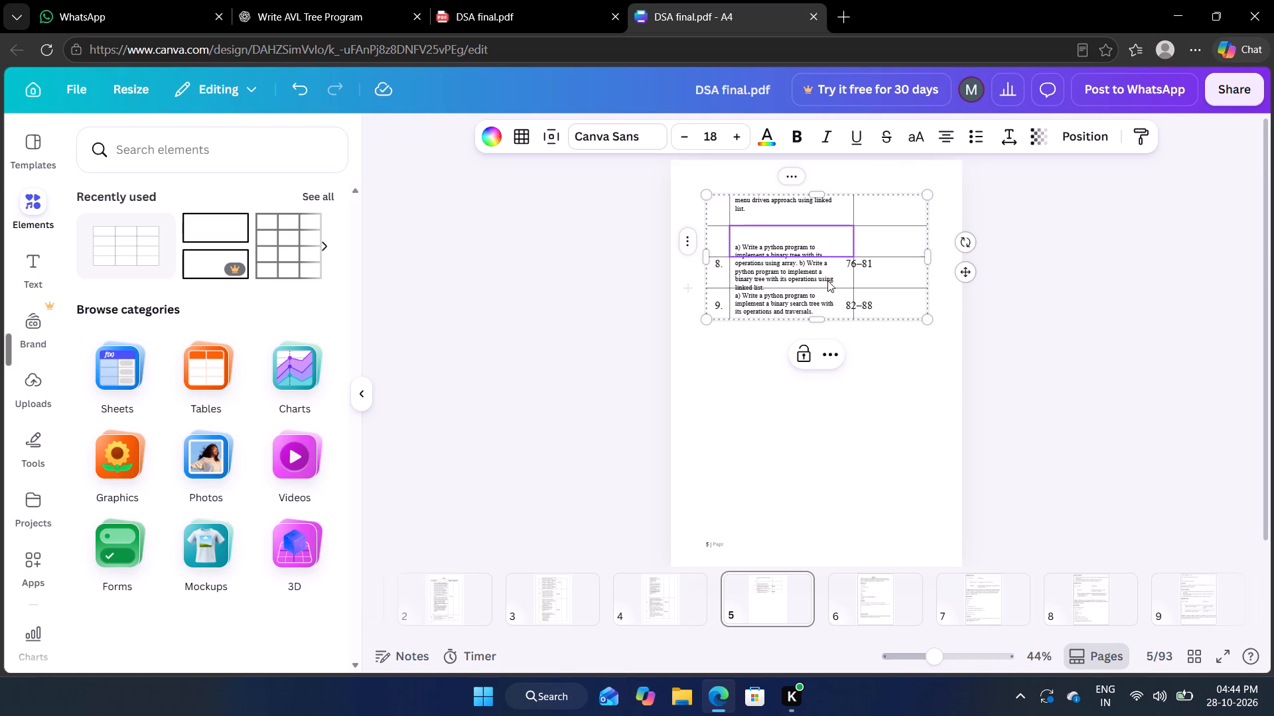
left_click(858, 248)
left_click_drag(857, 238, 845, 239)
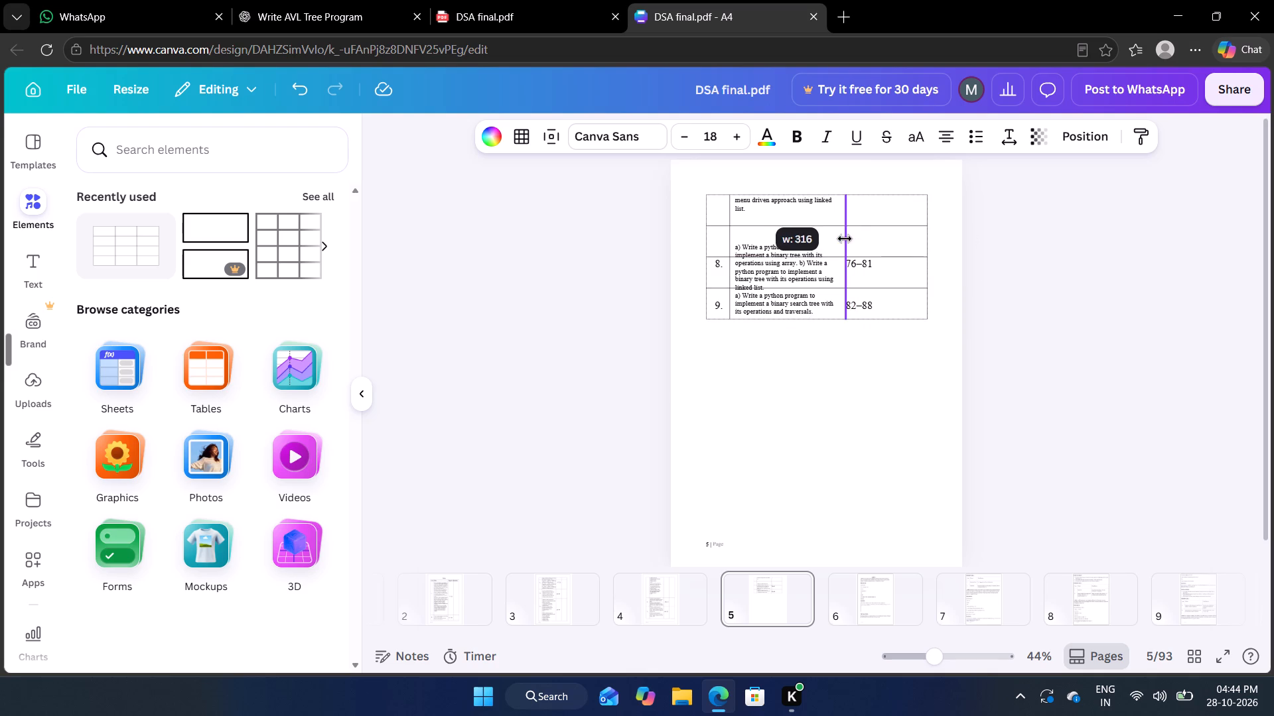
left_click_drag(845, 239, 843, 239)
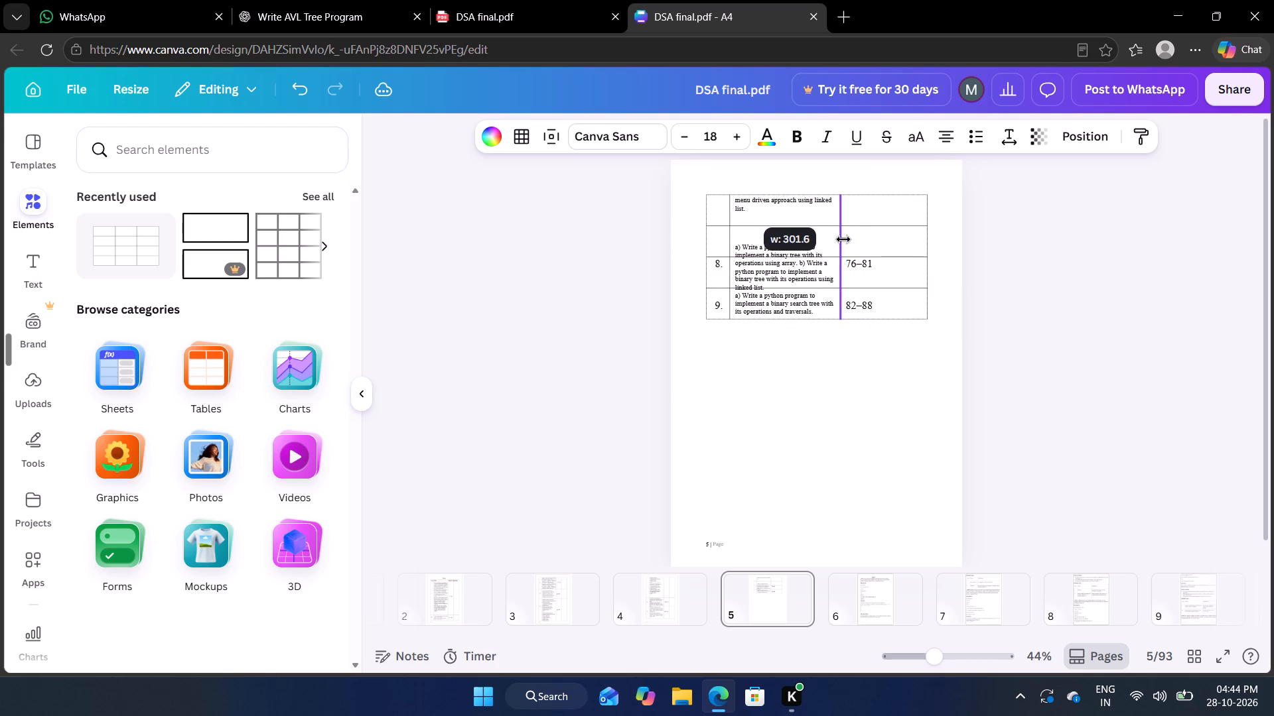
left_click_drag(843, 239, 843, 236)
left_click(950, 440)
left_click(1021, 406)
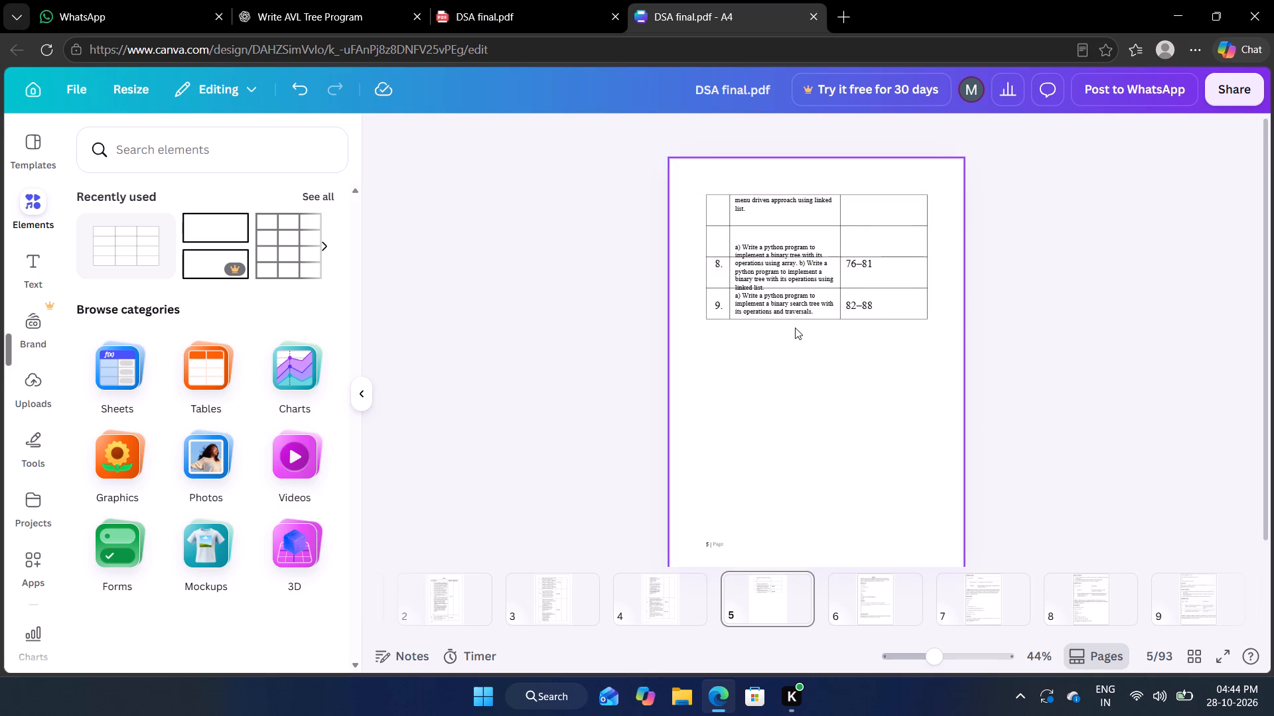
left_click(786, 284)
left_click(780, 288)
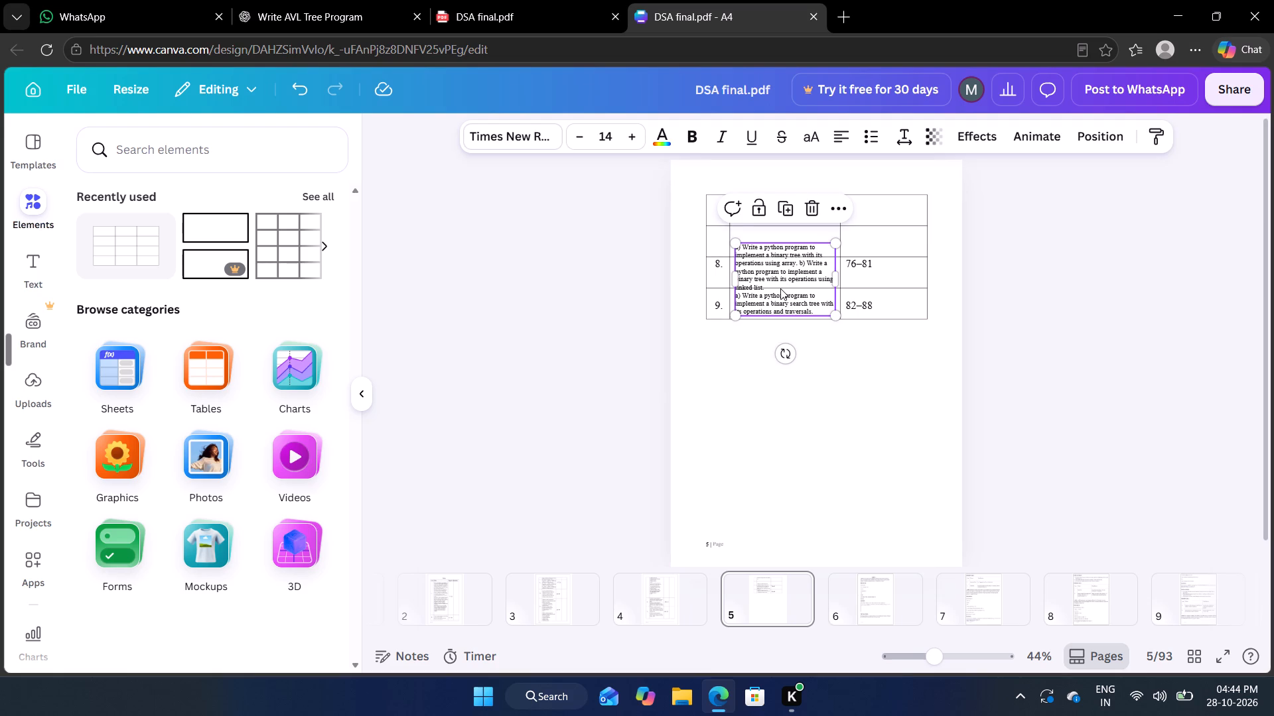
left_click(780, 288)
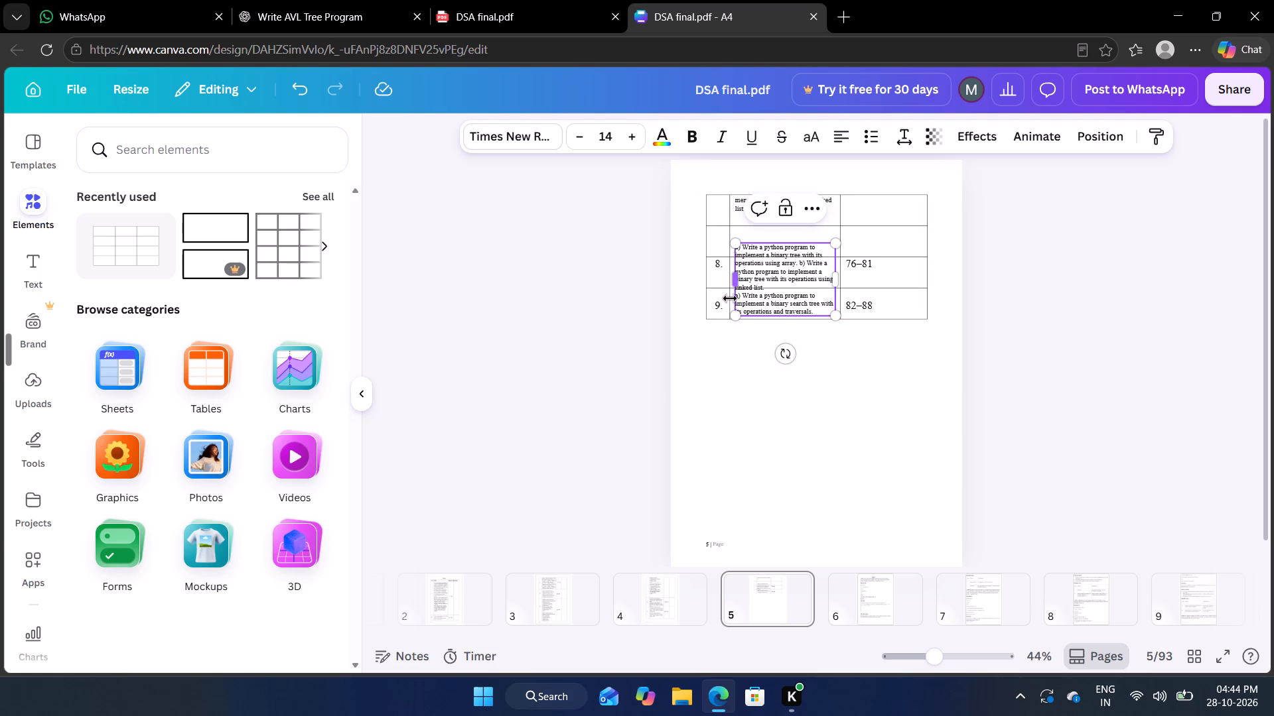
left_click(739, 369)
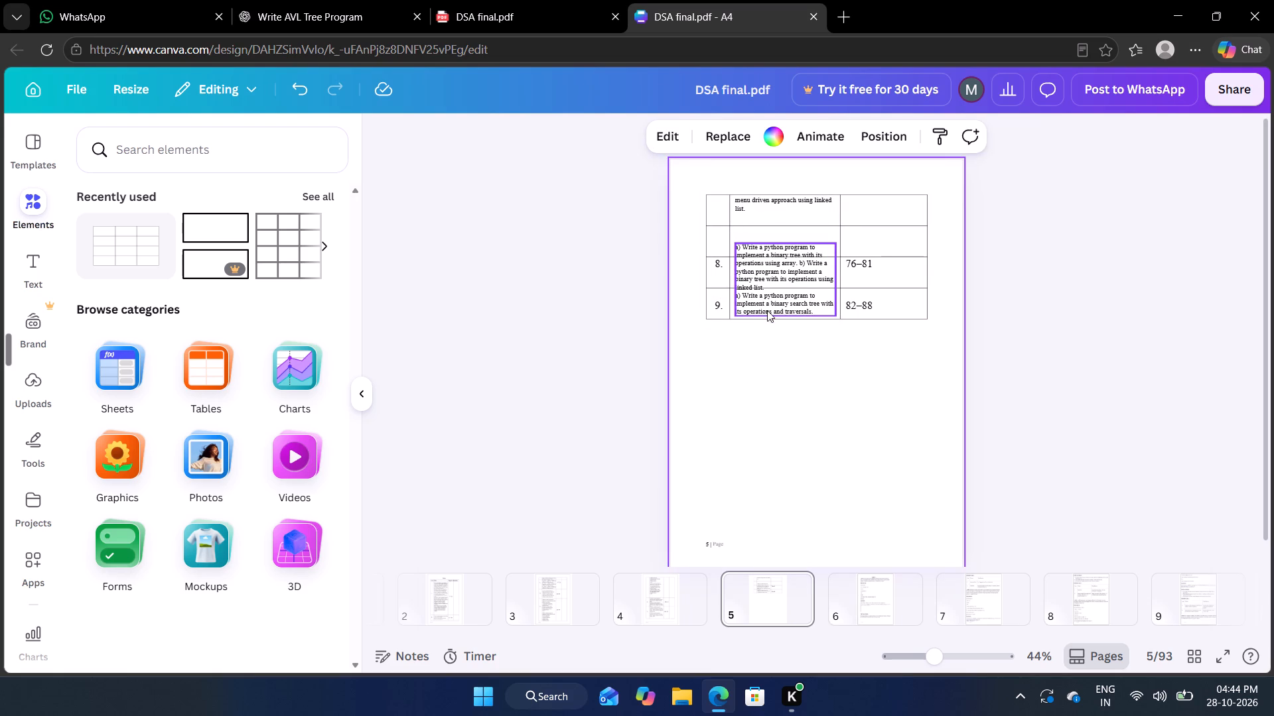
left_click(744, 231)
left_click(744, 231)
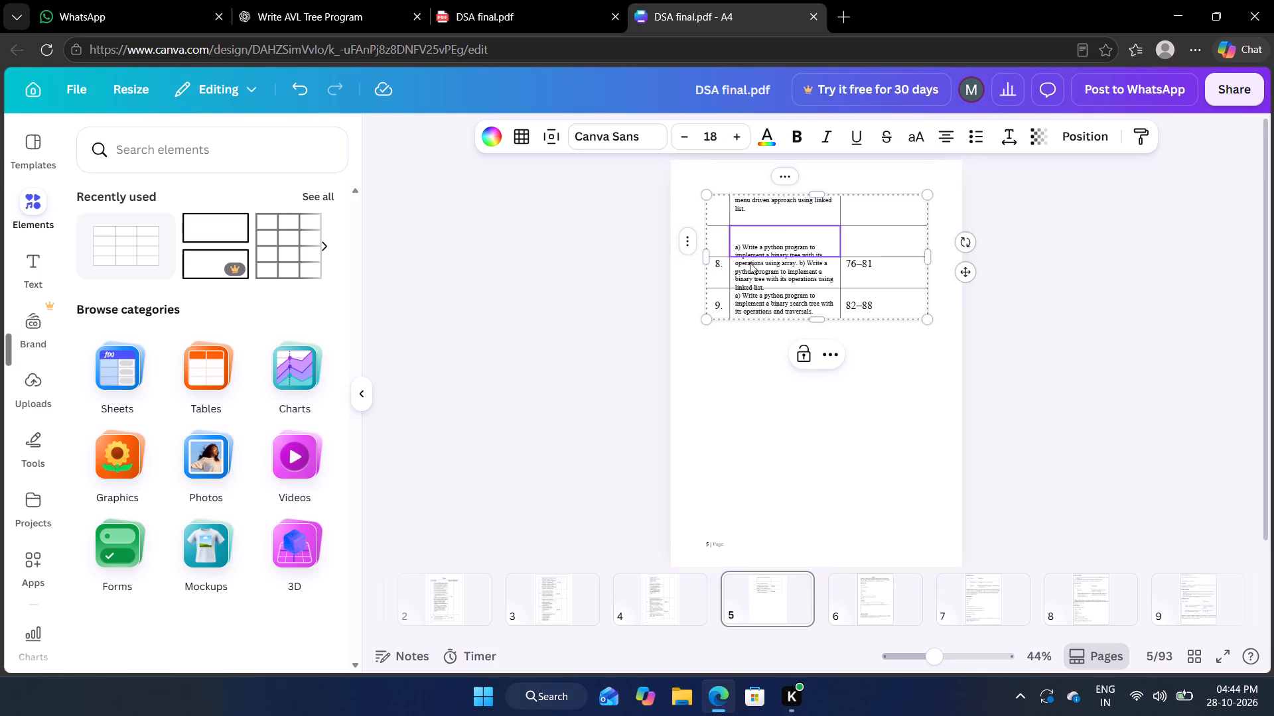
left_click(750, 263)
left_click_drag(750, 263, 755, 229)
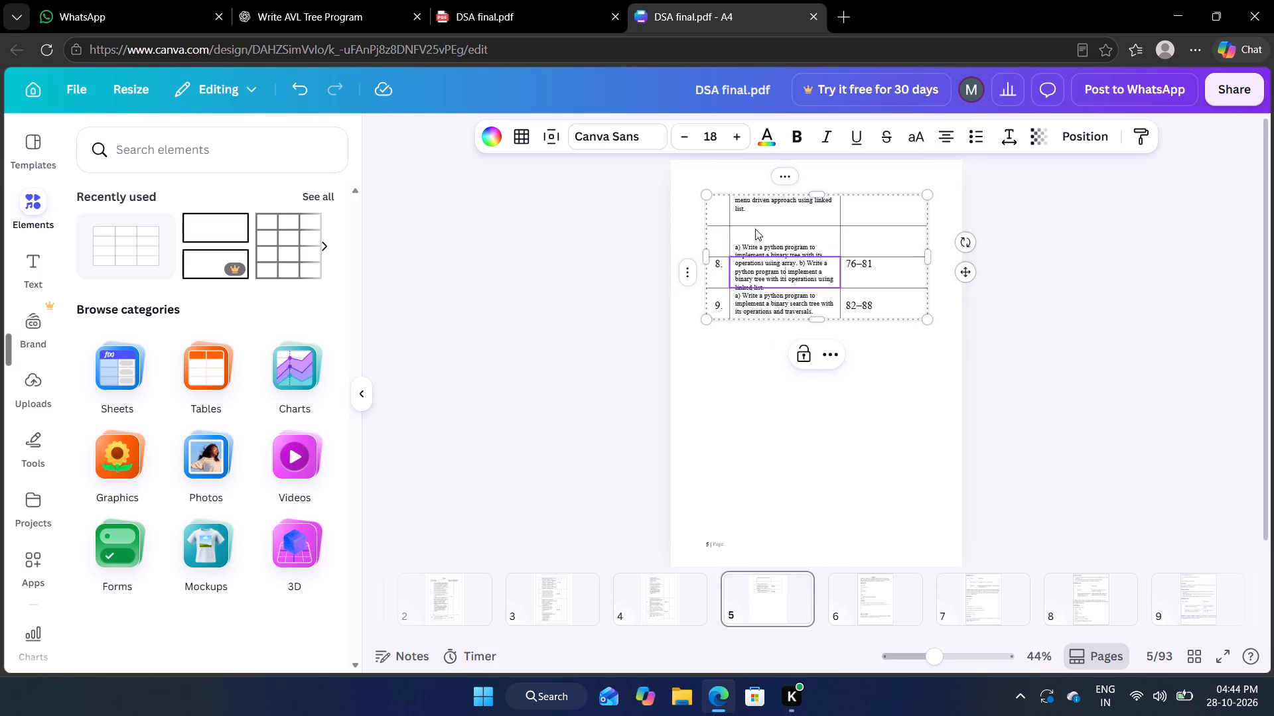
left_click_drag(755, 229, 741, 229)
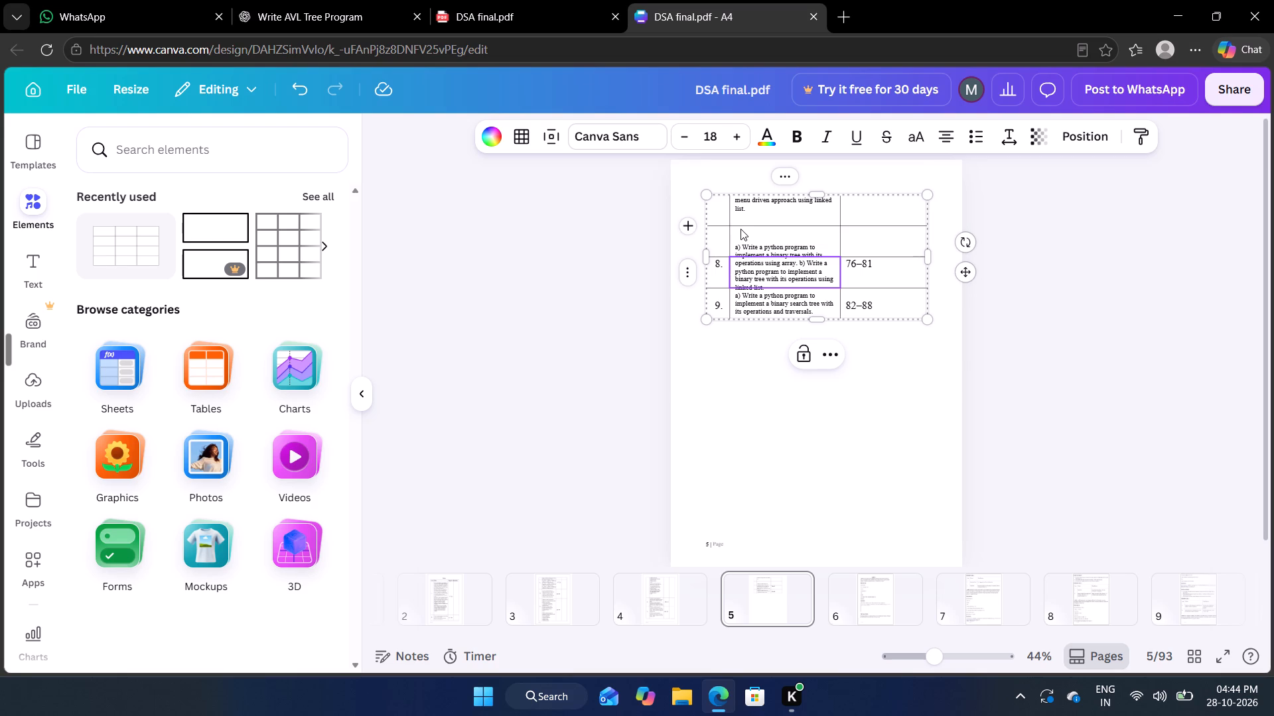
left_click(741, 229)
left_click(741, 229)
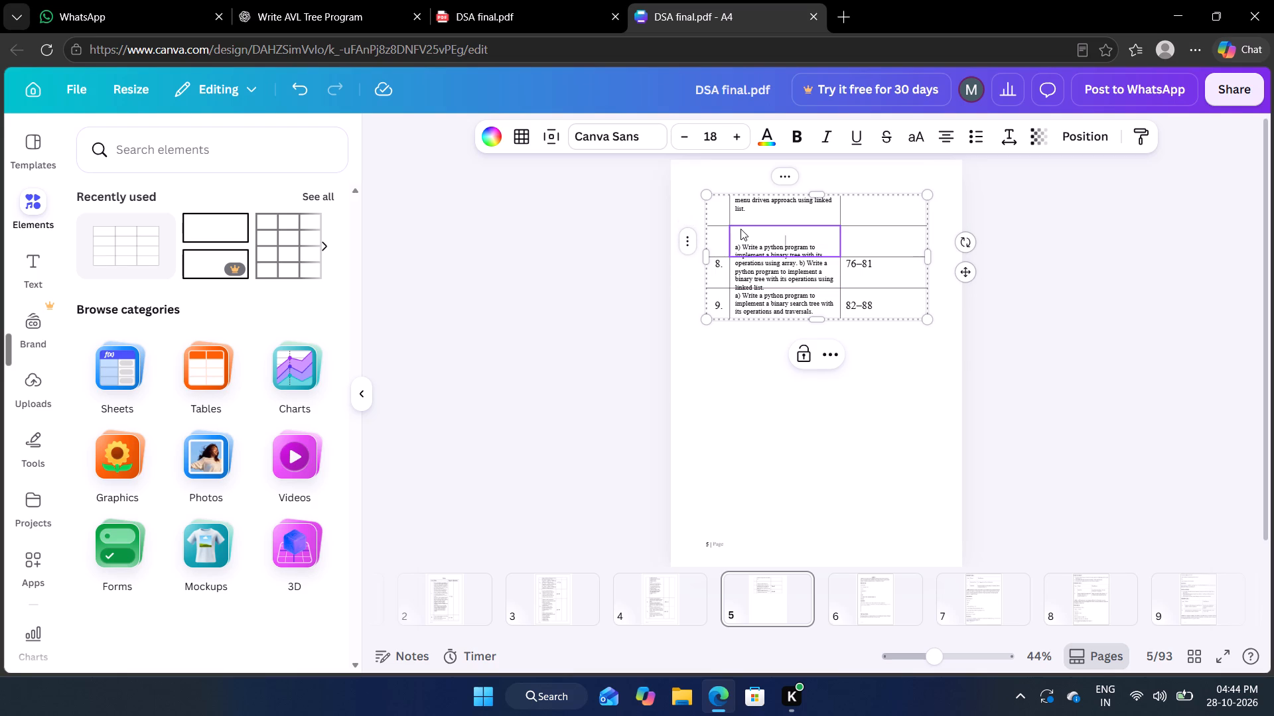
Merge the cells across the index table's second row and delete that row.
left_click(692, 242)
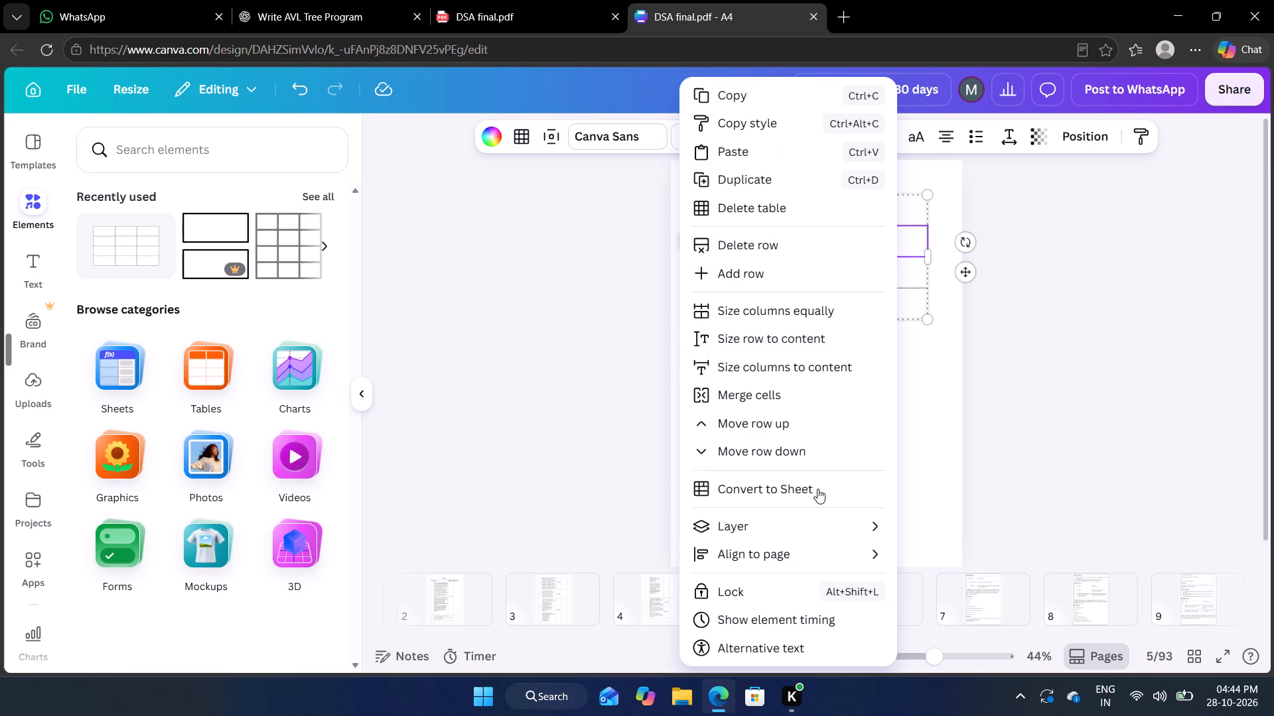
left_click(778, 391)
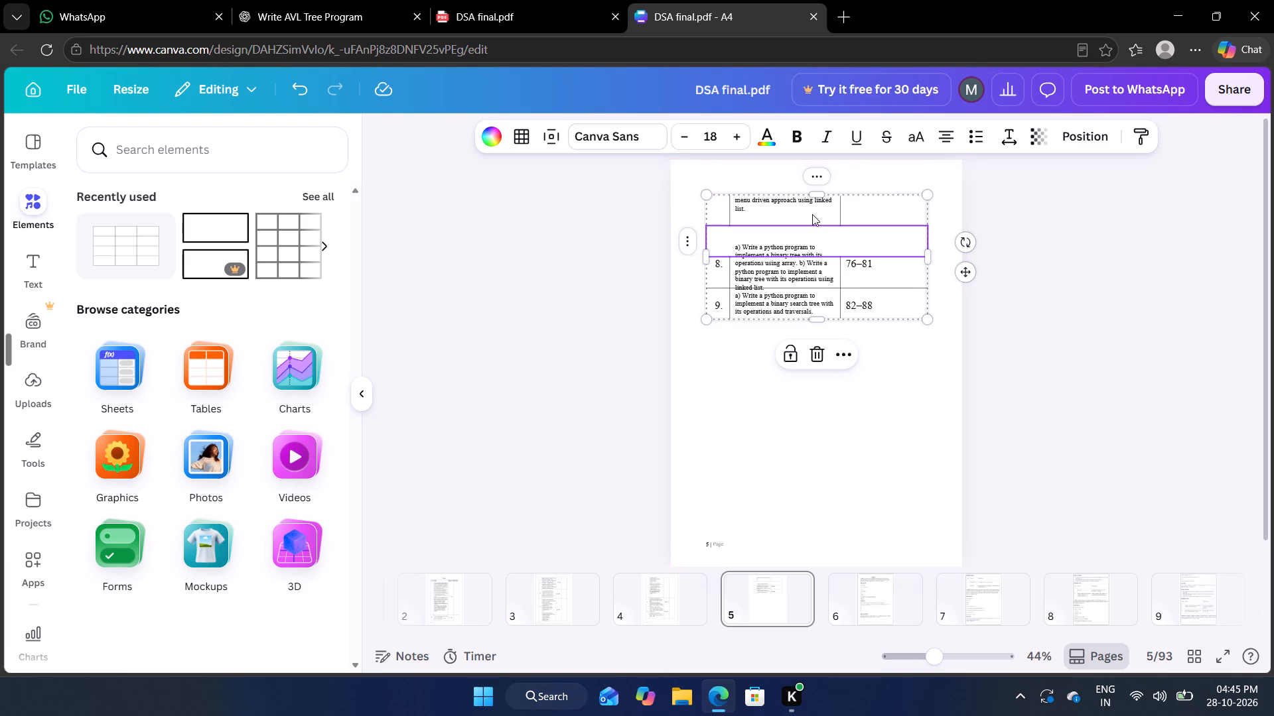
left_click(821, 355)
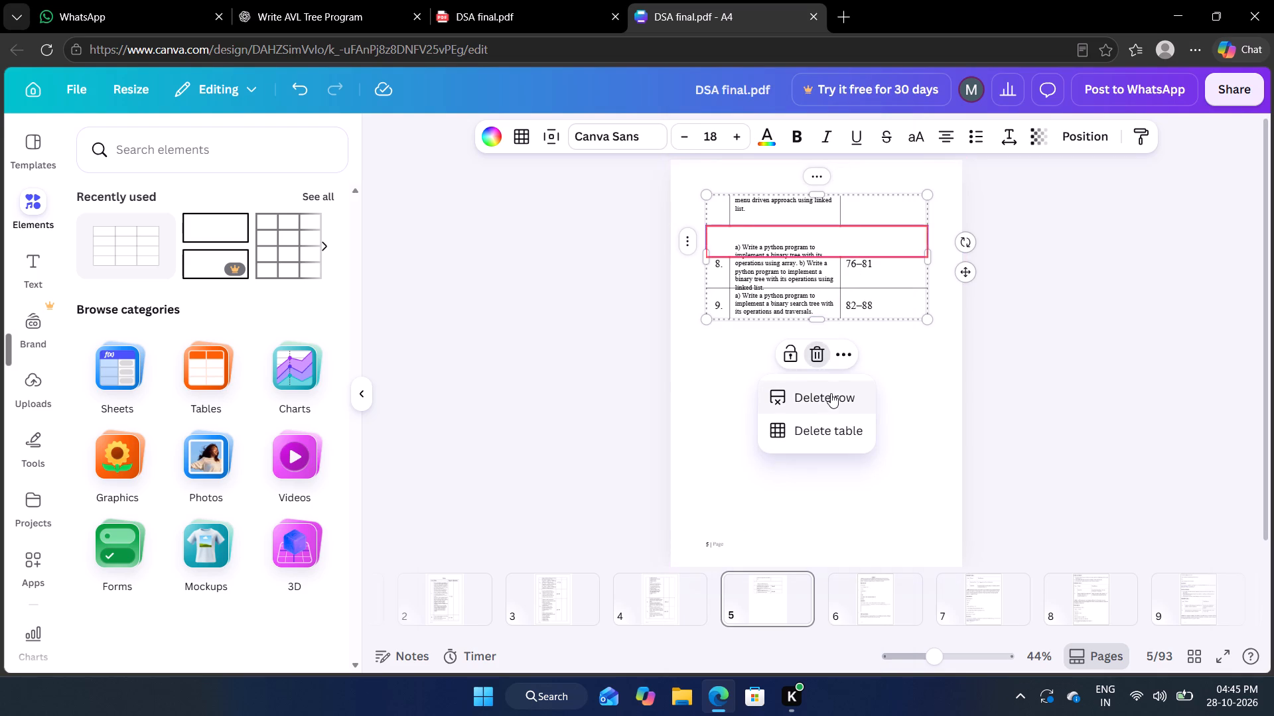
left_click(833, 397)
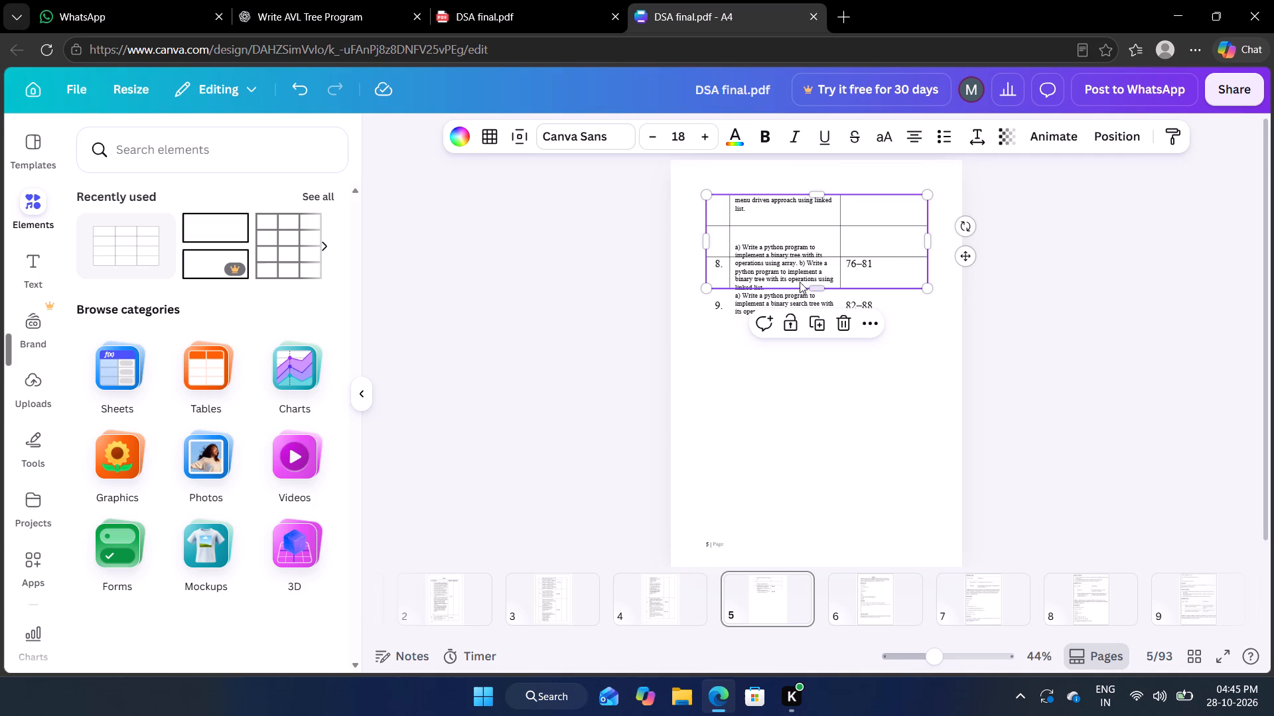
left_click(900, 426)
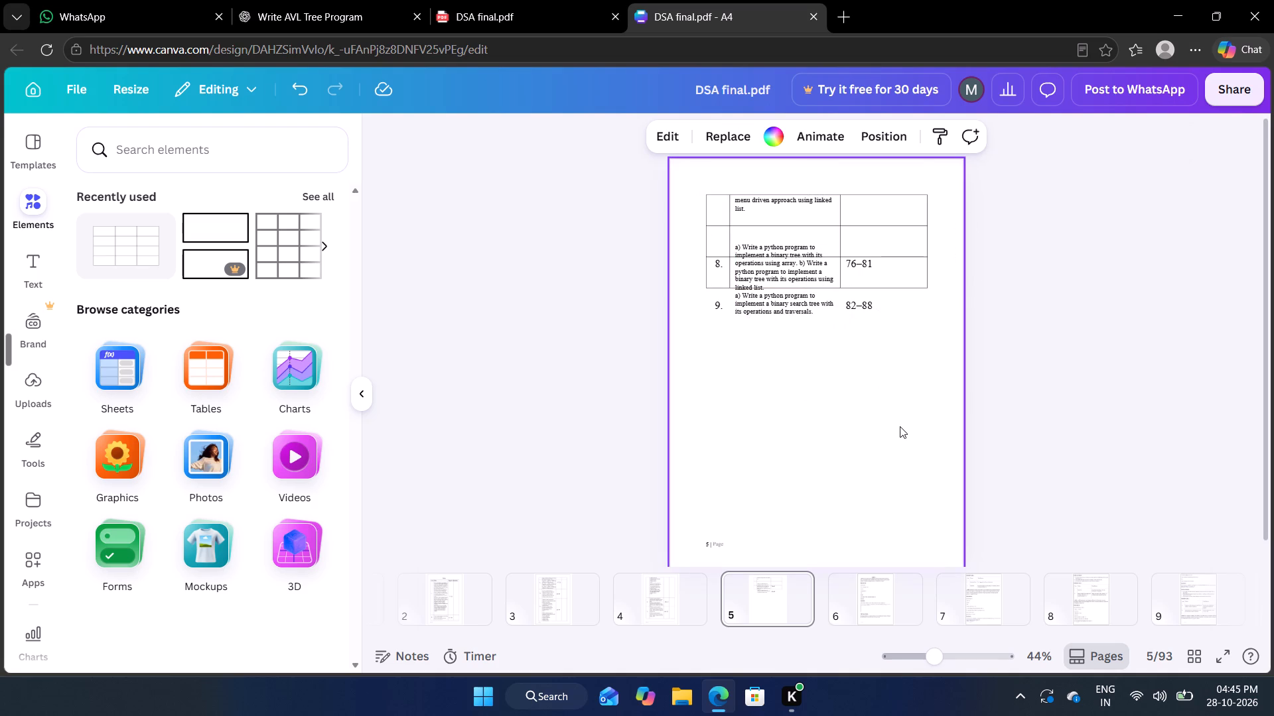
Extend the index table's bottom edge down to just below the experiment 9 text.
left_click(804, 289)
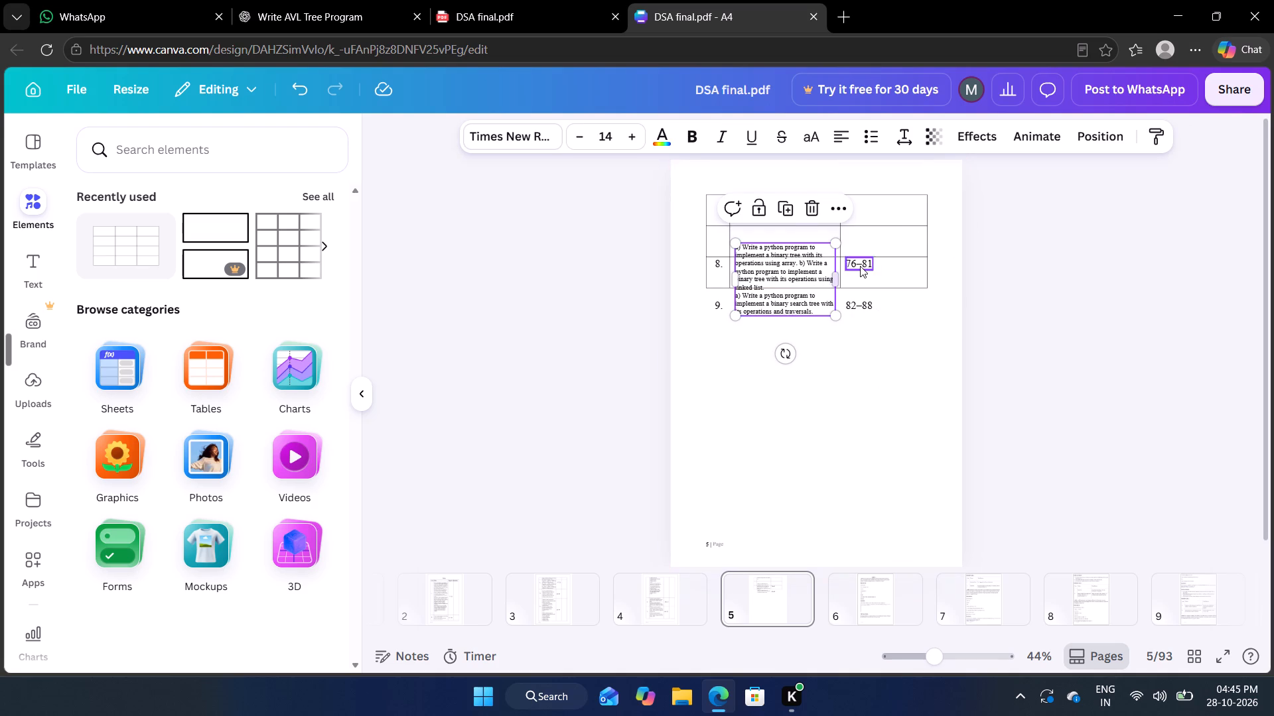
left_click(860, 266)
left_click(888, 274)
left_click_drag(812, 291, 812, 320)
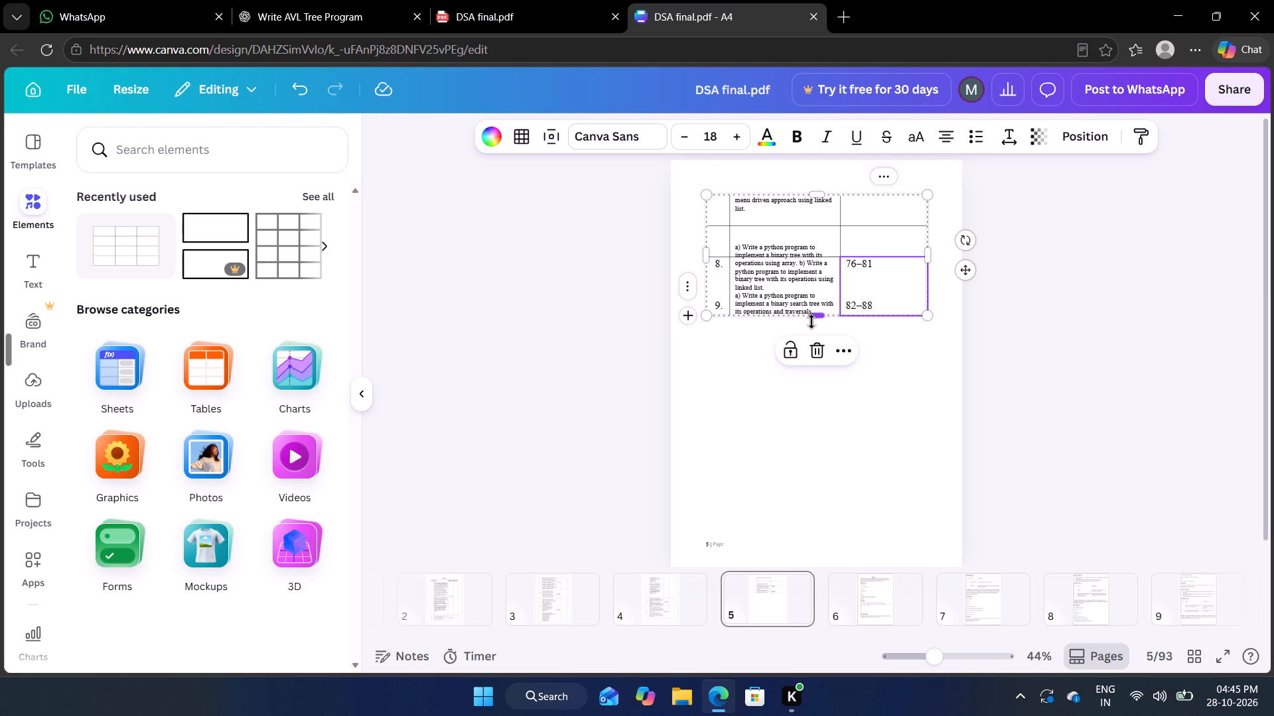
left_click(926, 331)
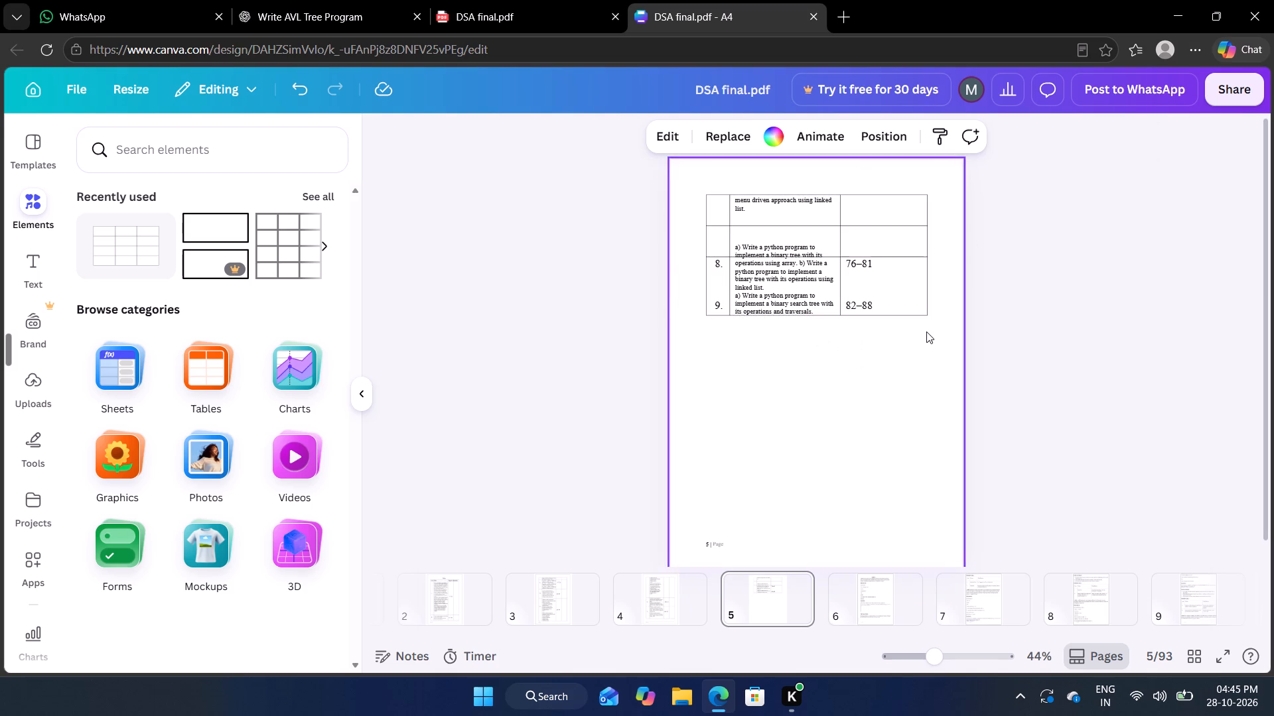
Move the 76–81 page range up into the experiment 8 row, near the middle of the third column.
left_click_drag(863, 267, 892, 246)
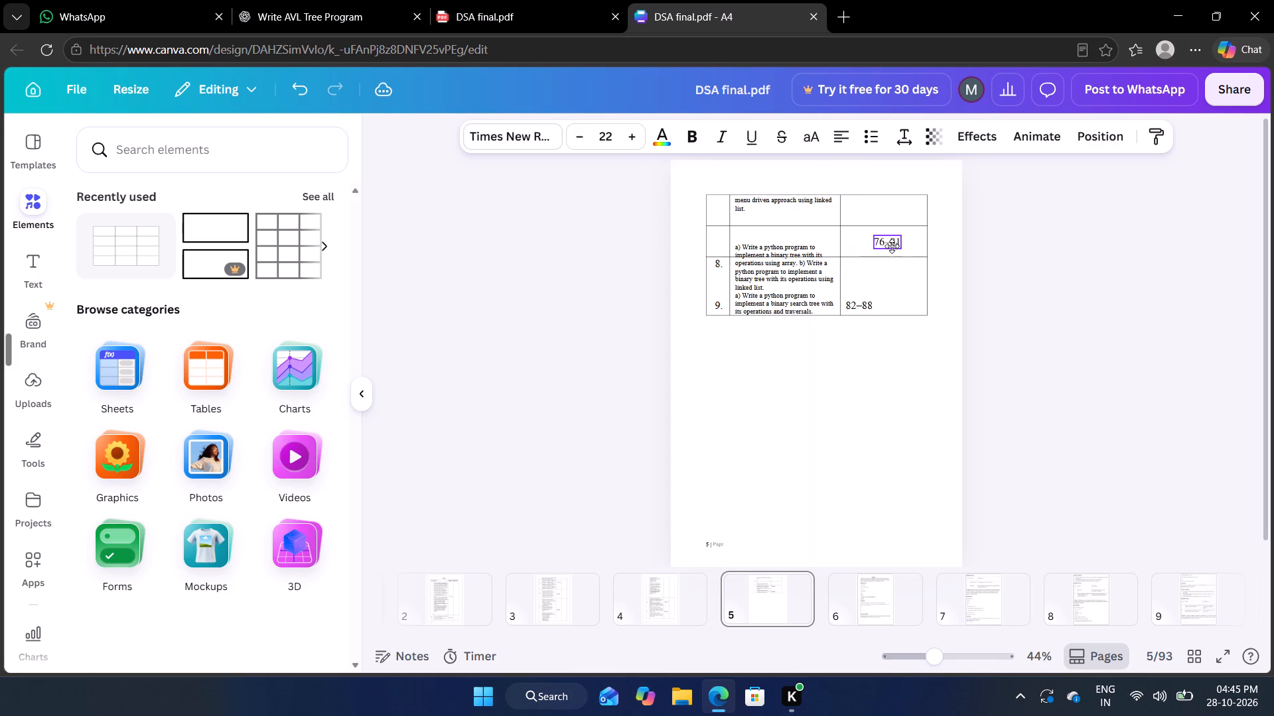
left_click_drag(892, 246, 882, 249)
left_click(957, 305)
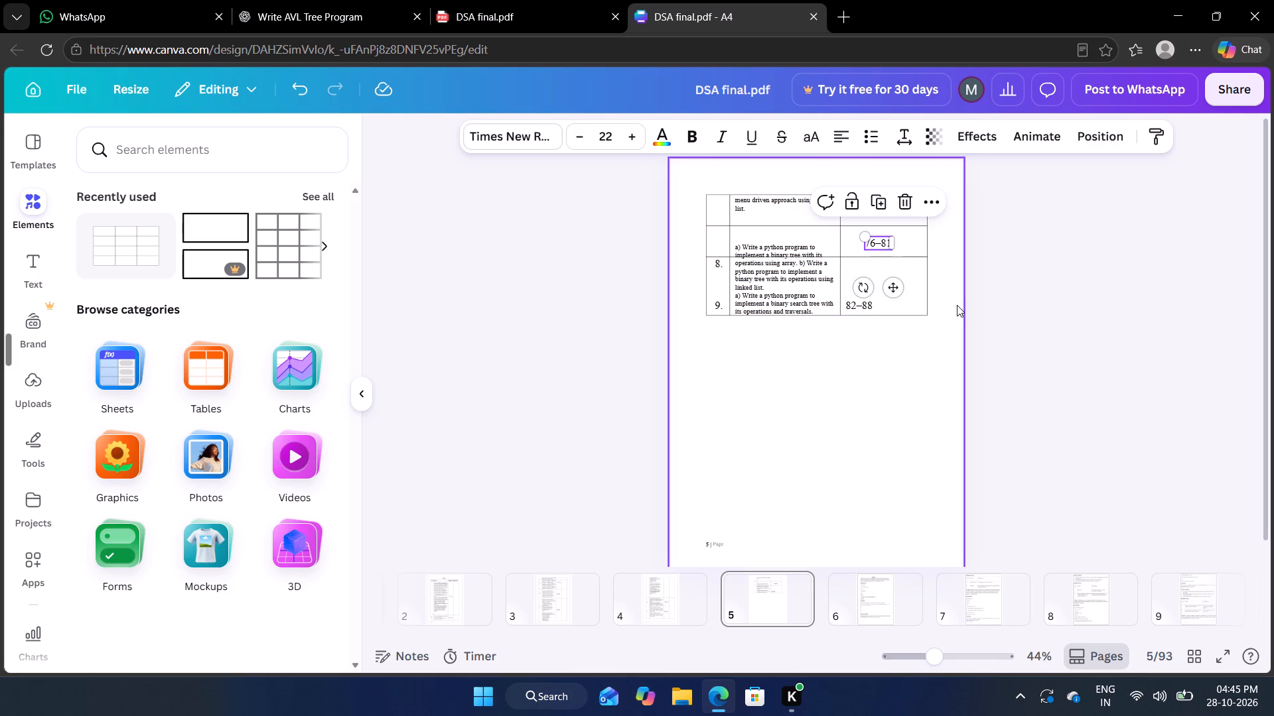
Lower the border beneath the second row so it separates the experiment 8 and experiment 9 descriptions.
left_click(837, 255)
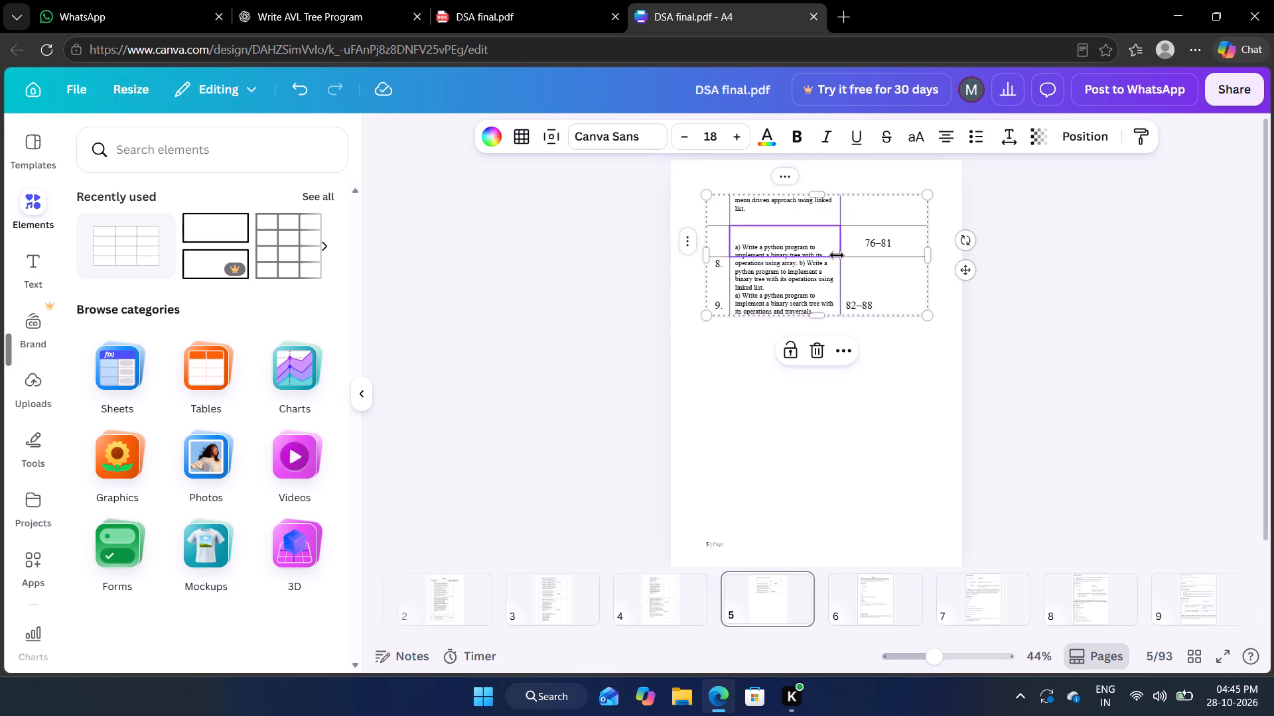
left_click_drag(827, 258, 827, 284)
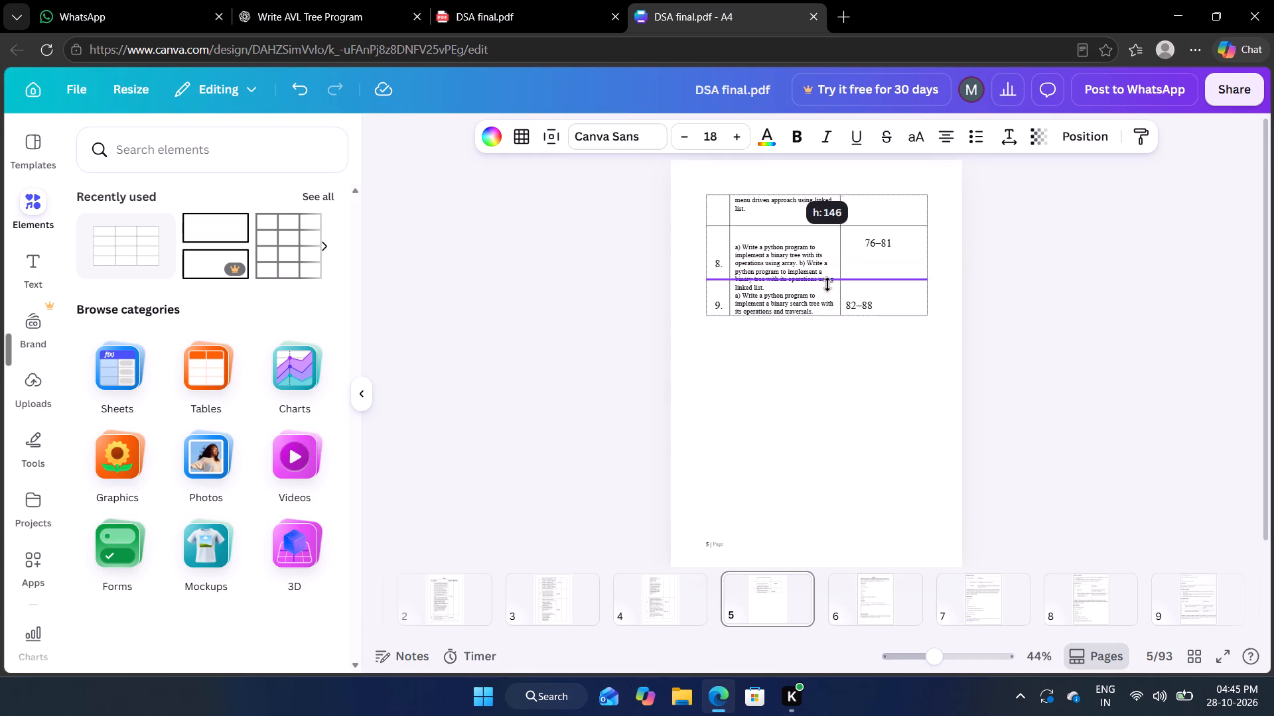
left_click_drag(827, 284, 837, 293)
left_click(873, 383)
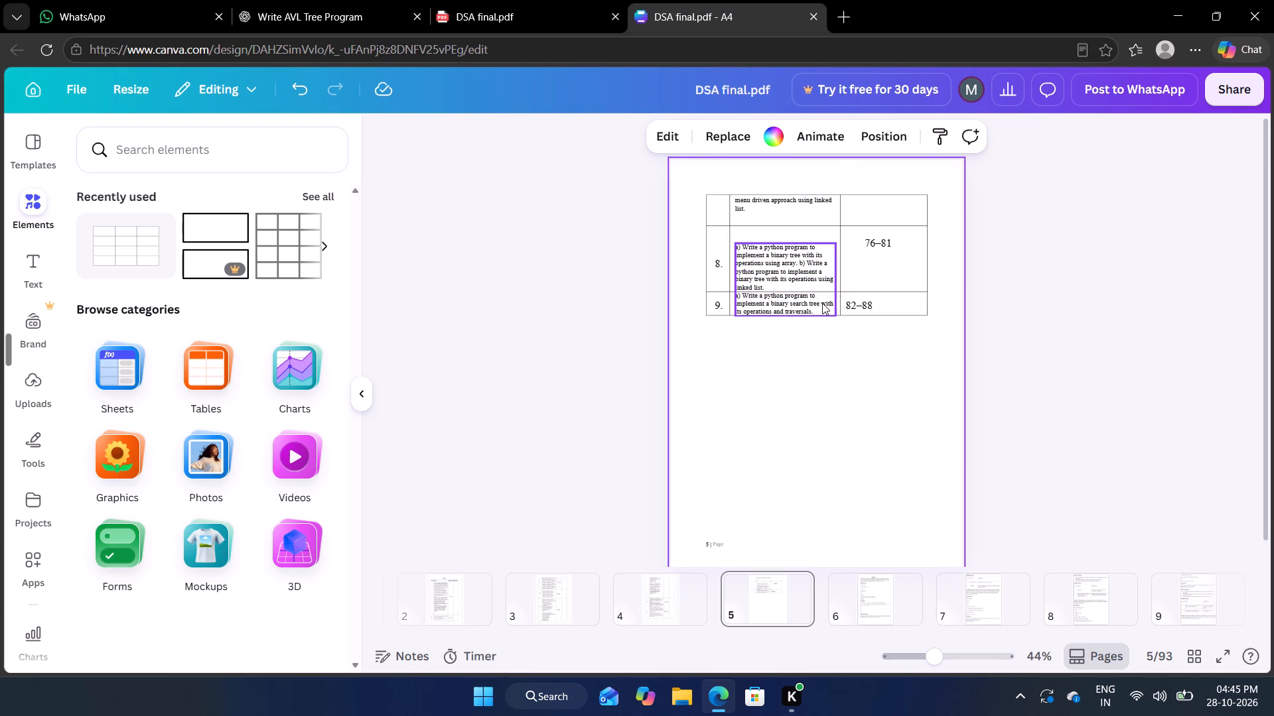
Extend the index table's bottom edge down so the experiment 9 row gains blank space beneath its text.
left_click(822, 303)
left_click(896, 303)
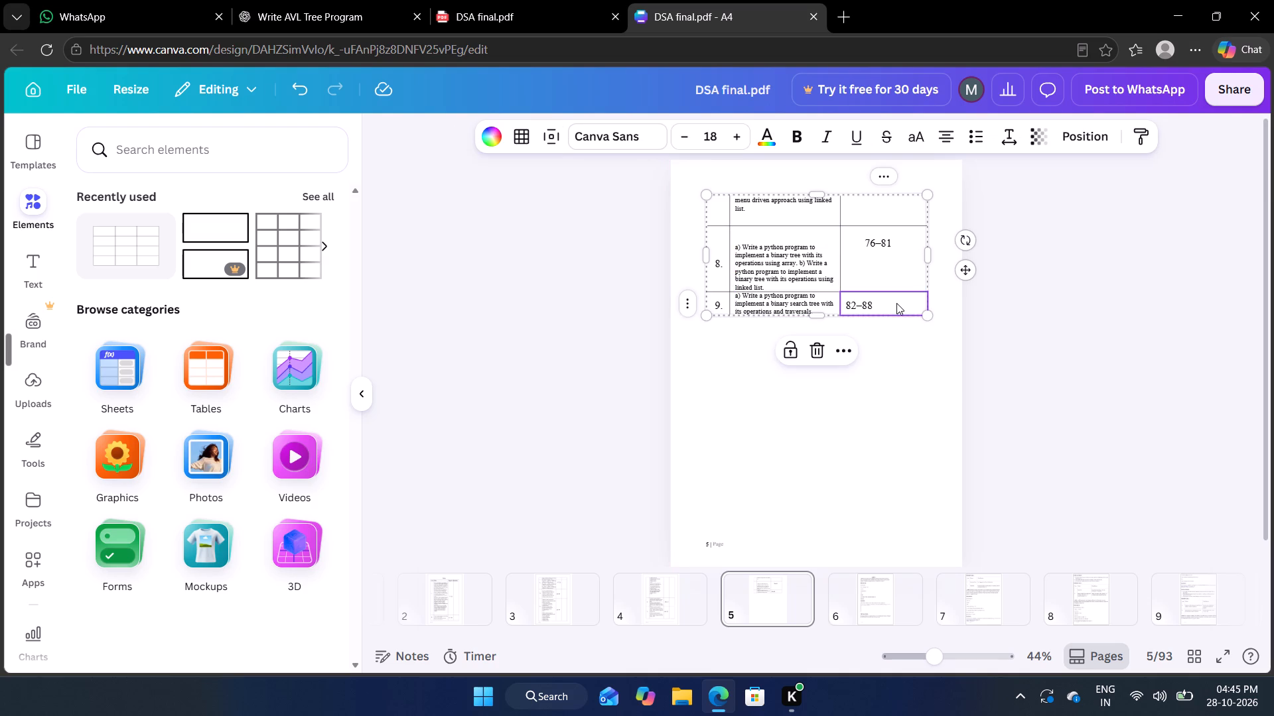
left_click_drag(819, 318, 822, 351)
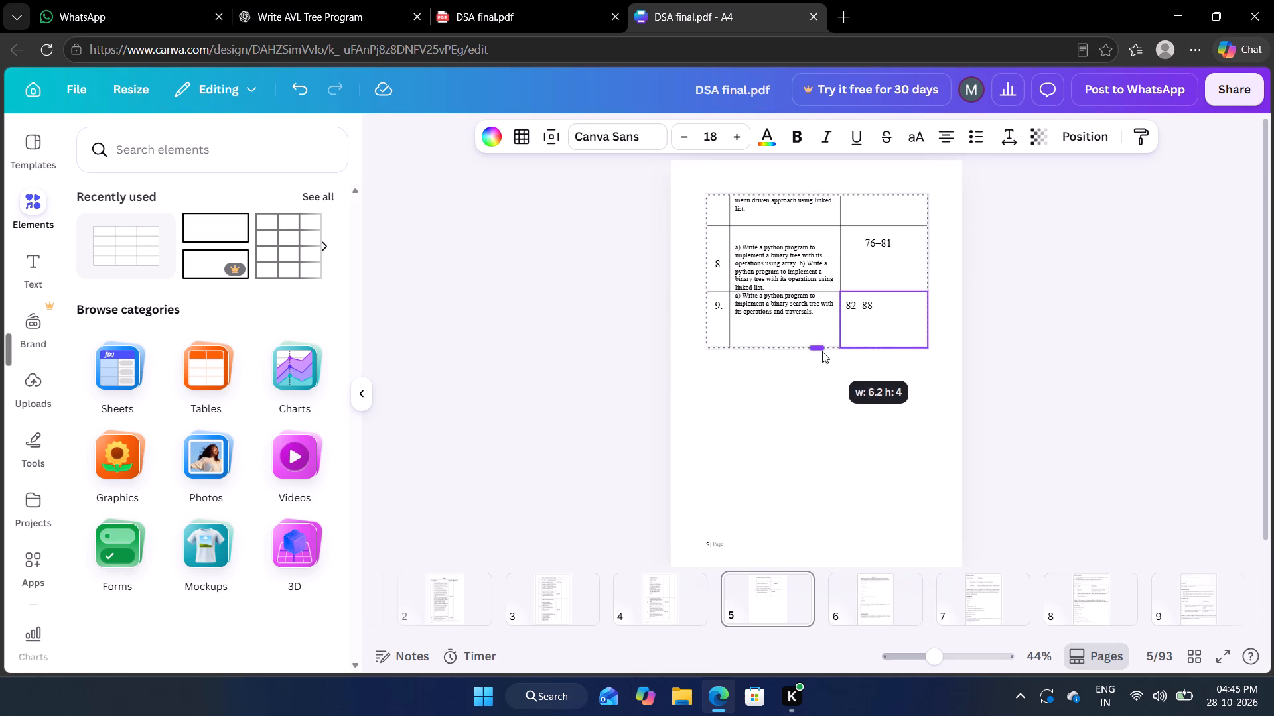
left_click_drag(822, 351, 825, 368)
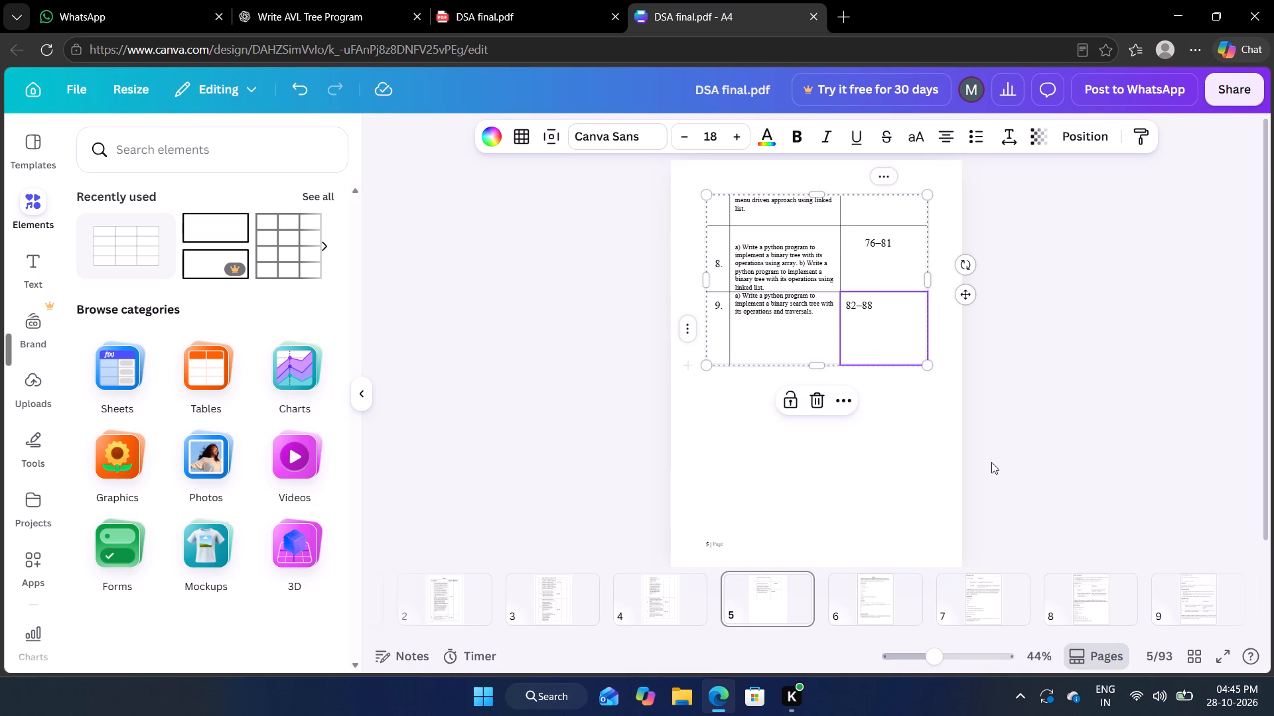
left_click(991, 462)
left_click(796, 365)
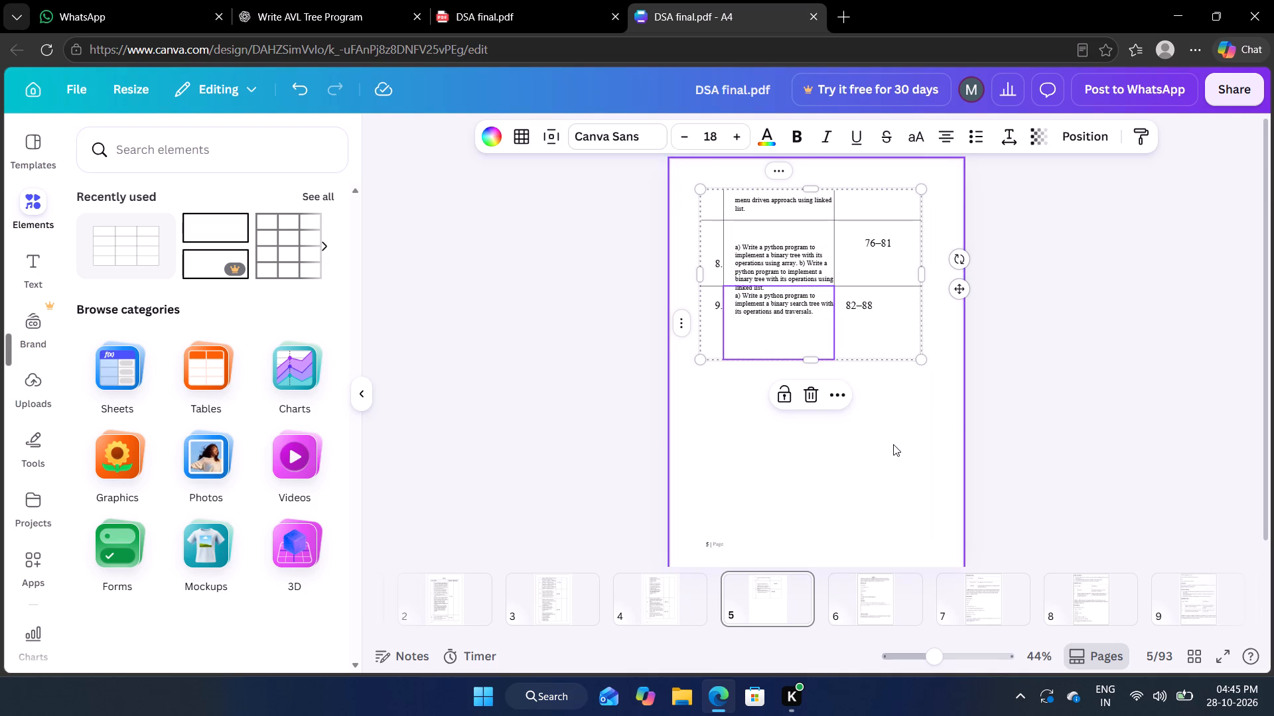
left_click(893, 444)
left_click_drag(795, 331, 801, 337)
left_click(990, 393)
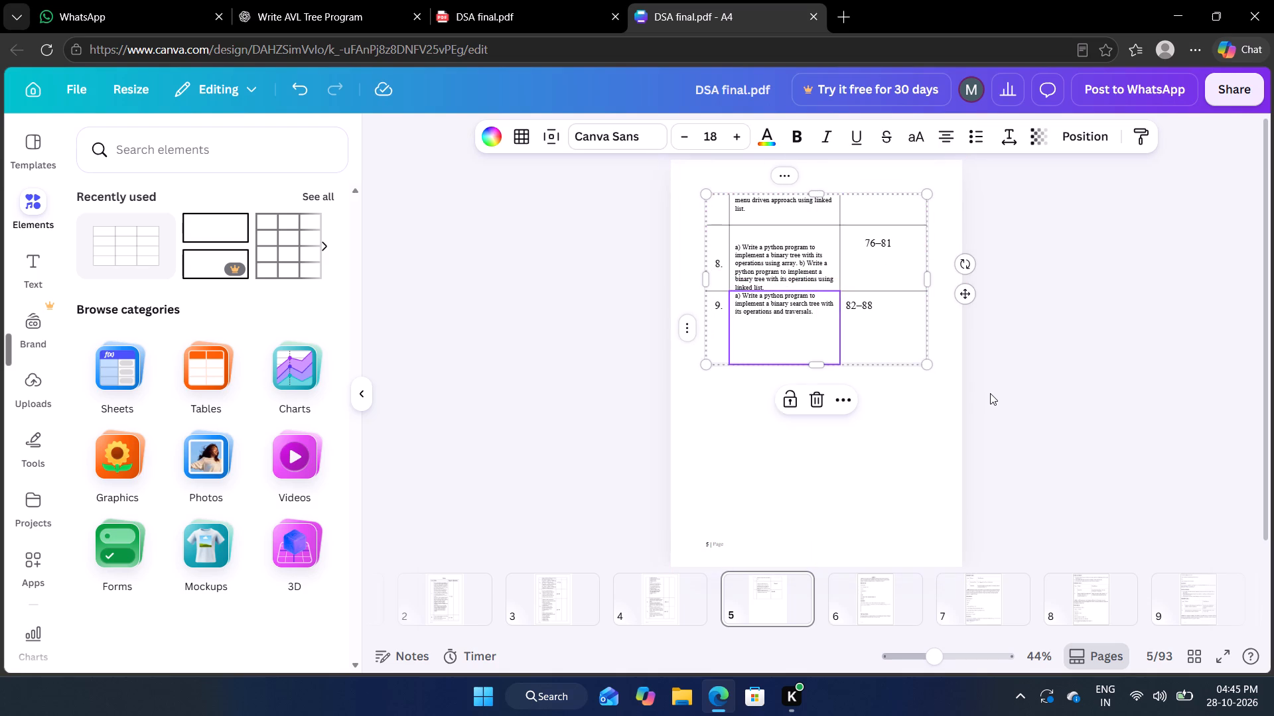
Add a new row to the index table directly below the experiment 9 row.
left_click(788, 317)
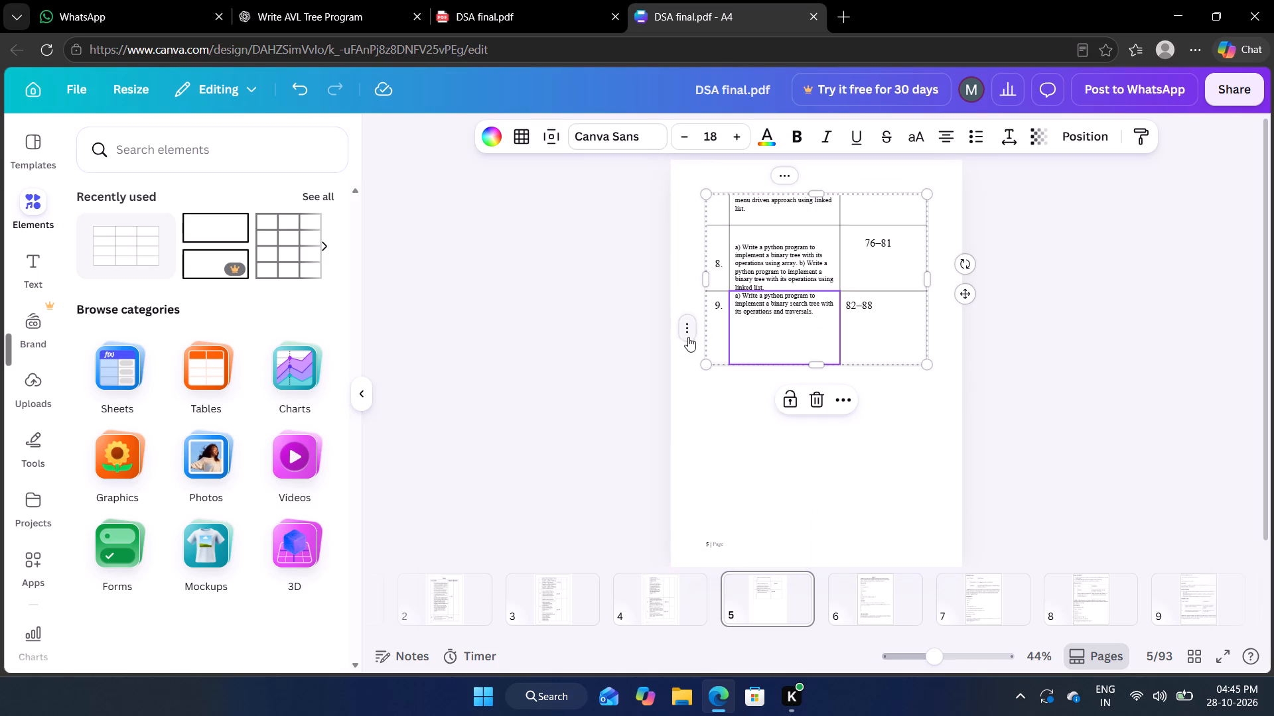
left_click(688, 335)
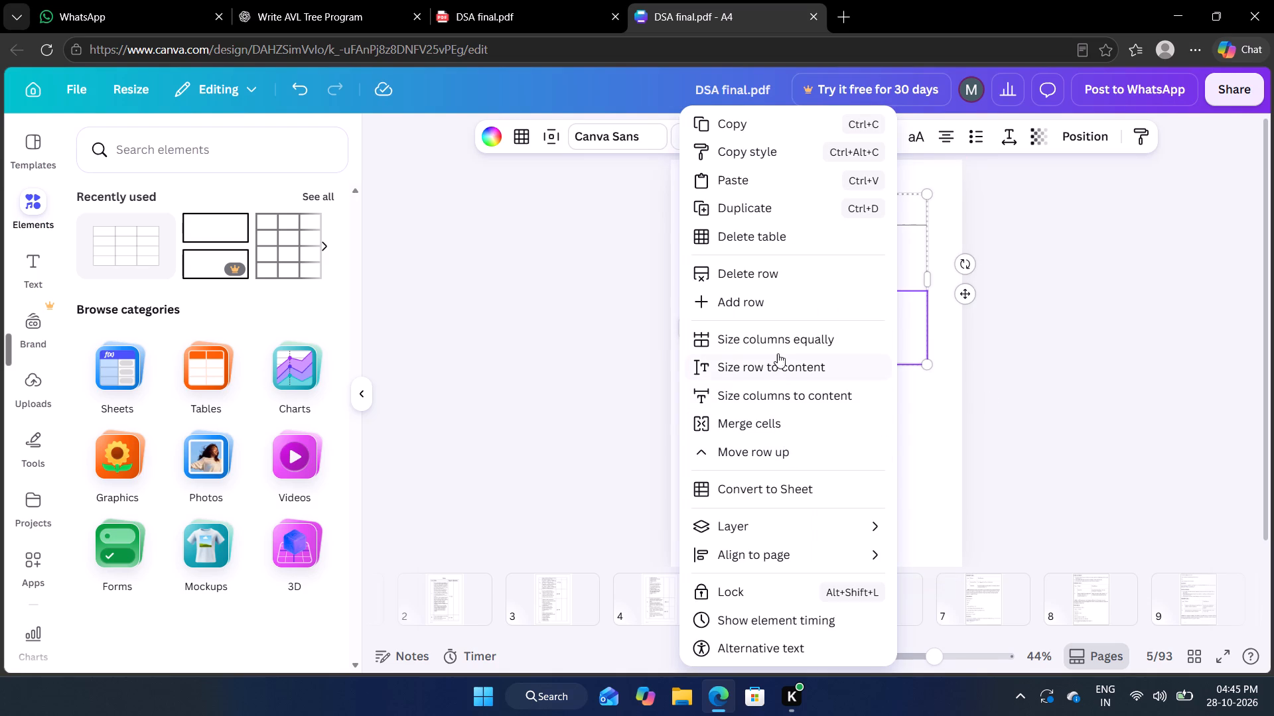
left_click(785, 311)
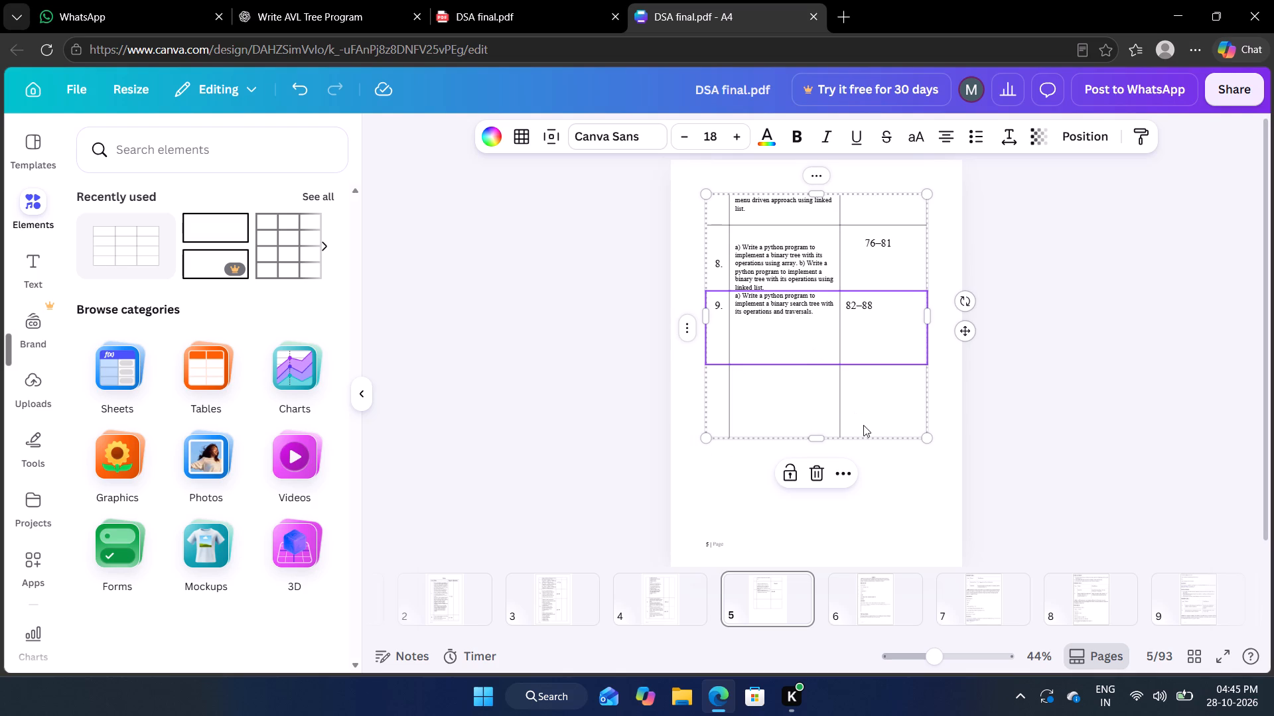
left_click(959, 416)
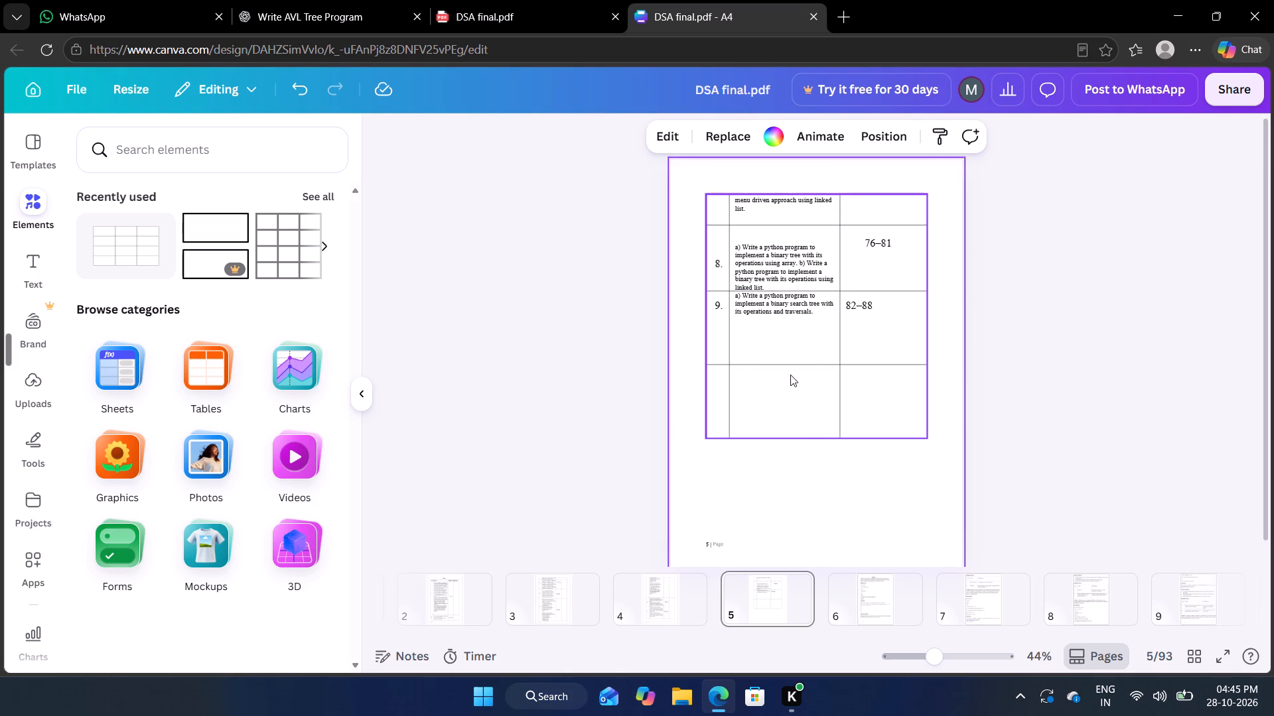
Raise the lower border of the experiment 9 row to just below its text and shorten the new last row.
left_click(794, 365)
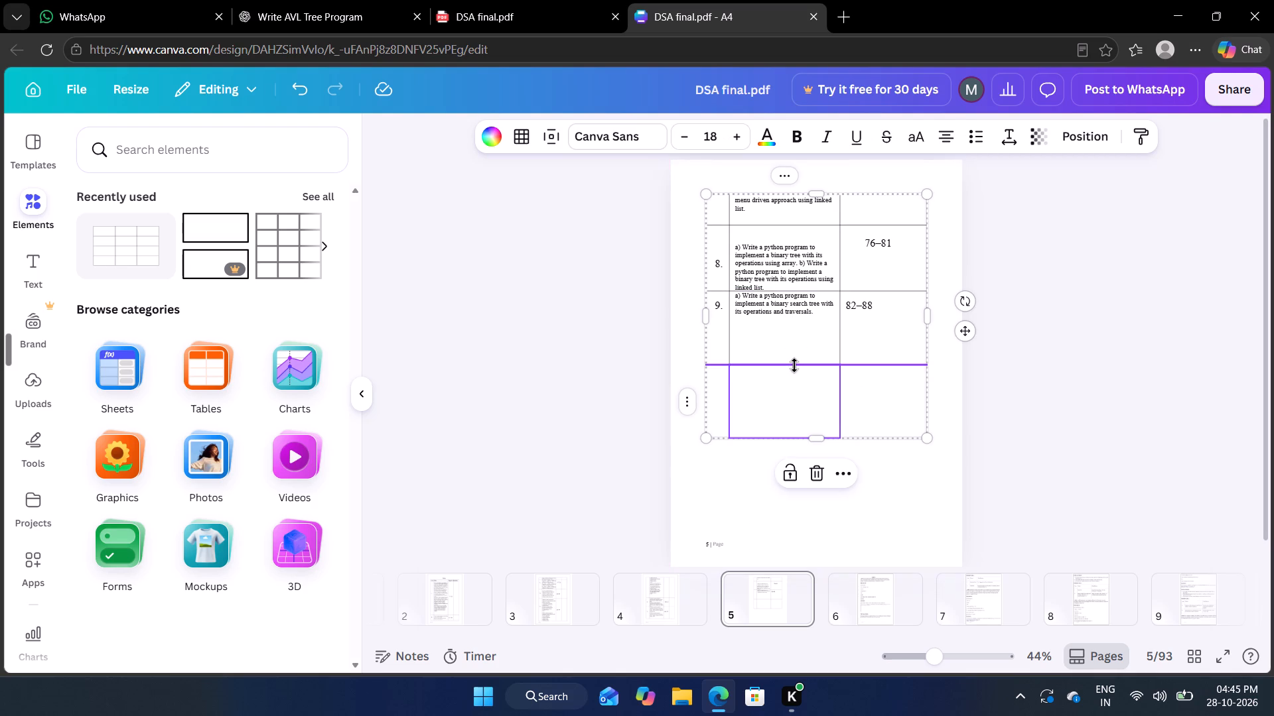
left_click_drag(794, 365, 805, 326)
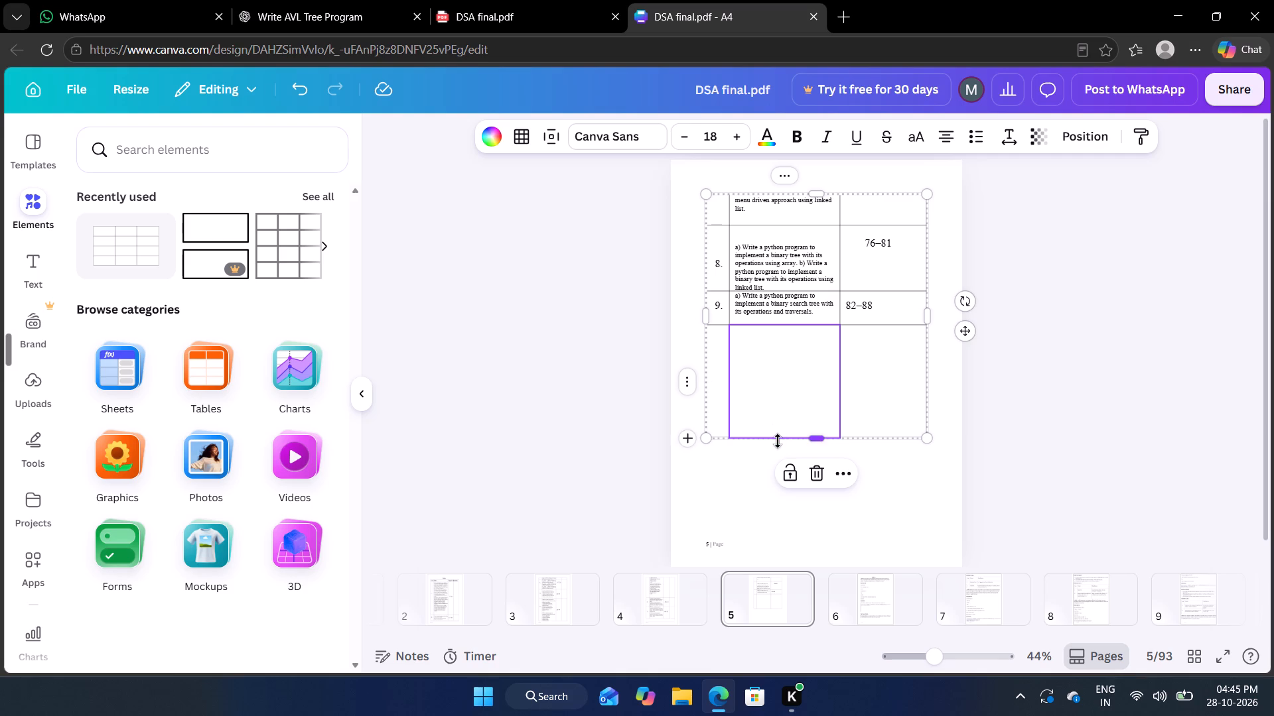
left_click_drag(778, 441, 780, 385)
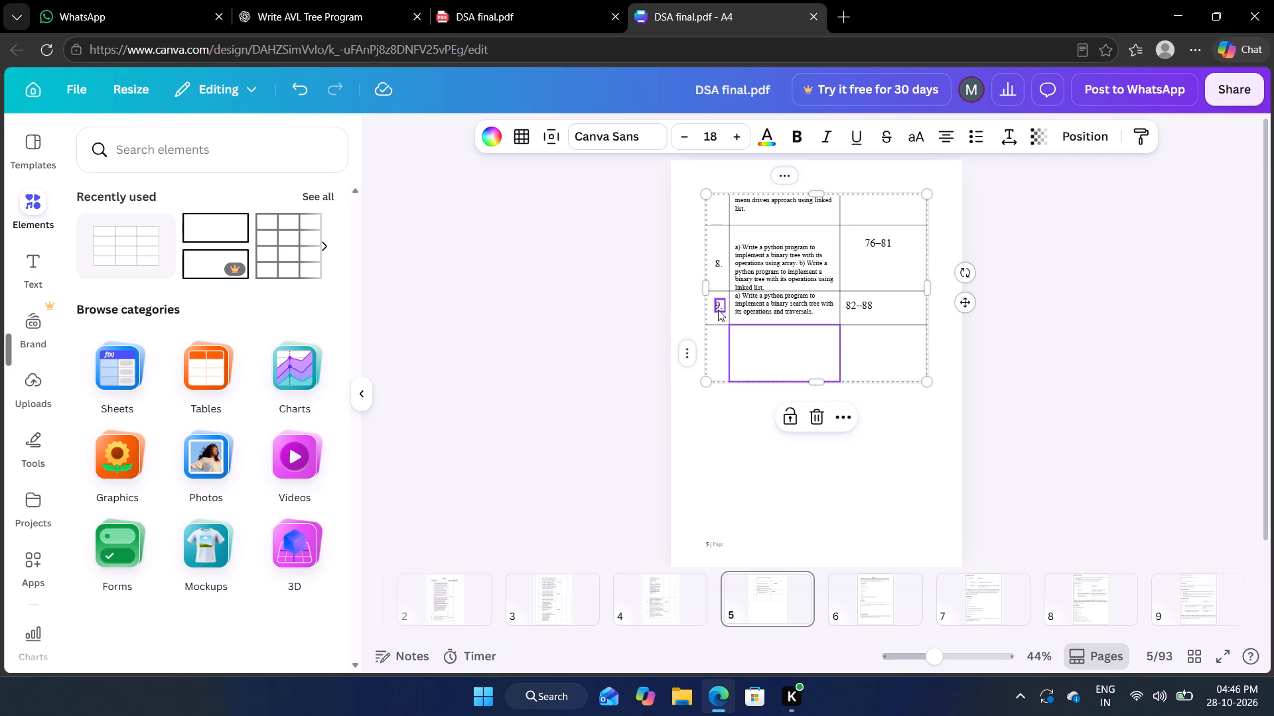
Duplicate the "9." label, move the copy into the first column of the new last row, and change it to "10.".
left_click(719, 304)
left_click(719, 304)
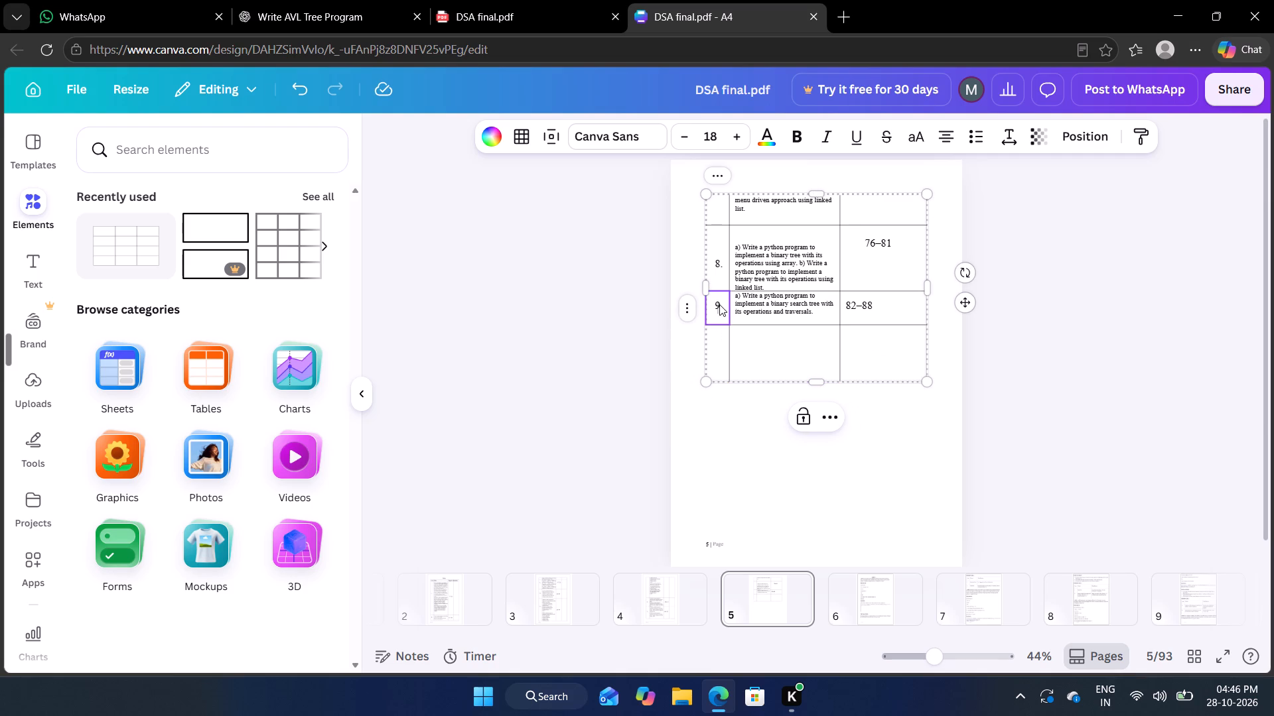
left_click(712, 436)
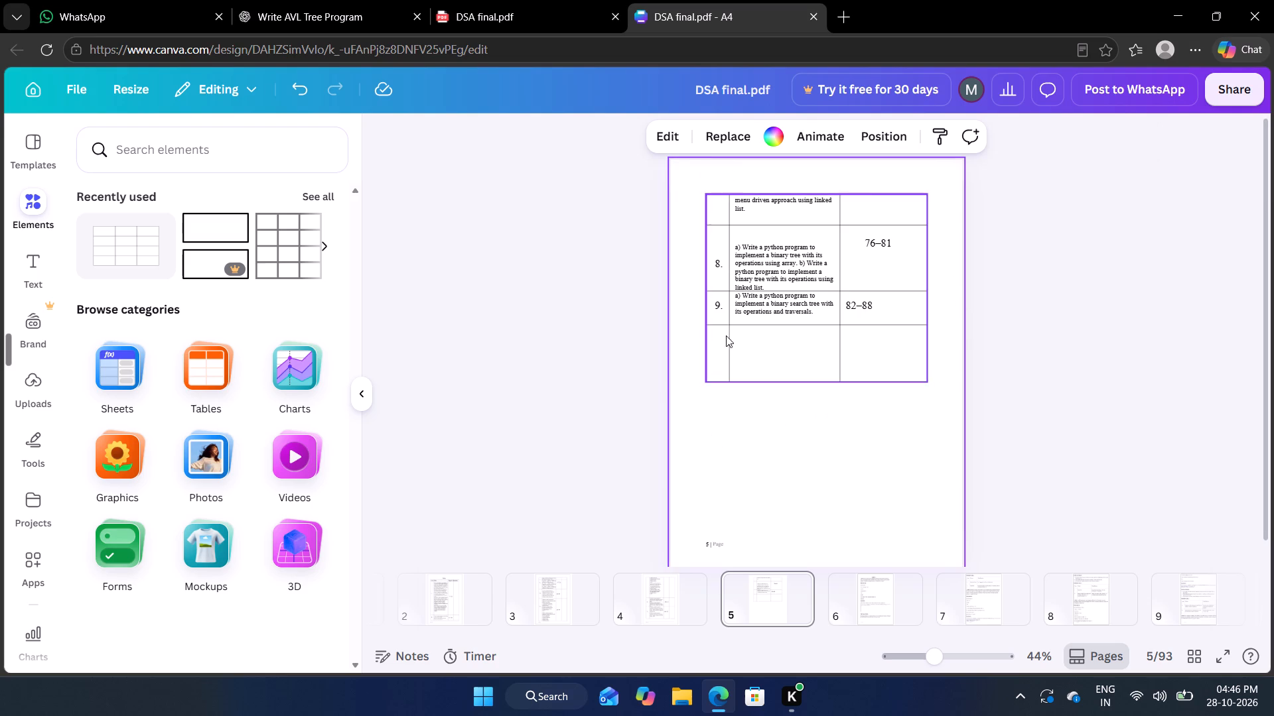
double_click(715, 308)
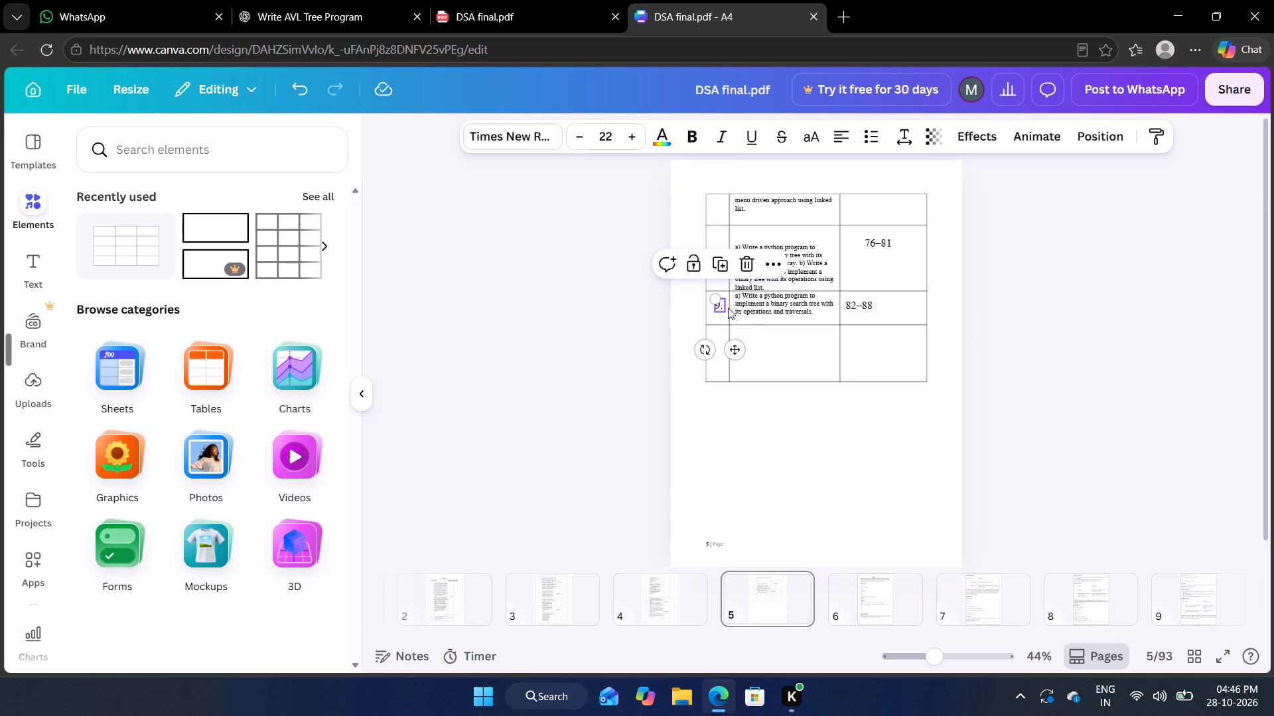
left_click(724, 270)
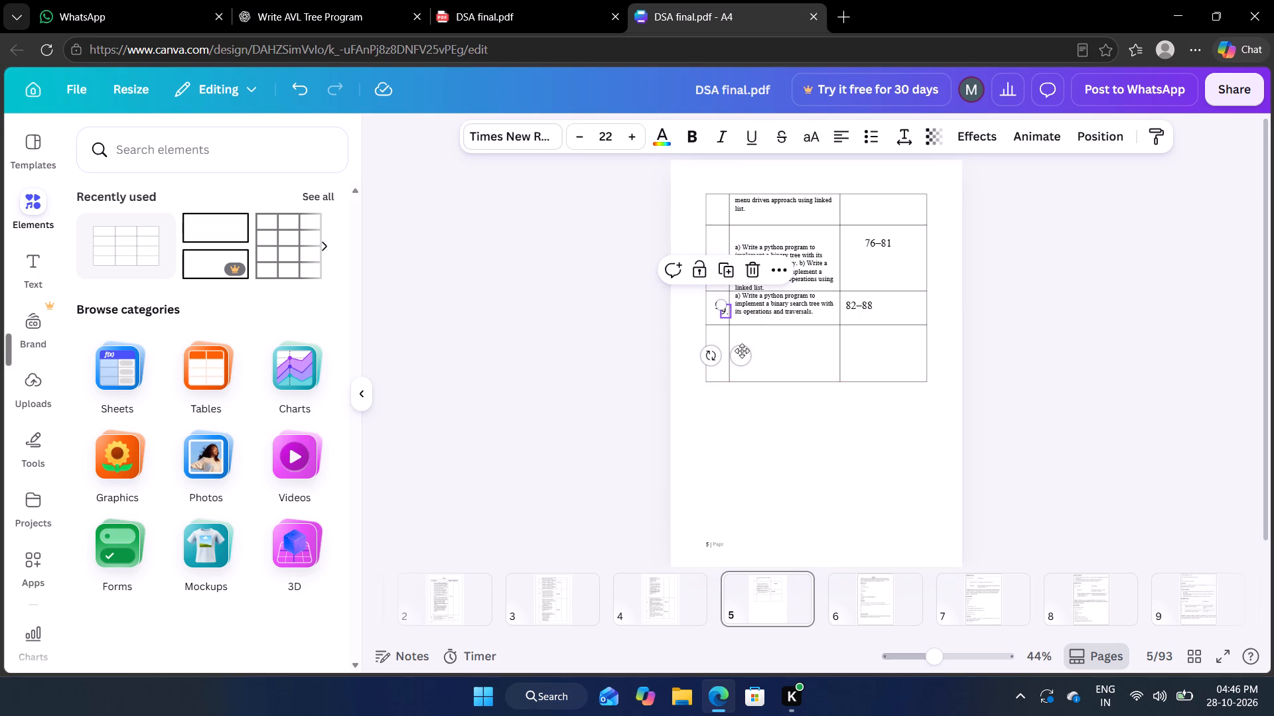
left_click_drag(742, 351, 732, 388)
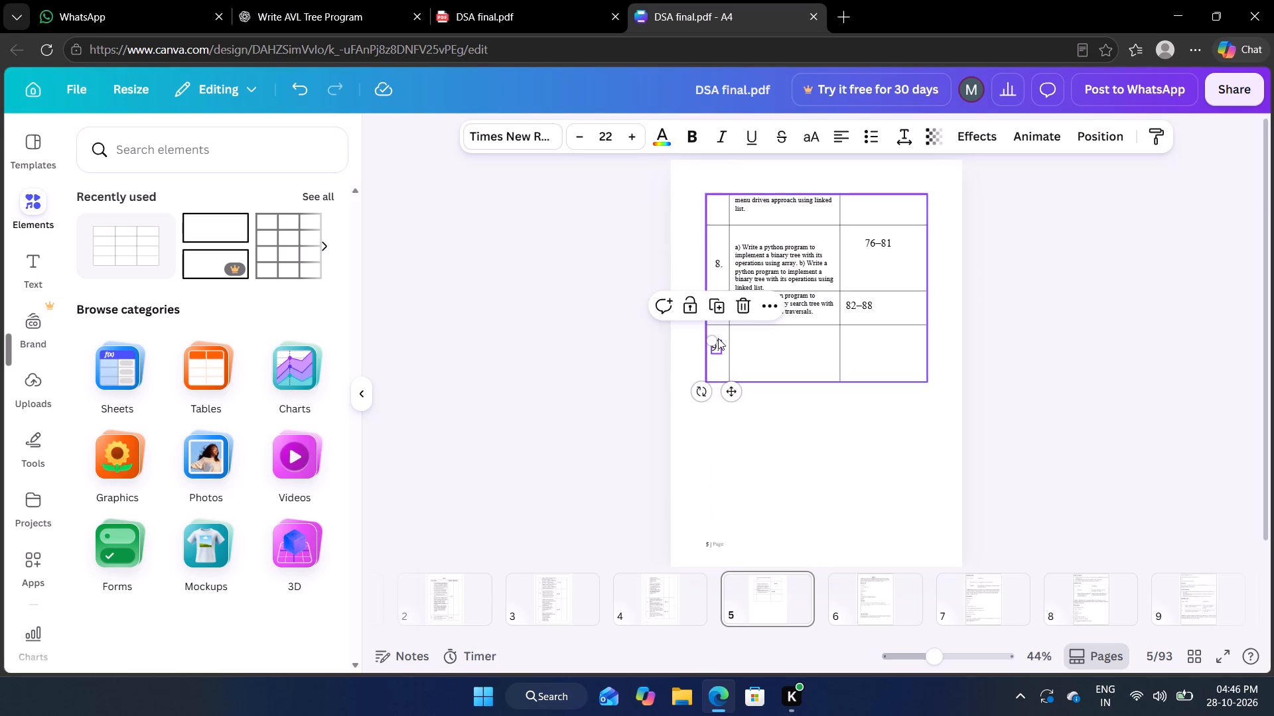
double_click(717, 347)
left_click(717, 347)
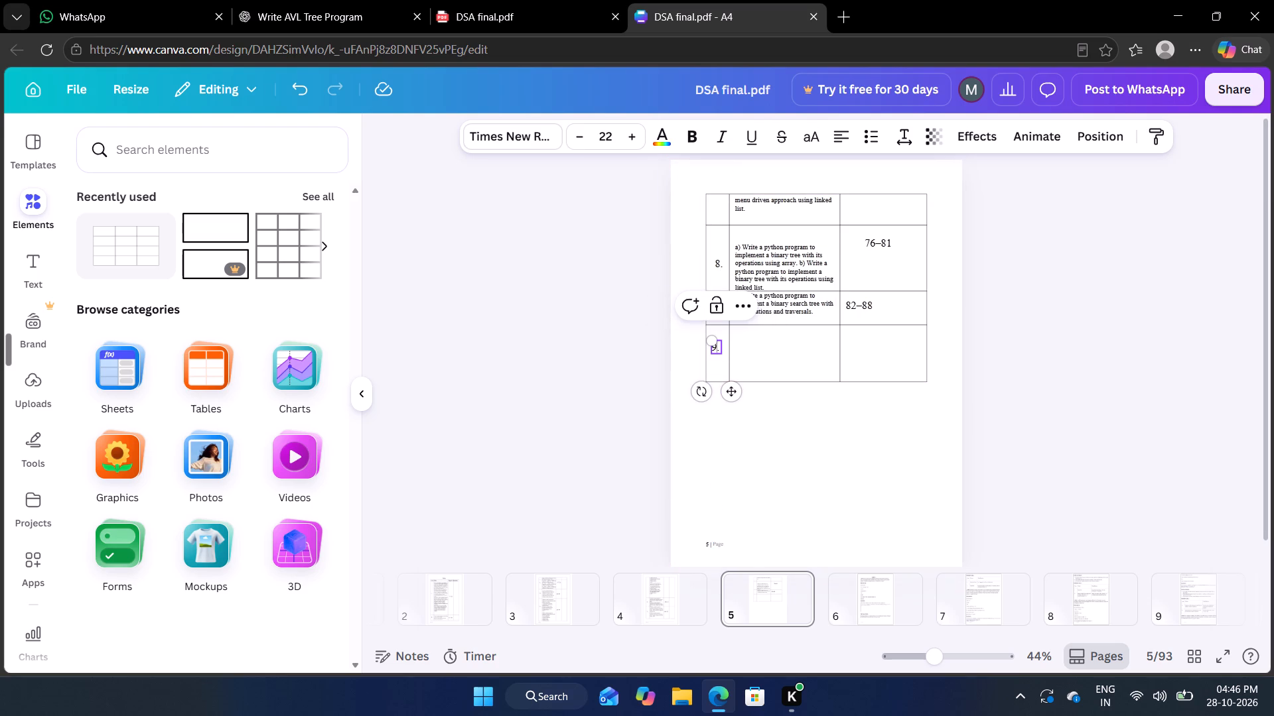
key("BackSpace")
type("10")
left_click(813, 449)
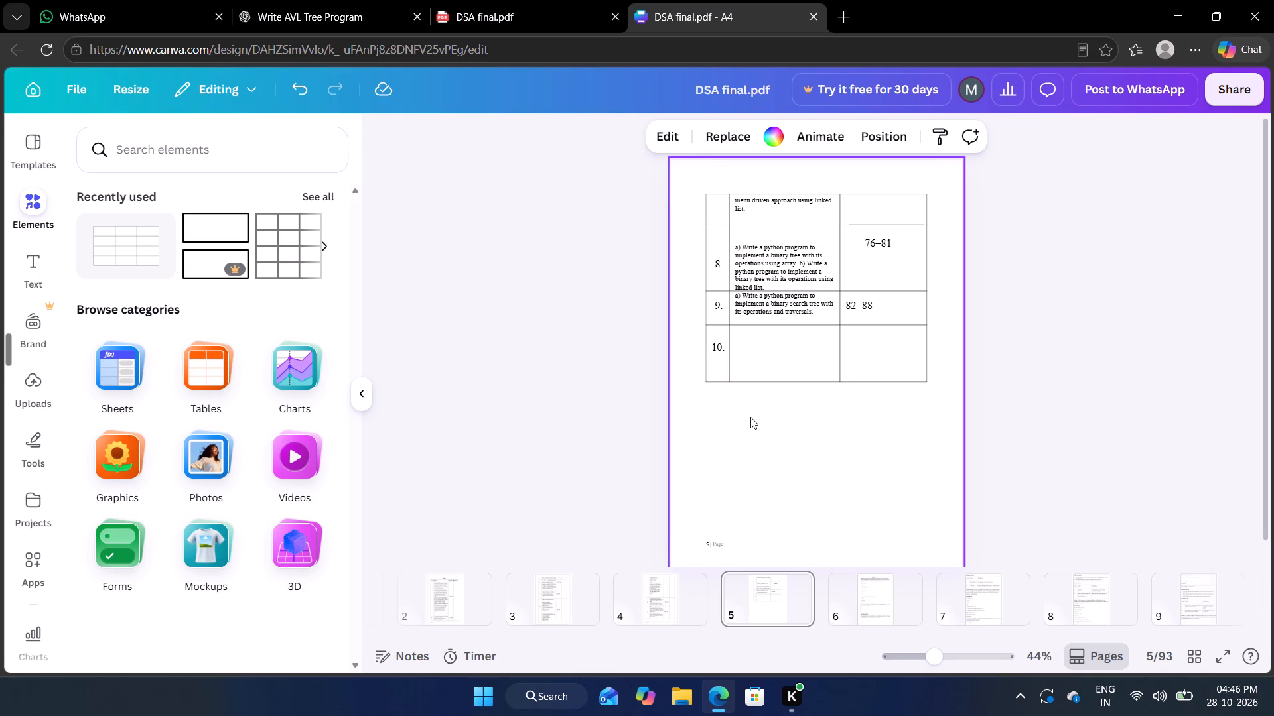
Copy the experiment 9 binary search tree description and delete it from the text box it shares with experiment 8.
double_click(737, 295)
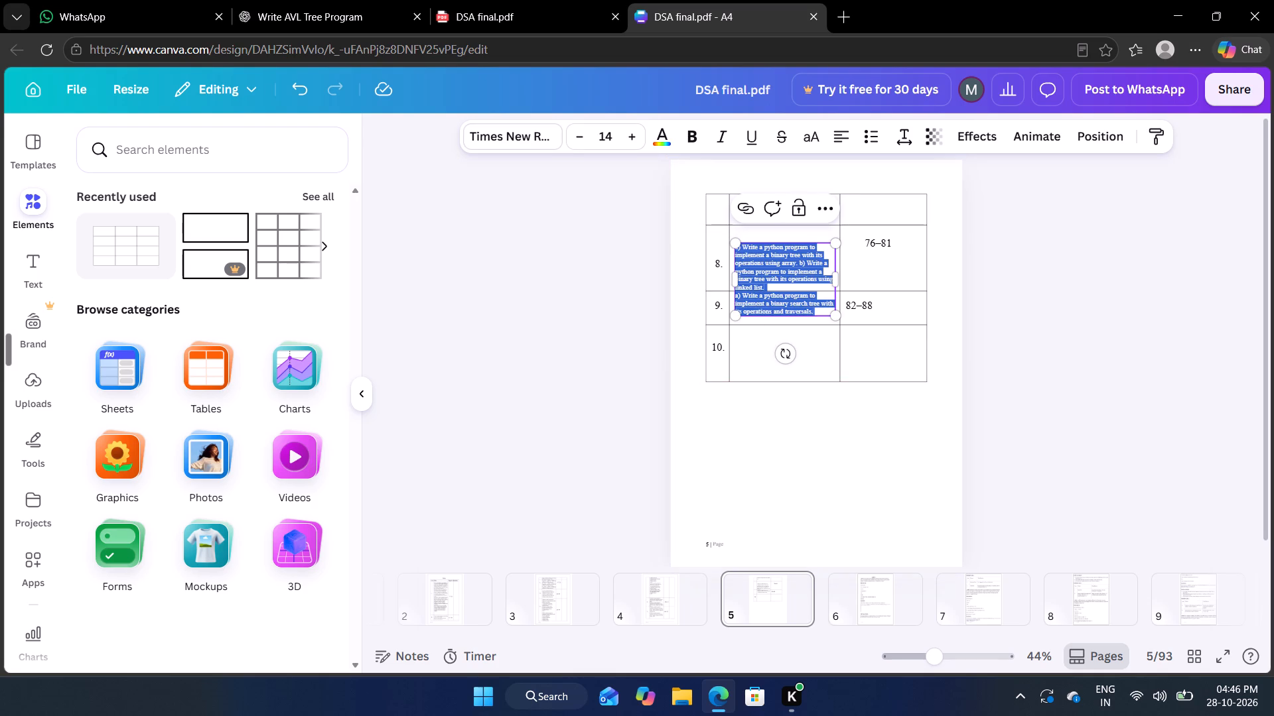
left_click(737, 295)
left_click_drag(737, 295, 746, 302)
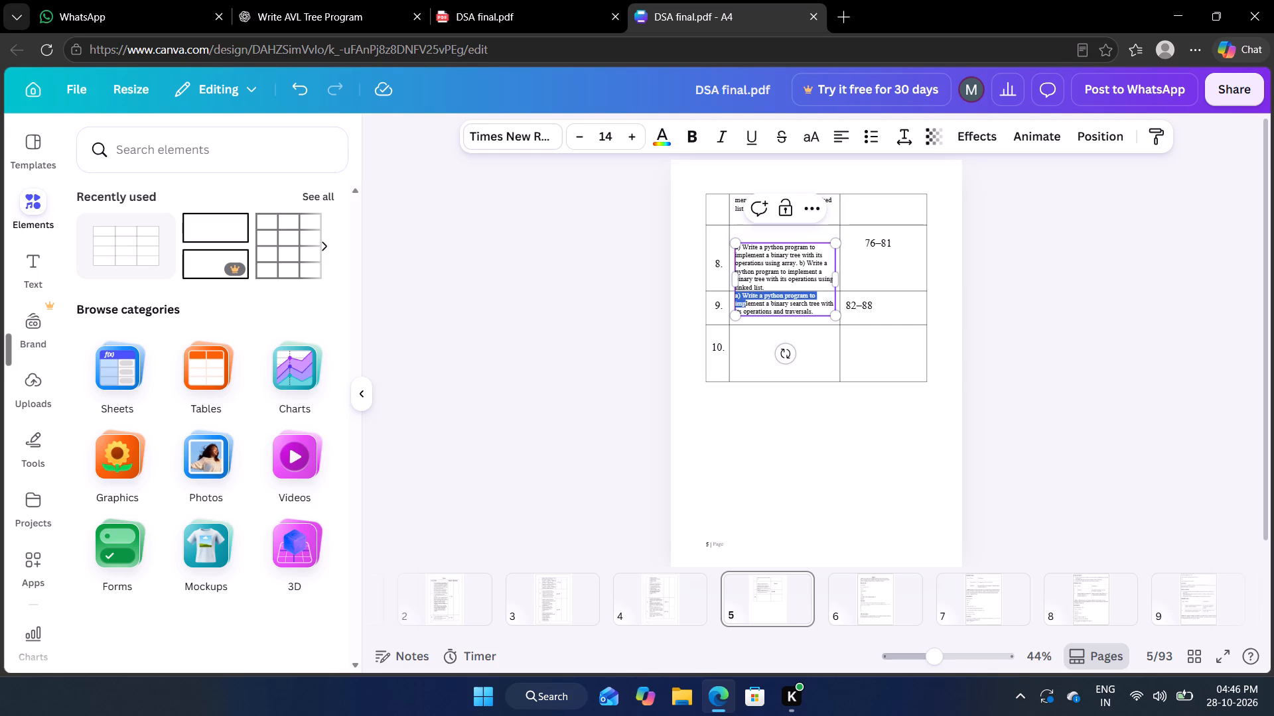
left_click_drag(746, 302, 815, 314)
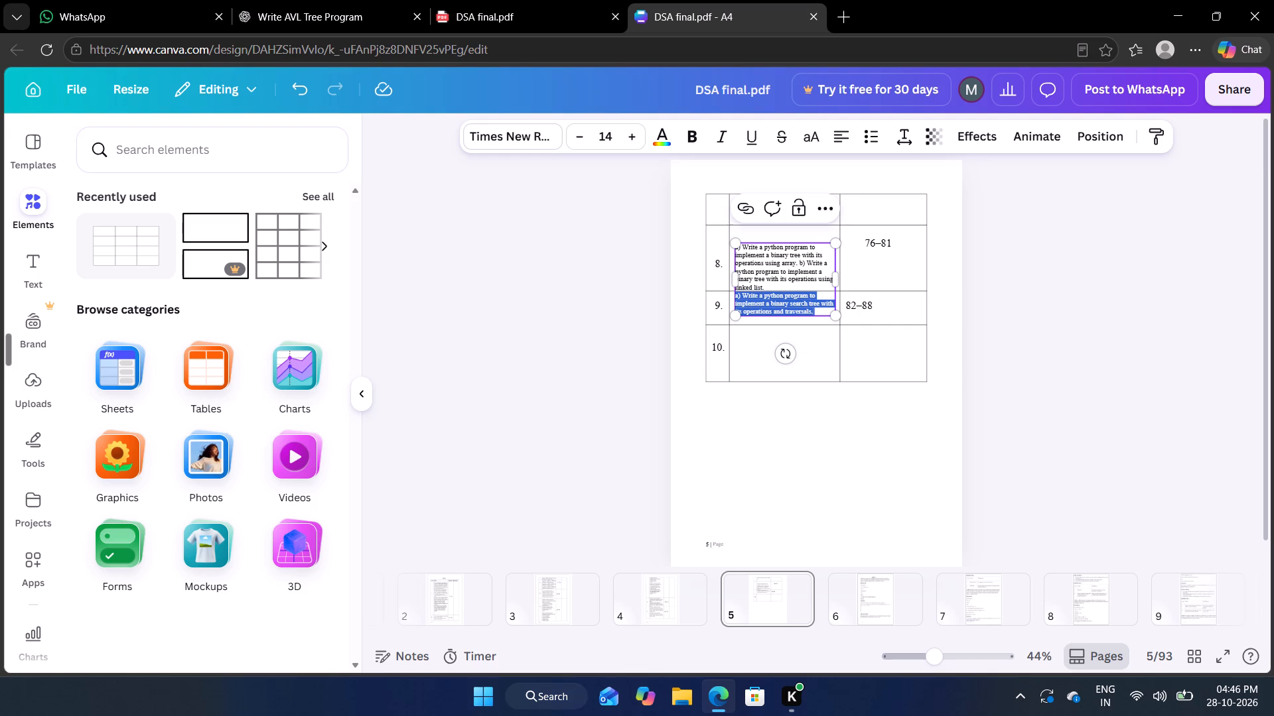
key("ctrl+c")
key("BackSpace")
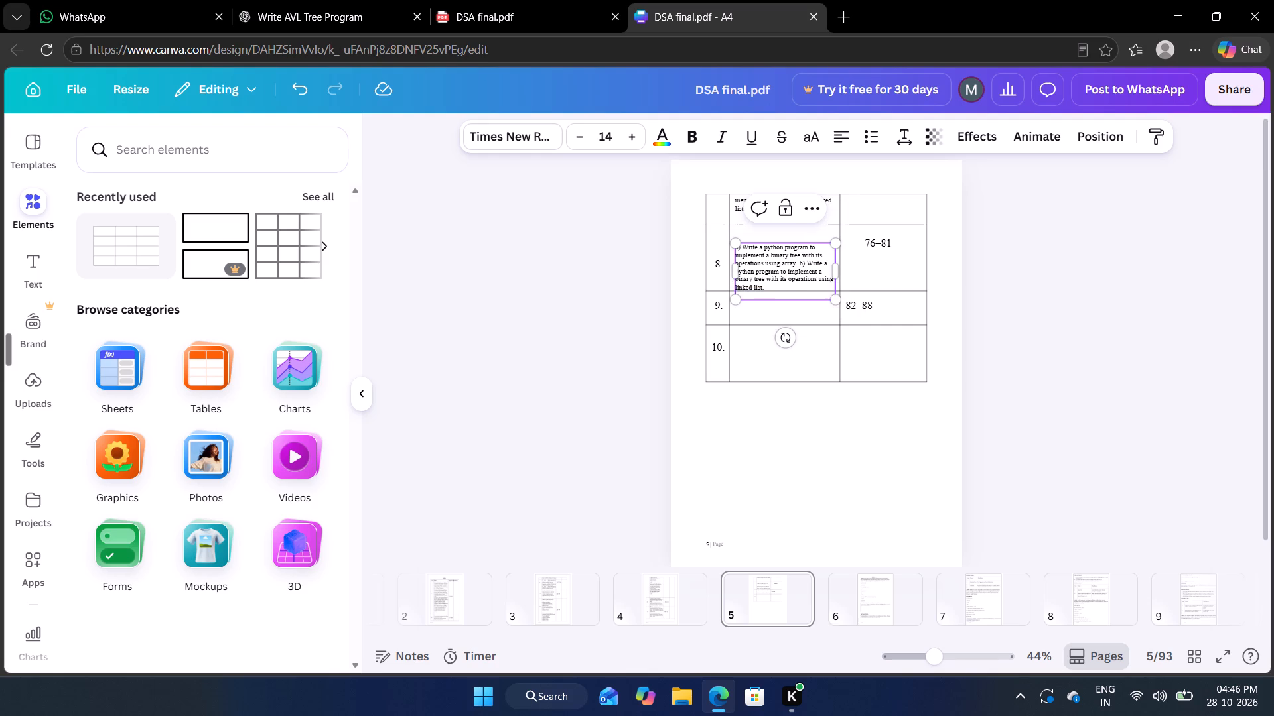
Move the experiment 8 description up so it sits fully inside its own row.
left_click_drag(796, 271, 792, 259)
left_click(851, 451)
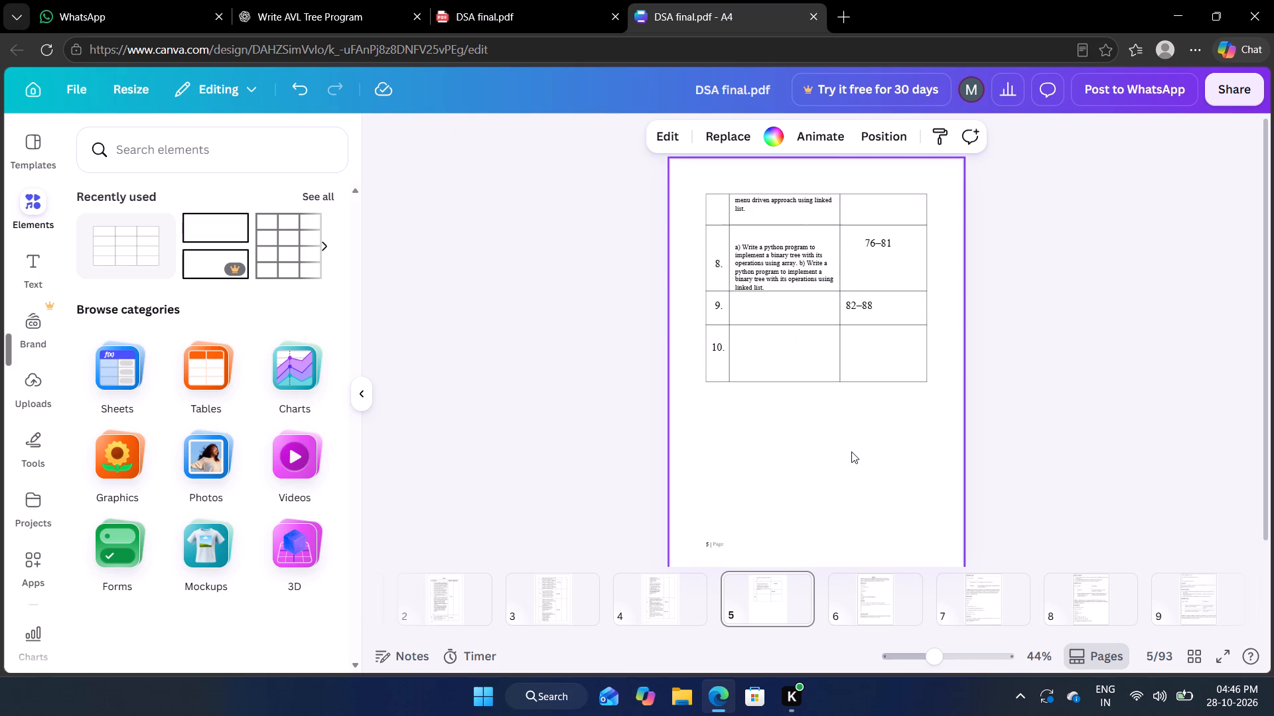
left_click_drag(777, 280, 774, 268)
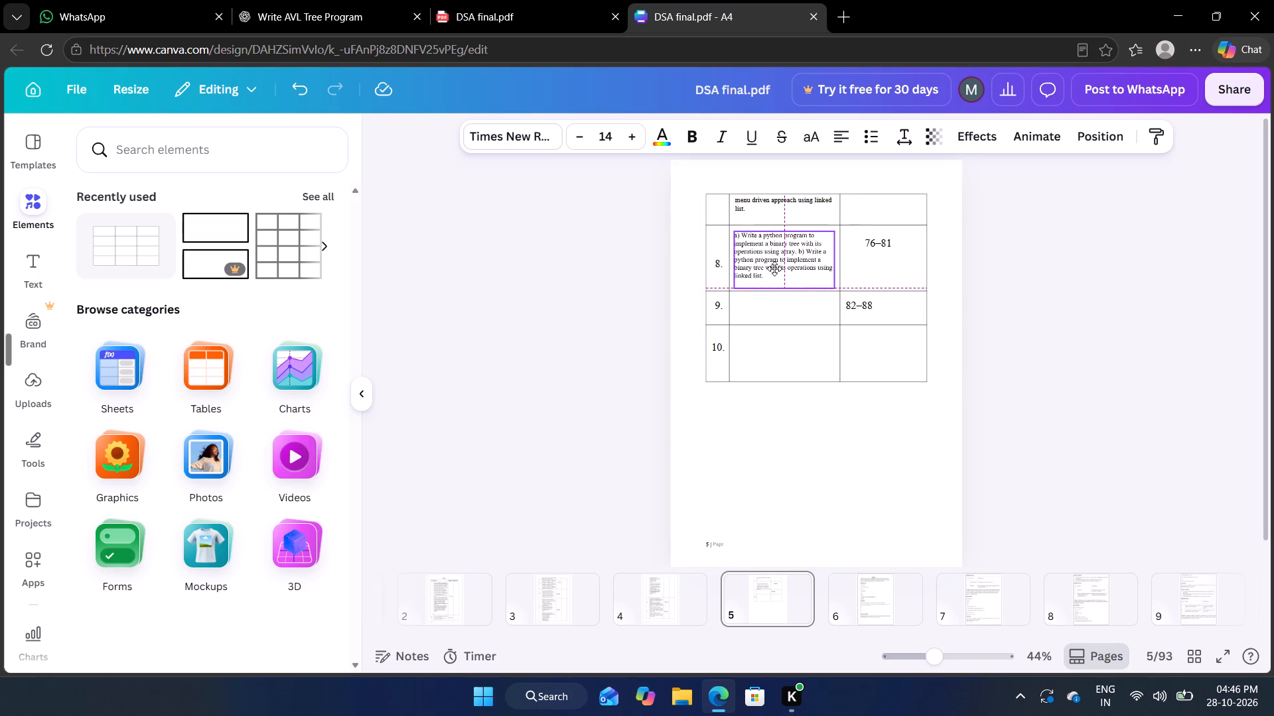
left_click_drag(774, 268, 774, 269)
Paste the copied binary search tree description into the middle cell of the experiment 9 row.
left_click(748, 308)
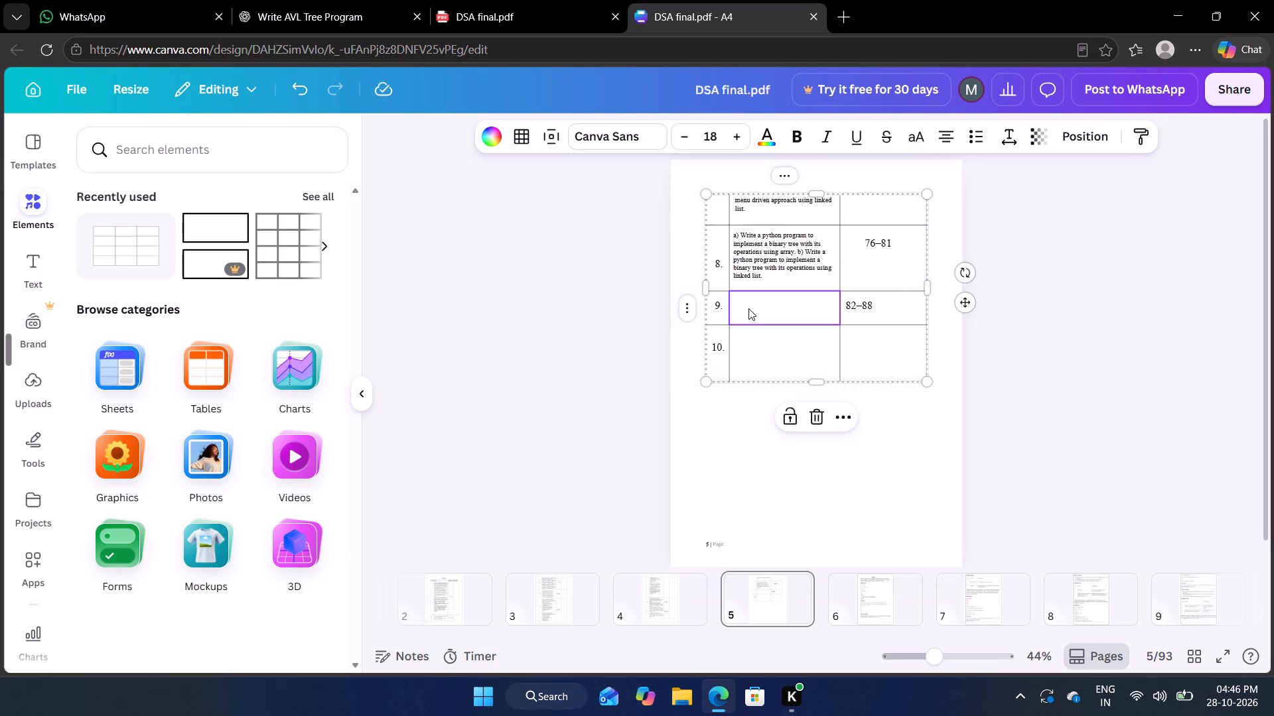
key("ctrl+v")
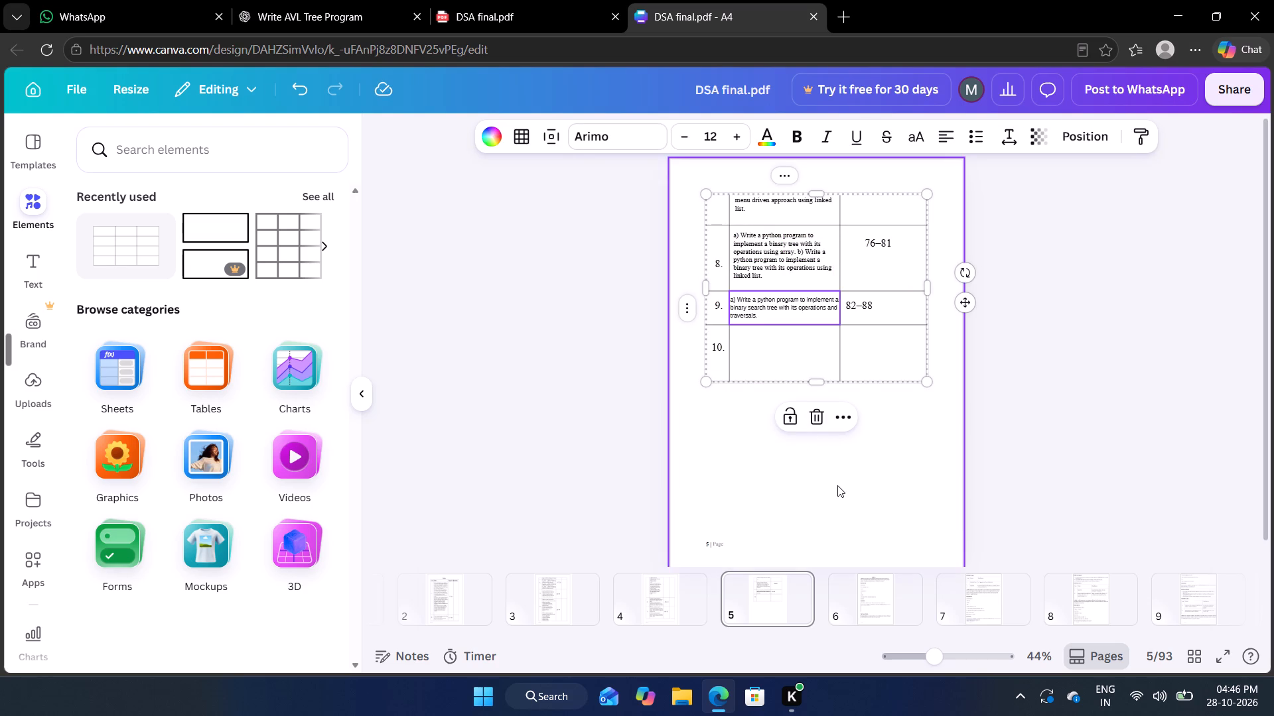
left_click(837, 485)
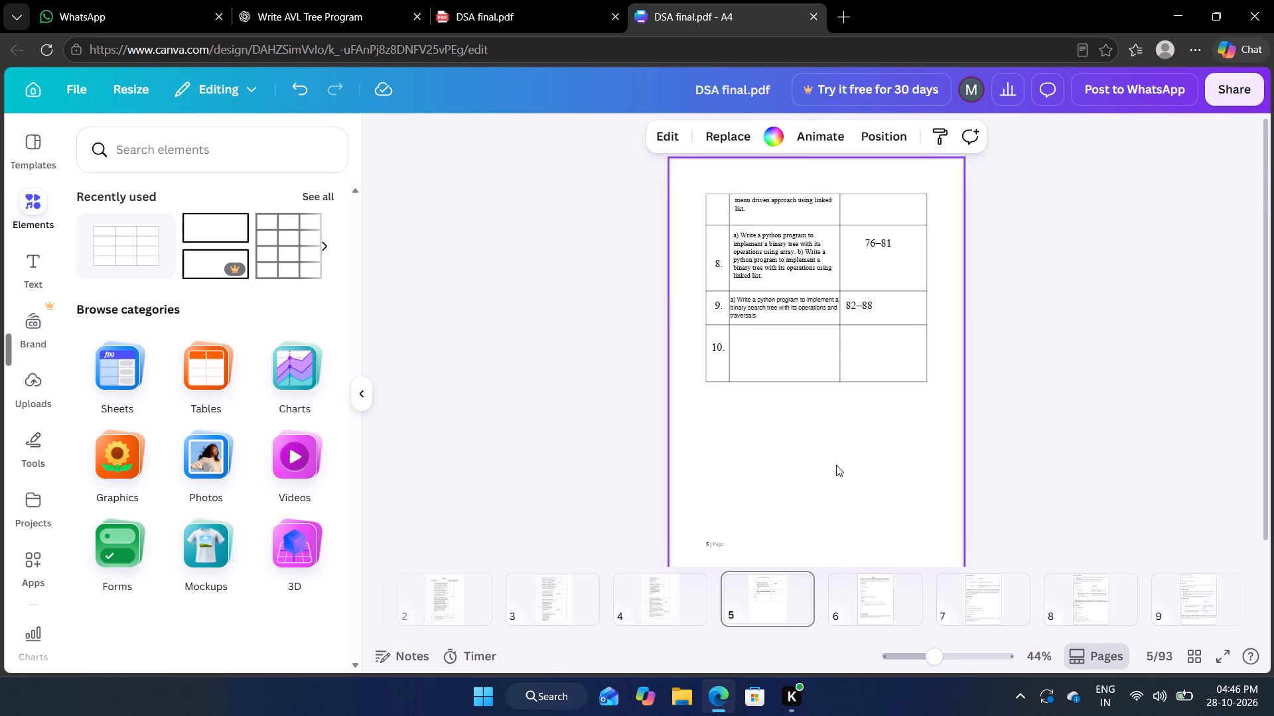
Set the font of the experiment 9 description cell to Times New Roman.
left_click(768, 303)
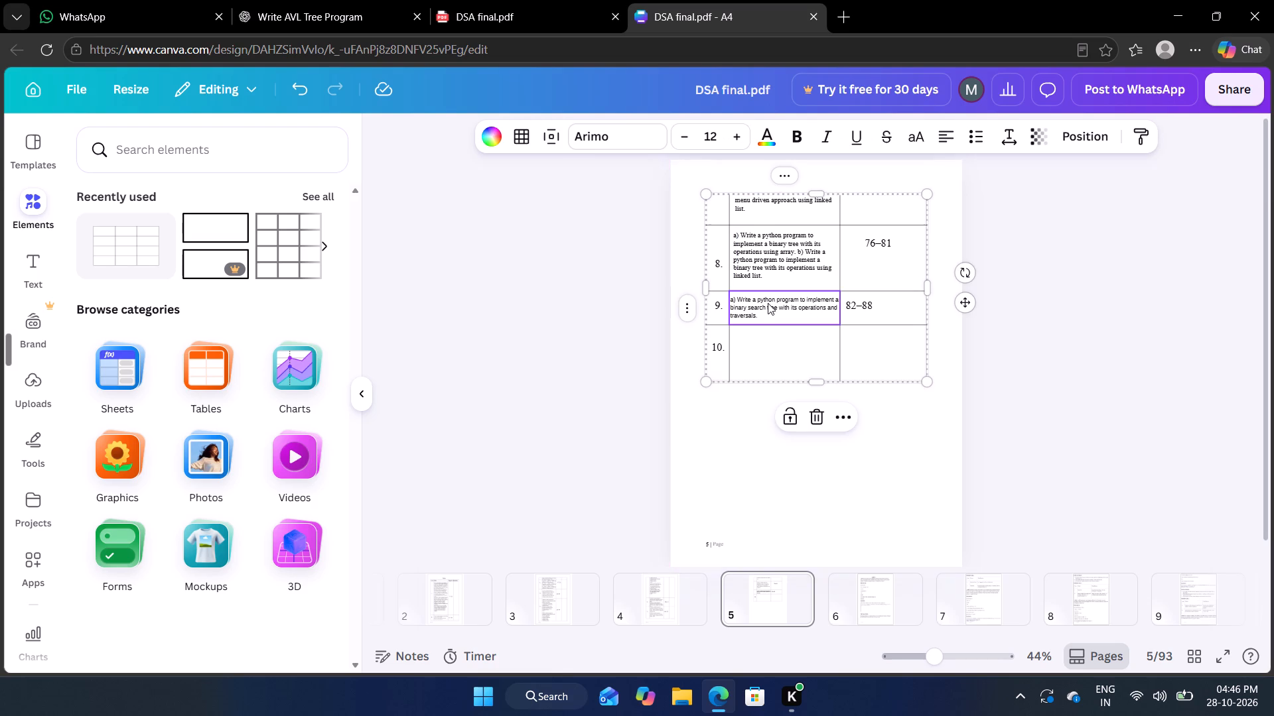
left_click(623, 142)
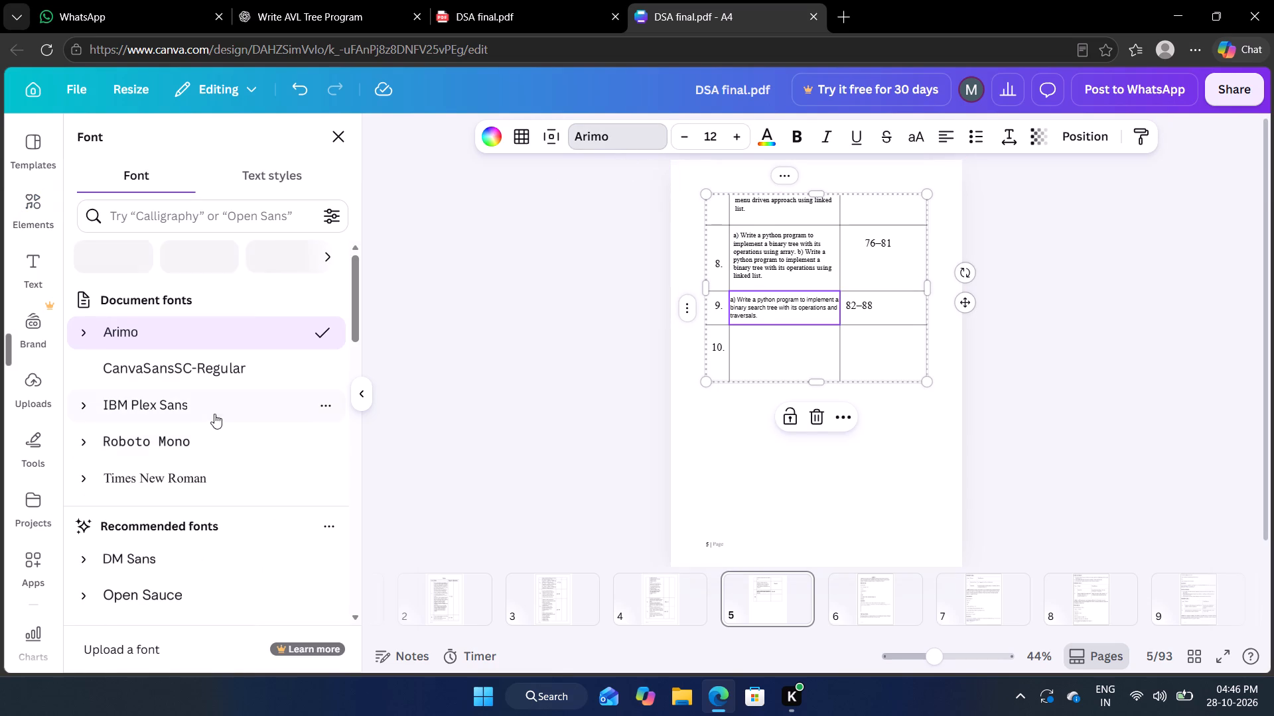
left_click(190, 473)
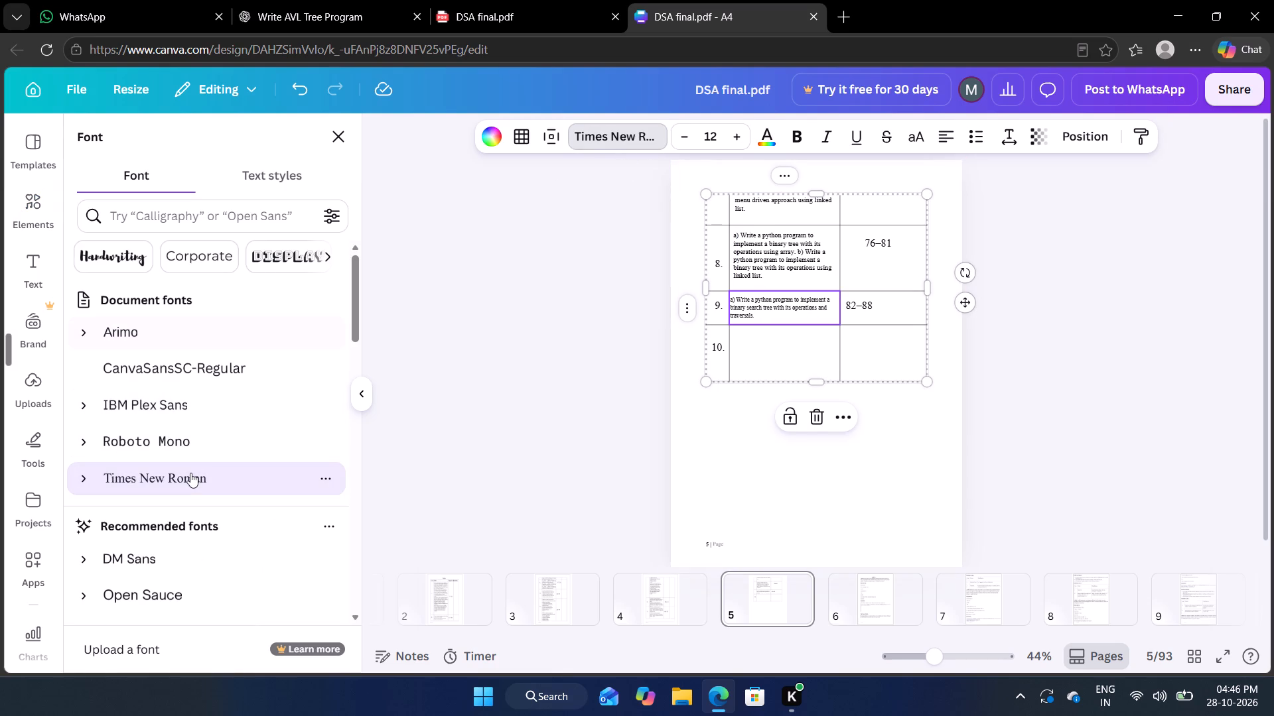
left_click(436, 494)
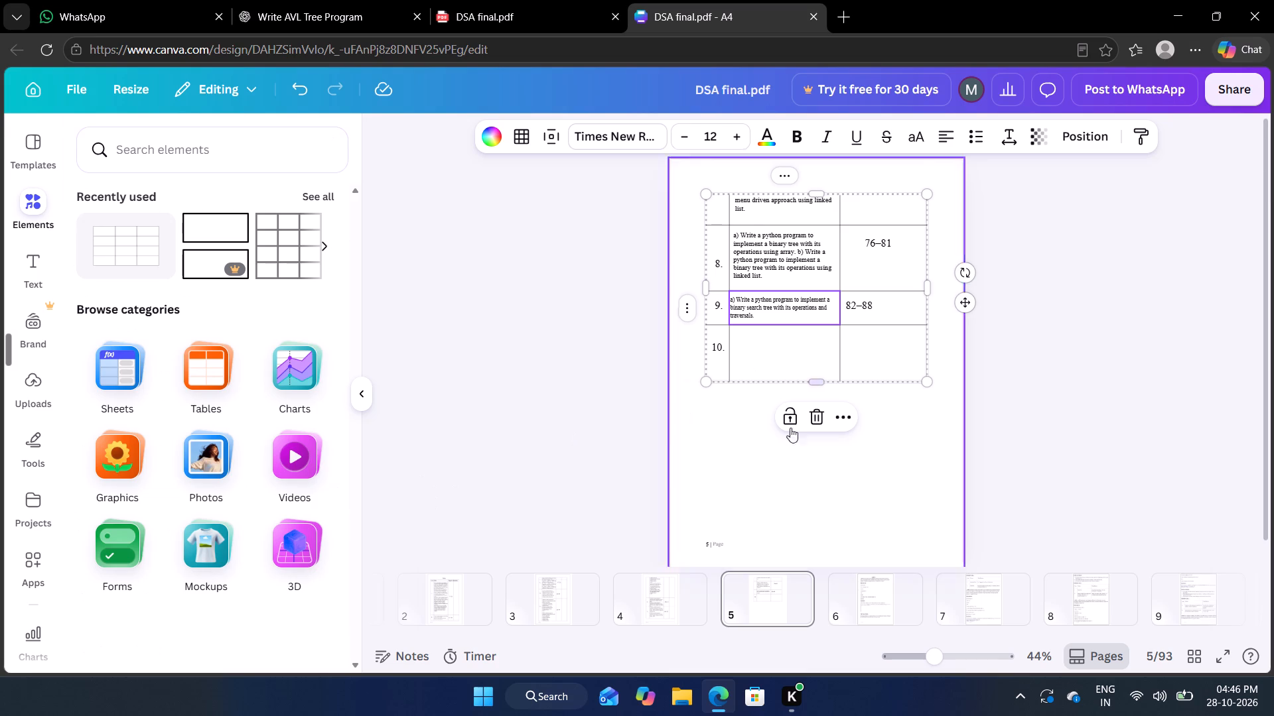
left_click(561, 455)
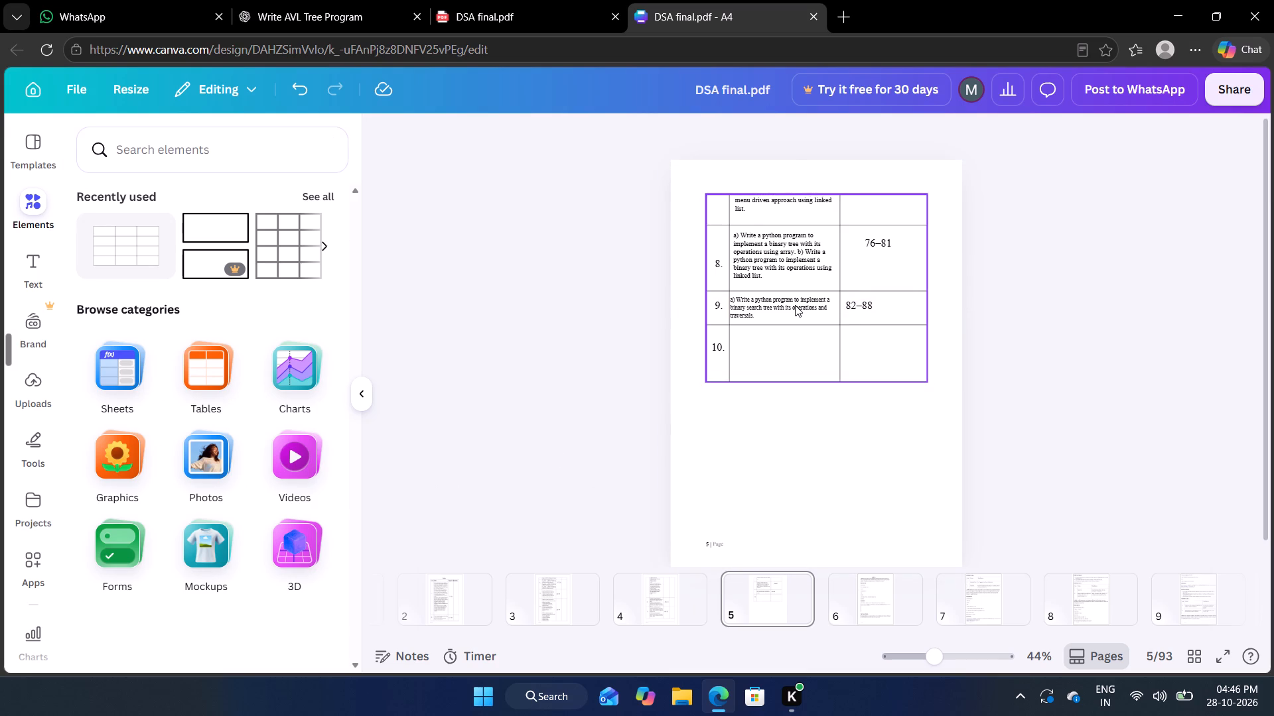
Increase the font size of the experiment 9 description cell to 14.
left_click(795, 305)
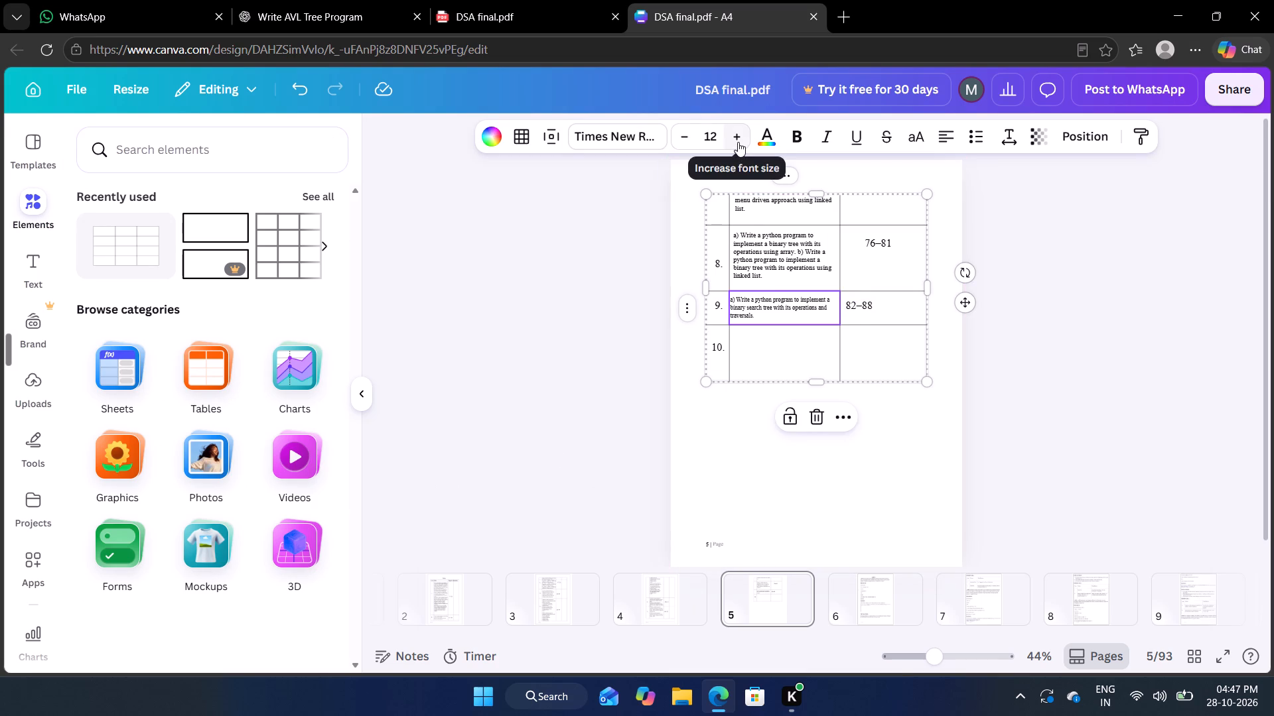
left_click(779, 248)
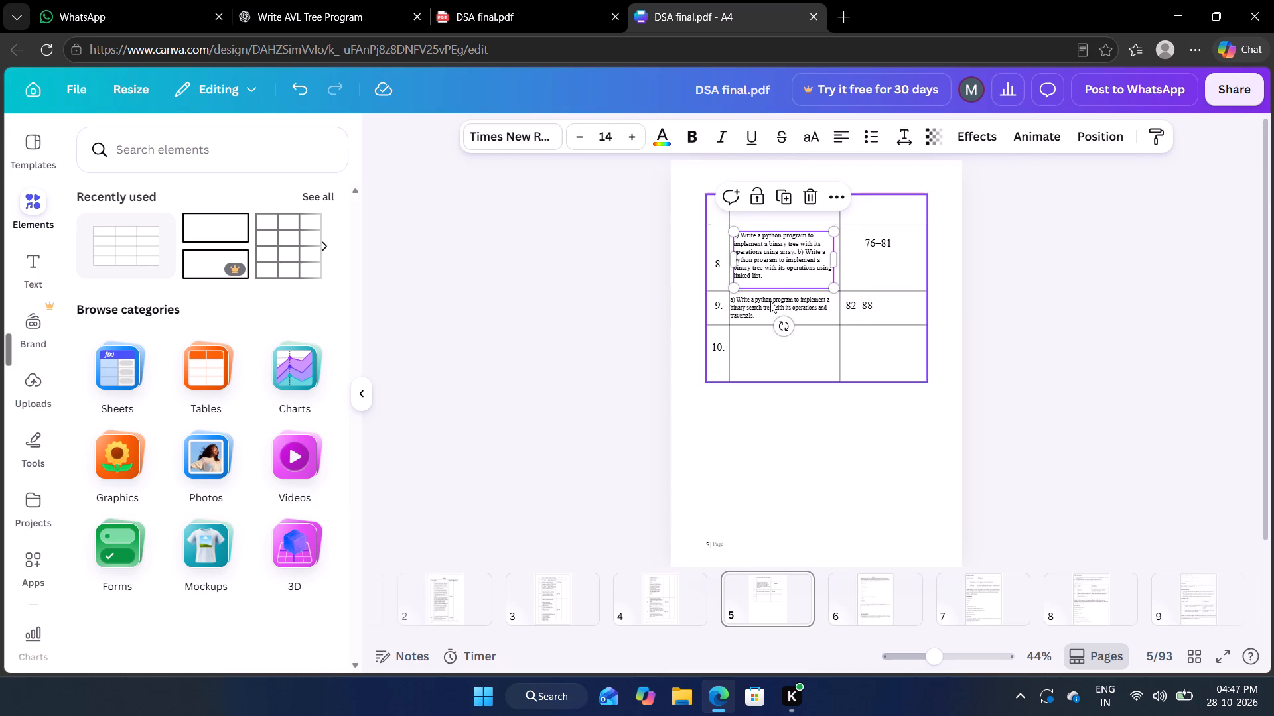
left_click(770, 301)
left_click(738, 137)
left_click(738, 137)
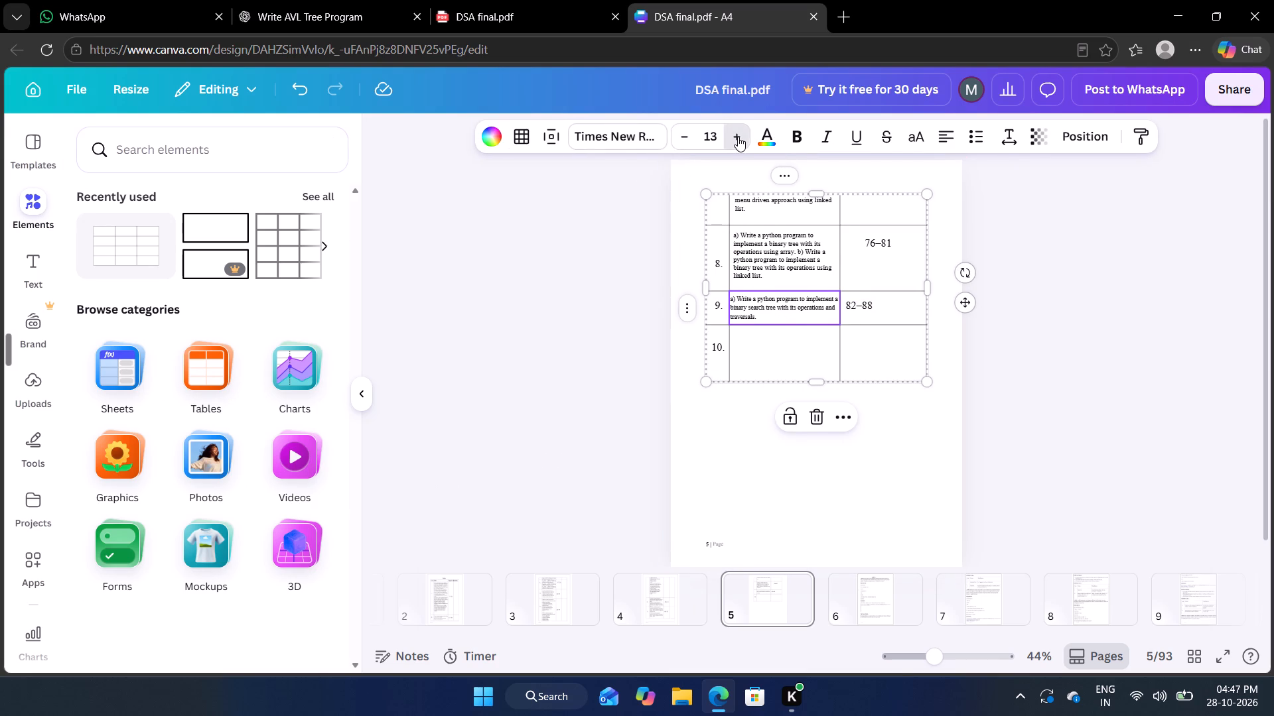
left_click(1024, 388)
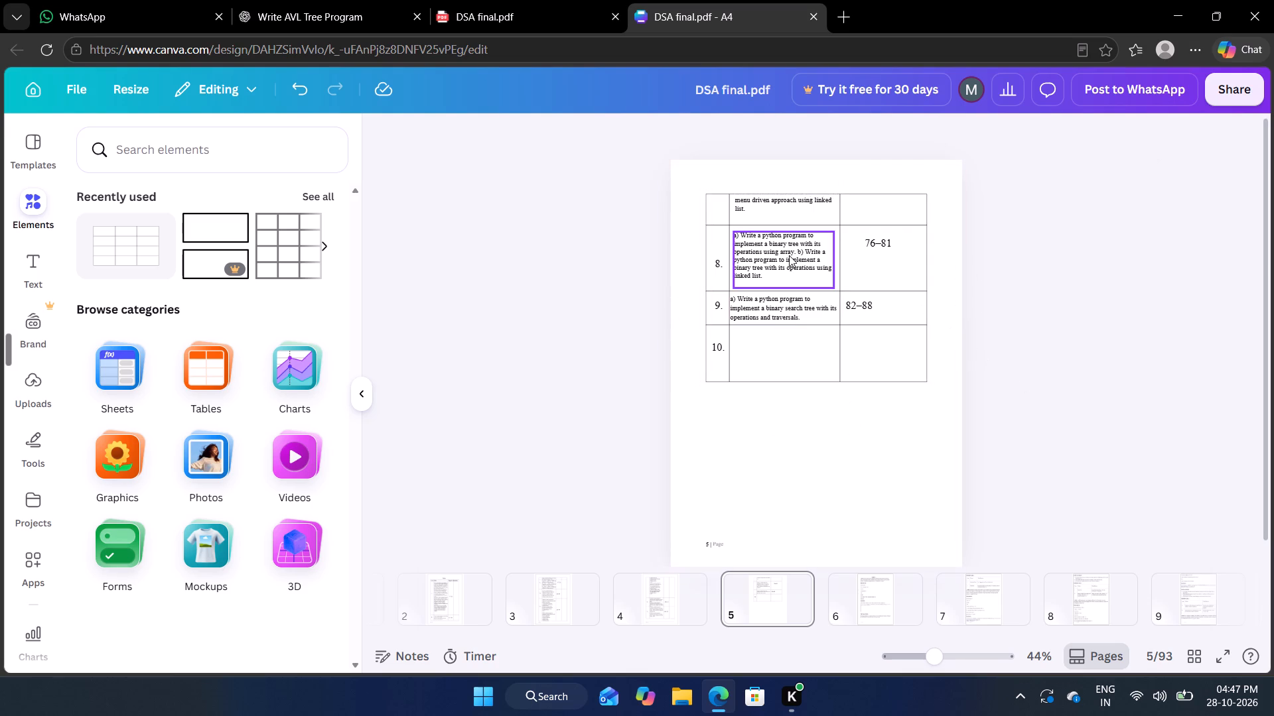
Start part b) of the experiment 8 description on its own line.
left_click(789, 255)
left_click(798, 251)
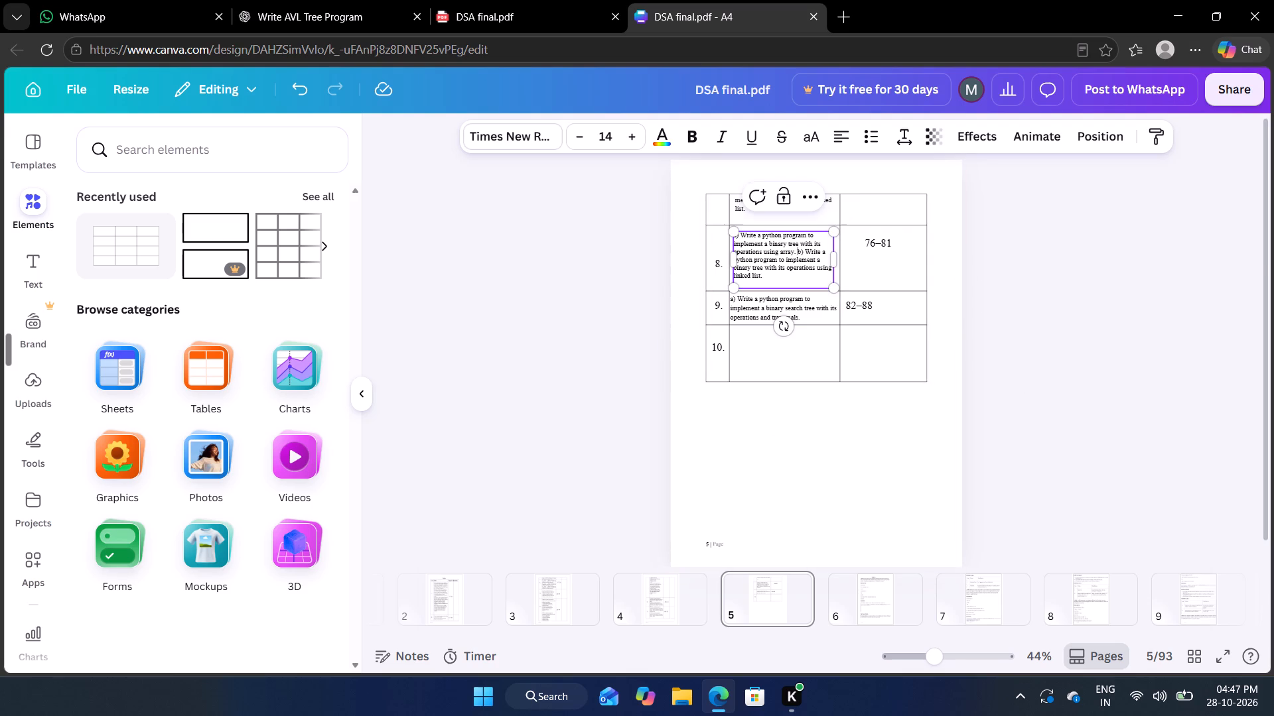
left_click(798, 251)
key("Return")
left_click(1033, 272)
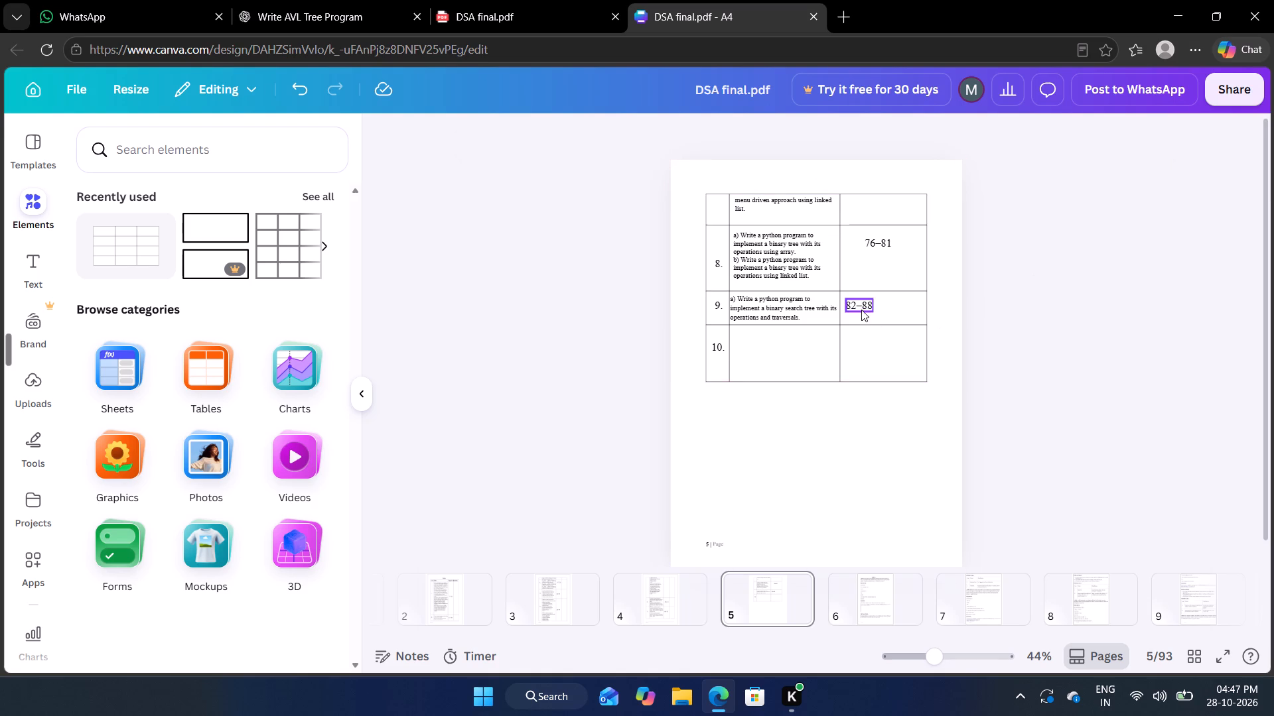
Move the 82–88 page range to the middle of its cell in the experiment 9 row.
left_click_drag(861, 302, 886, 305)
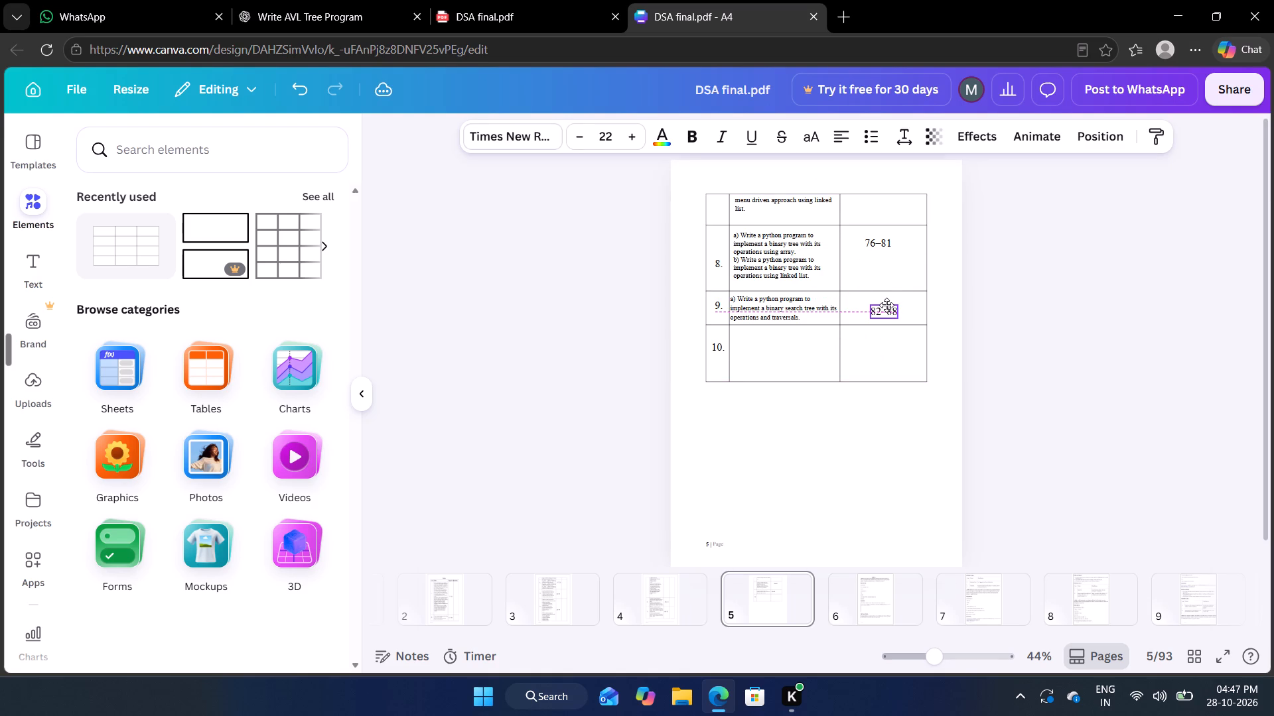
left_click_drag(886, 305, 885, 304)
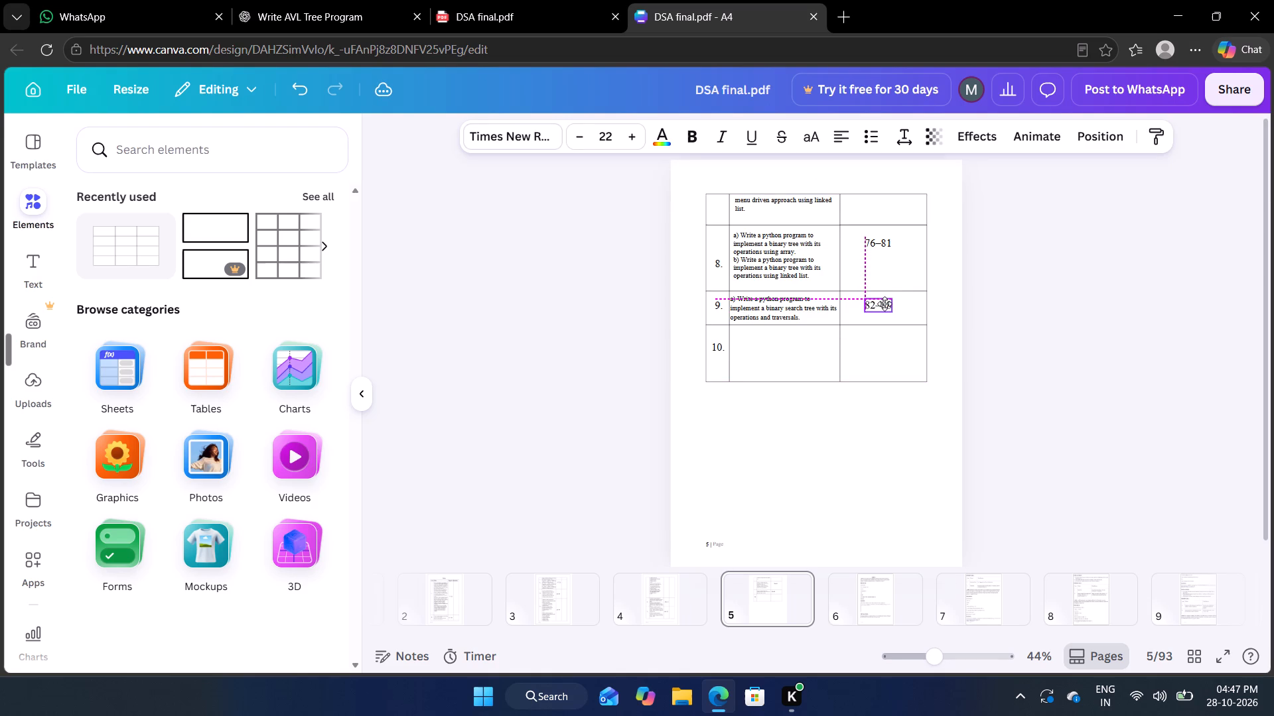
left_click_drag(885, 304, 885, 305)
left_click(1090, 384)
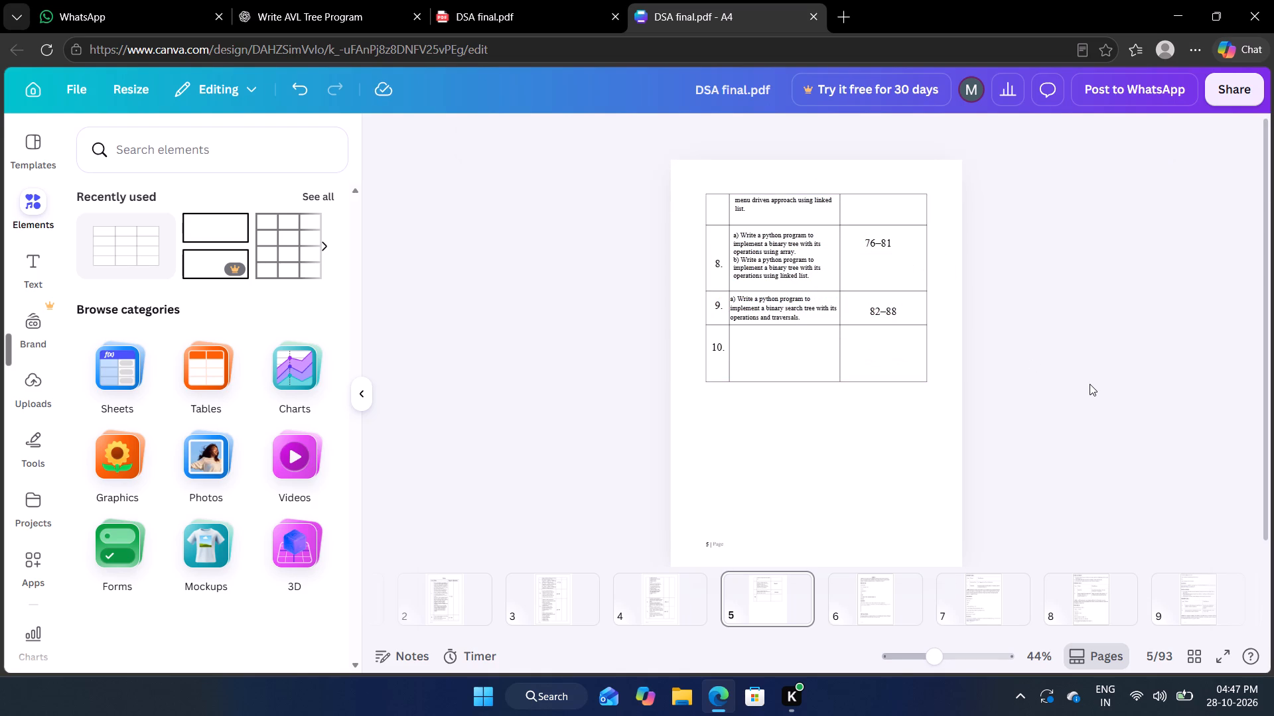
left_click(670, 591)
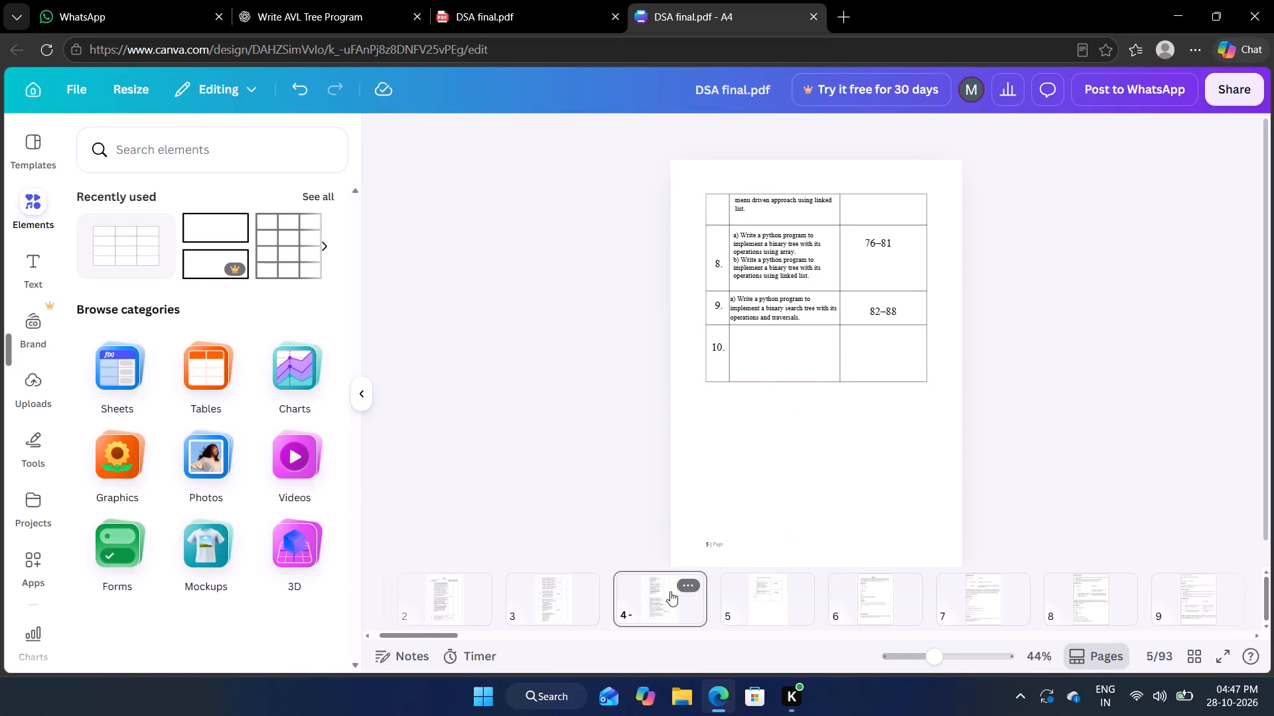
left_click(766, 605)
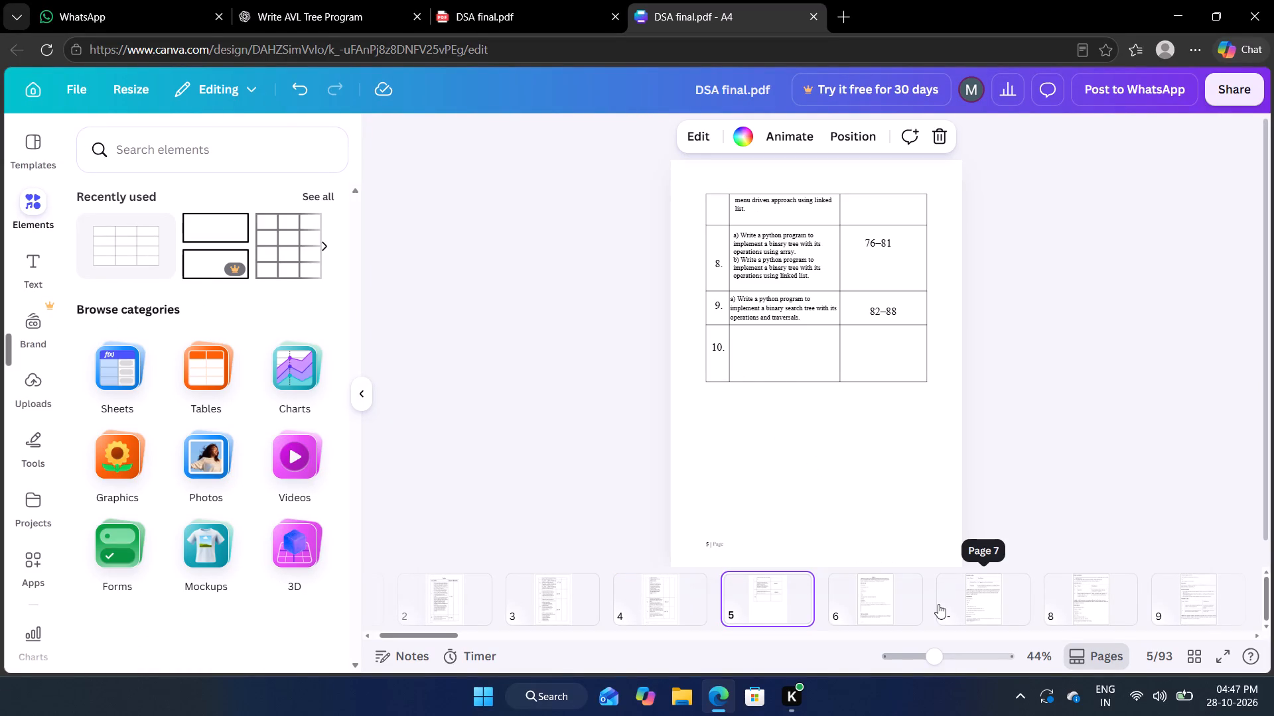
left_click(326, 0)
scroll(807, 416, "down", 2)
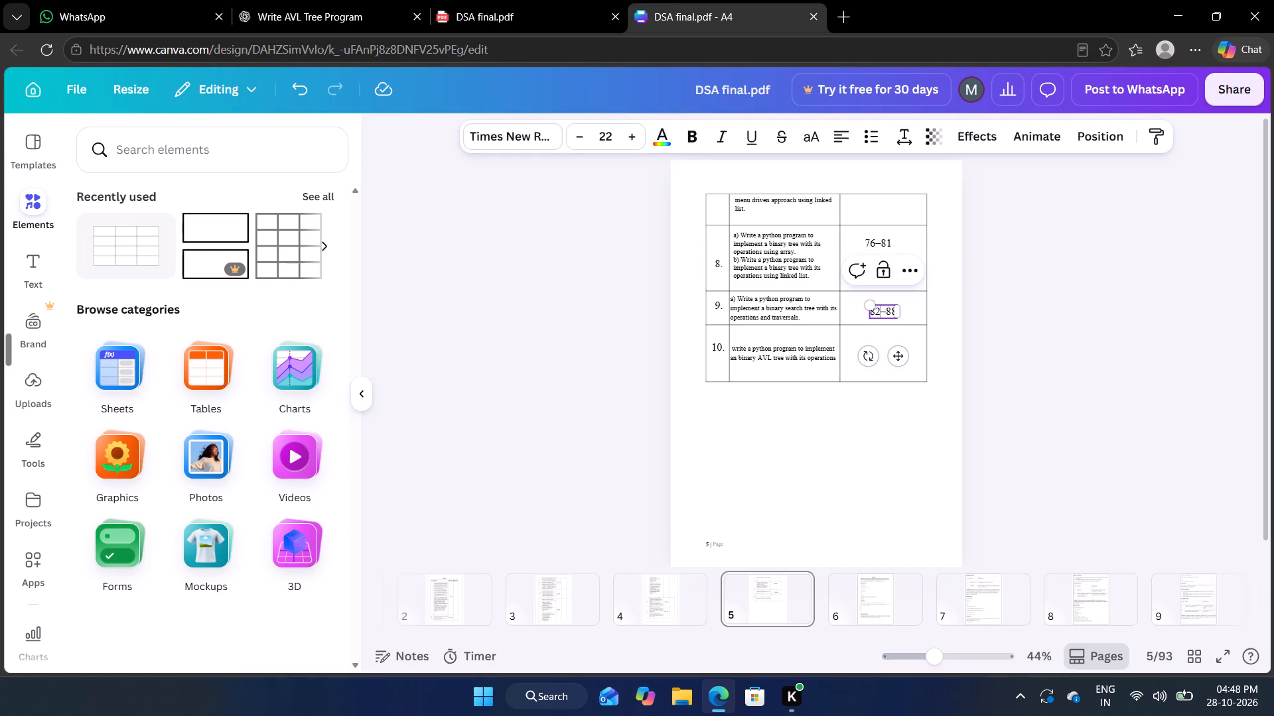
left_click(888, 311)
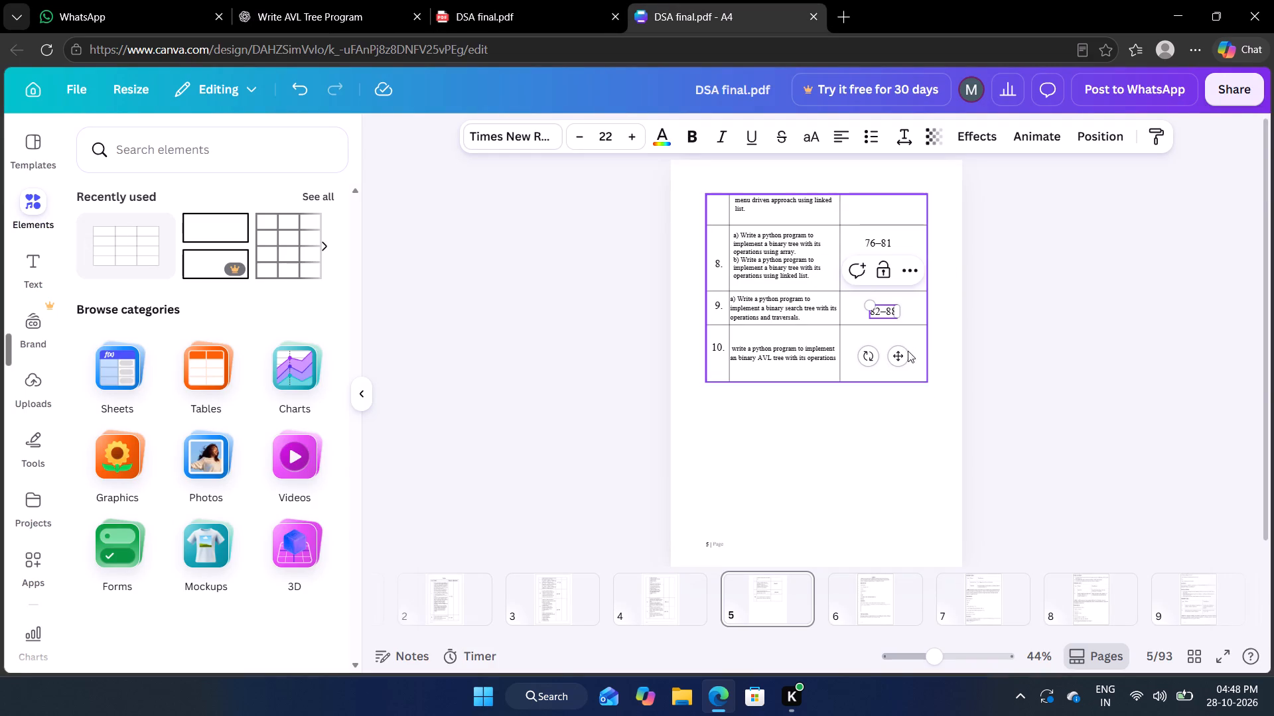
left_click(982, 368)
left_click(871, 304)
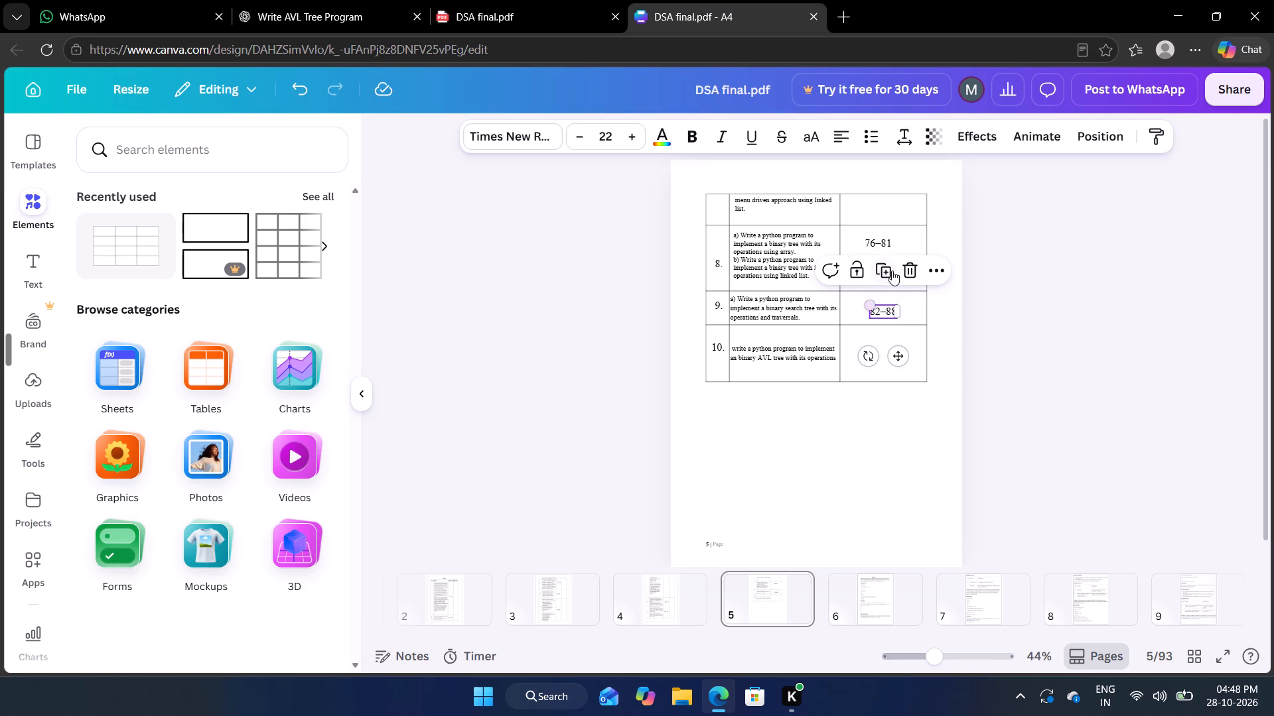
left_click(892, 268)
left_click_drag(902, 361, 898, 385)
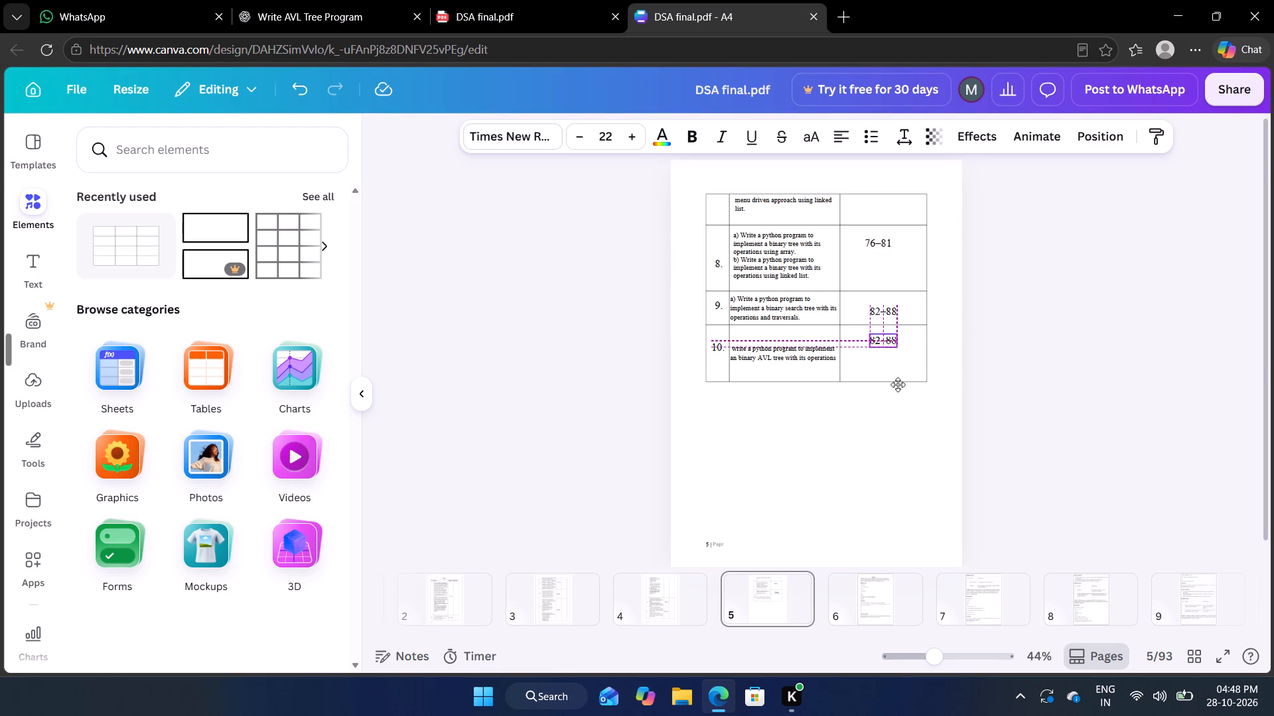
left_click_drag(898, 385, 898, 399)
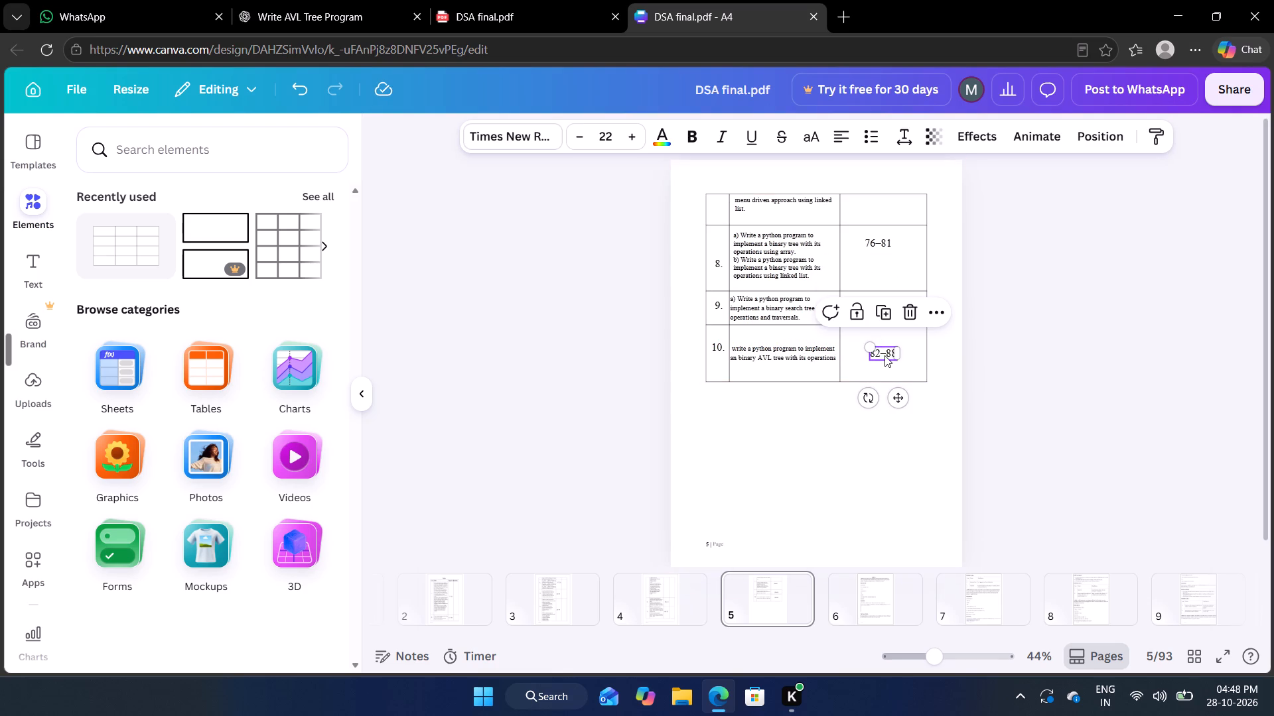
double_click(883, 351)
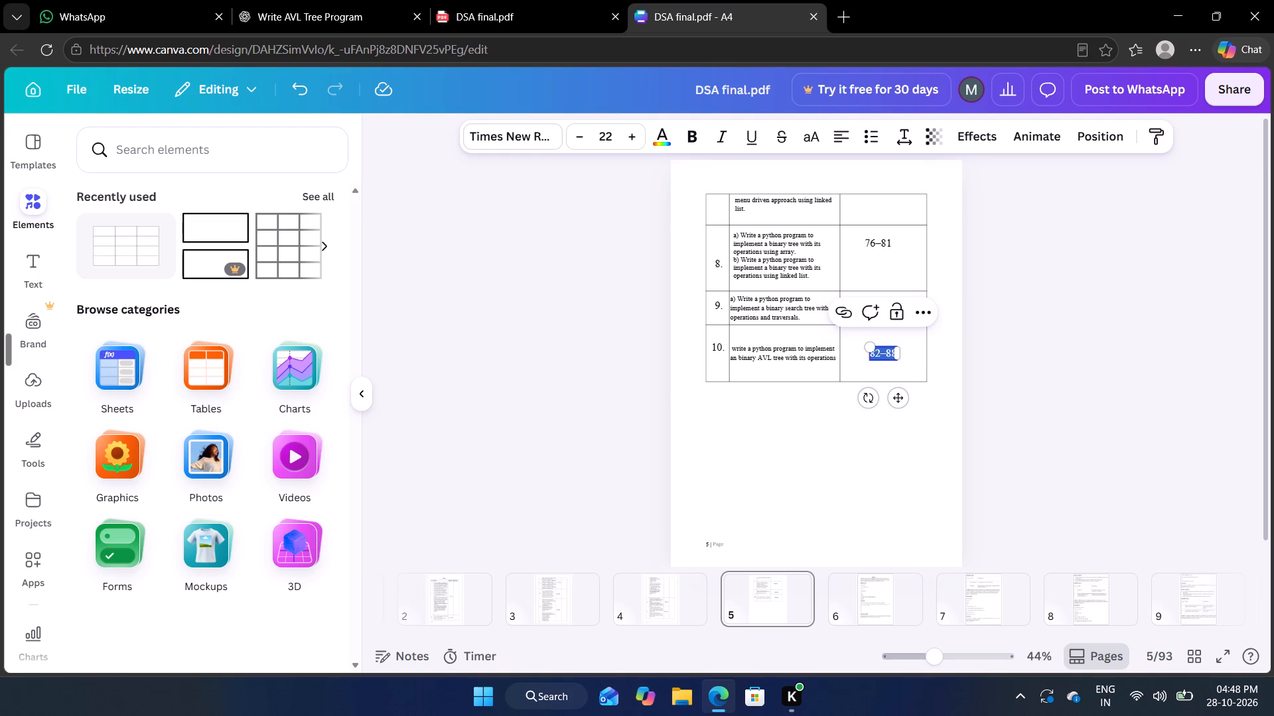
key("ctrl+v")
left_click(1032, 371)
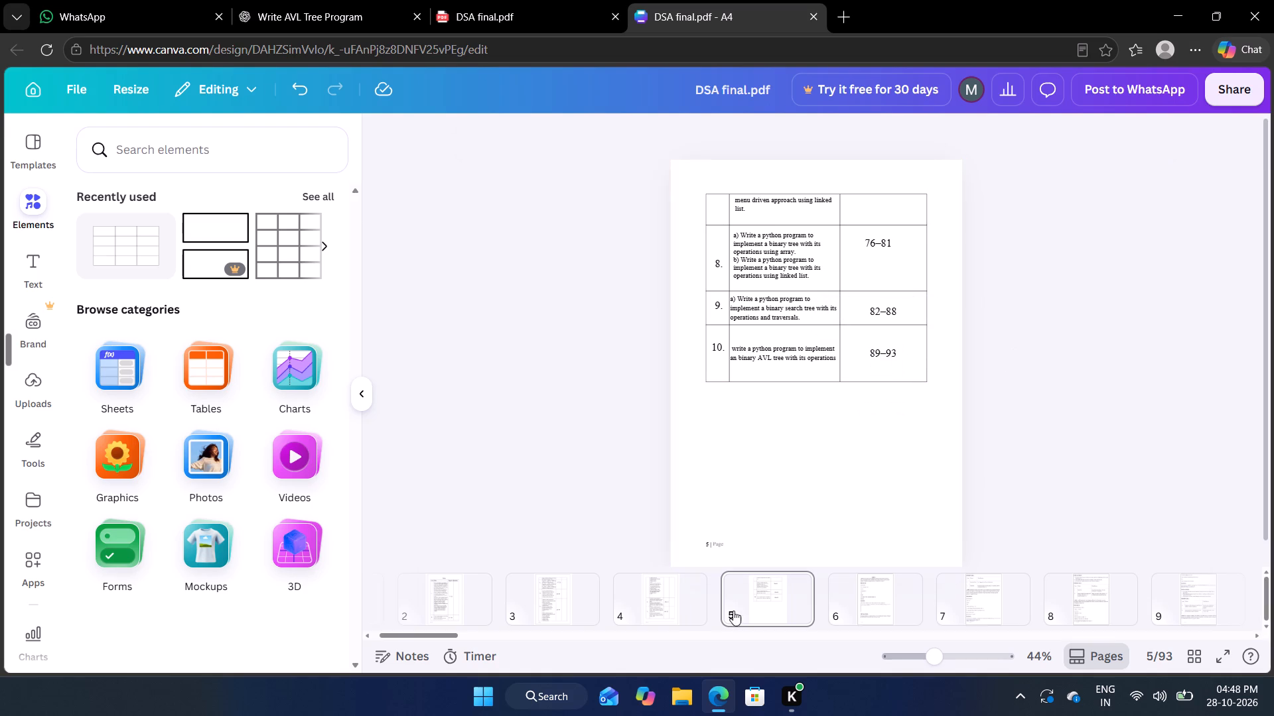
Check the page range placement on page 4, then shift page 5's three page ranges toward the left of their cells to match.
left_click(673, 613)
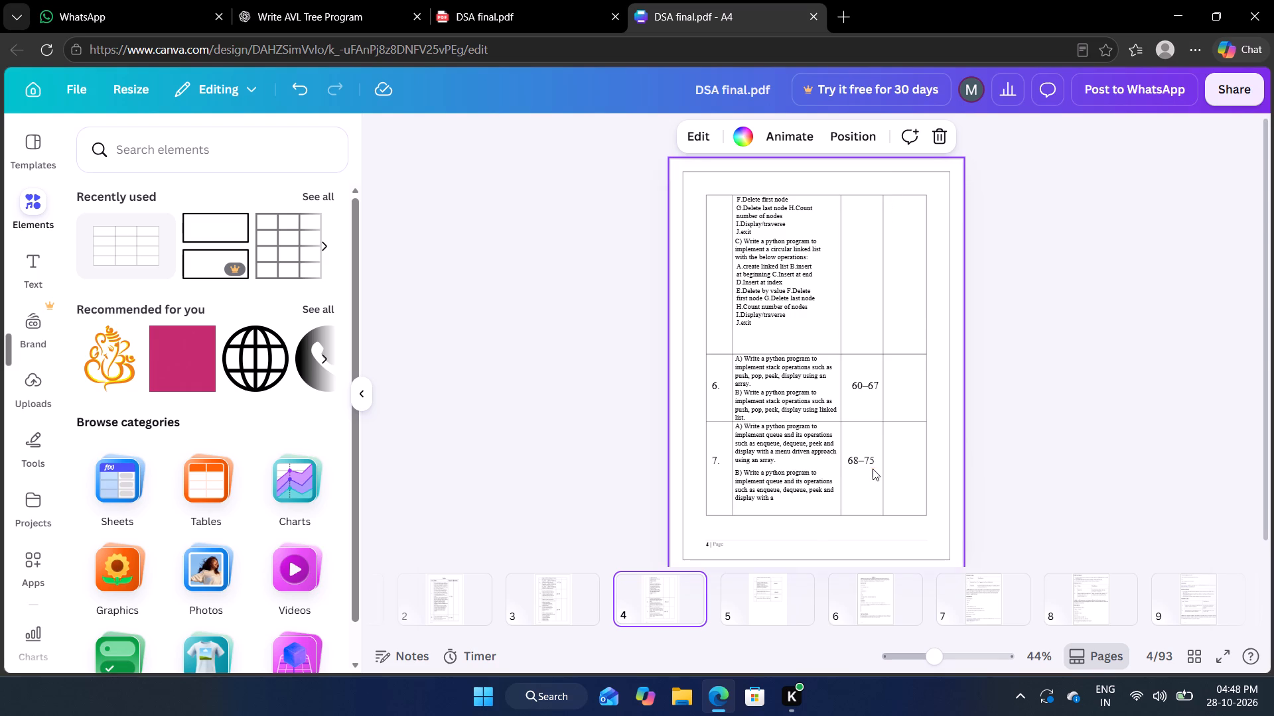
left_click(762, 592)
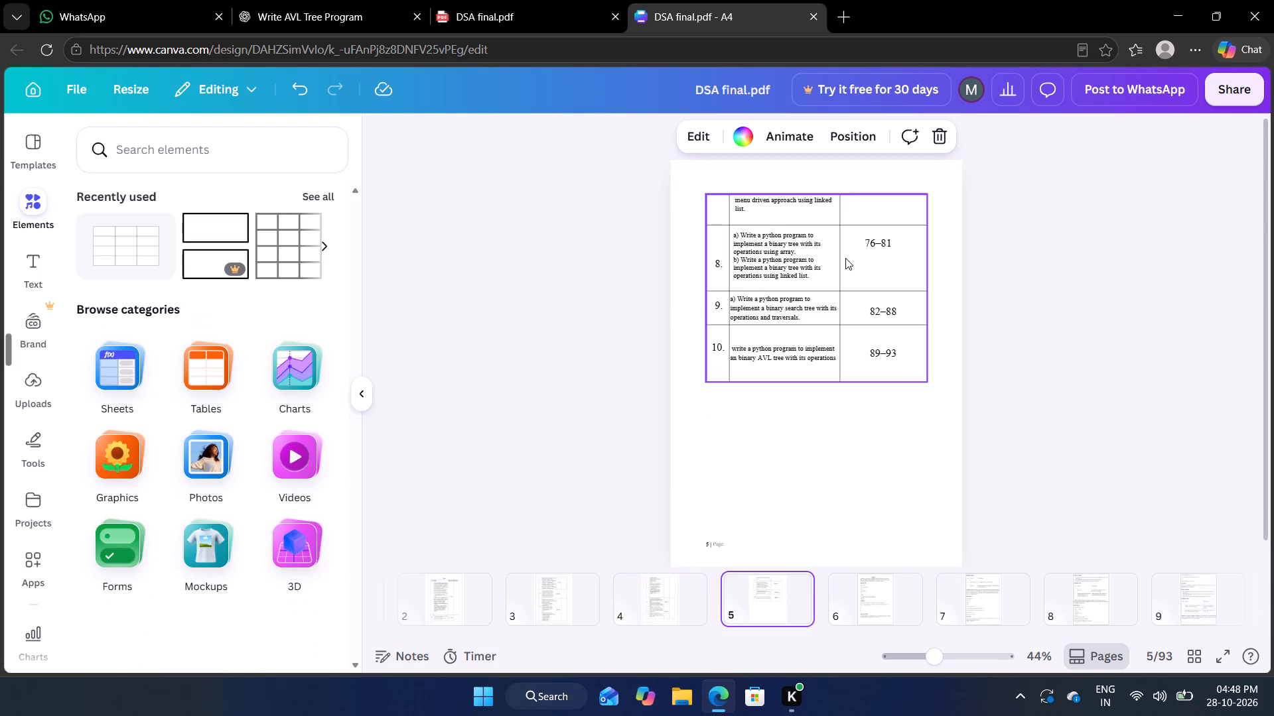
left_click_drag(881, 247, 865, 248)
left_click_drag(888, 311, 870, 307)
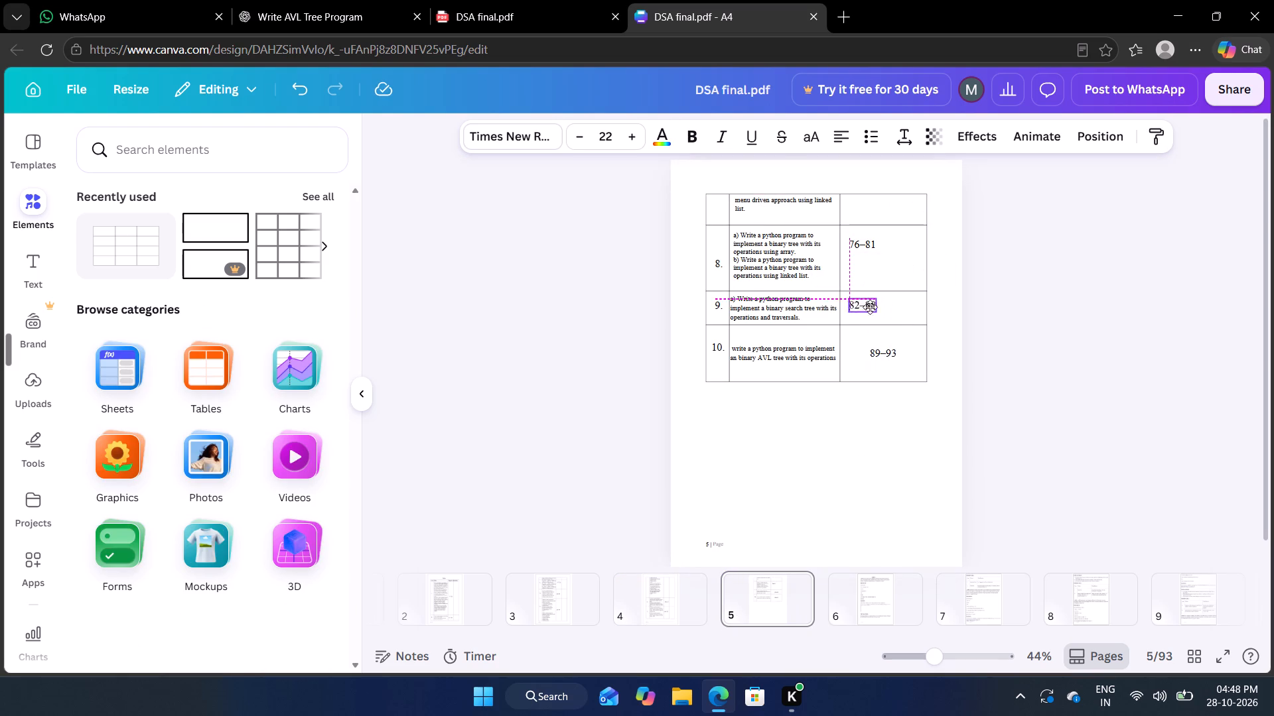
left_click_drag(870, 307, 869, 309)
left_click_drag(890, 353, 878, 353)
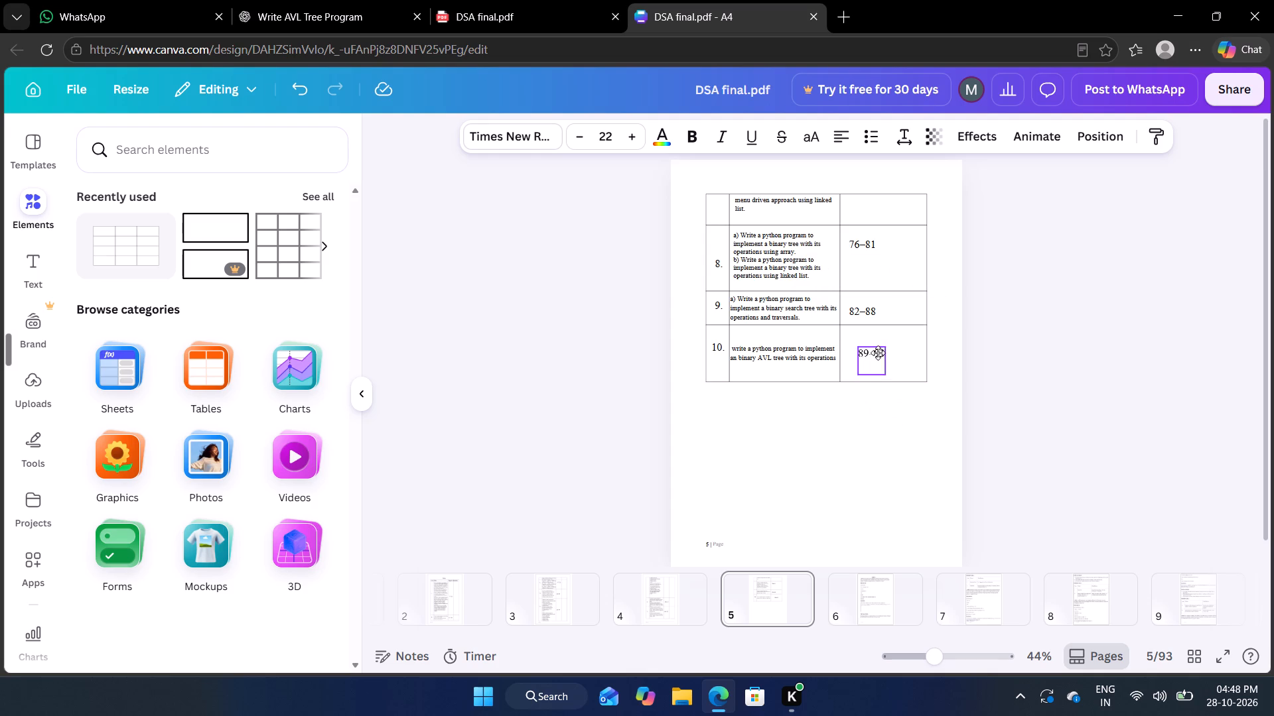
left_click_drag(878, 353, 873, 352)
left_click(935, 359)
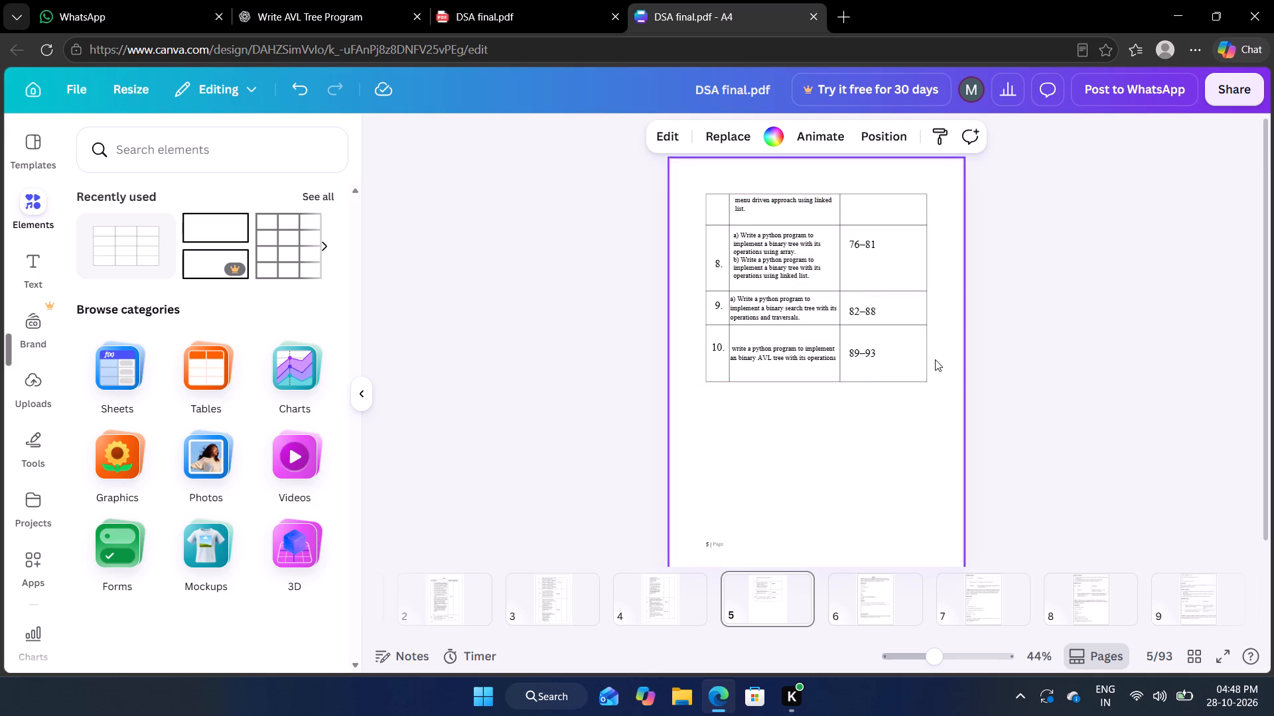
Add a fourth column to the index table on page 5.
left_click(901, 220)
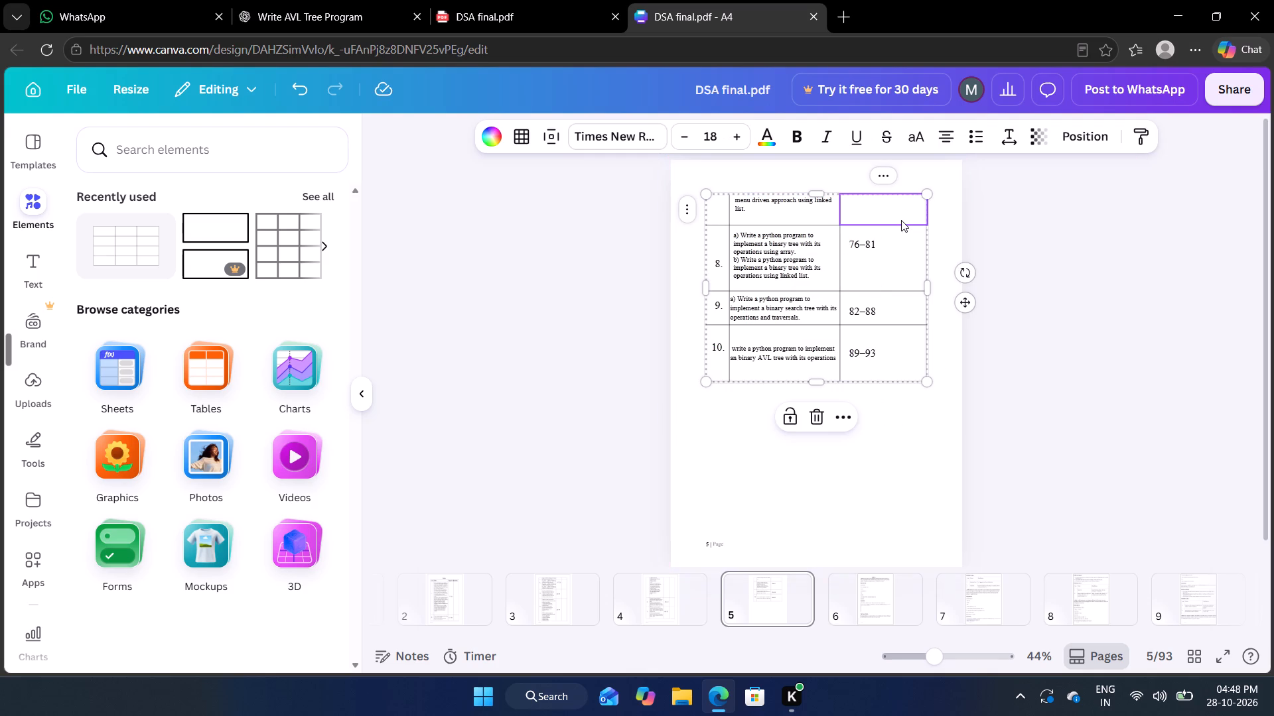
left_click(844, 424)
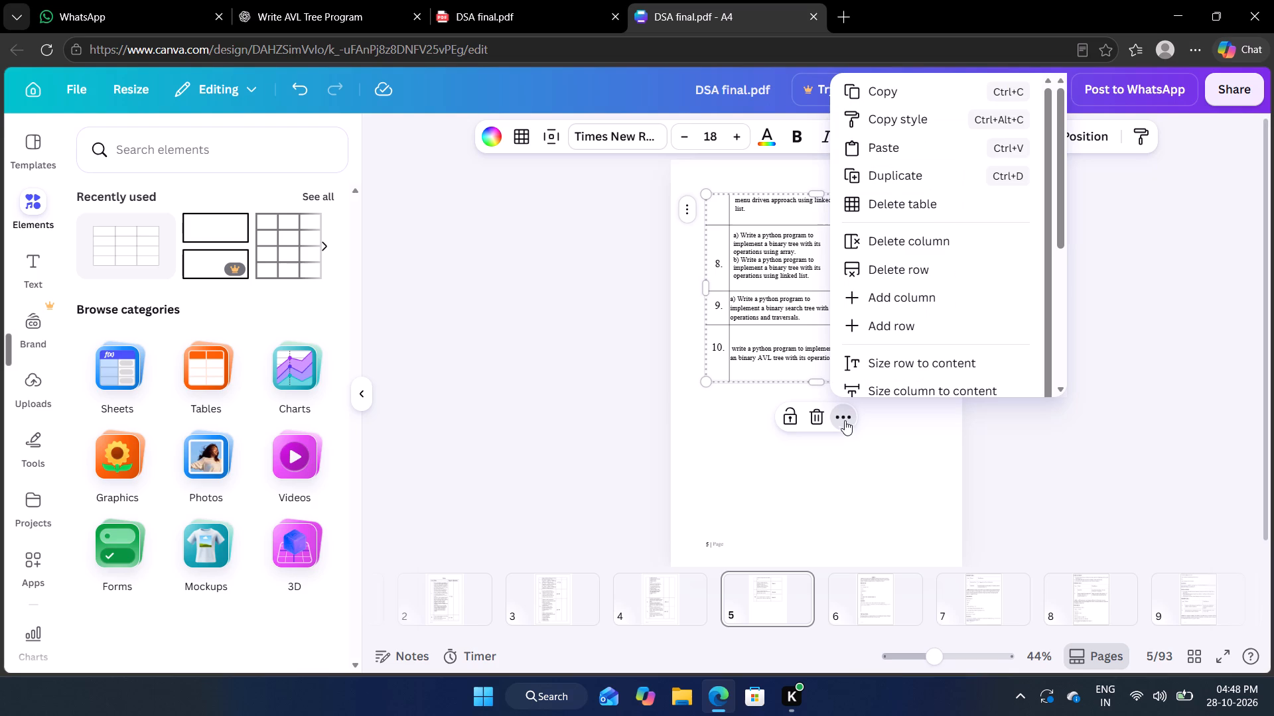
scroll(892, 341, "down", 1)
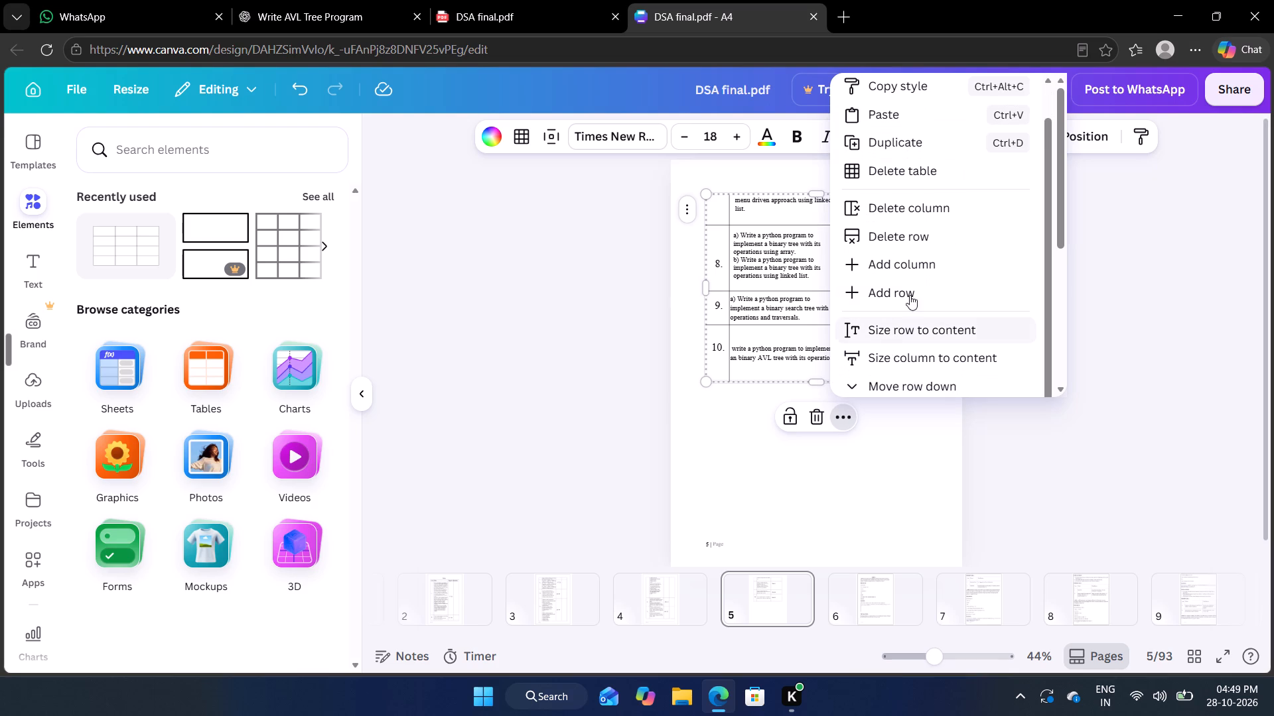
left_click(920, 278)
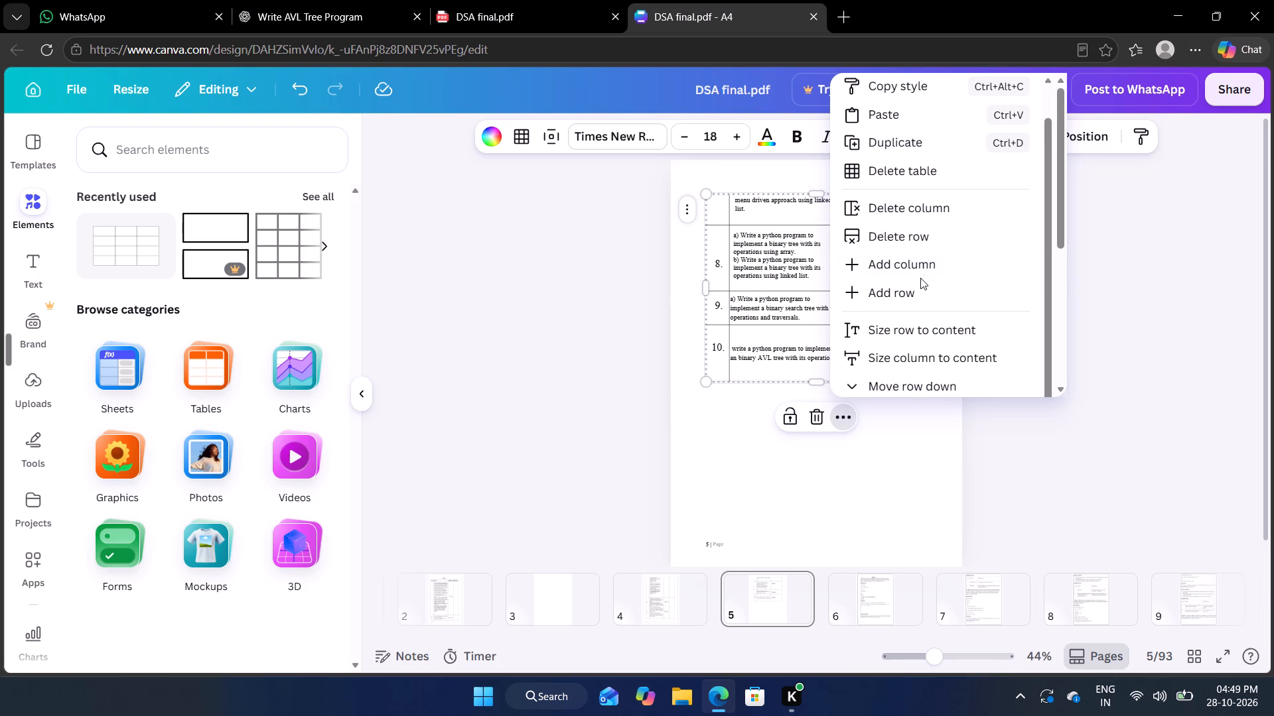
left_click(928, 268)
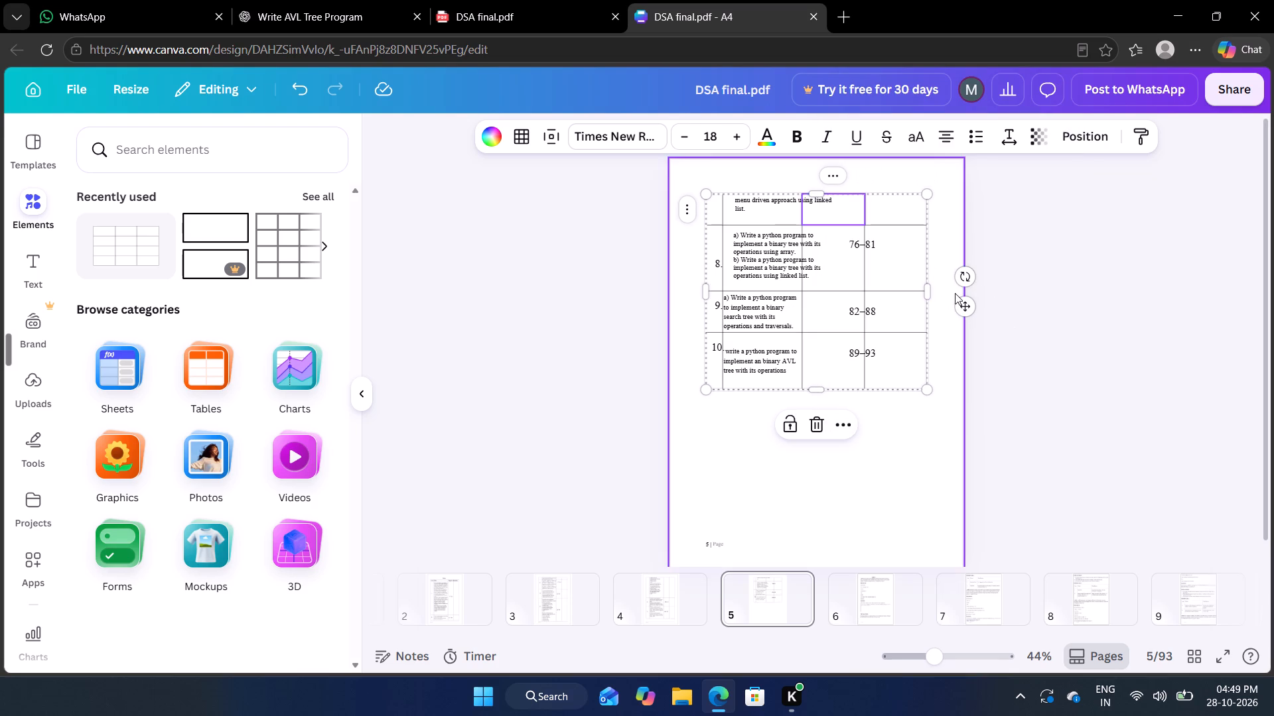
left_click(1048, 372)
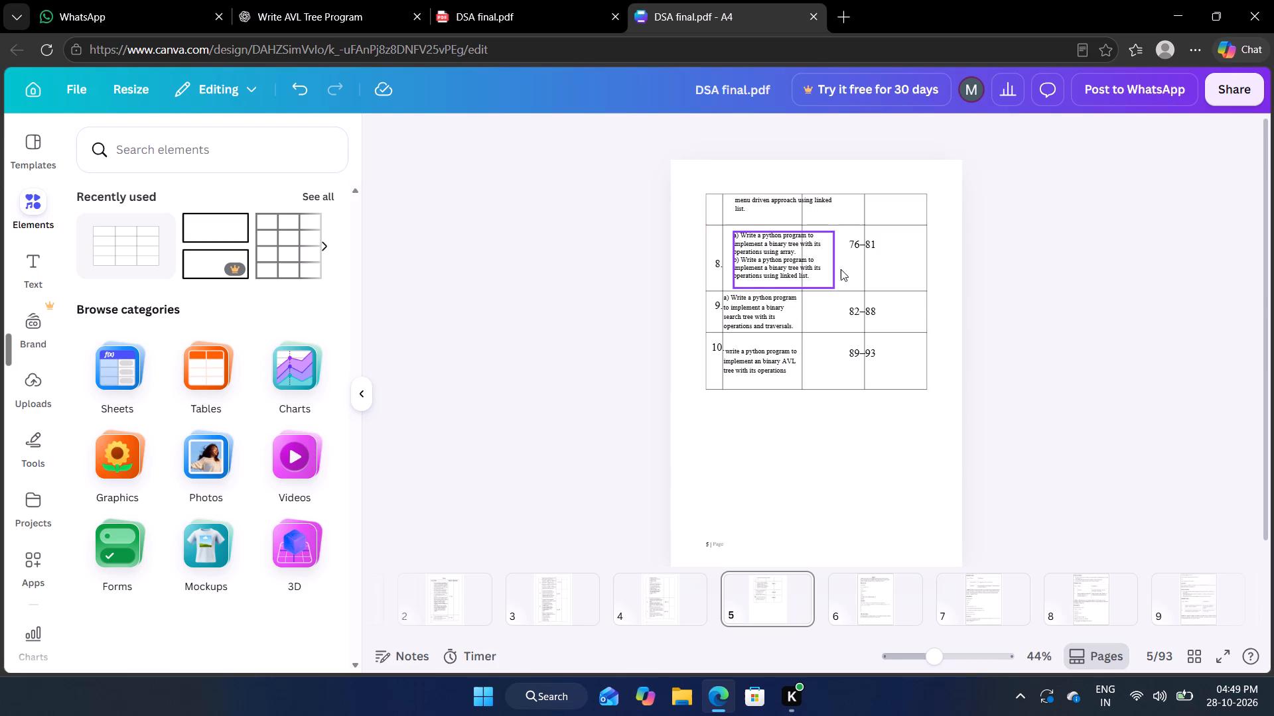
Widen the index table slightly by extending its right edge.
left_click(928, 266)
left_click(922, 266)
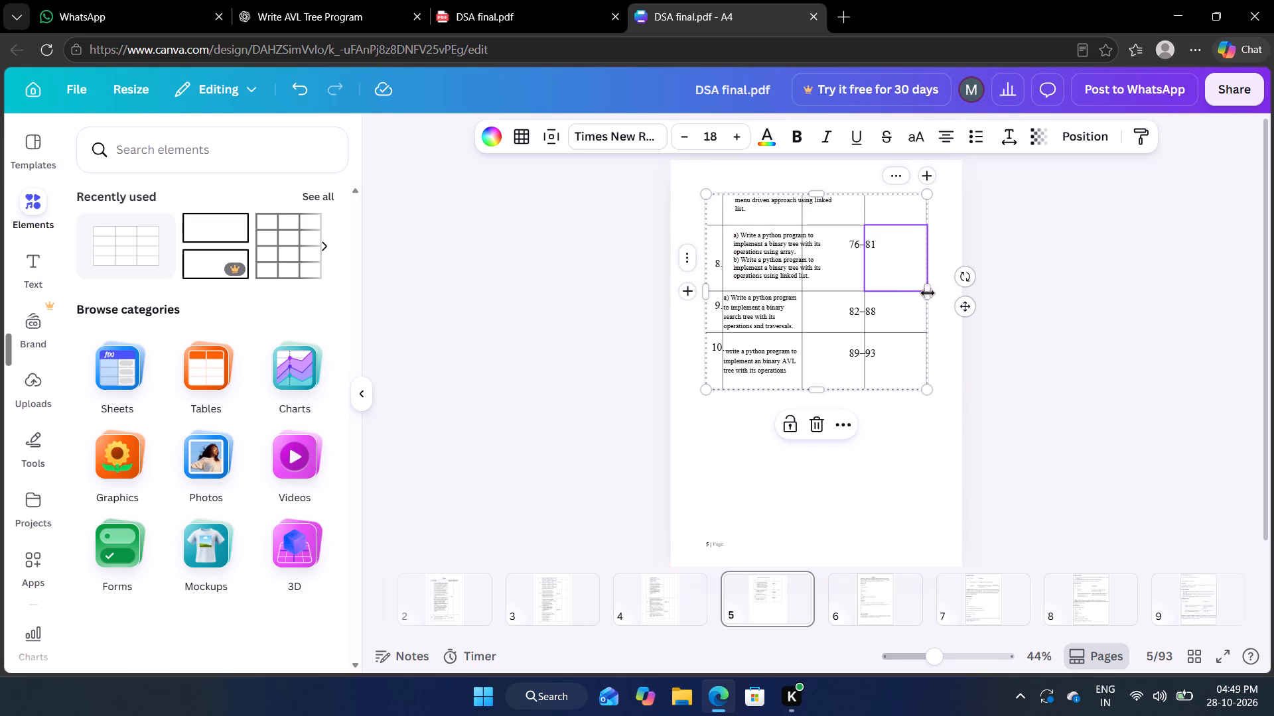
left_click_drag(930, 293, 940, 292)
left_click(983, 398)
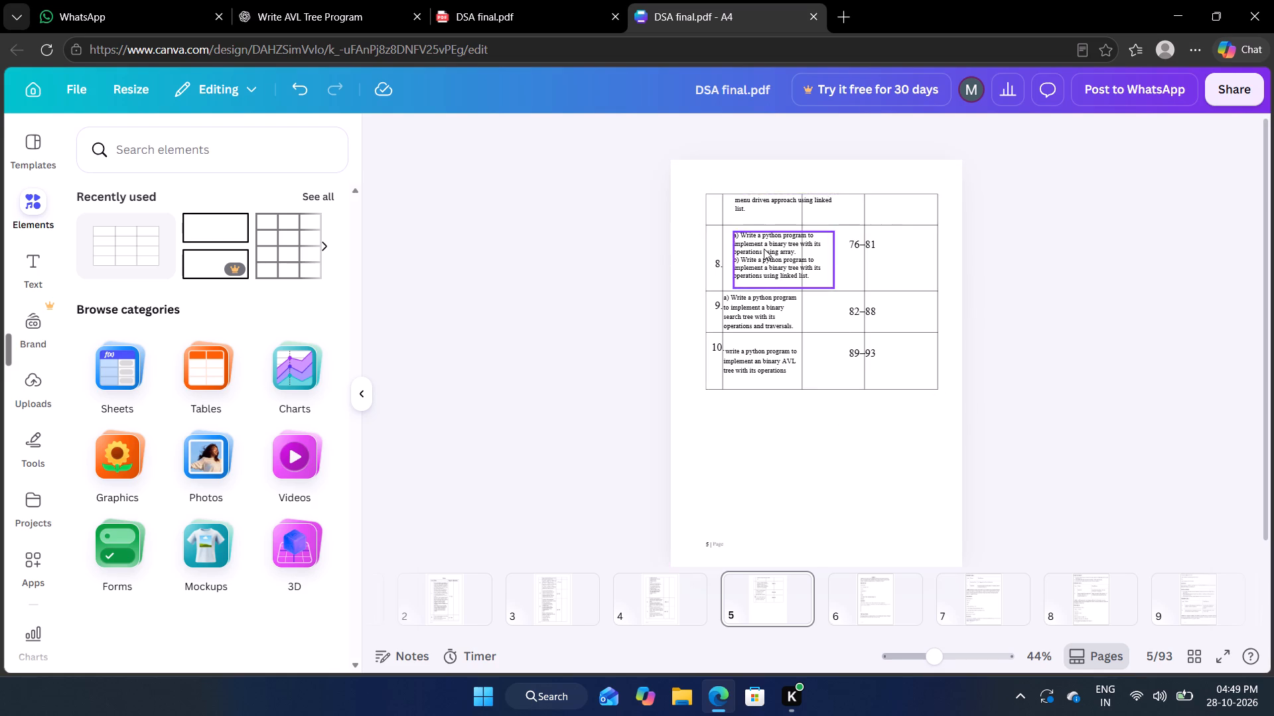
Shift the experiment 8 description left and narrow its text box to fit within the description column.
left_click_drag(764, 249, 756, 249)
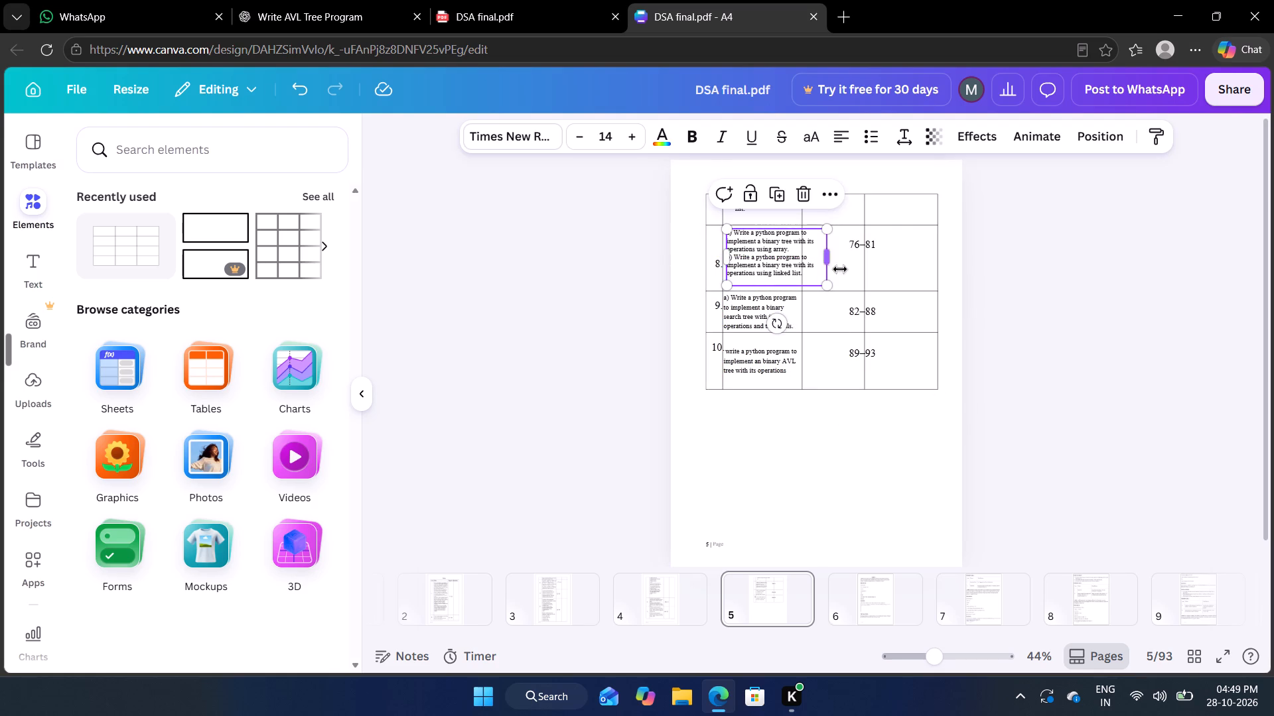
left_click(827, 262)
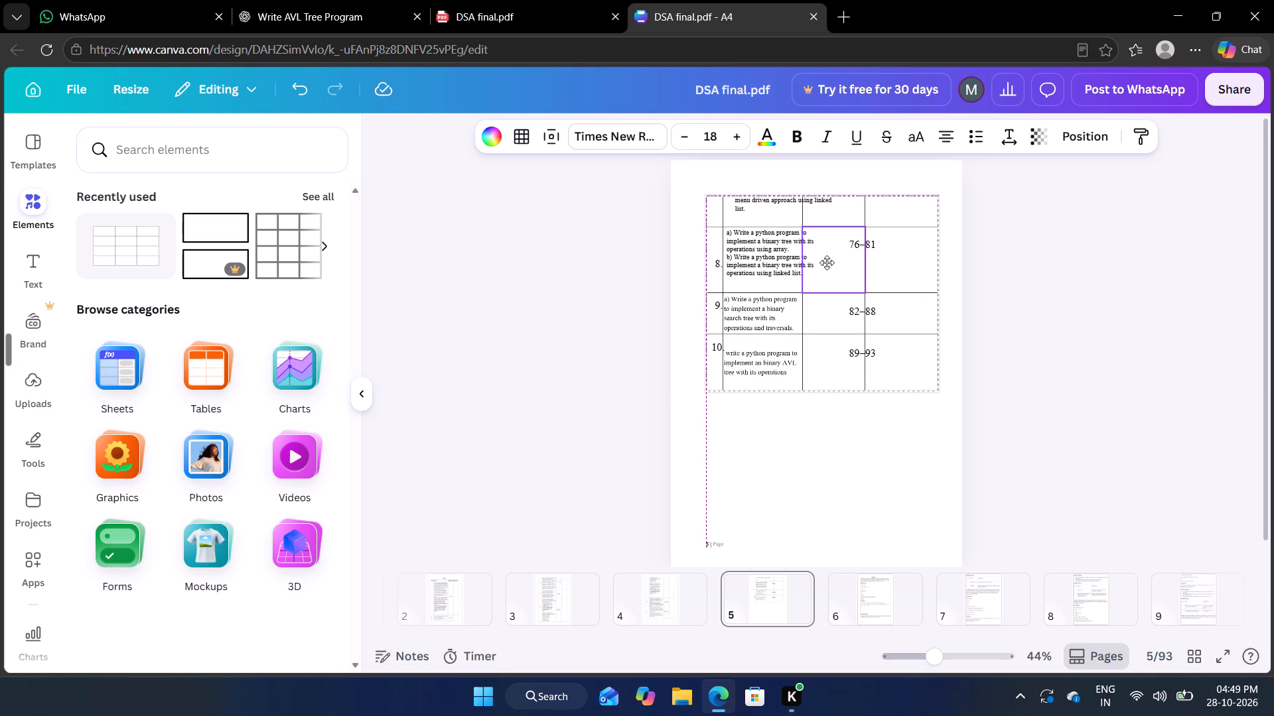
left_click(1099, 302)
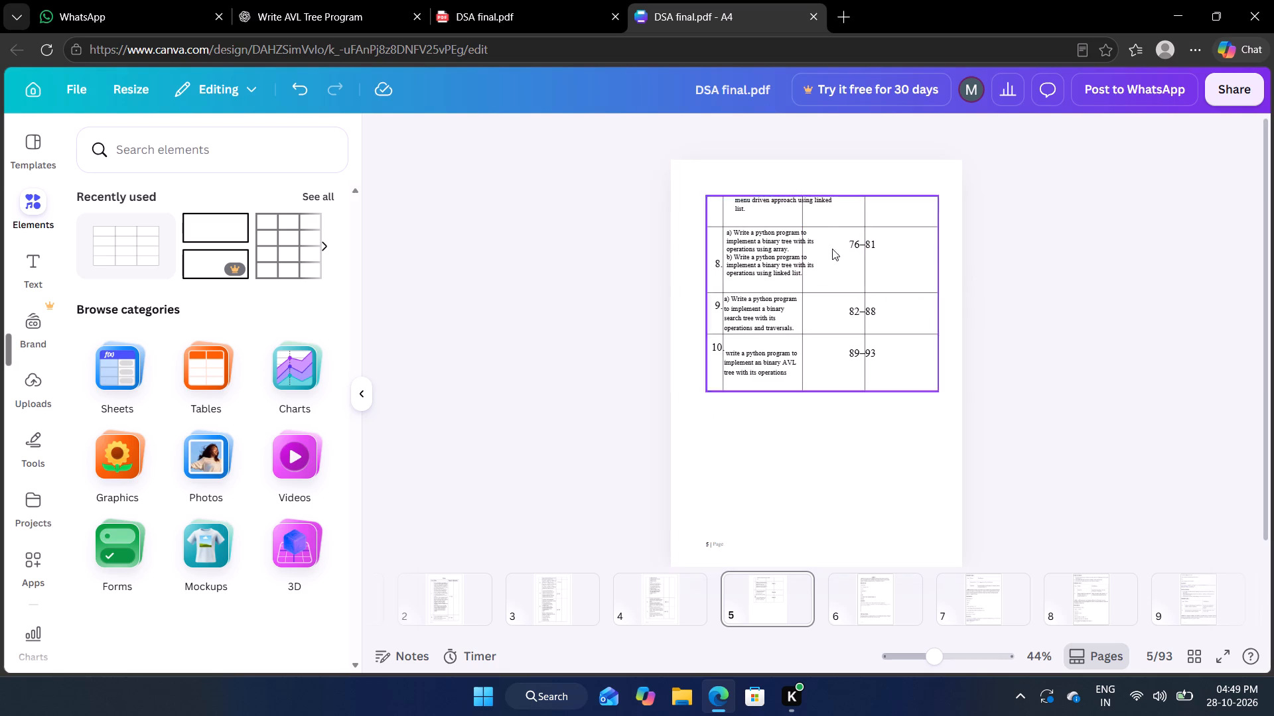
left_click(754, 265)
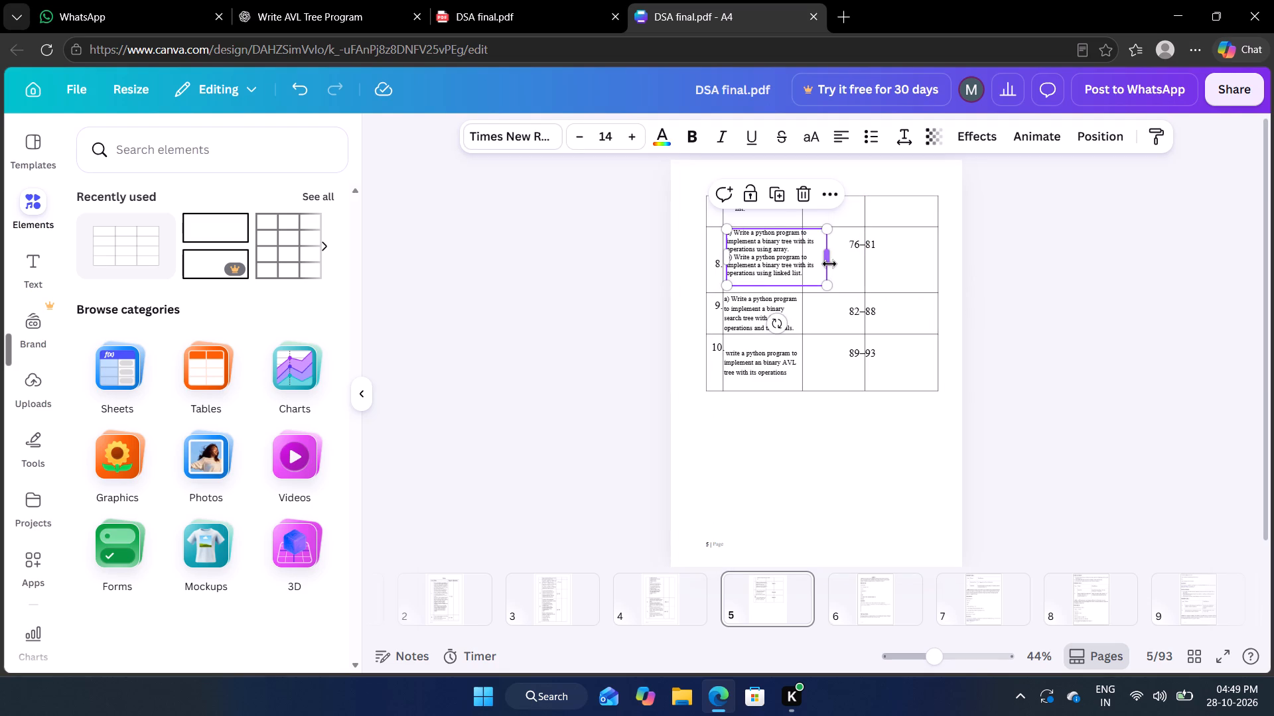
left_click_drag(829, 263, 804, 259)
left_click(1147, 363)
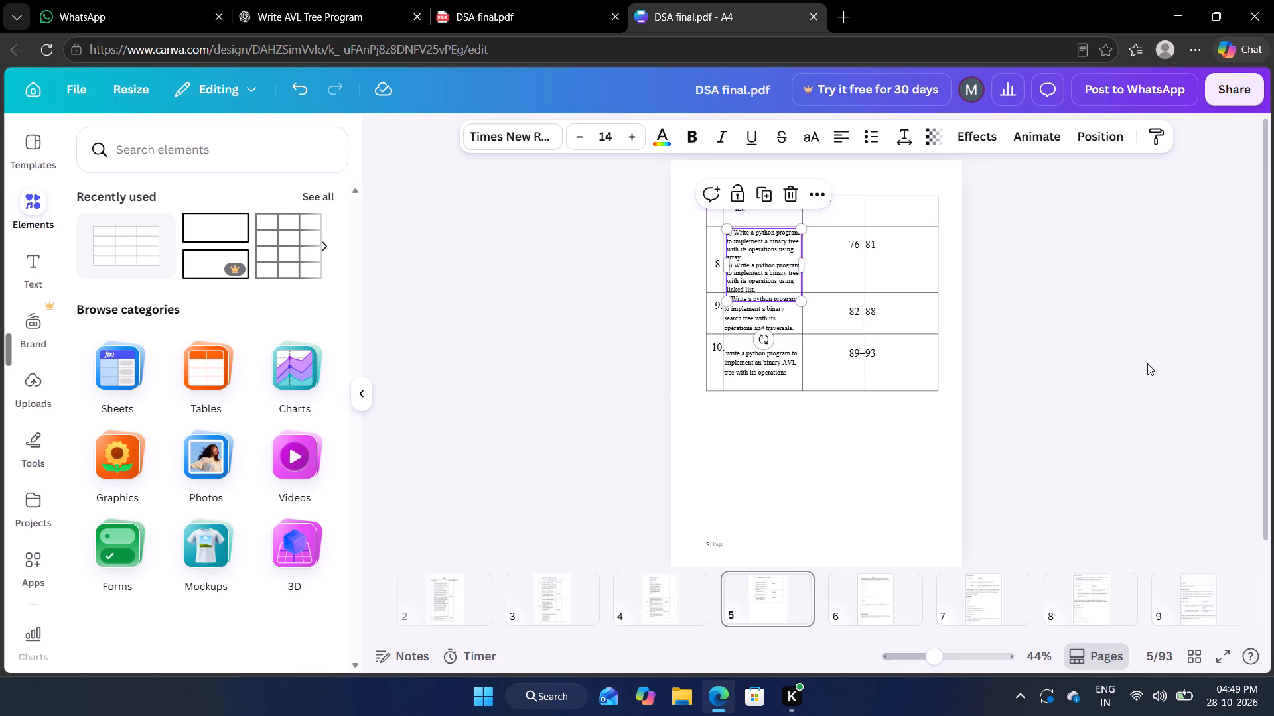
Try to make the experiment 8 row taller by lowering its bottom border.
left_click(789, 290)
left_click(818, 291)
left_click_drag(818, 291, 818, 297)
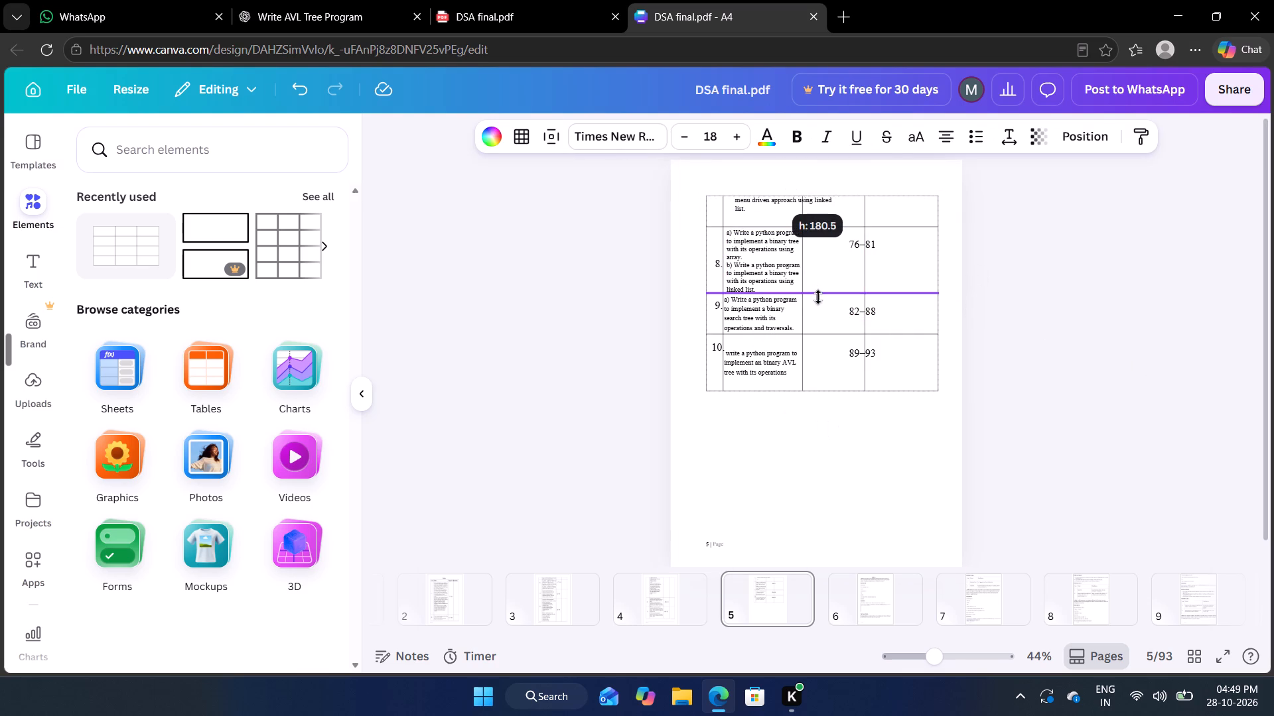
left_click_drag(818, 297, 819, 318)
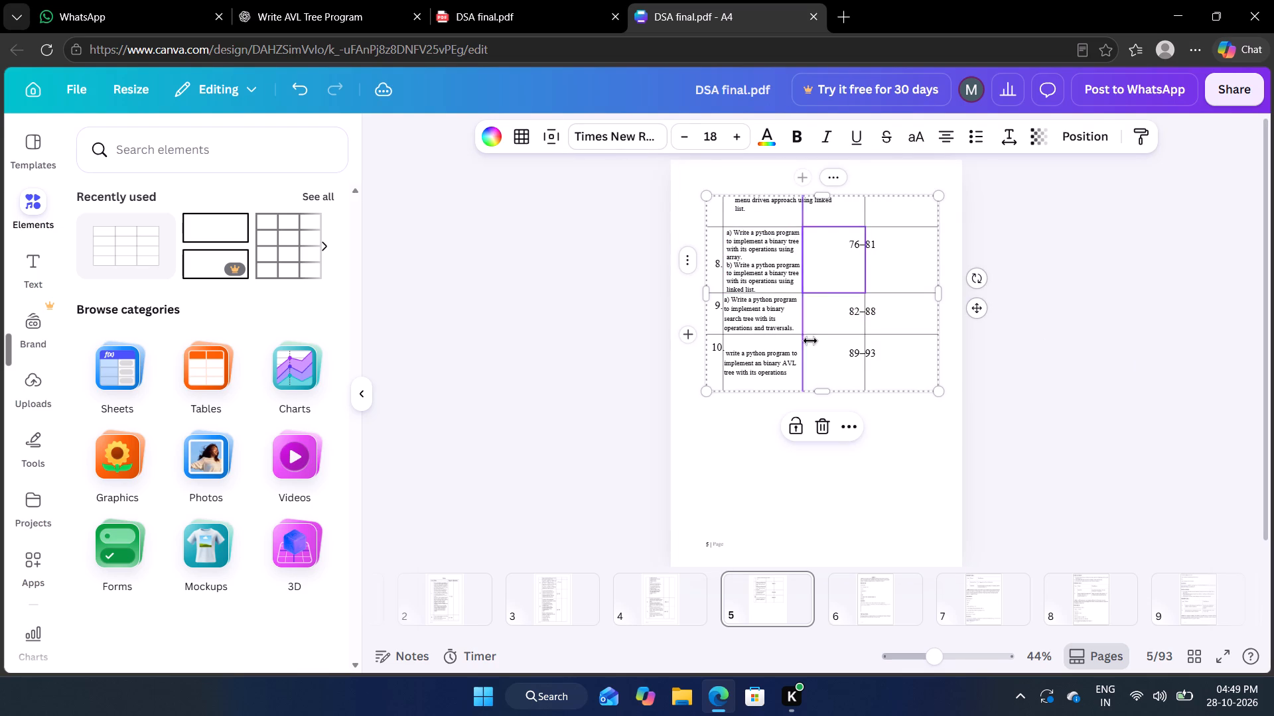
Extend the table downward and lower the border between experiments 9 and 10 to make the experiment 9 row taller.
left_click(818, 332)
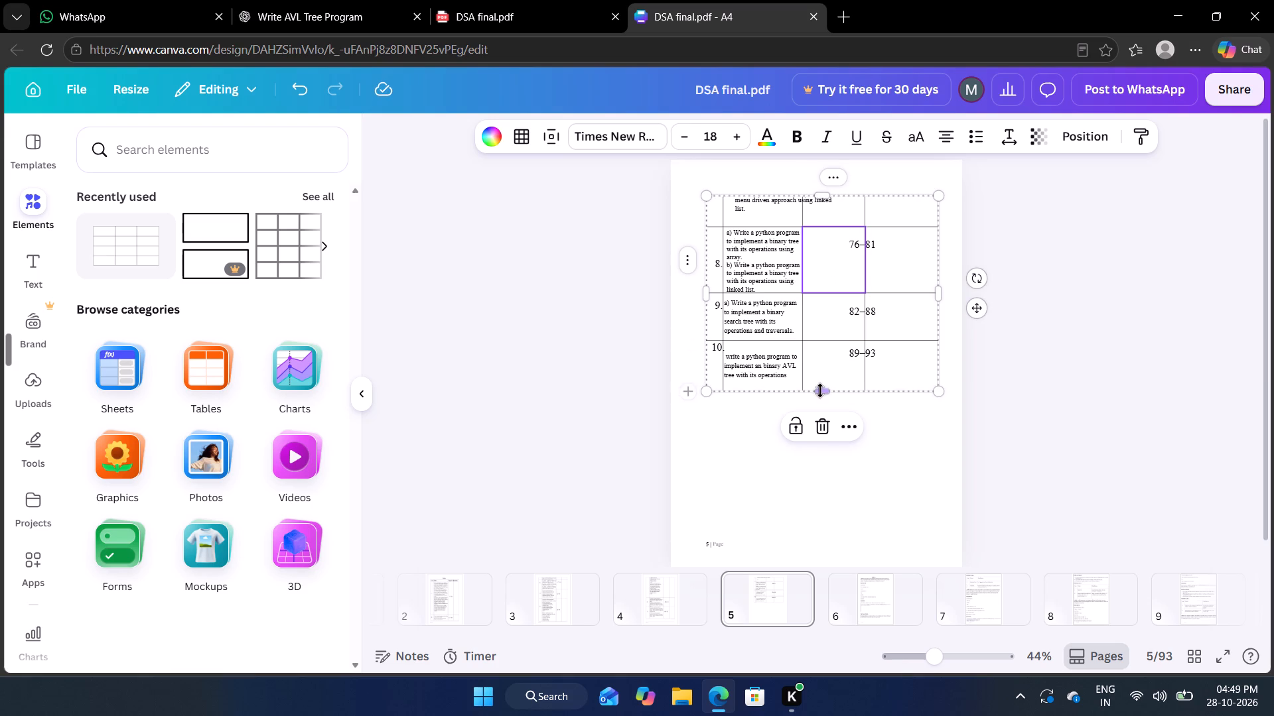
left_click_drag(820, 391, 820, 424)
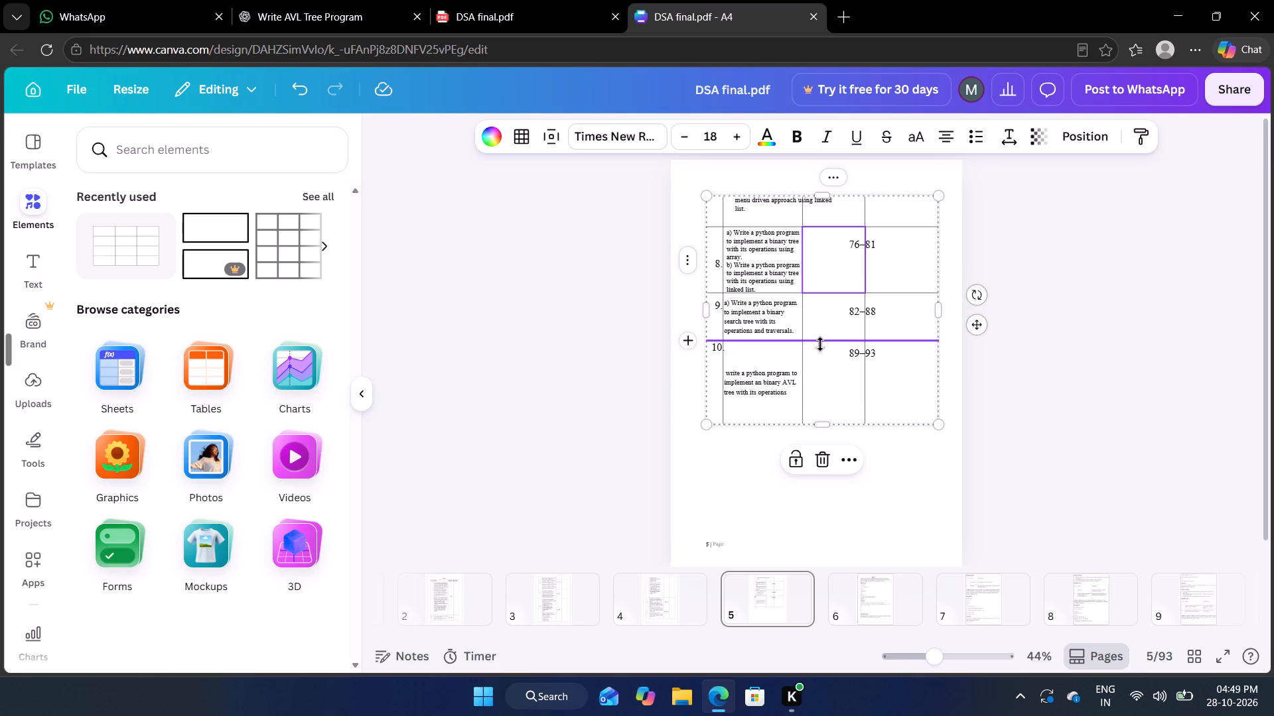
left_click_drag(820, 344, 820, 360)
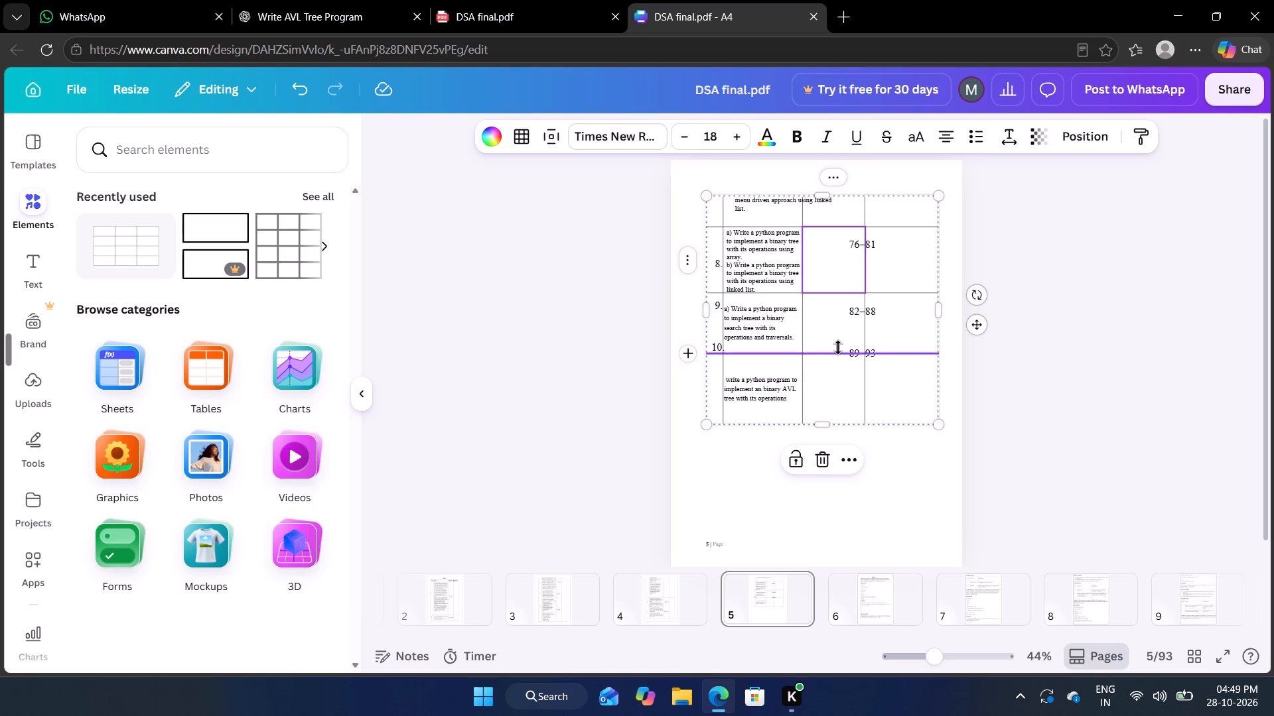
left_click_drag(838, 347, 838, 365)
Move the number 10. label down into the experiment 10 row, beside the AVL tree description.
left_click(715, 345)
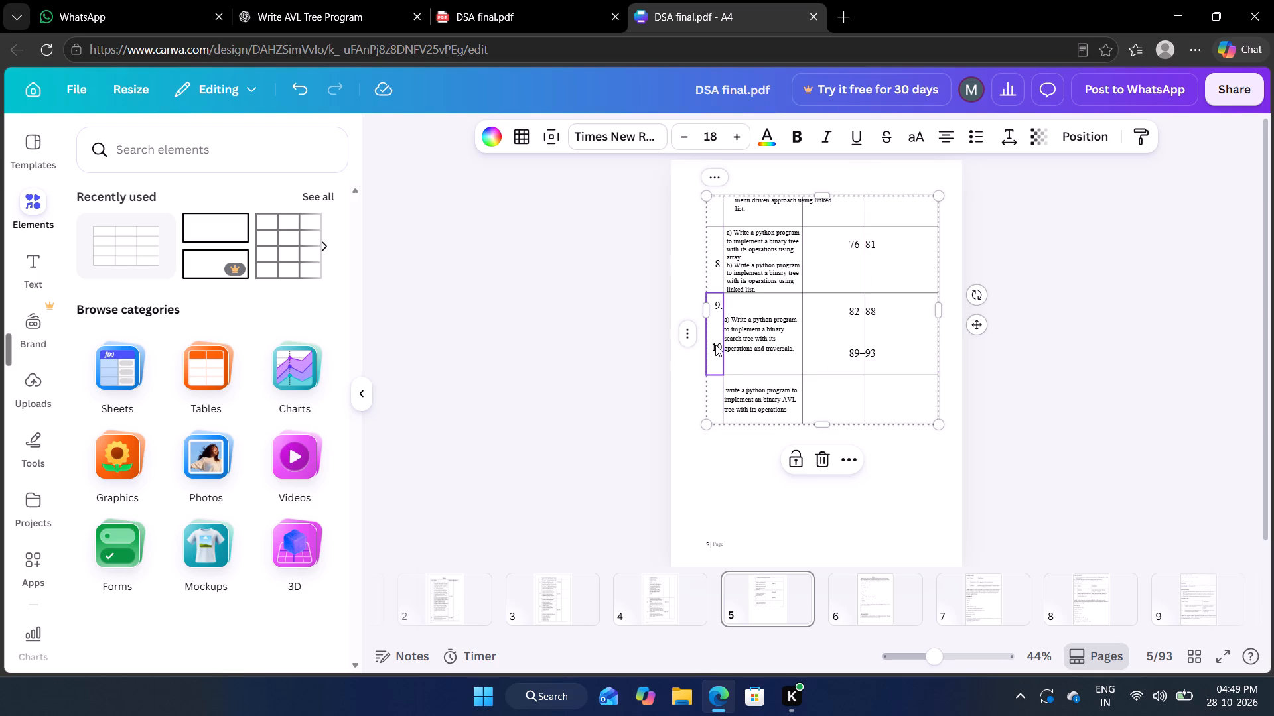
left_click(1027, 322)
left_click_drag(713, 343, 711, 392)
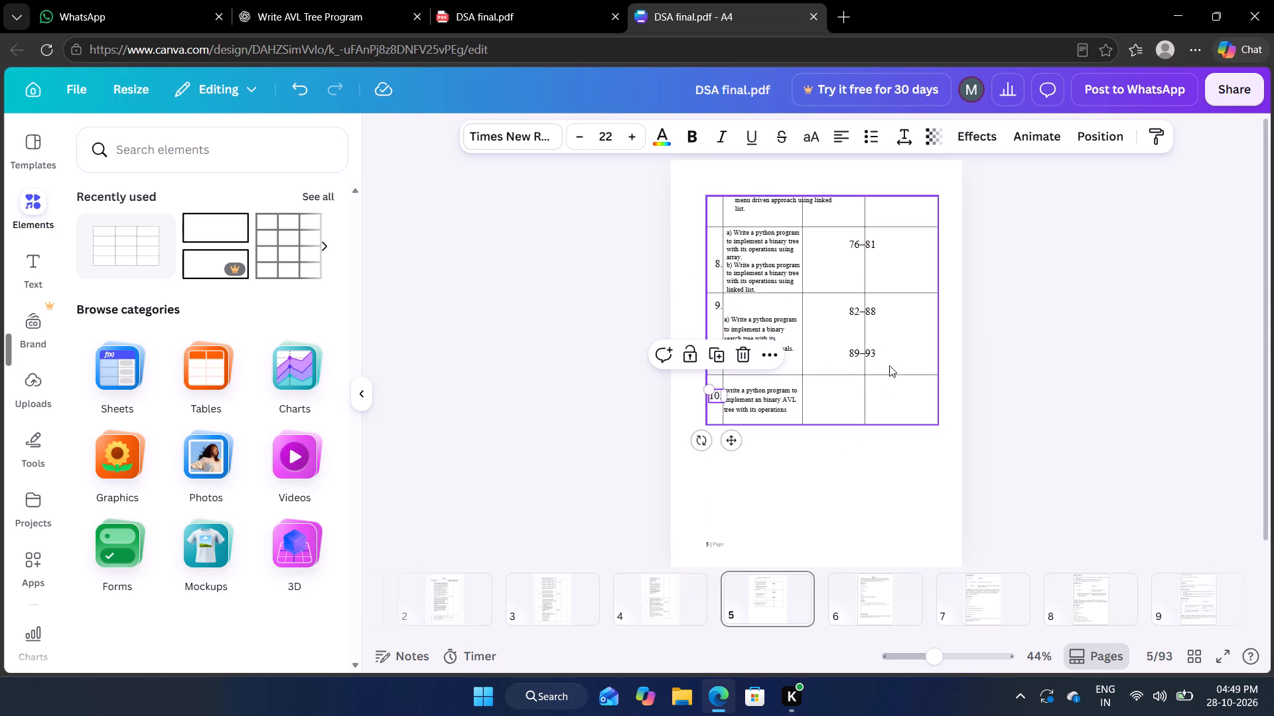
Move the page ranges 89–93, 82–88 and 76–81 into the third column, beside experiments 10, 9 and 8 respectively.
left_click_drag(865, 356, 842, 396)
left_click_drag(873, 310, 839, 326)
left_click(866, 232)
left_click(845, 253)
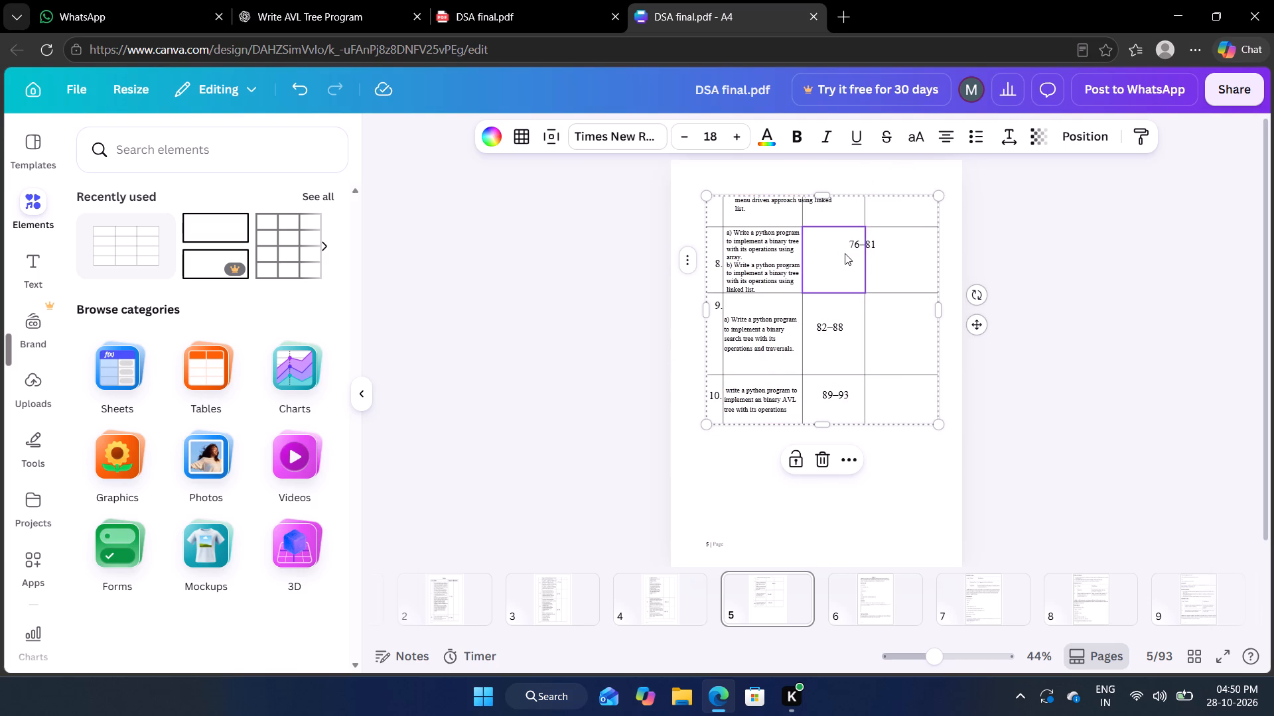
left_click(1024, 241)
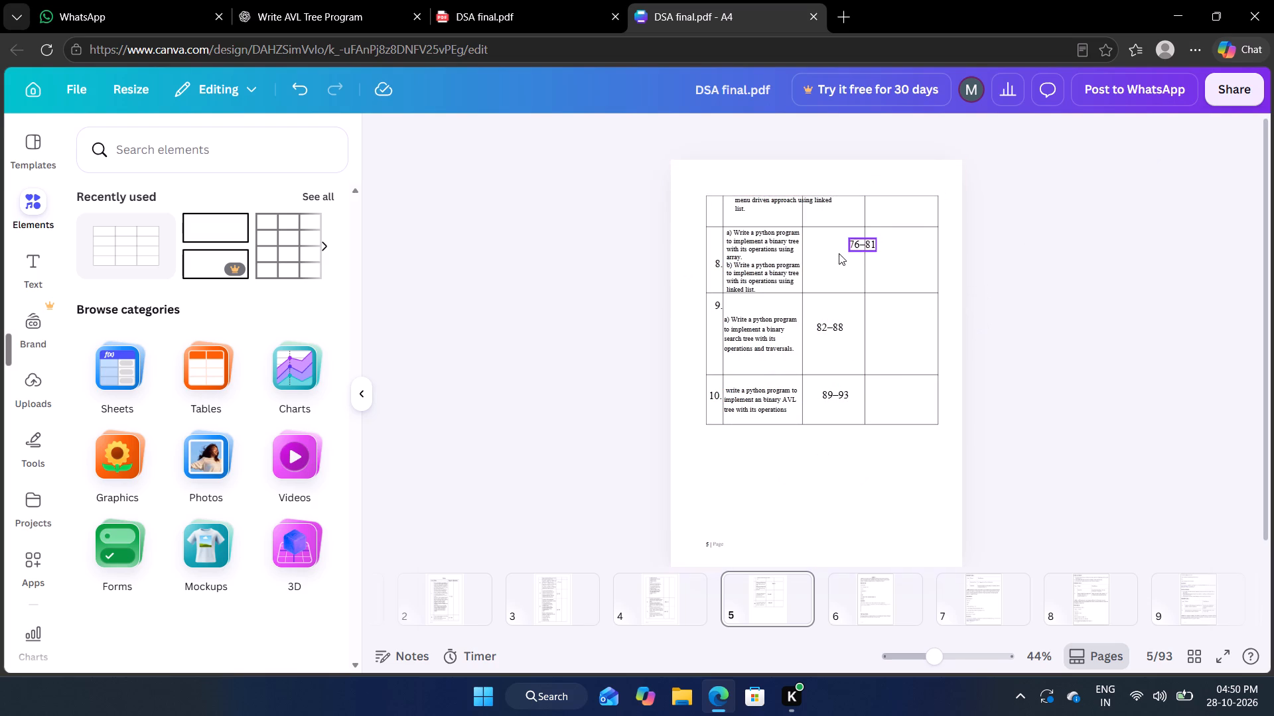
left_click_drag(857, 247, 822, 259)
left_click(1009, 298)
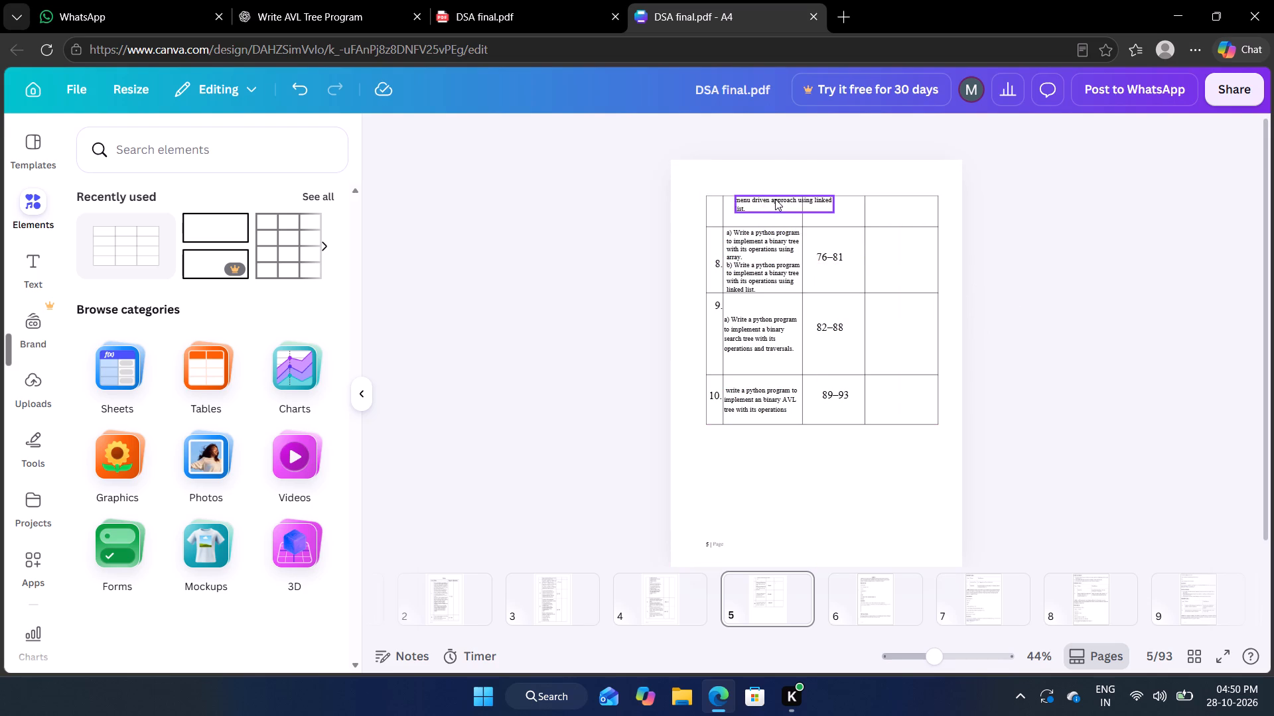
Shift the "menu driven approach using linked list" text left so it starts at the description column's left border.
left_click_drag(775, 199, 764, 206)
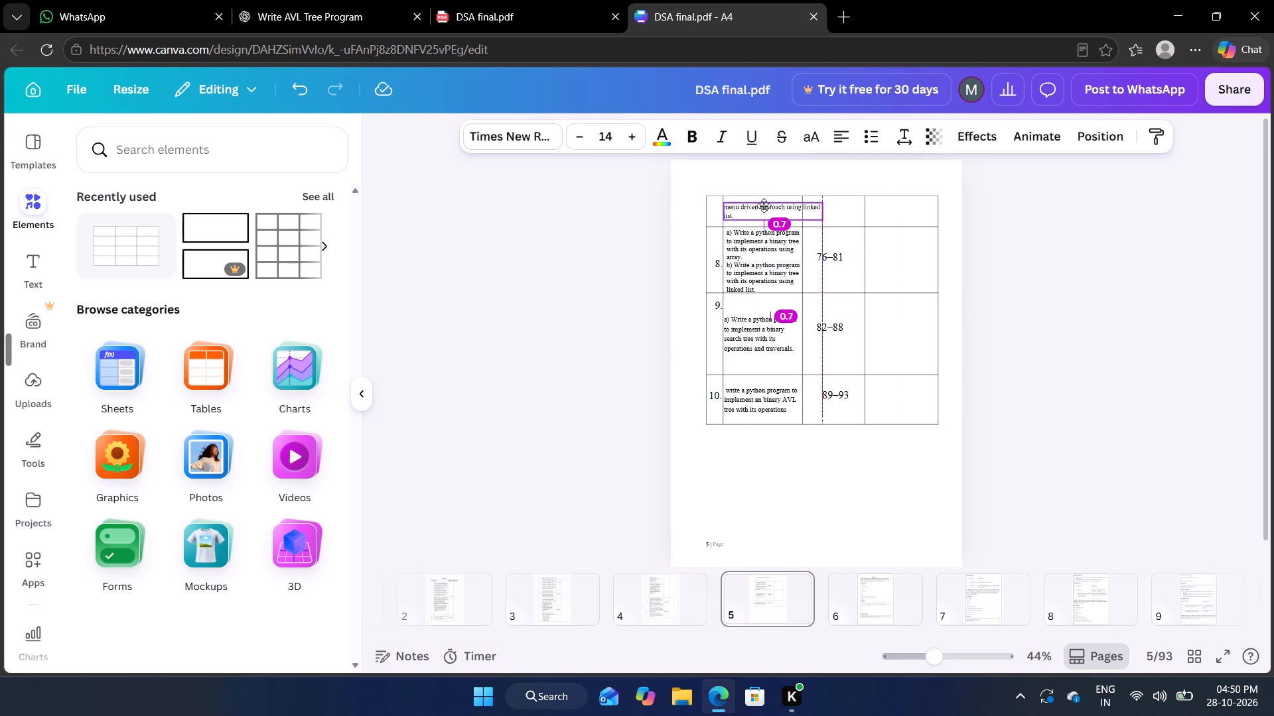
left_click_drag(764, 206, 764, 203)
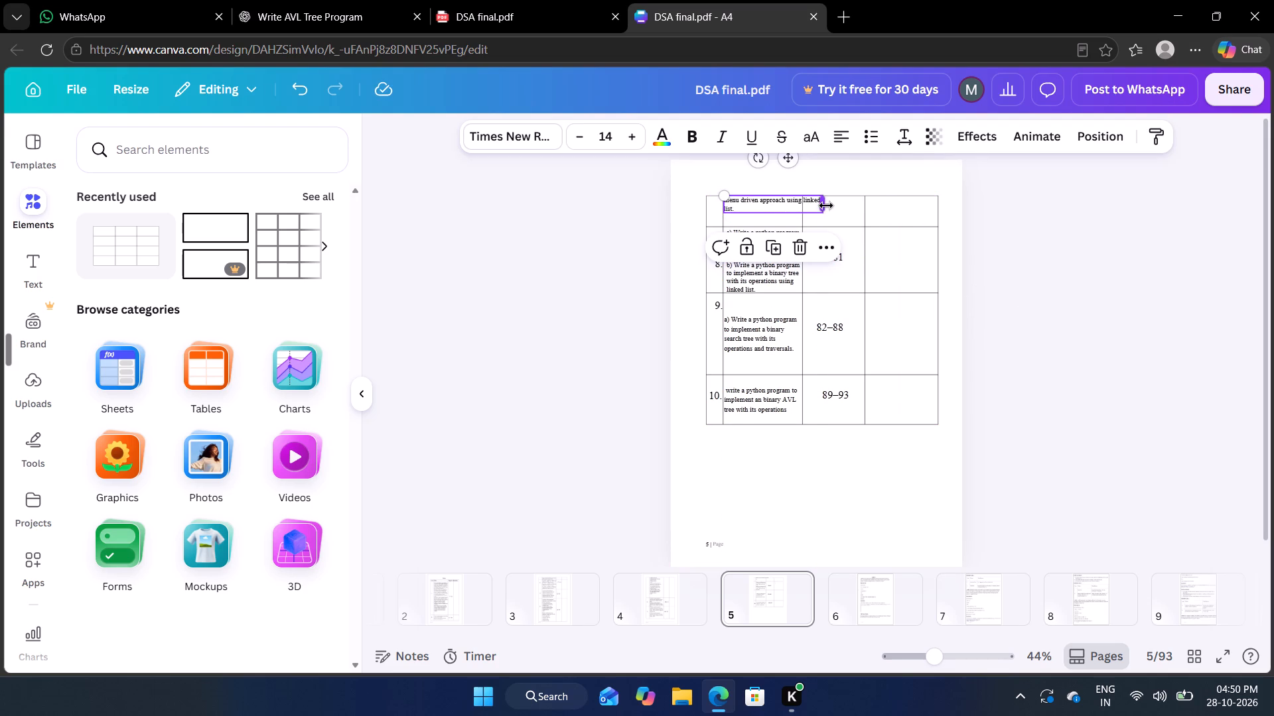
left_click(826, 206)
left_click(1015, 381)
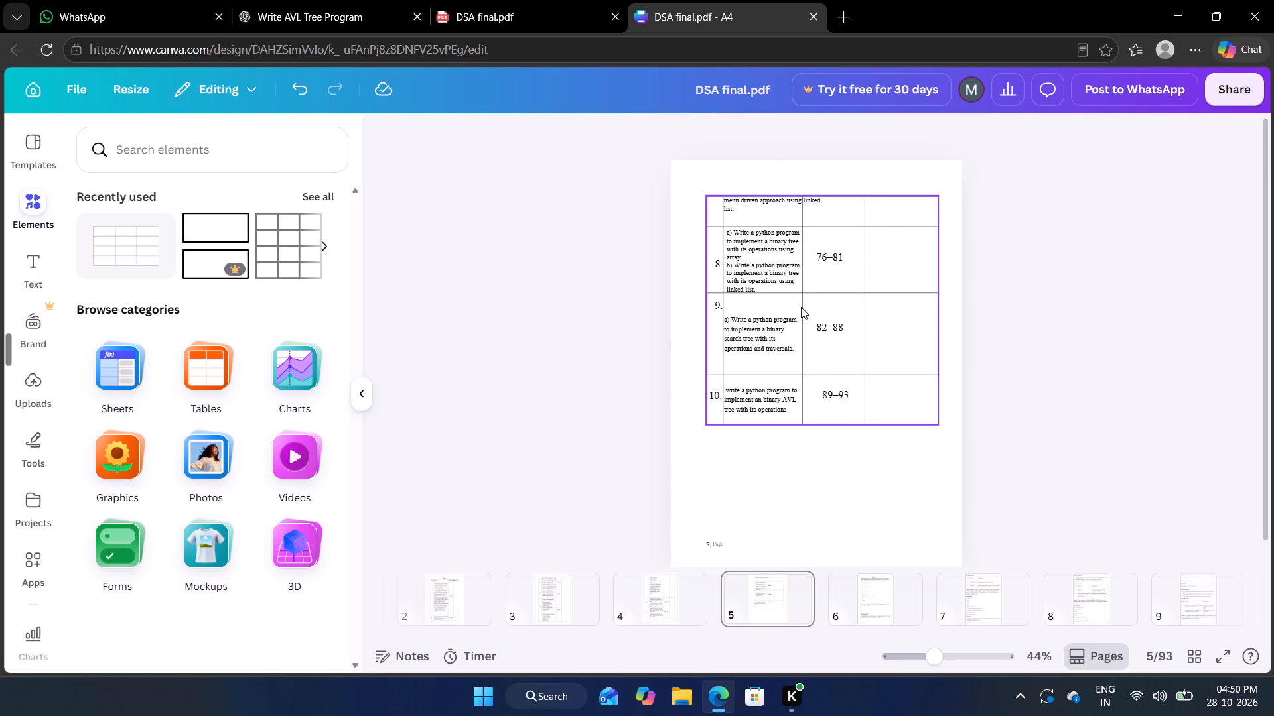
Widen the description column to about 270 so the linked list text in the first row fits.
left_click(801, 307)
left_click_drag(801, 307, 823, 311)
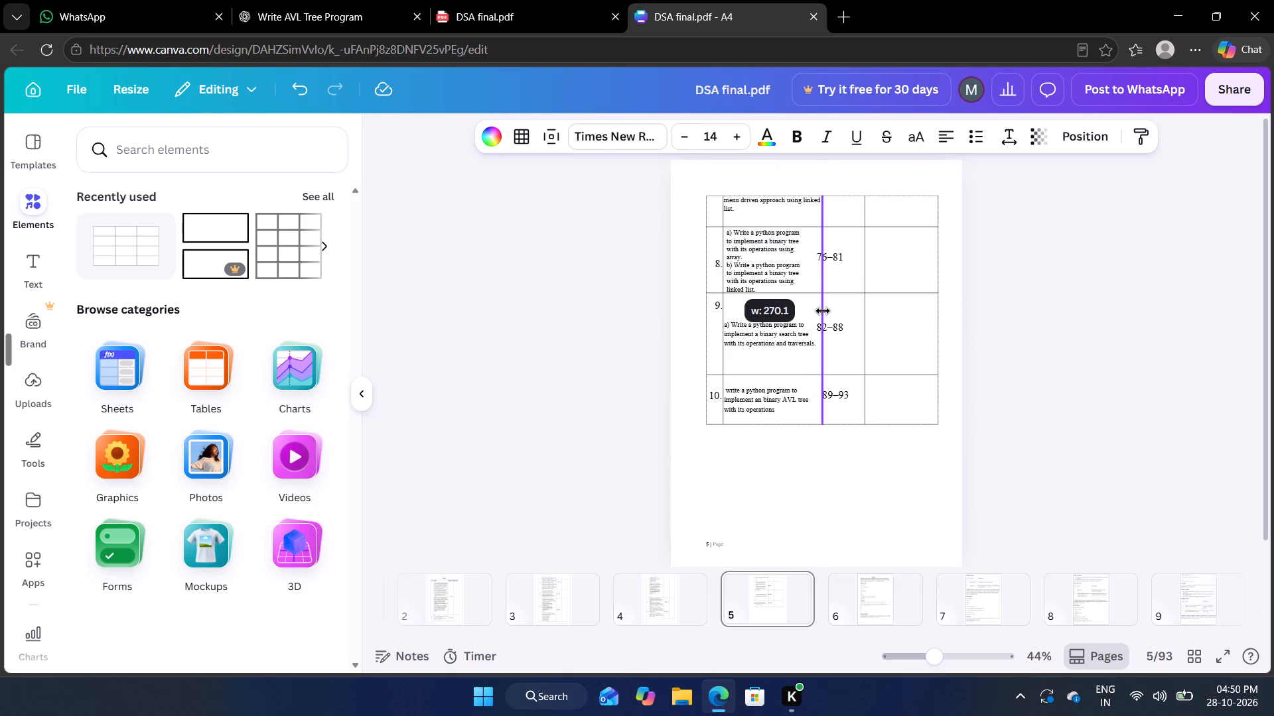
left_click_drag(823, 311, 819, 312)
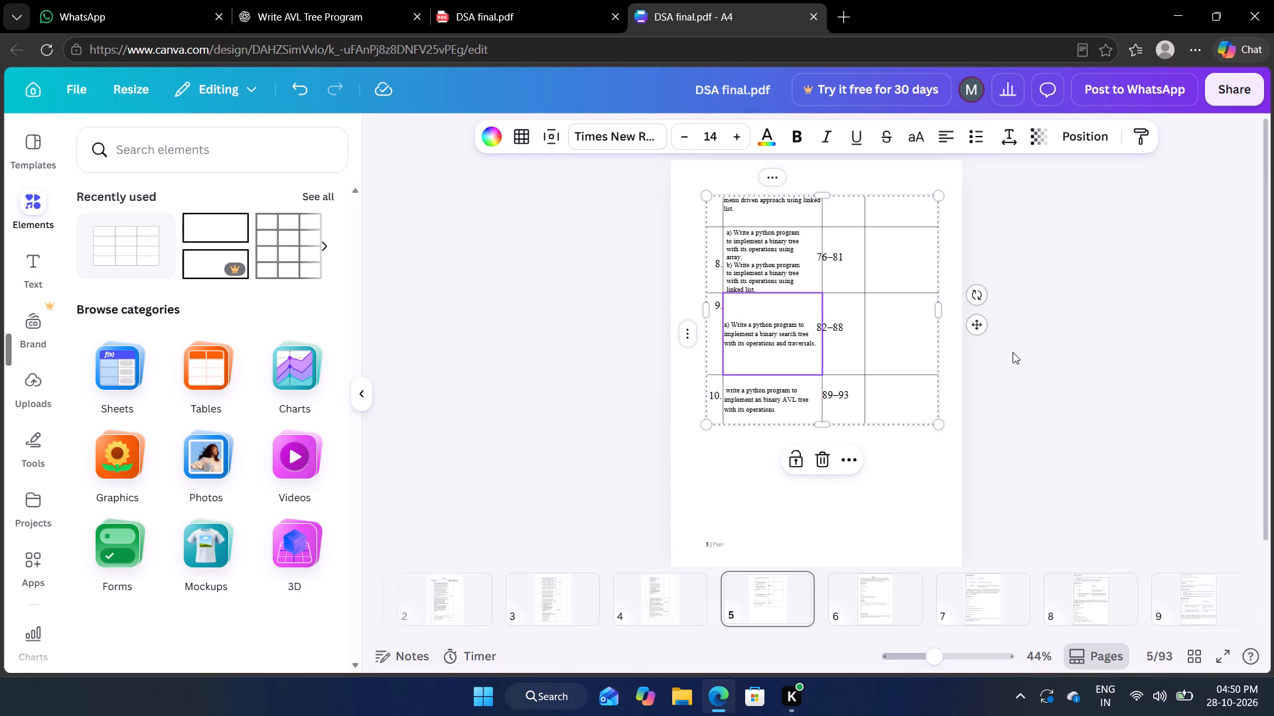
left_click(1013, 352)
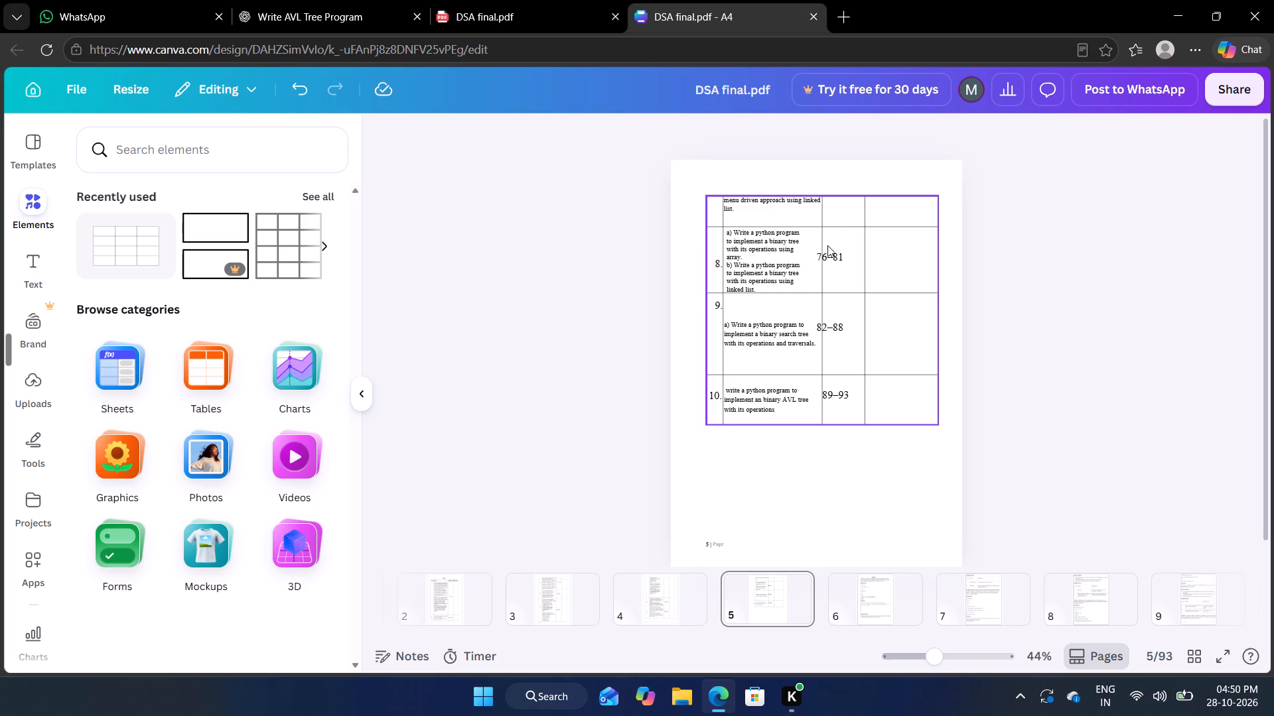
Shift the page ranges 76–81, 82–88 and 89–93 right to line up inside the narrowed third column.
left_click_drag(829, 255, 840, 255)
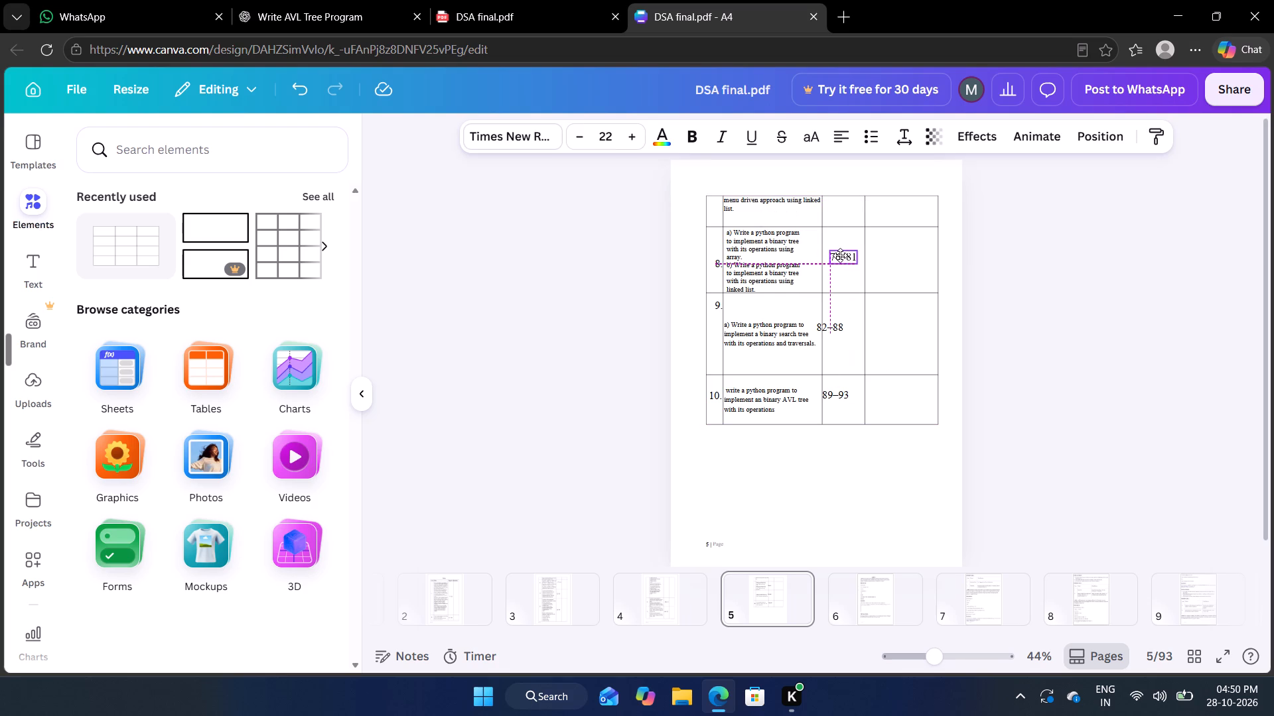
left_click_drag(840, 255, 841, 256)
left_click_drag(835, 324, 842, 324)
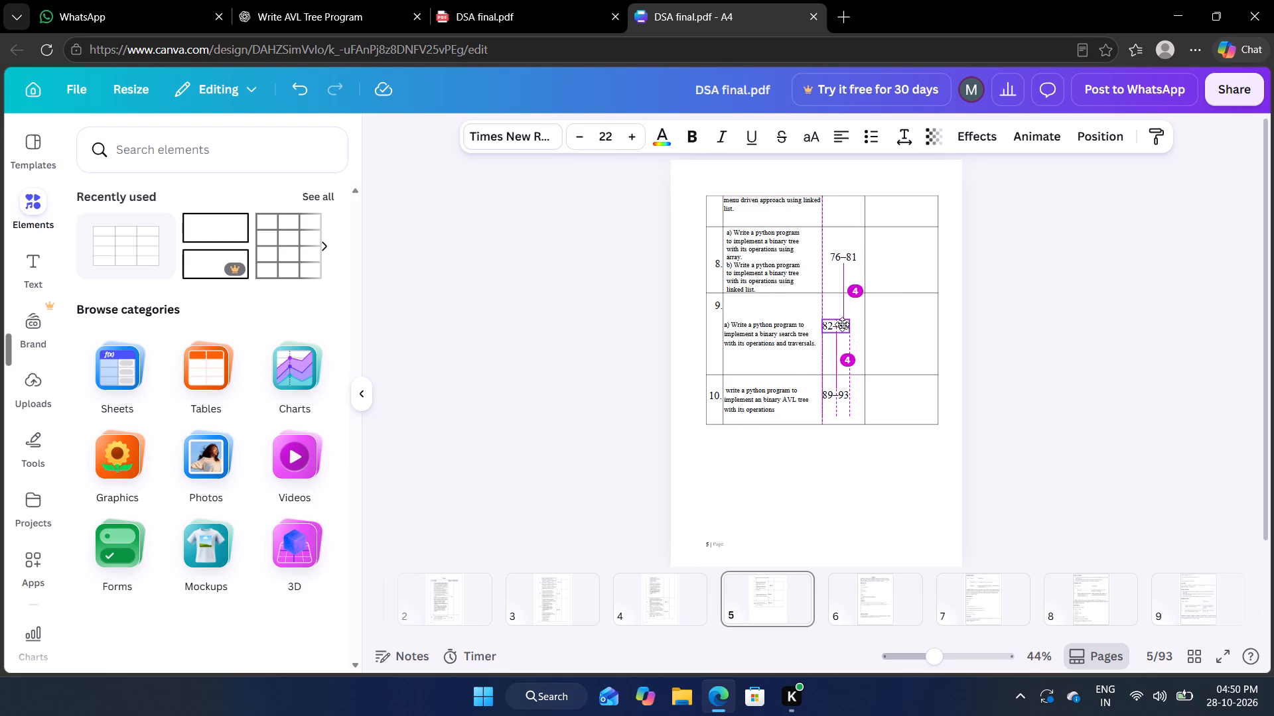
left_click_drag(842, 324, 848, 324)
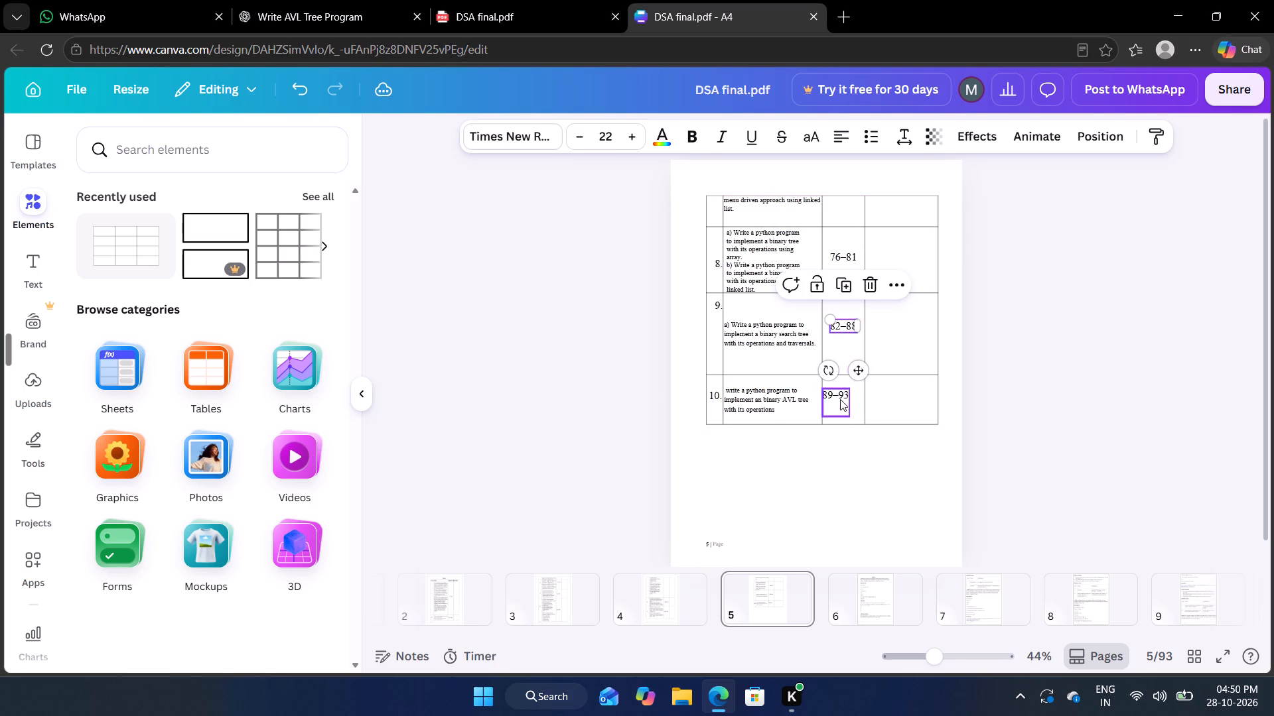
left_click_drag(837, 394, 844, 394)
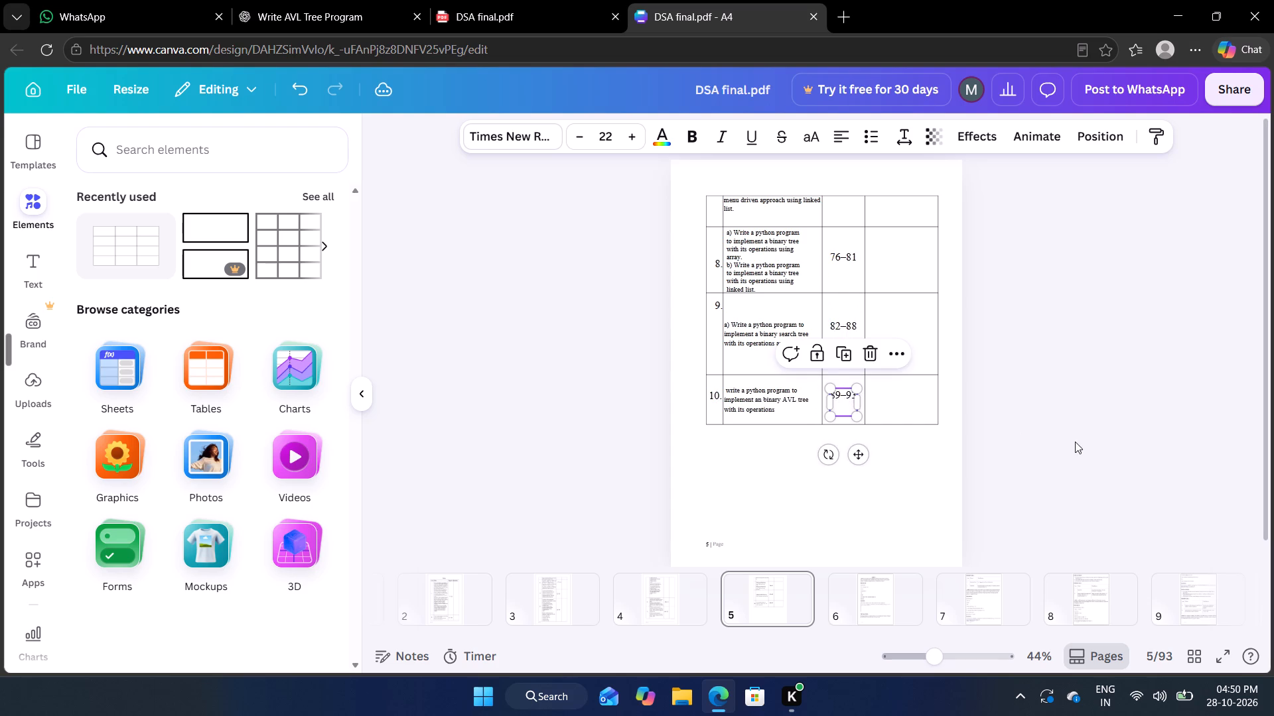
left_click(1075, 442)
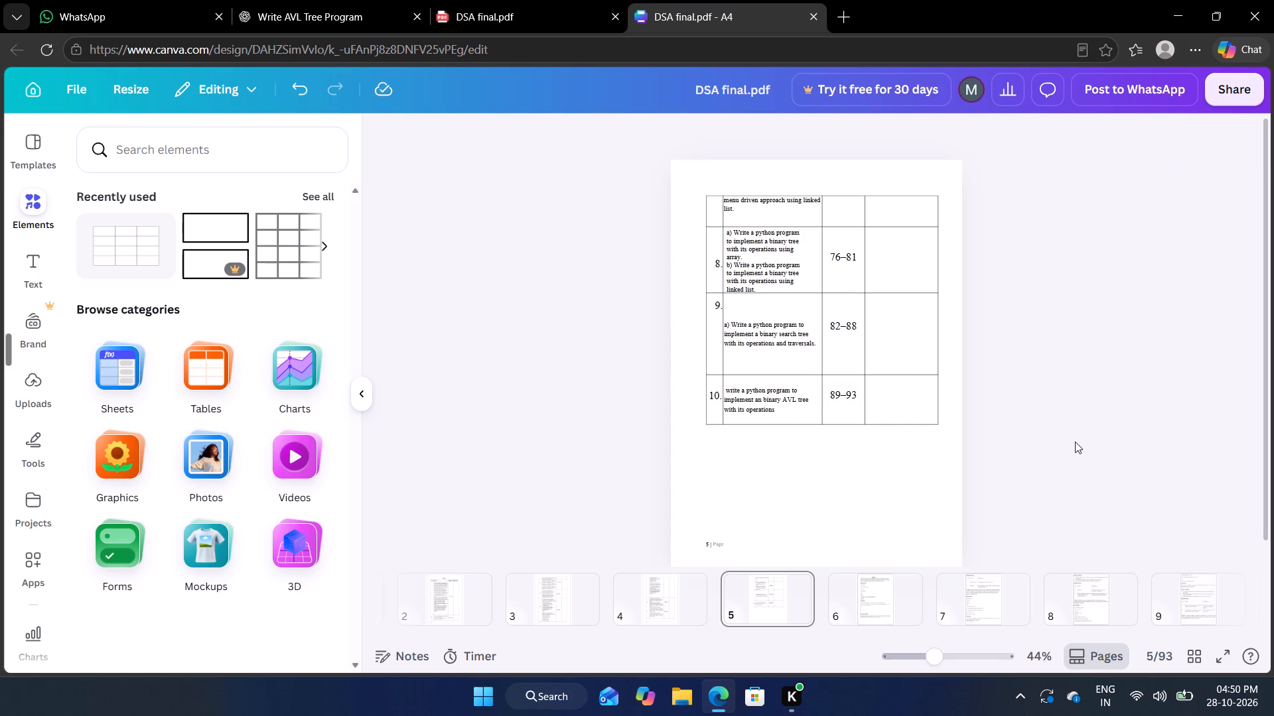
Shorten the experiment 9 and 10 rows by raising the border between them and the table's bottom edge.
left_click(790, 372)
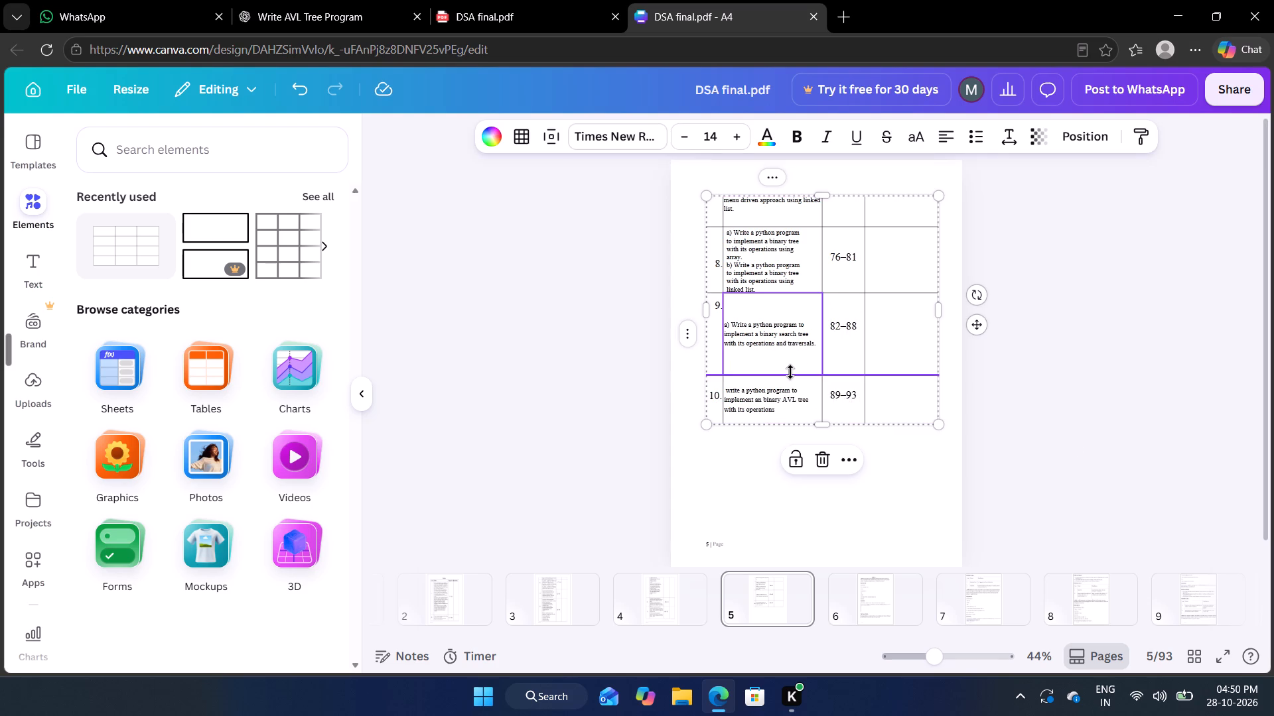
left_click_drag(790, 372, 792, 353)
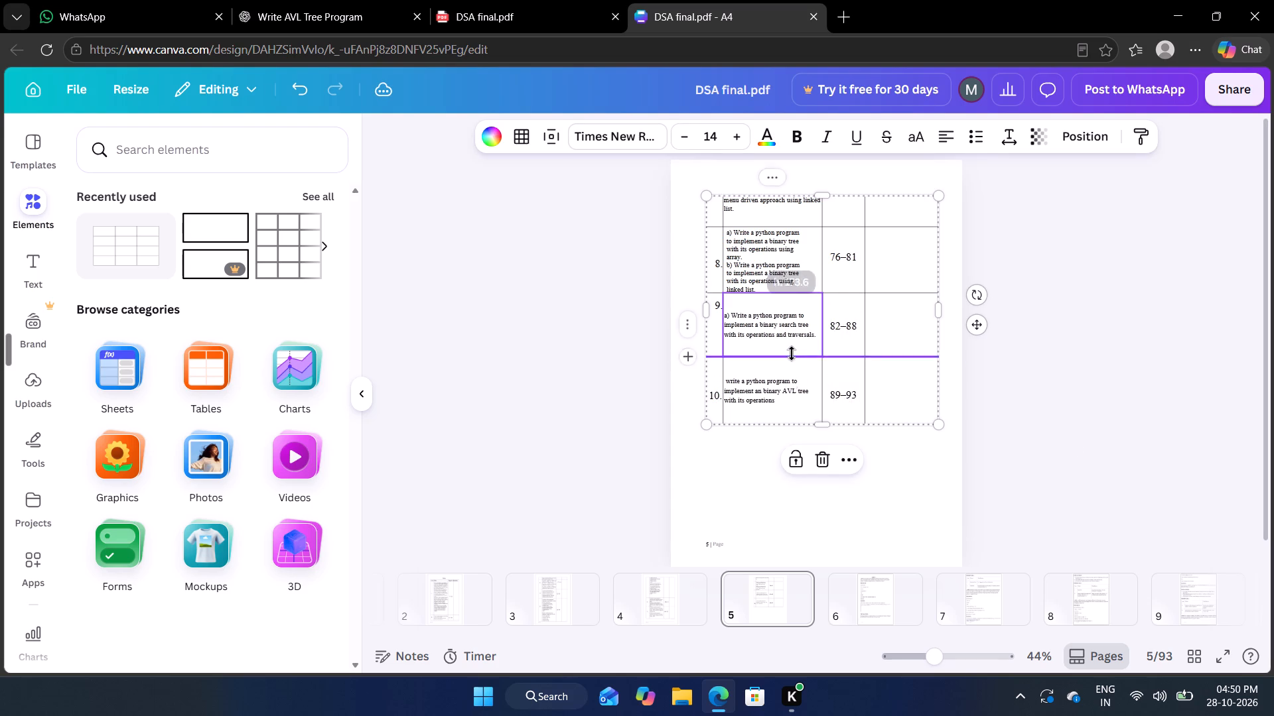
left_click_drag(815, 426, 815, 408)
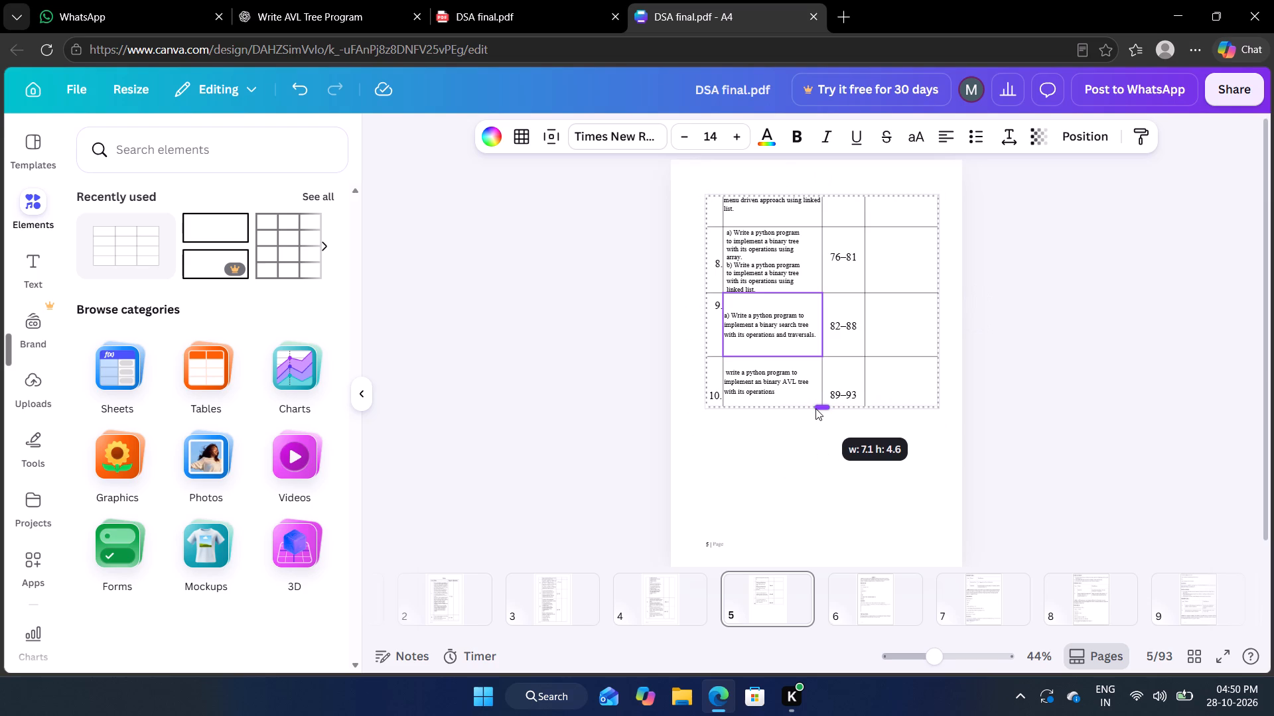
left_click_drag(815, 408, 815, 413)
left_click_drag(782, 358, 782, 346)
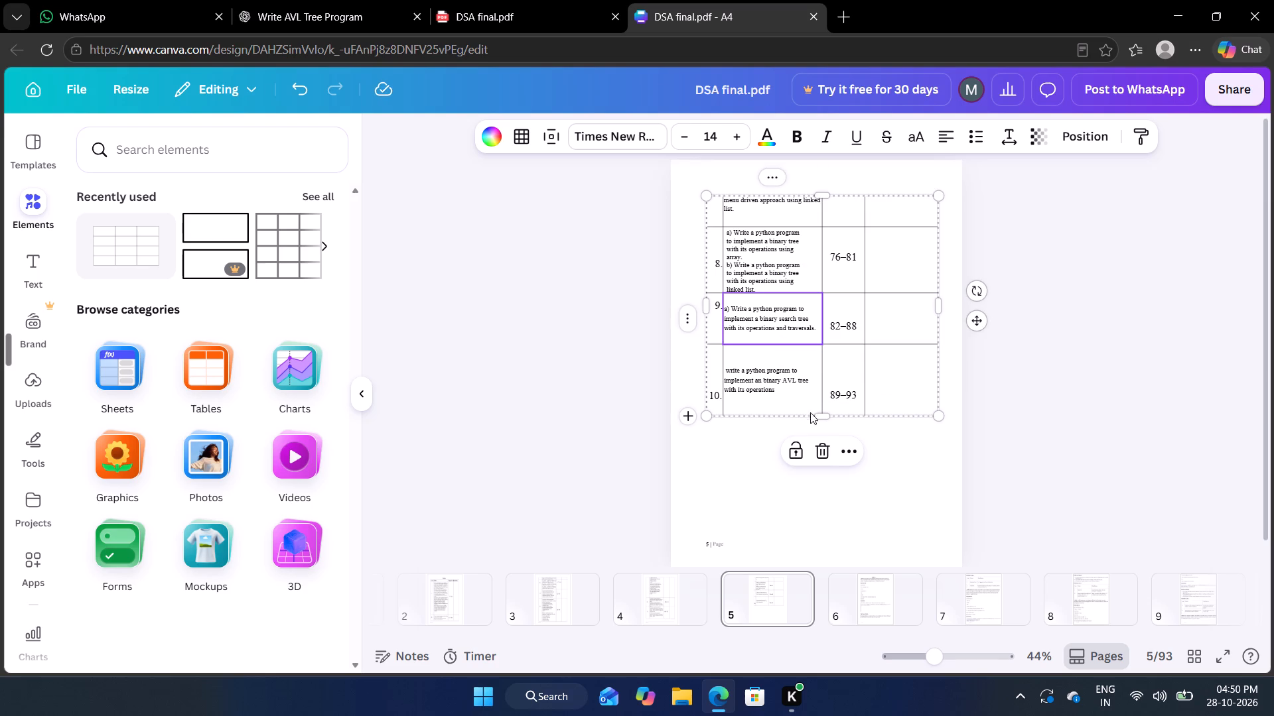
left_click_drag(817, 418, 814, 388)
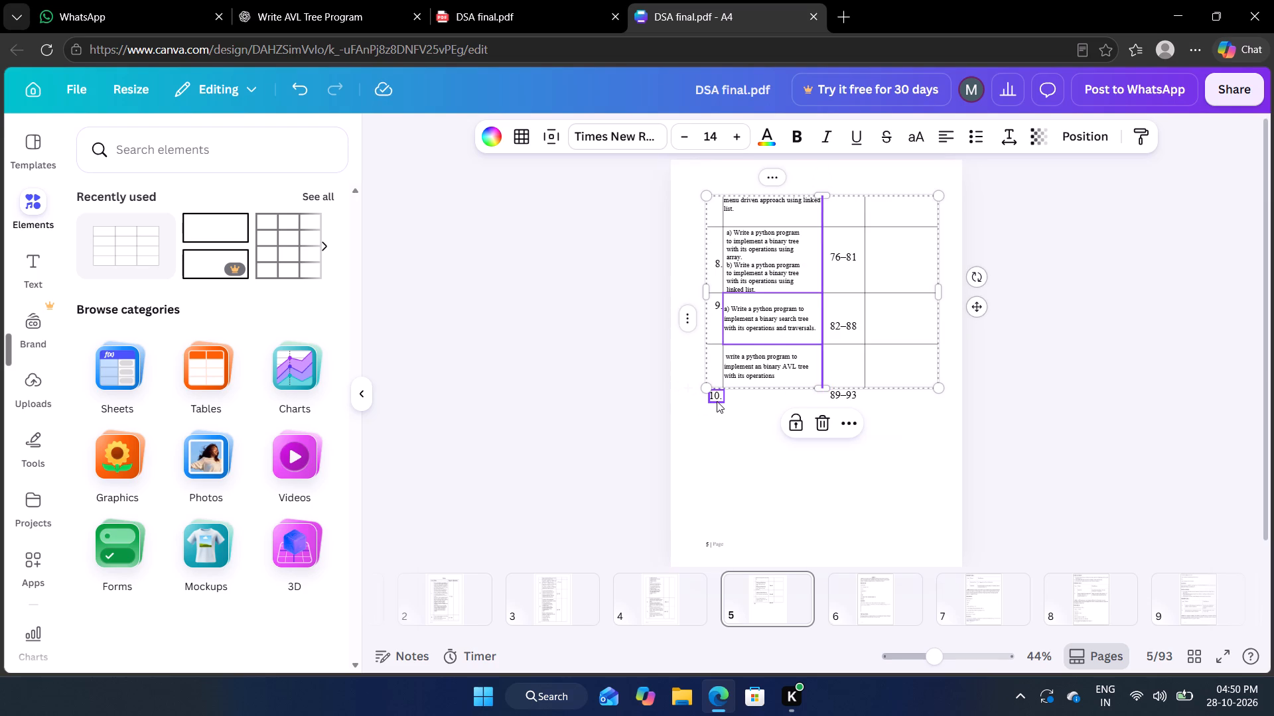
Move the number 10. label up into the experiment 10 row, beside the AVL tree description.
left_click_drag(717, 401, 716, 375)
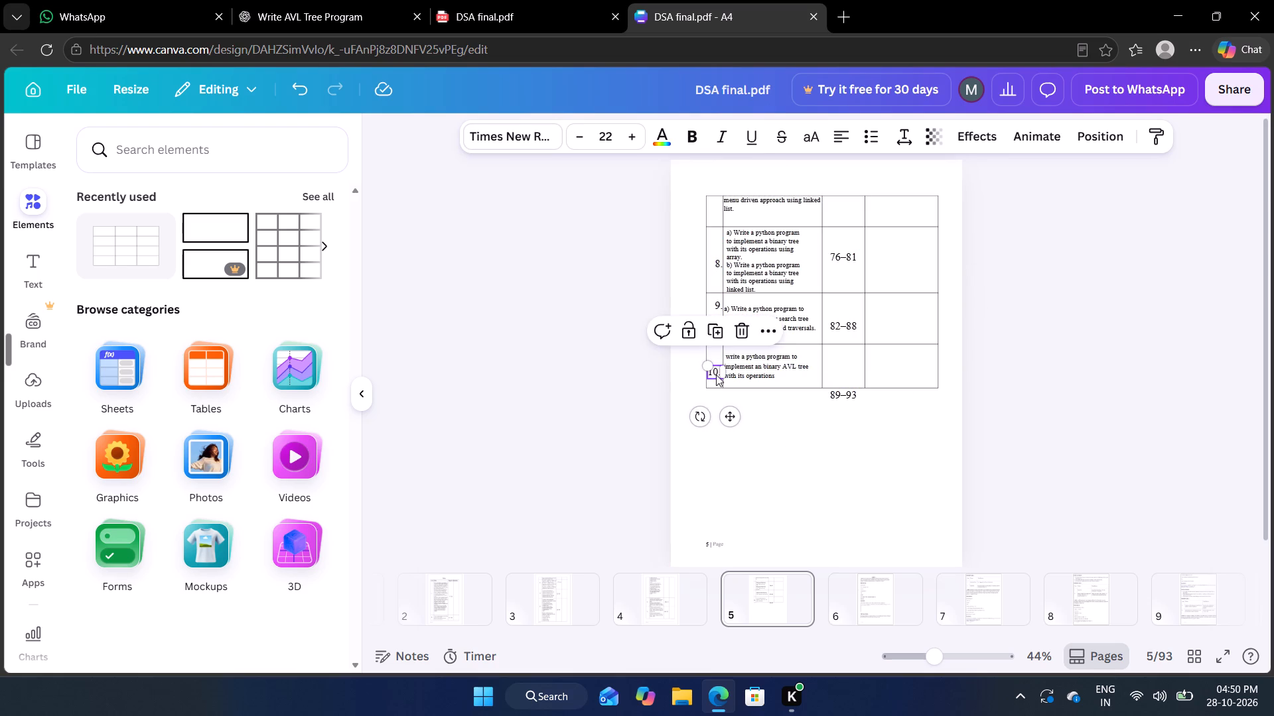
left_click(849, 494)
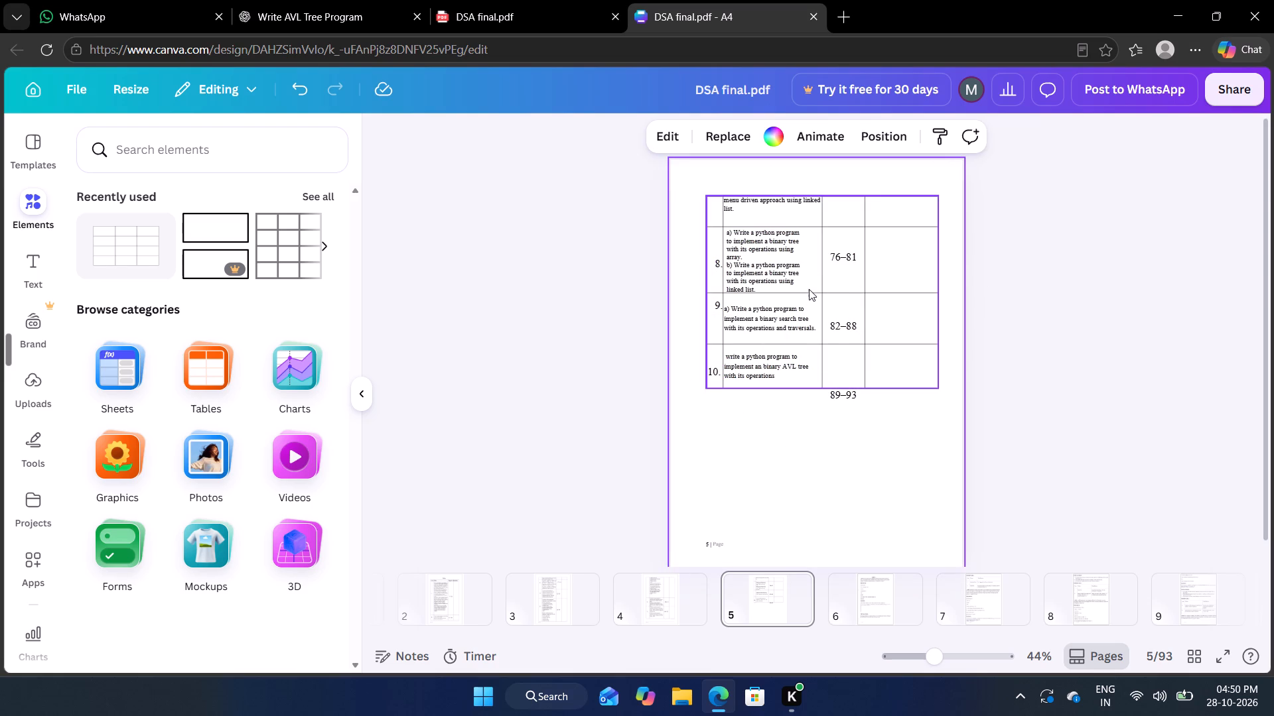
Lower the border between experiments 8 and 9 slightly so the experiment 8 description fits in its row.
left_click(821, 292)
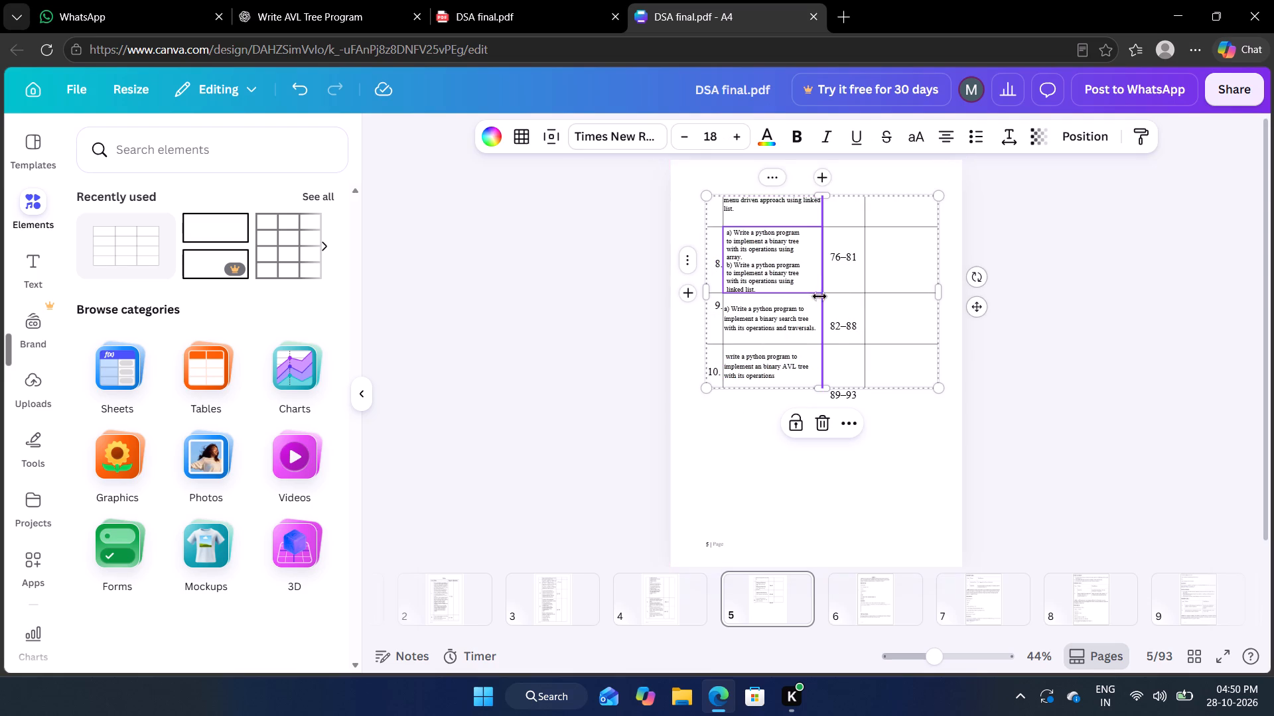
left_click_drag(803, 292, 802, 301)
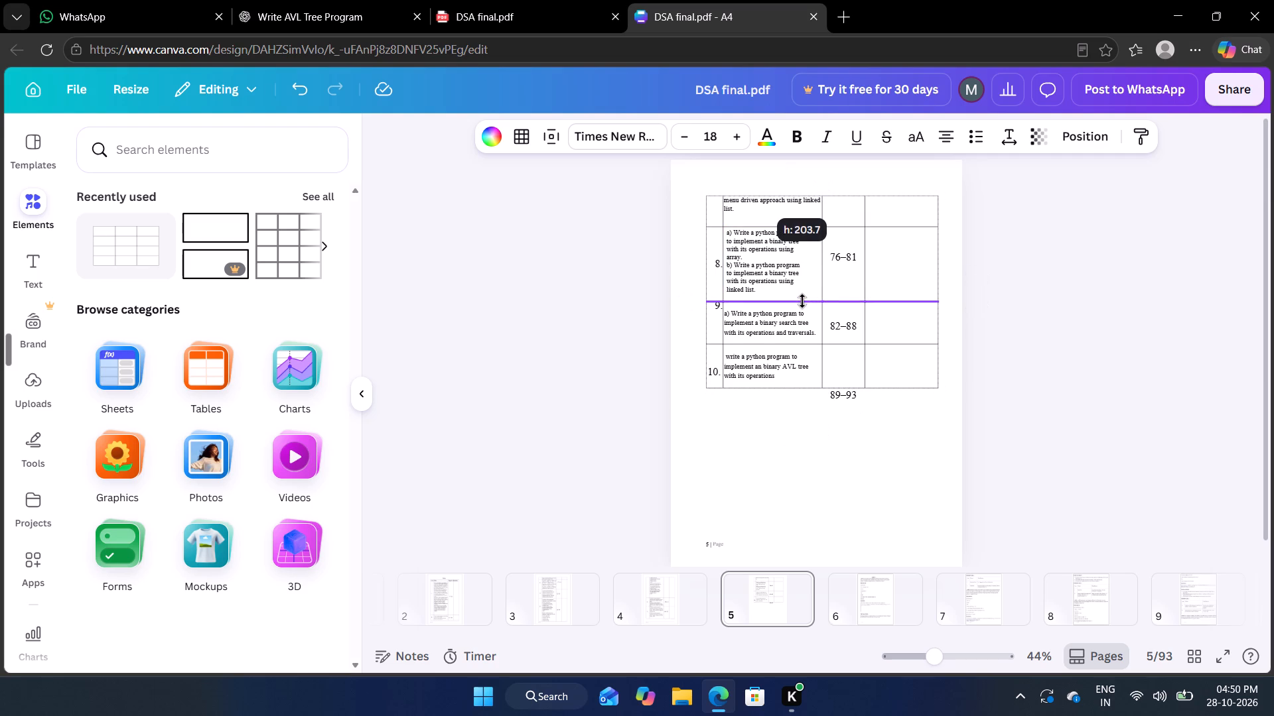
left_click_drag(802, 301, 802, 299)
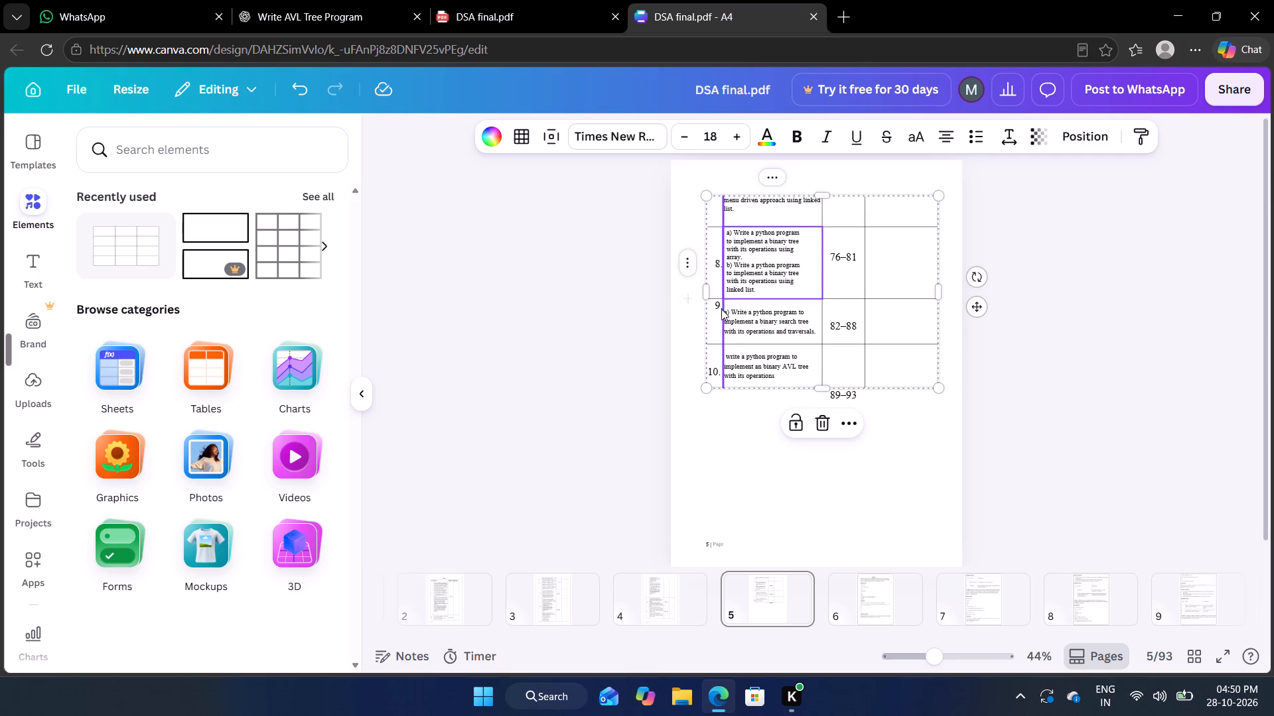
Move the number labels 9. and 8. slightly down and left within the number cells of their rows.
left_click(675, 332)
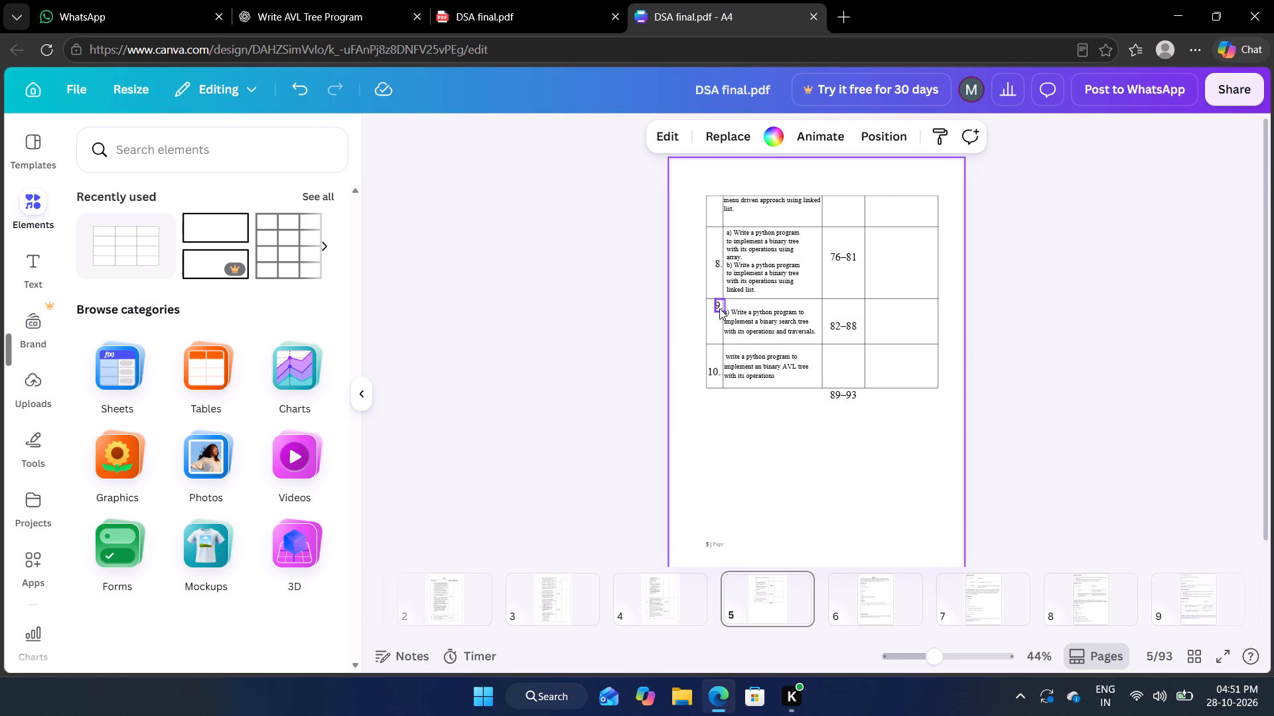
left_click_drag(719, 308, 715, 318)
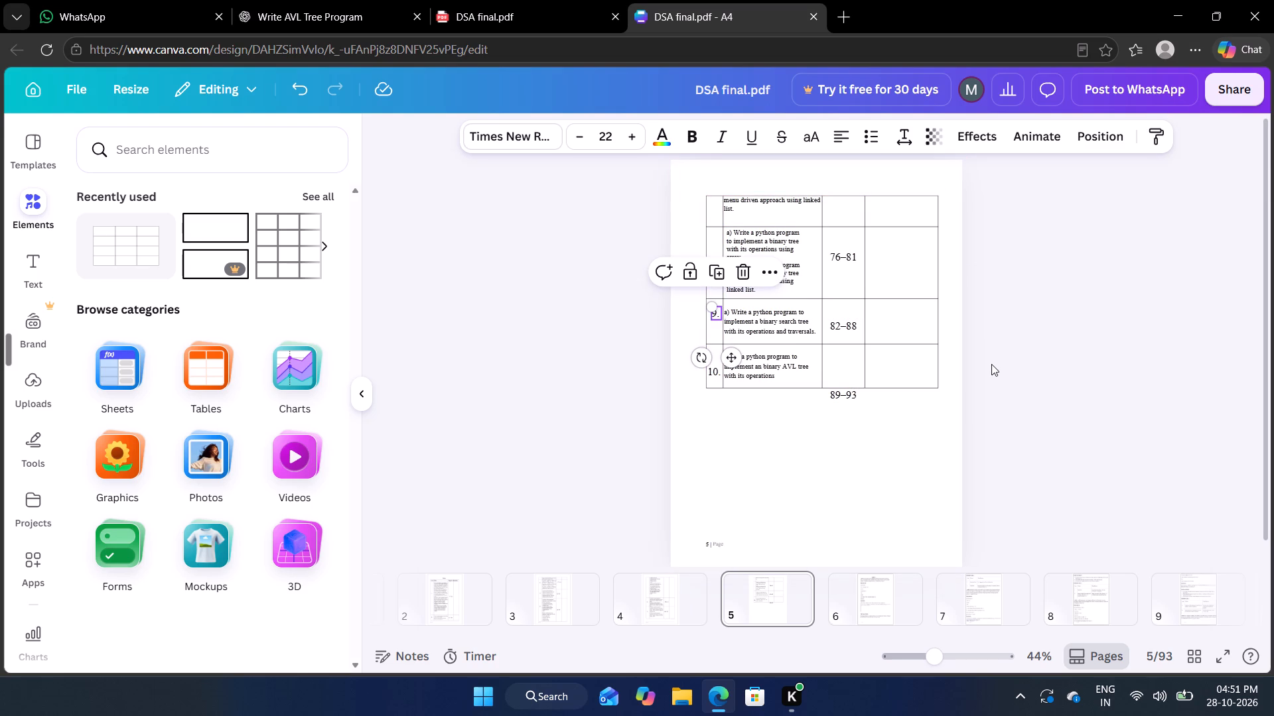
left_click(991, 364)
left_click(717, 265)
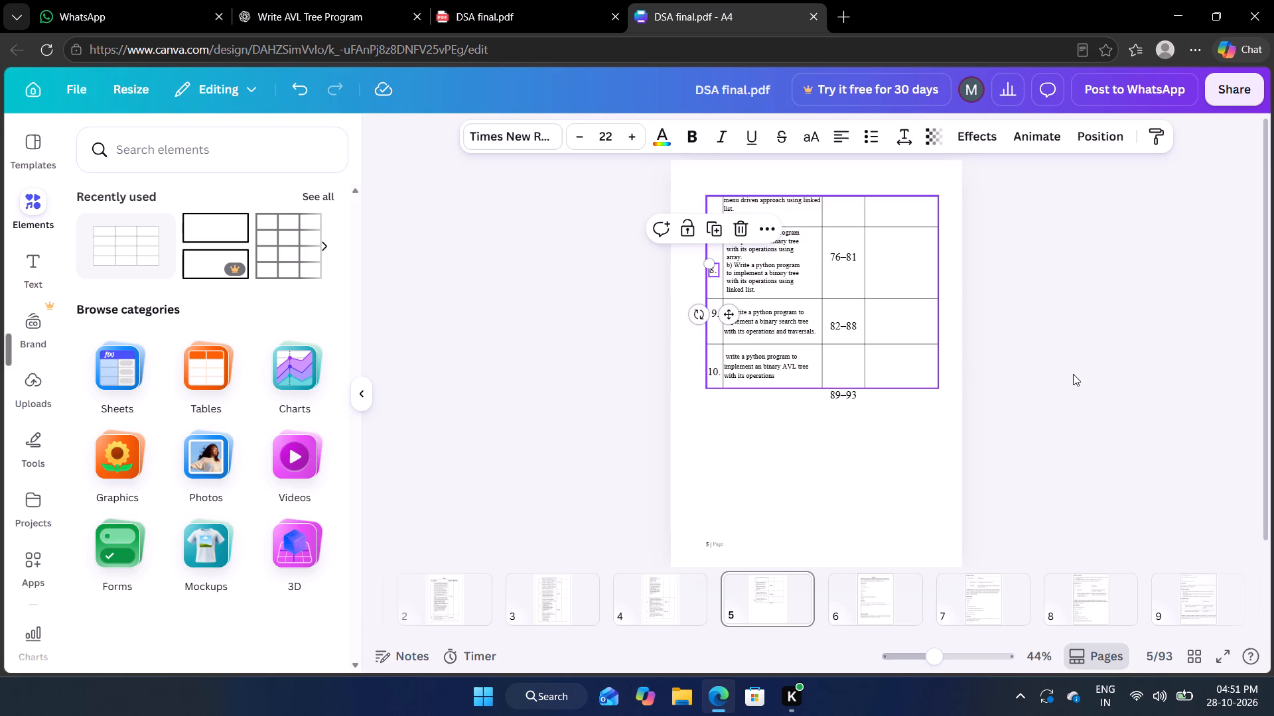
left_click(1039, 259)
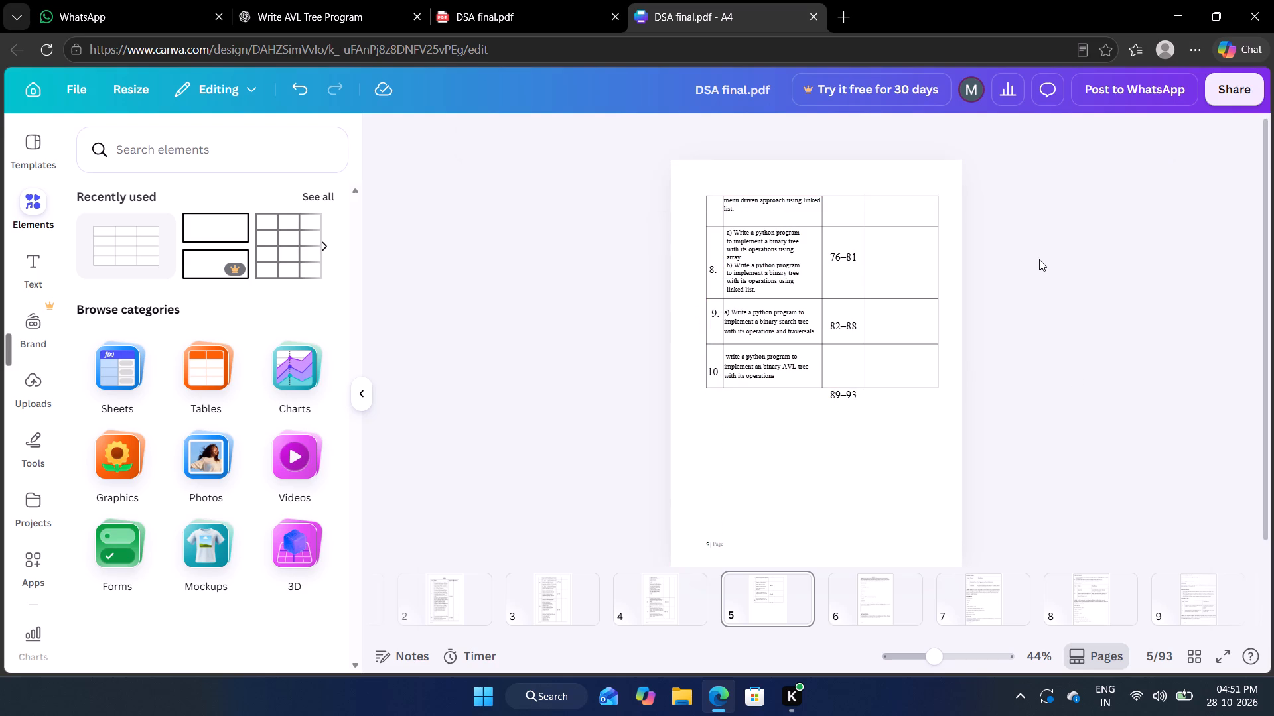
Move the page range 89–93 up into the third-column cell of the experiment 10 row.
left_click_drag(839, 396, 837, 365)
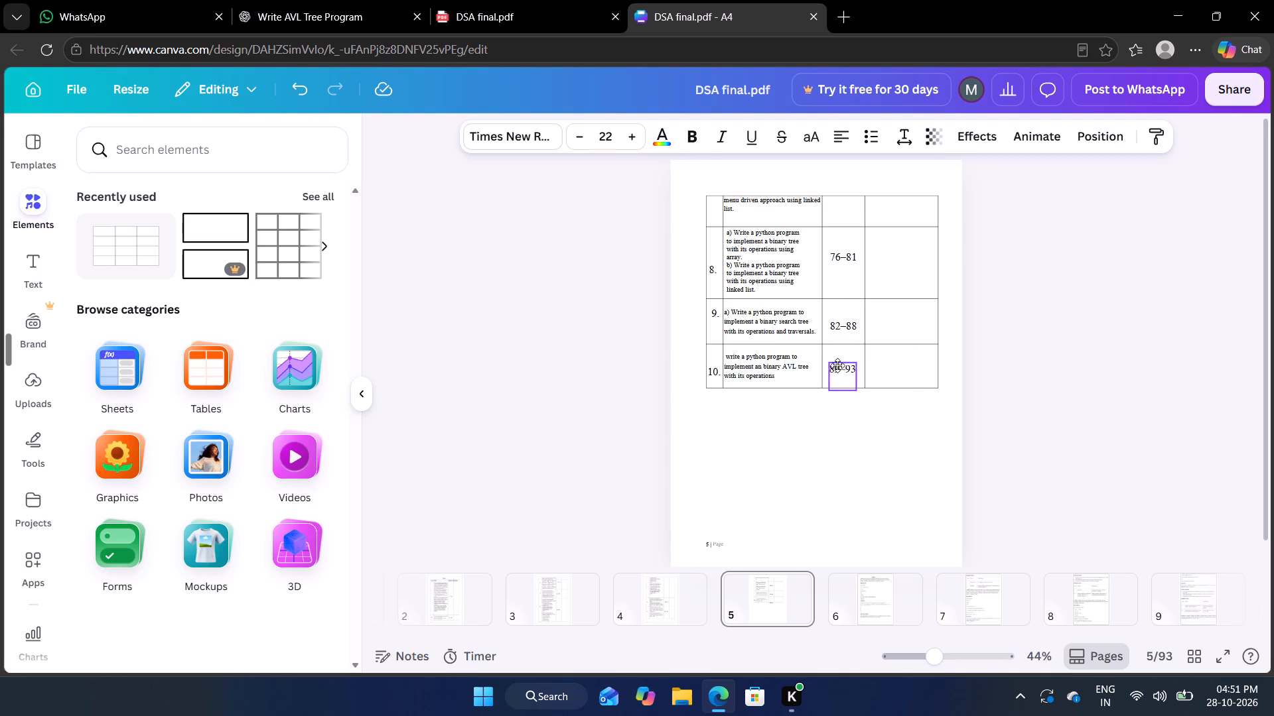
left_click_drag(837, 365, 837, 365)
left_click(1052, 383)
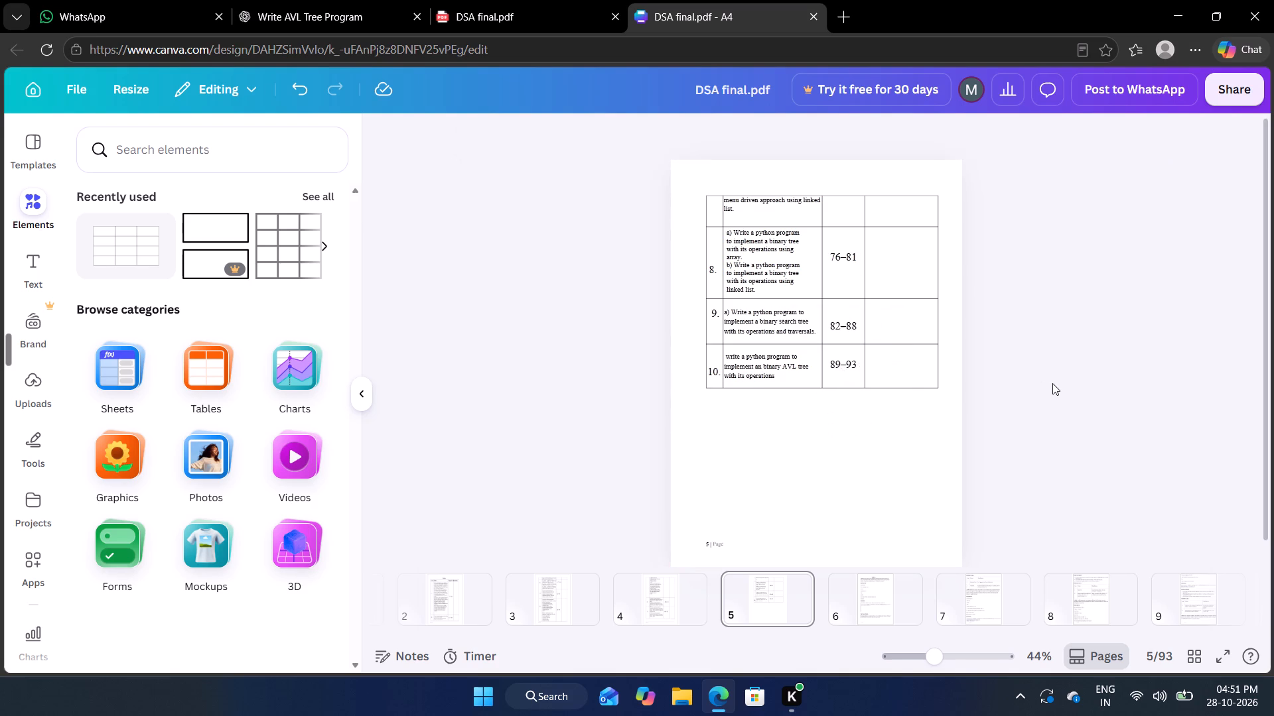
On page 93, delete the Input Error text and its serial number 7 from the error table's last row.
scroll(1007, 619, "left", 20)
scroll(1007, 619, "left", 6)
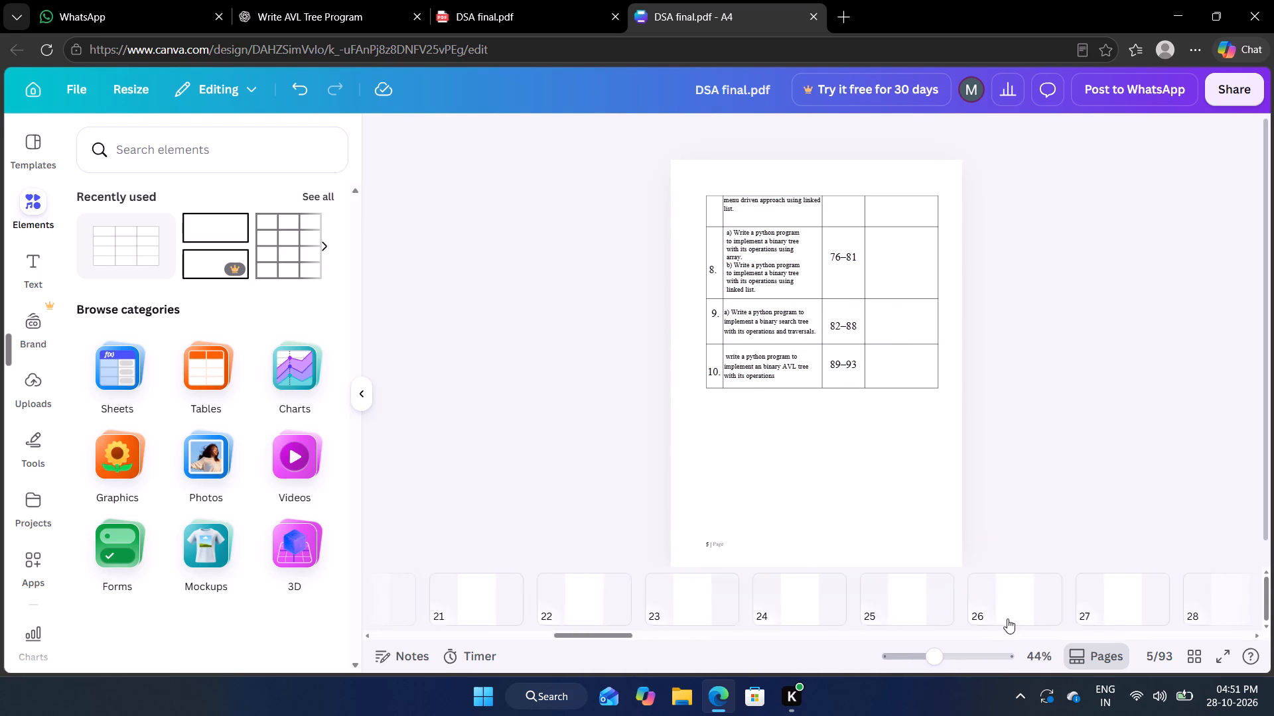
scroll(1007, 619, "left", 20)
scroll(1007, 619, "left", 20)
scroll(1007, 619, "left", 1)
left_click(1105, 595)
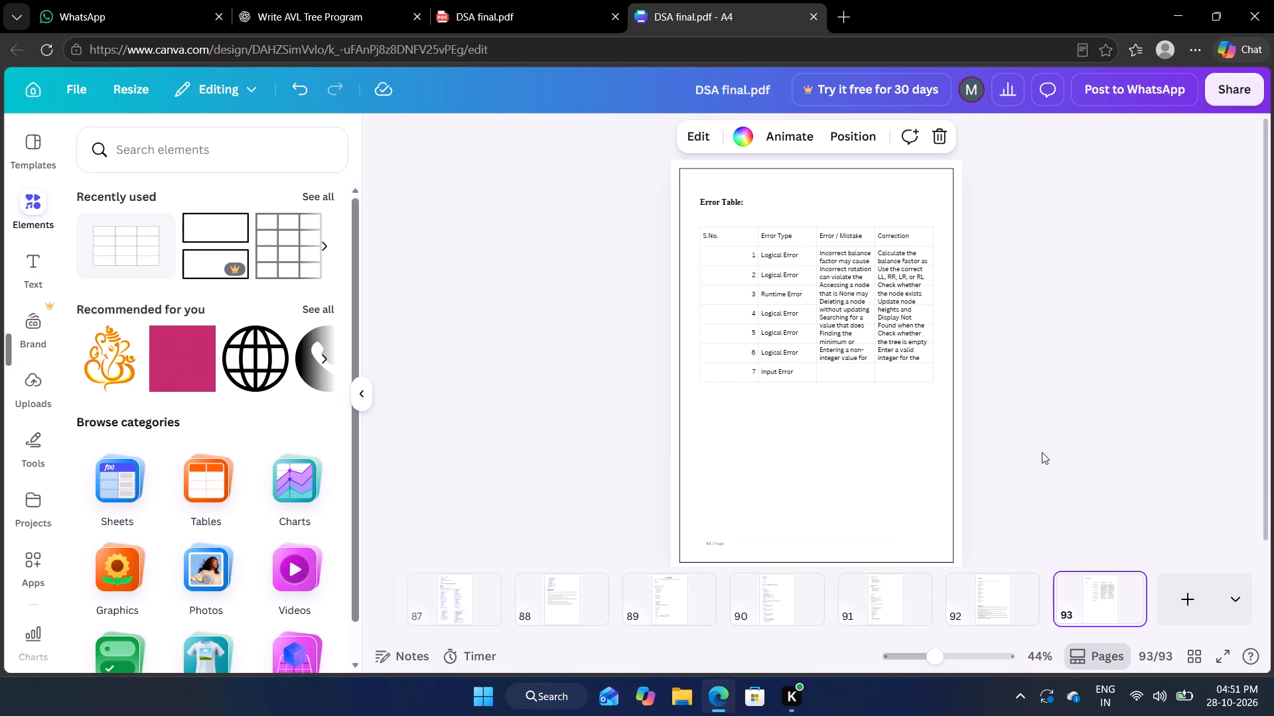
left_click(762, 372)
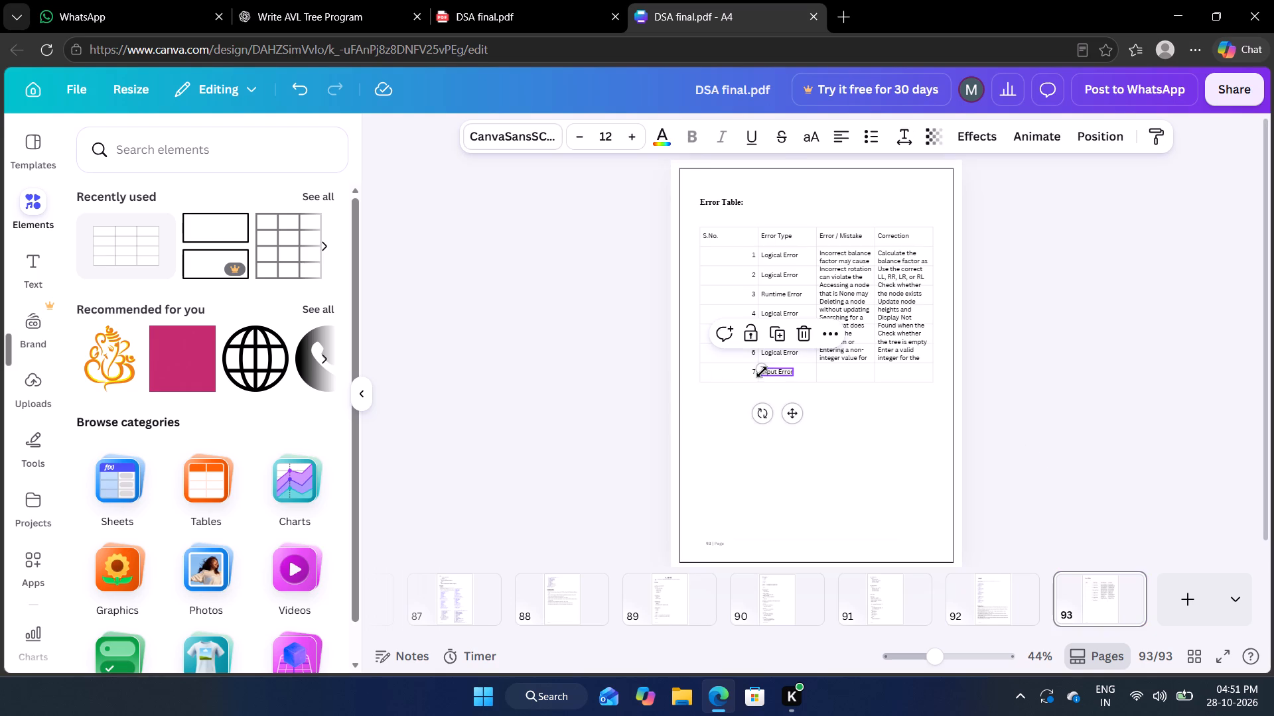
left_click(834, 341)
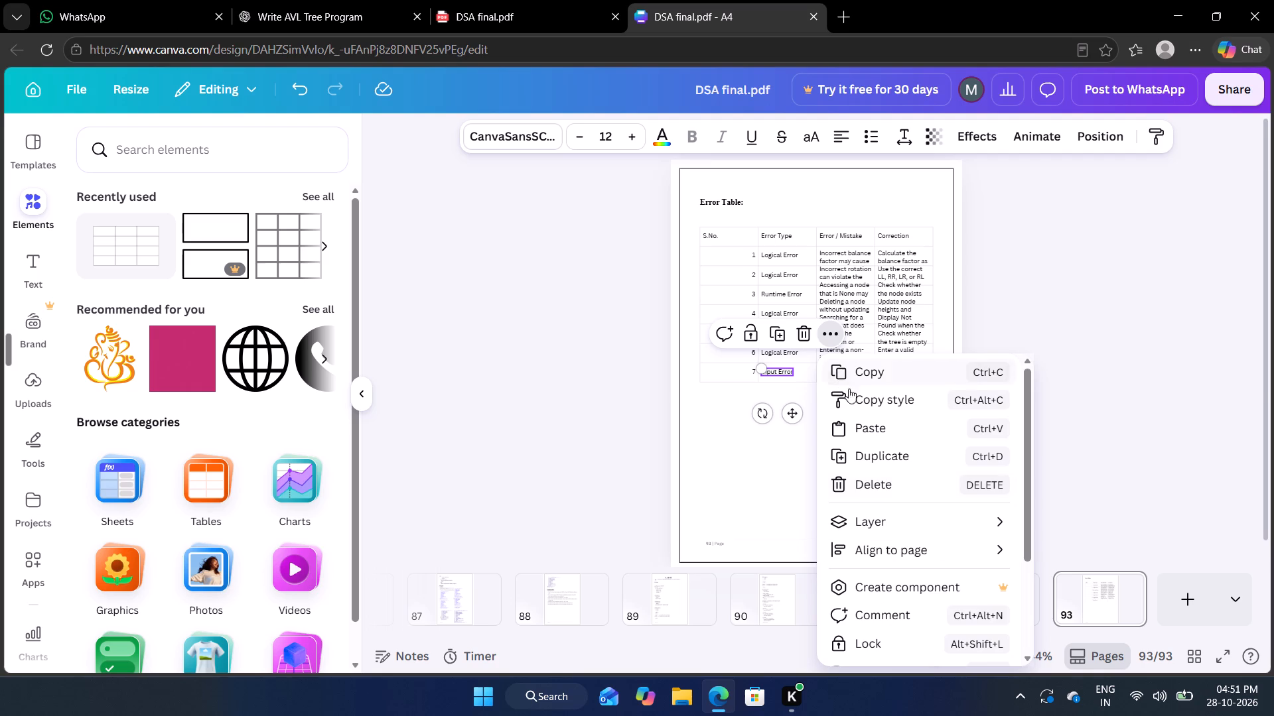
left_click(720, 547)
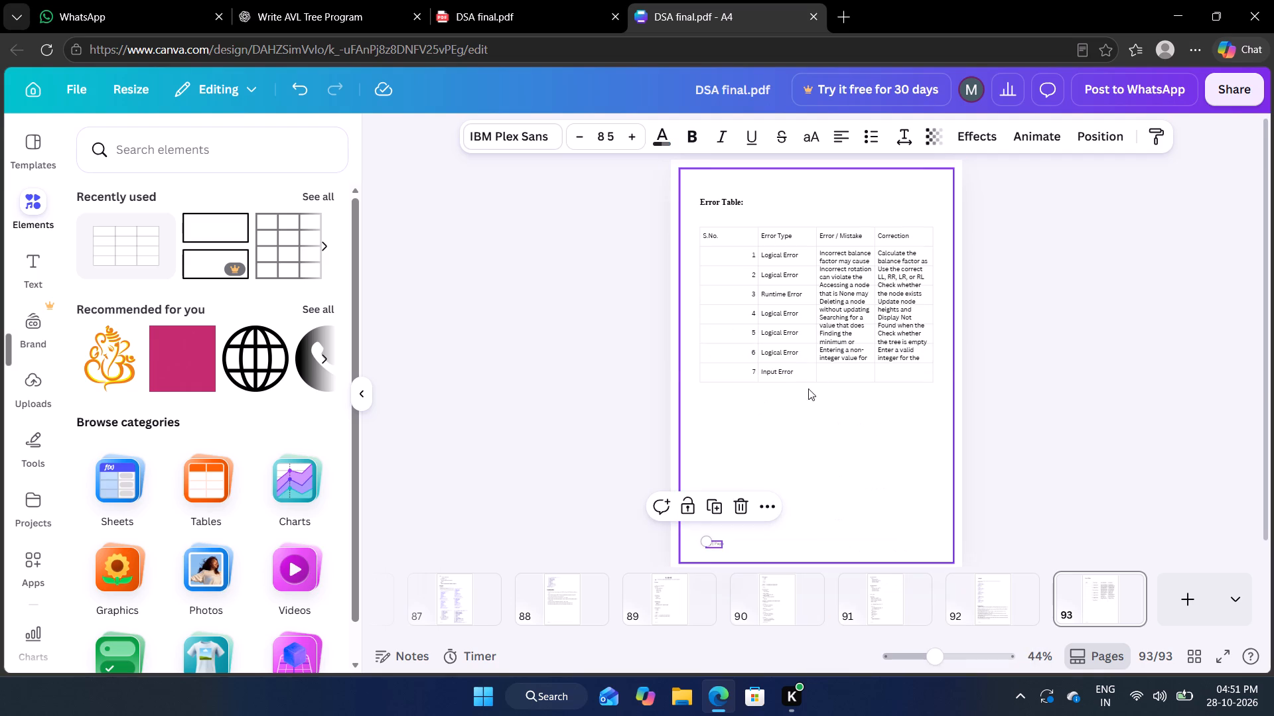
left_click(818, 375)
left_click(769, 375)
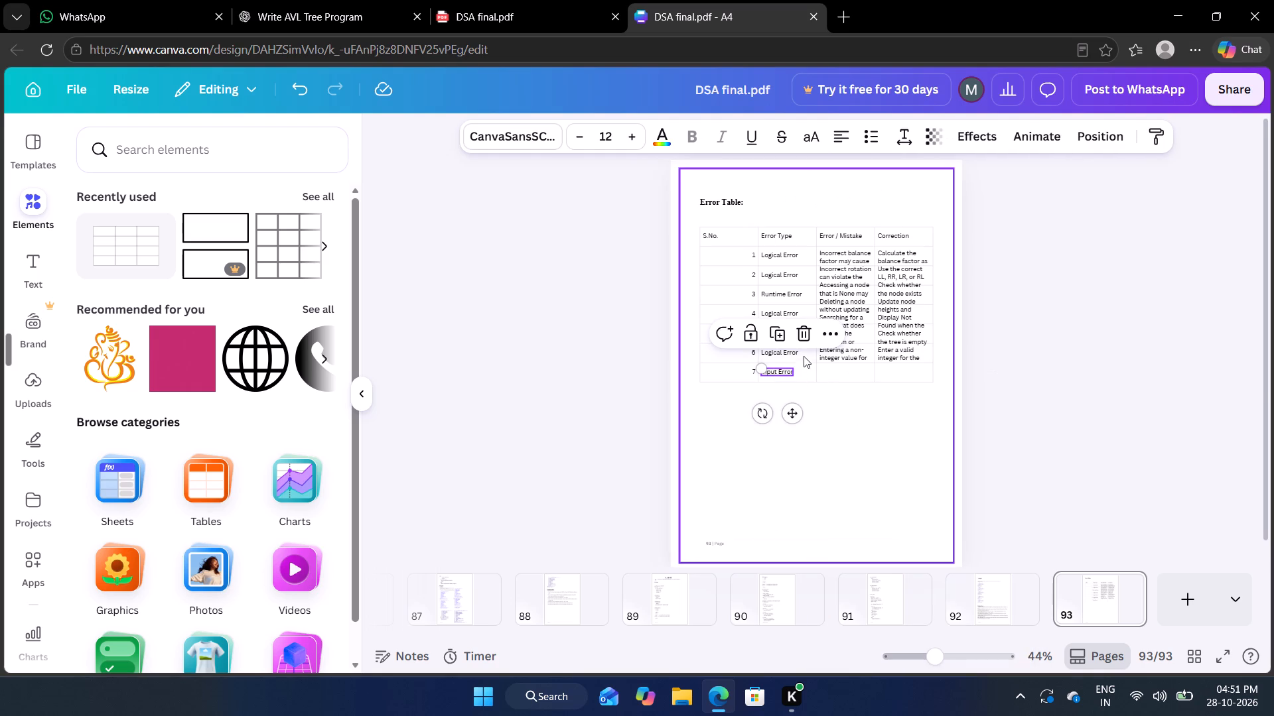
left_click(804, 338)
left_click(754, 370)
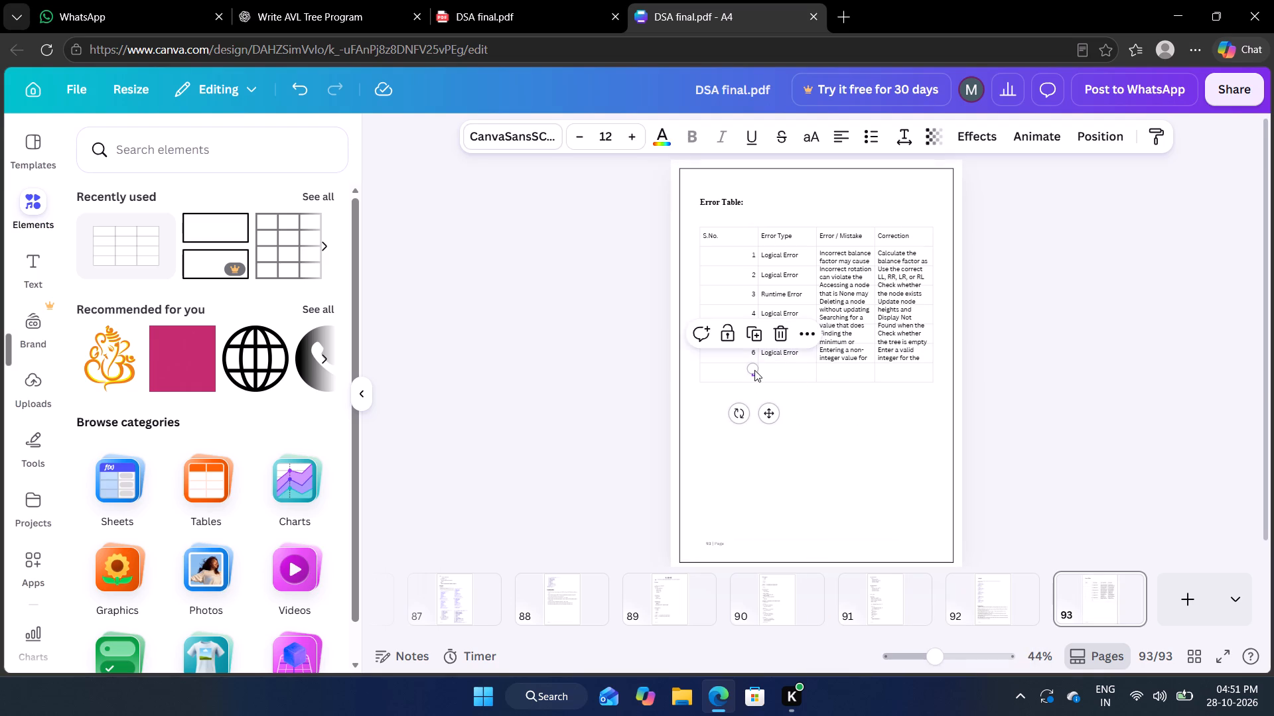
left_click(783, 339)
Move the page border frame right and down, partly off the page, to clear the error table's grid.
left_click_drag(765, 382, 770, 380)
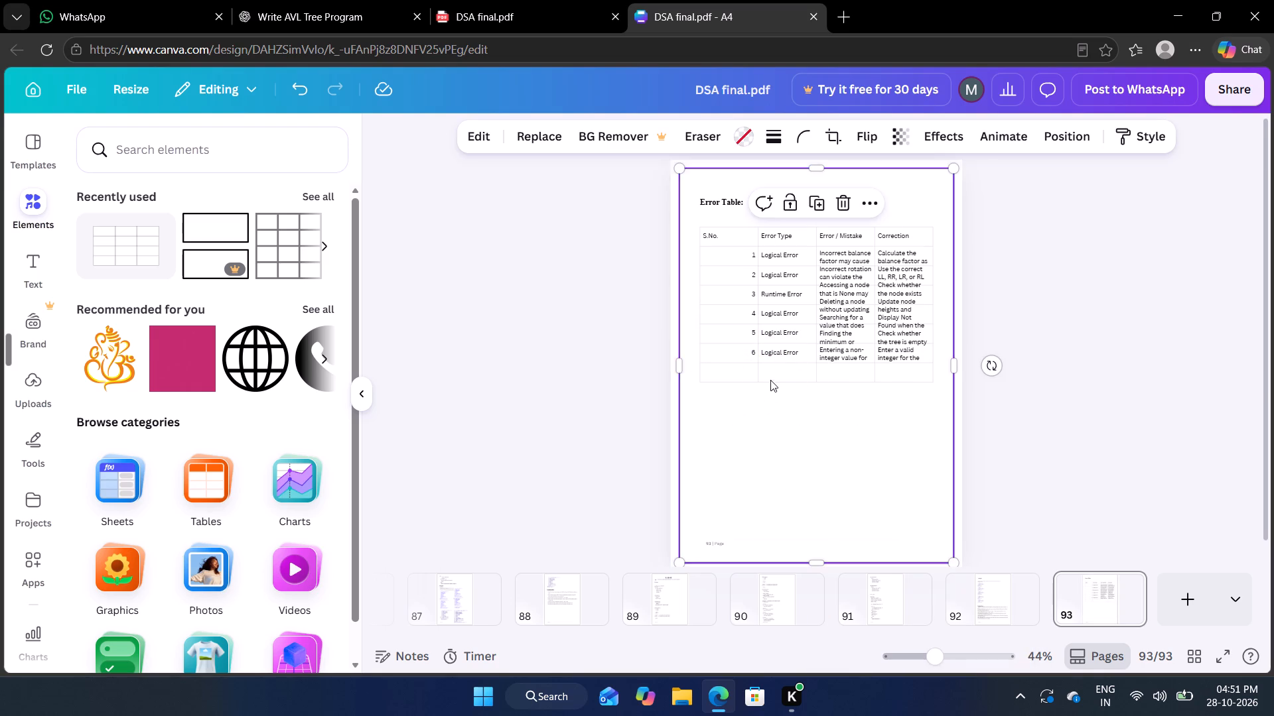
left_click_drag(770, 380, 789, 374)
left_click_drag(786, 375, 877, 406)
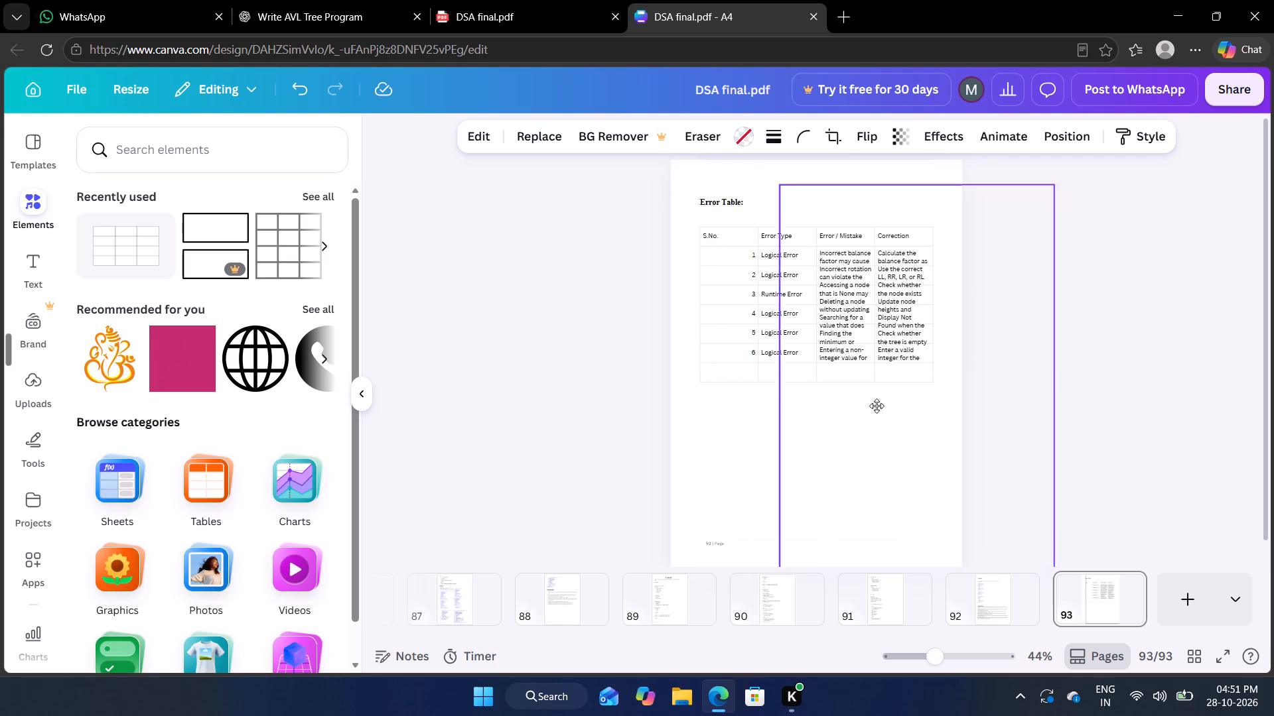
left_click_drag(877, 406, 890, 409)
Shrink the faint original grid behind the error entries and move it away toward the page's lower-left edge.
left_click(766, 383)
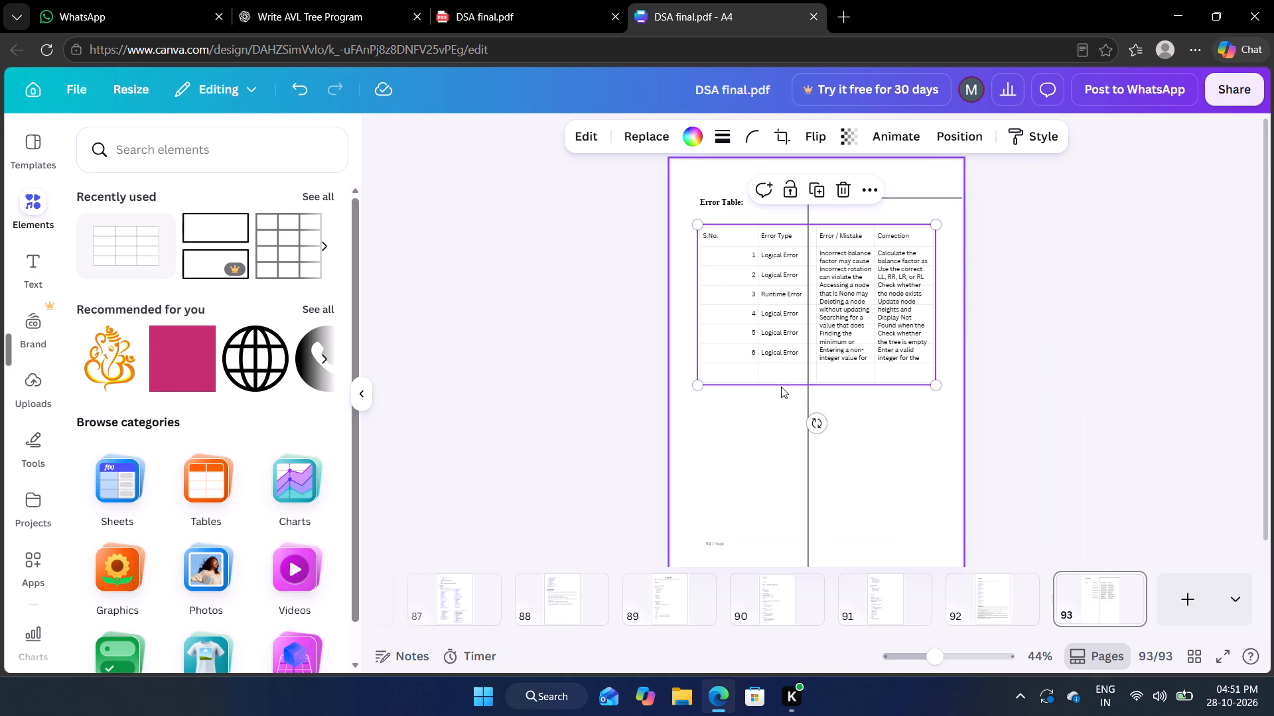
left_click_drag(701, 387, 715, 368)
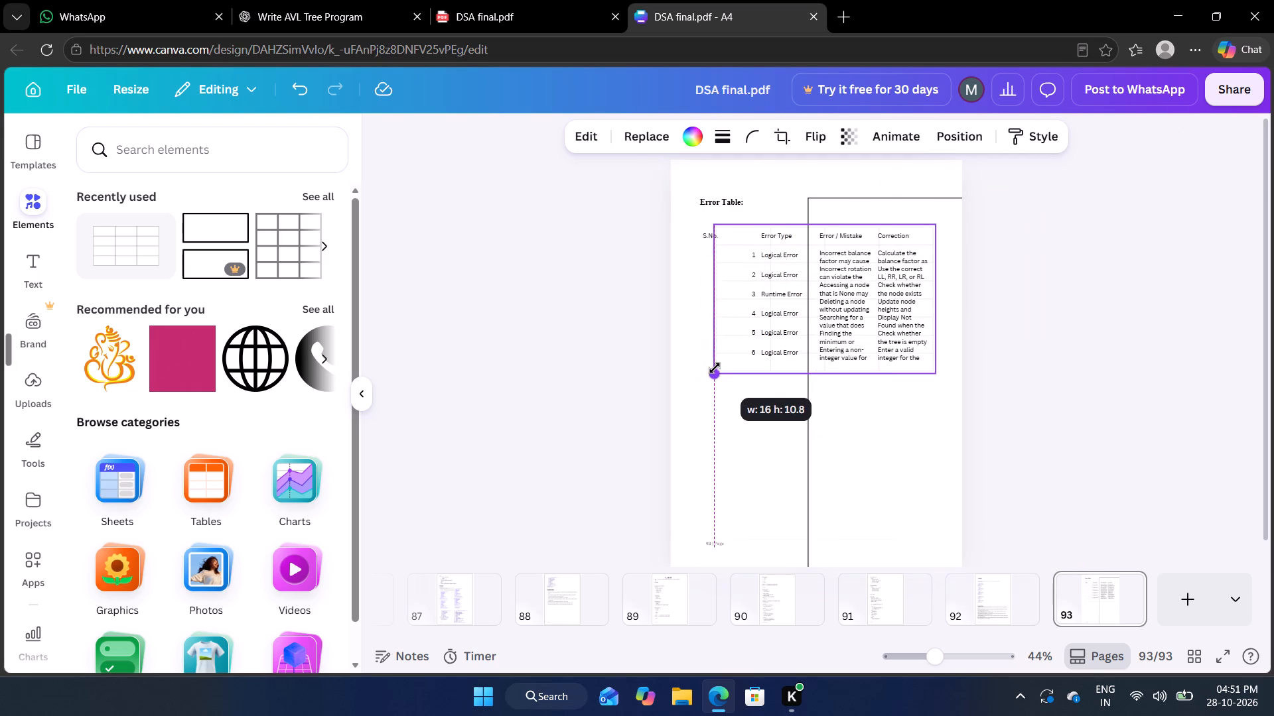
left_click_drag(715, 368, 717, 354)
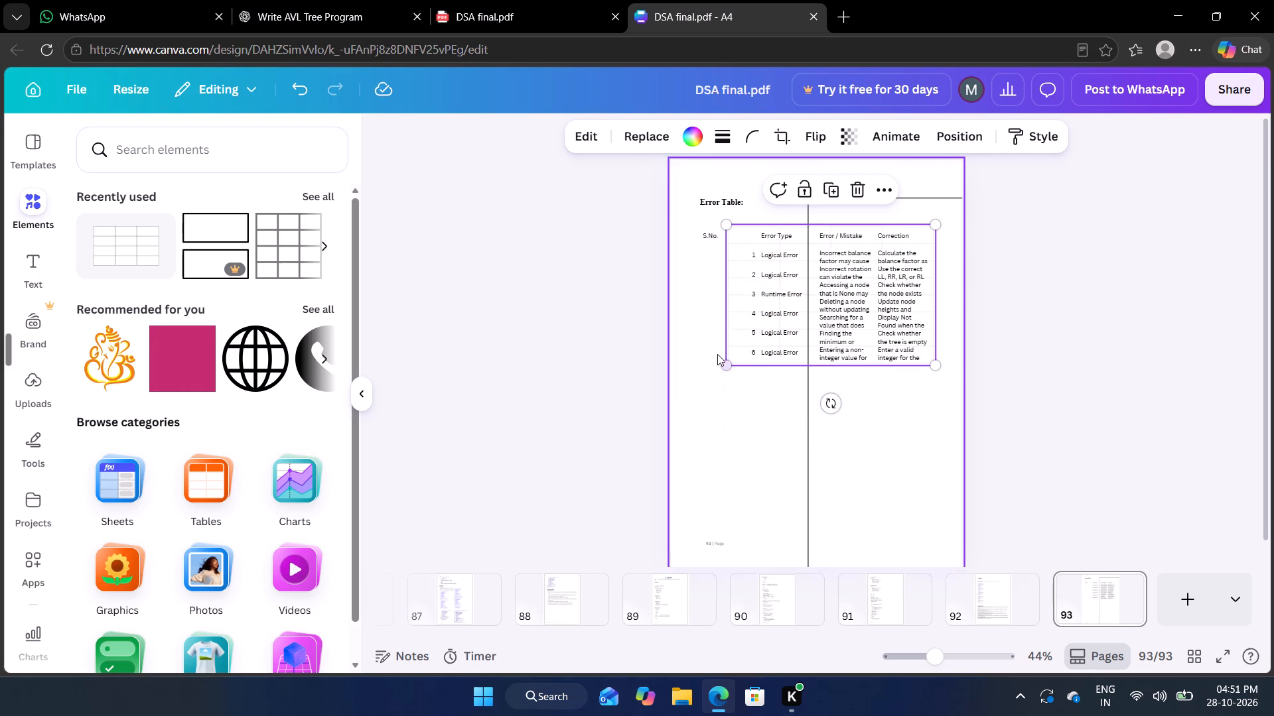
left_click(1072, 437)
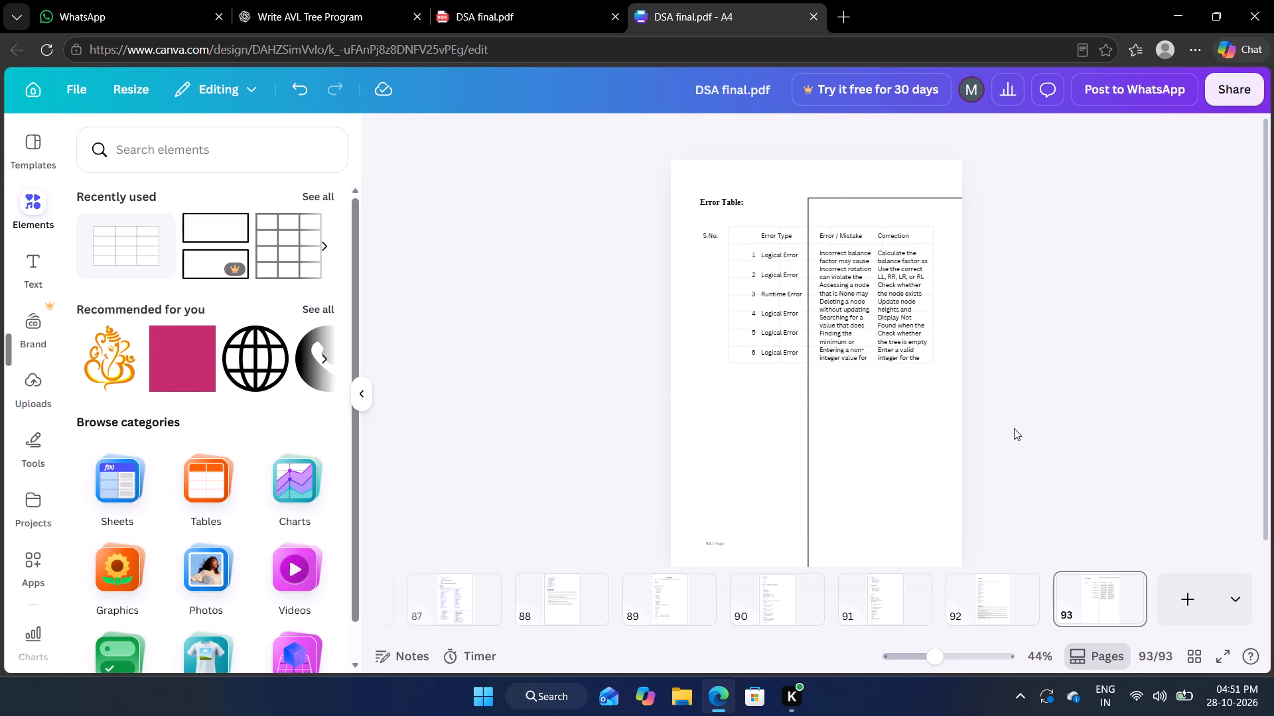
left_click_drag(758, 357, 693, 442)
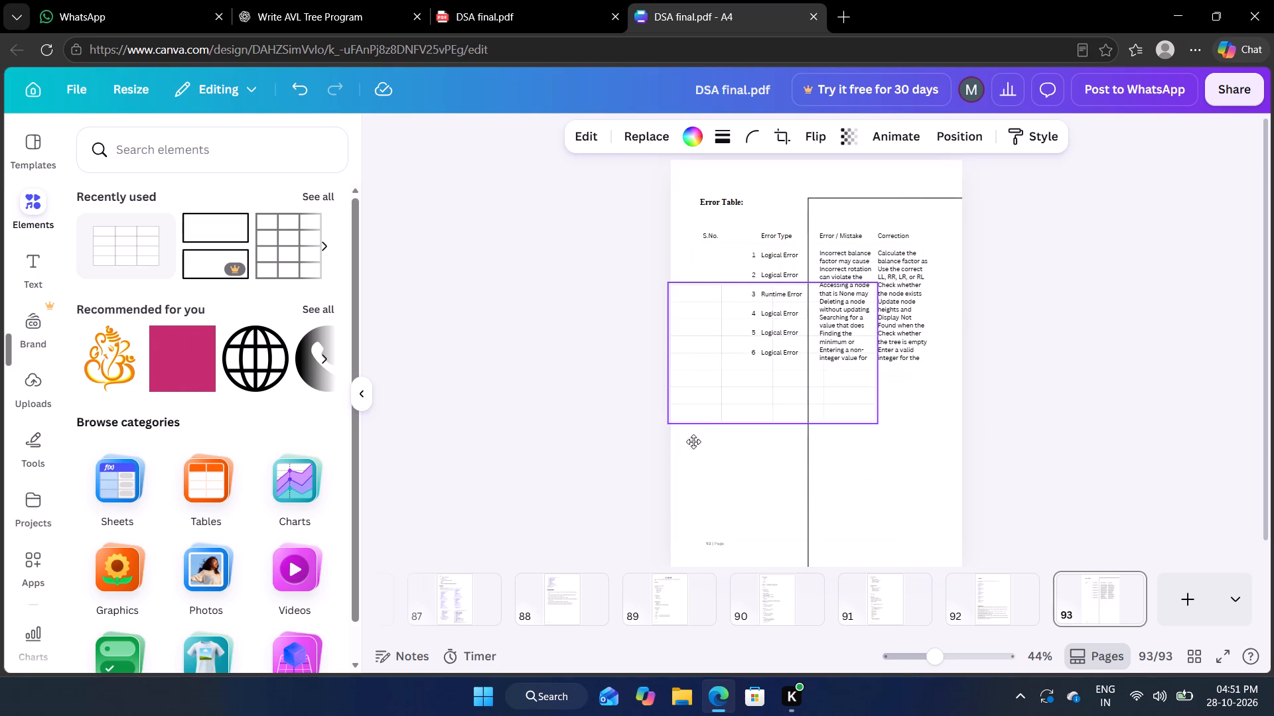
left_click_drag(693, 442, 654, 502)
left_click(756, 338)
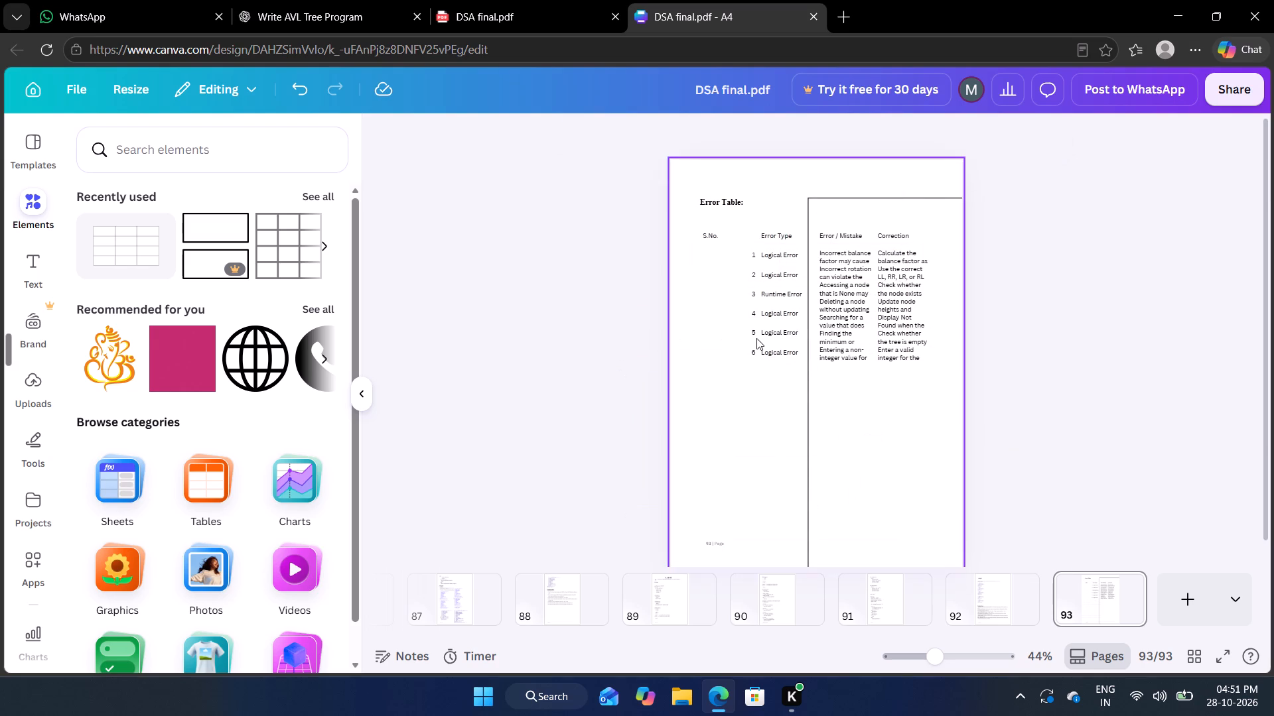
Insert the recently used three-column, four-row table, shift the border frame further right, and place the table over the error entries.
left_click(125, 253)
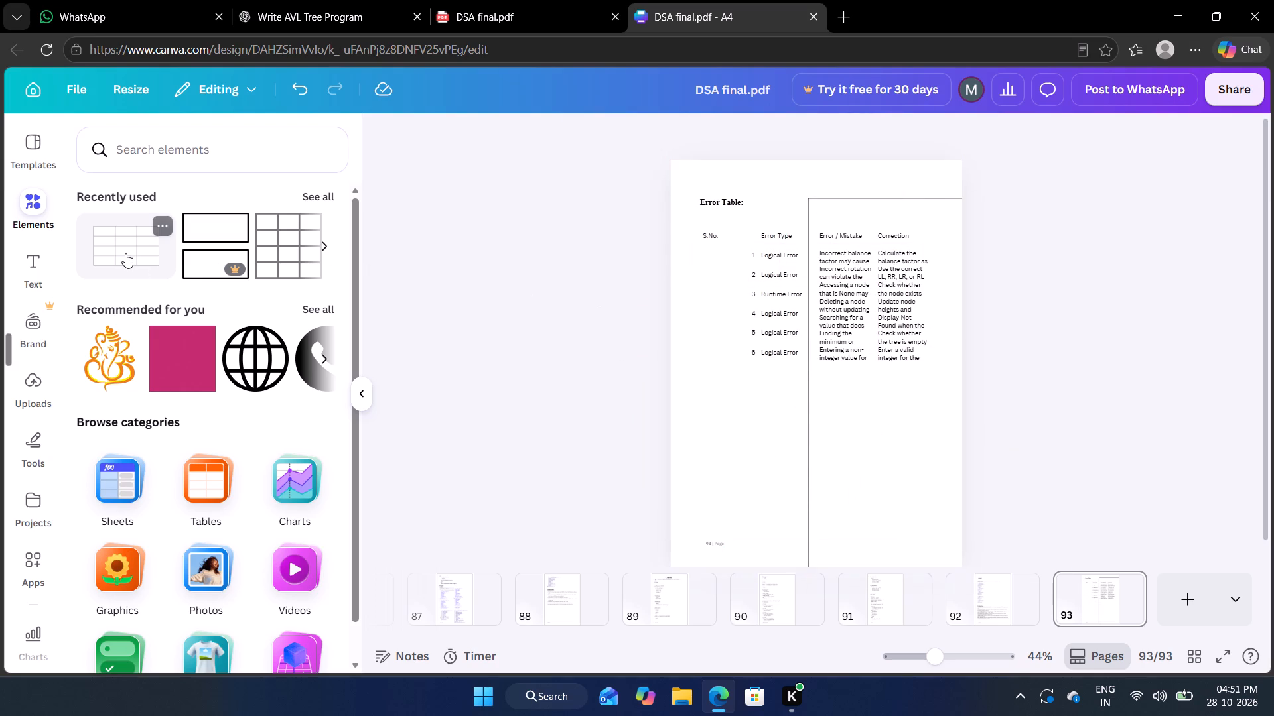
left_click_drag(920, 478, 1028, 477)
left_click_drag(798, 379, 812, 284)
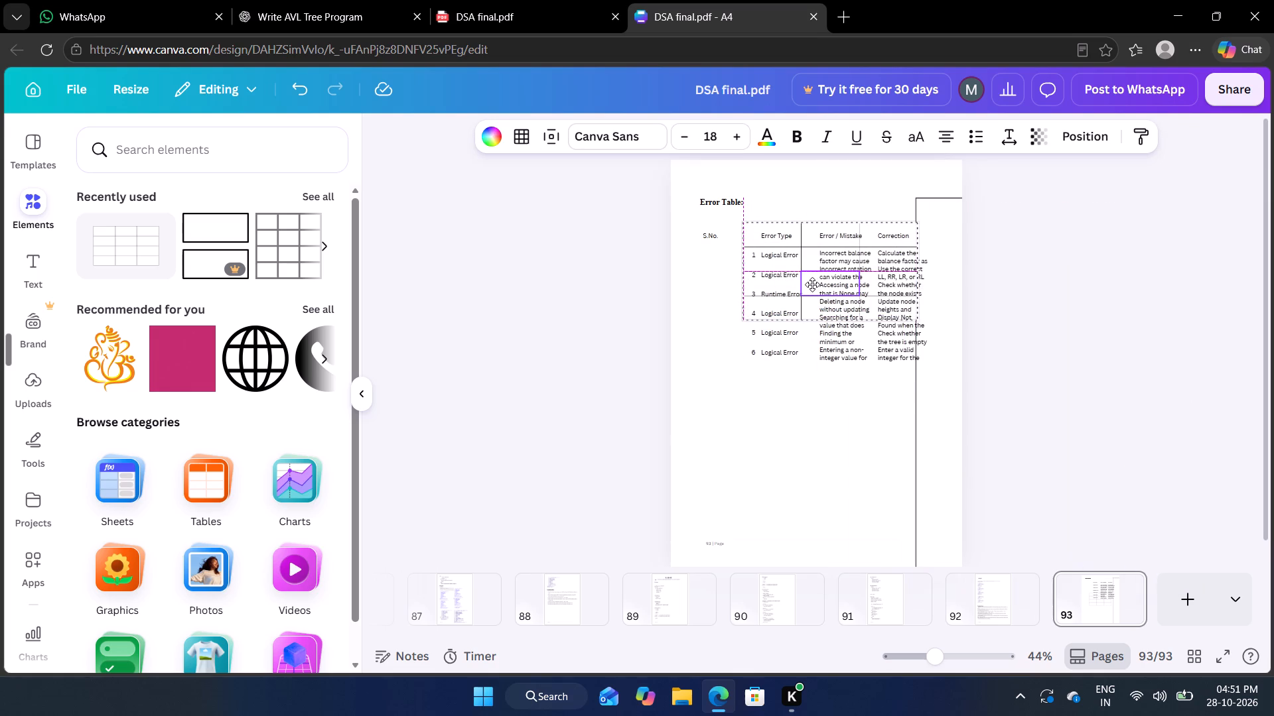
left_click_drag(812, 284, 814, 284)
Move the page border frame down below the error table, leaving its upper-left corner in the page's lower half.
left_click_drag(990, 415, 861, 573)
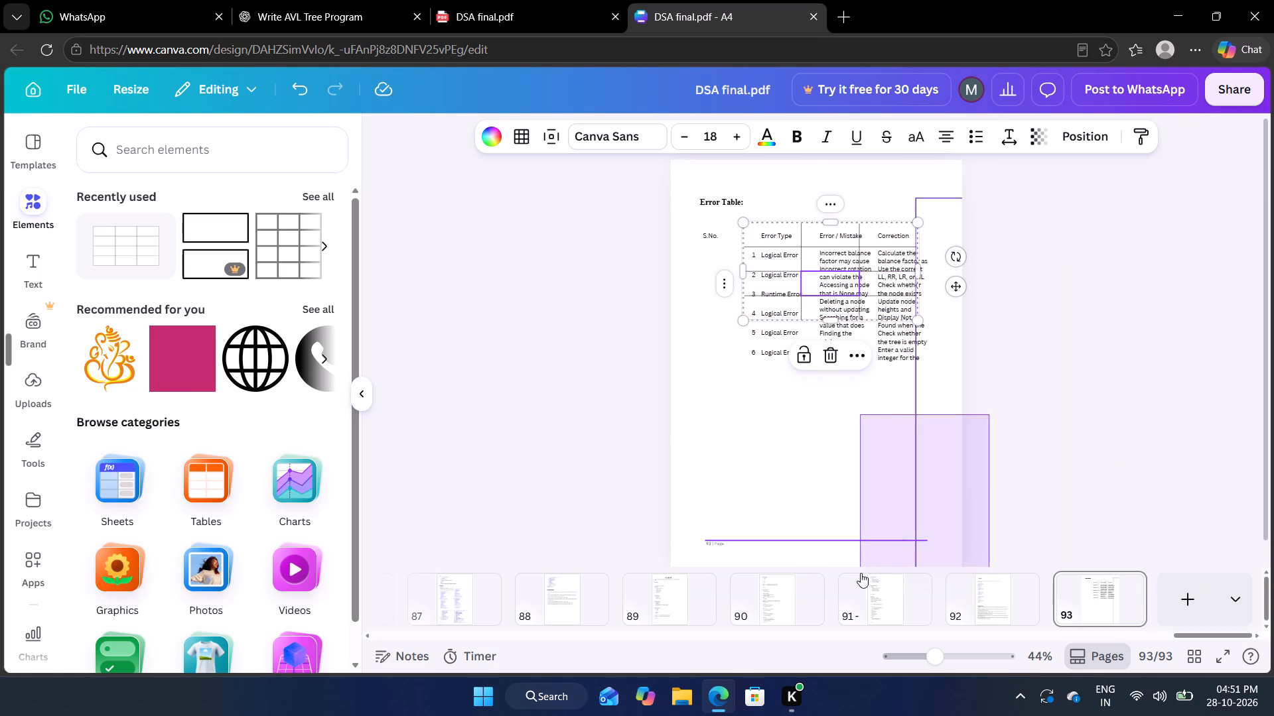
left_click_drag(861, 573, 1013, 485)
left_click_drag(934, 484, 788, 705)
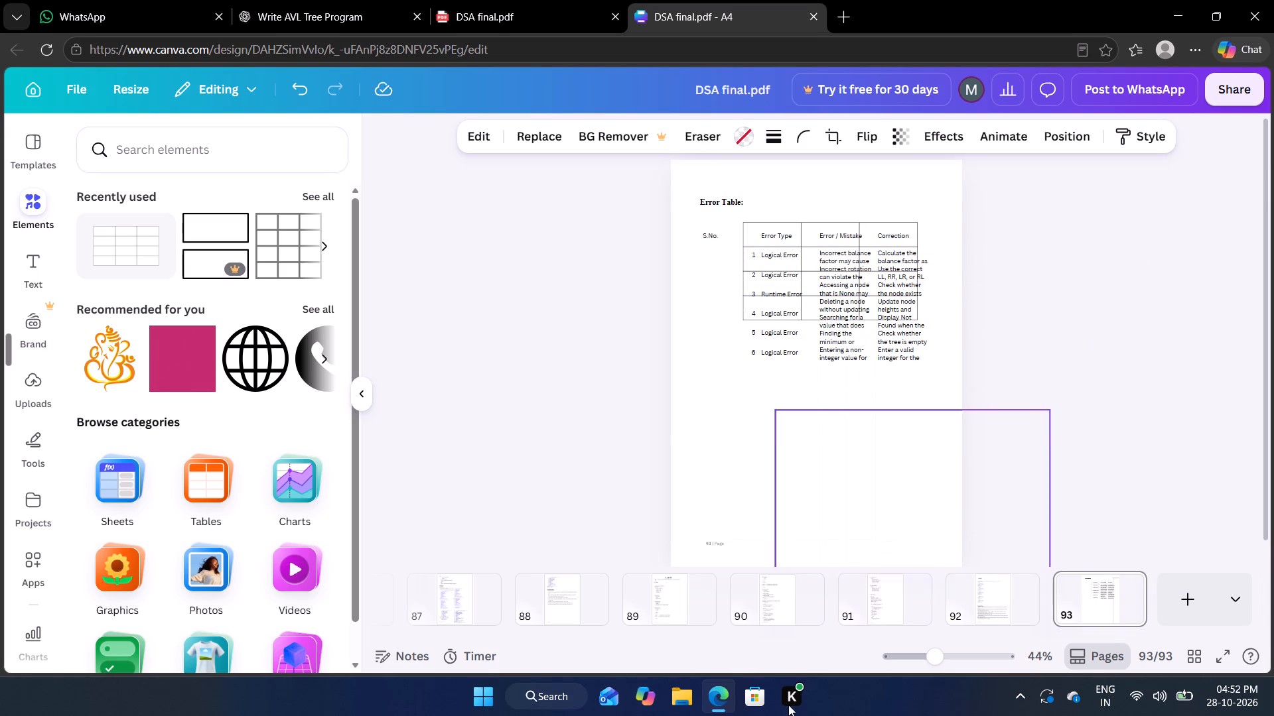
left_click_drag(788, 705, 762, 715)
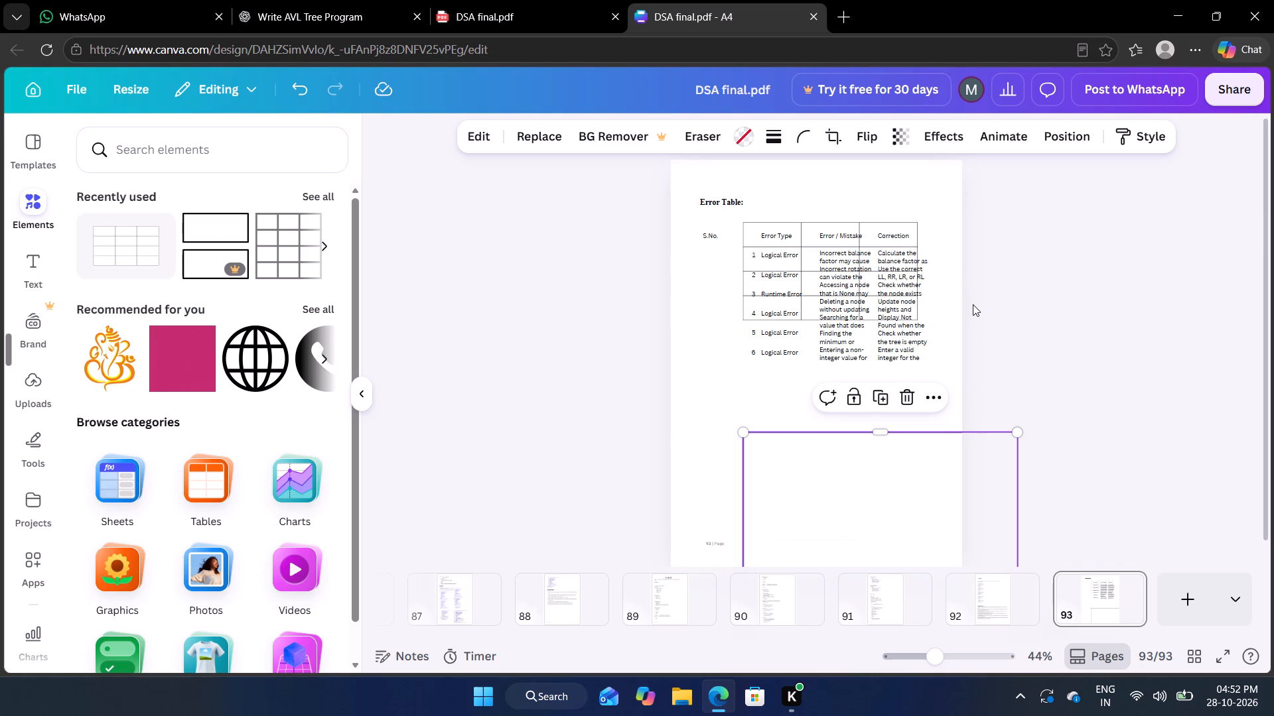
left_click(1003, 292)
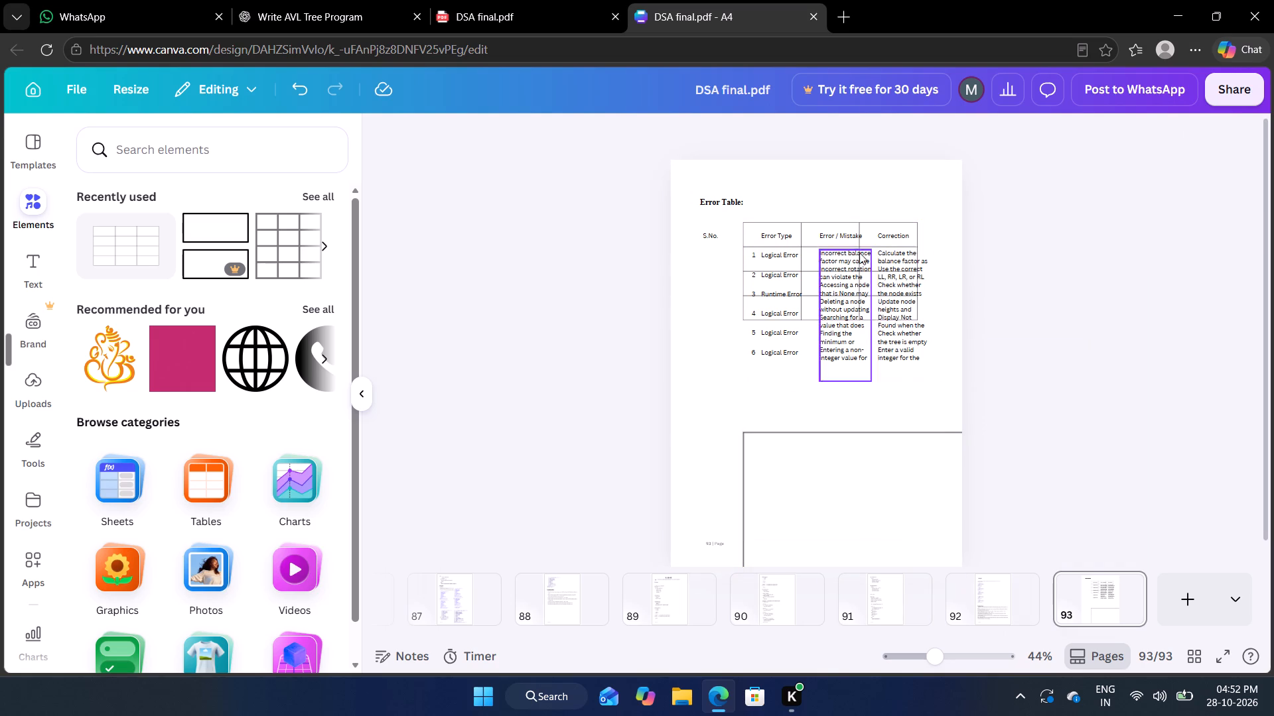
Enlarge the new table to the page's right edge and down past the sixth error entry.
left_click(807, 227)
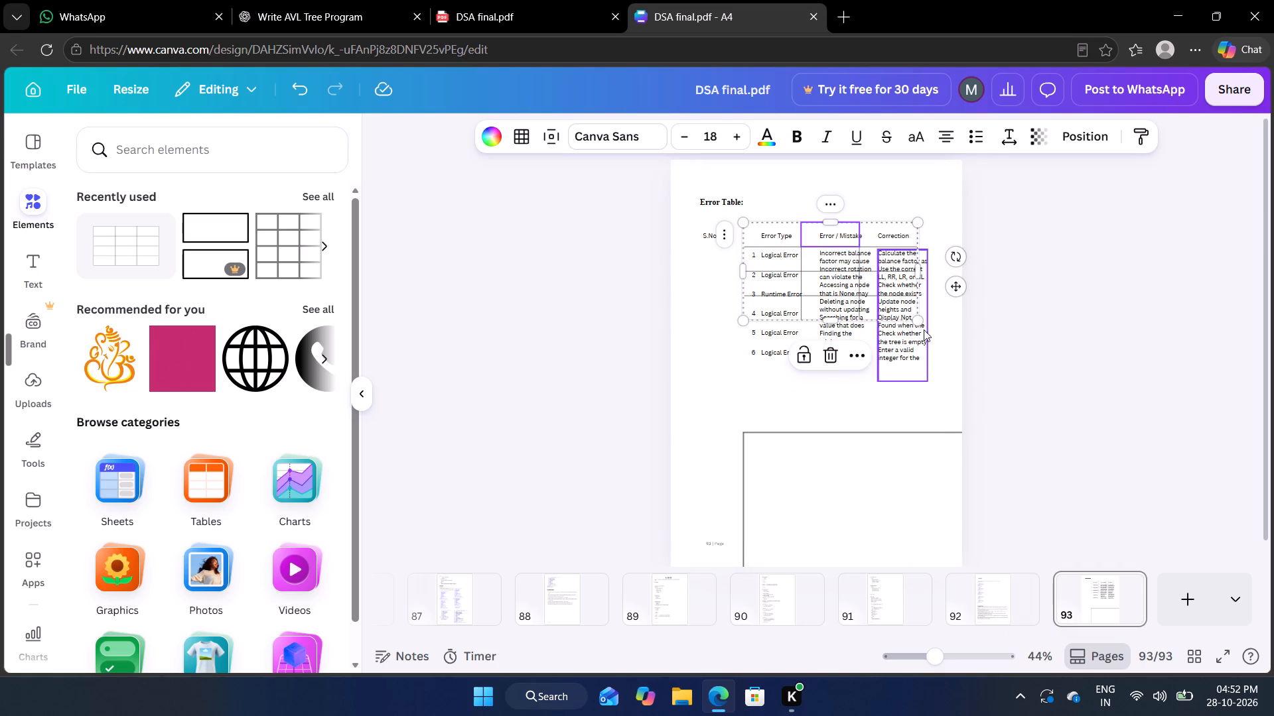
left_click_drag(919, 325, 964, 397)
left_click(1107, 357)
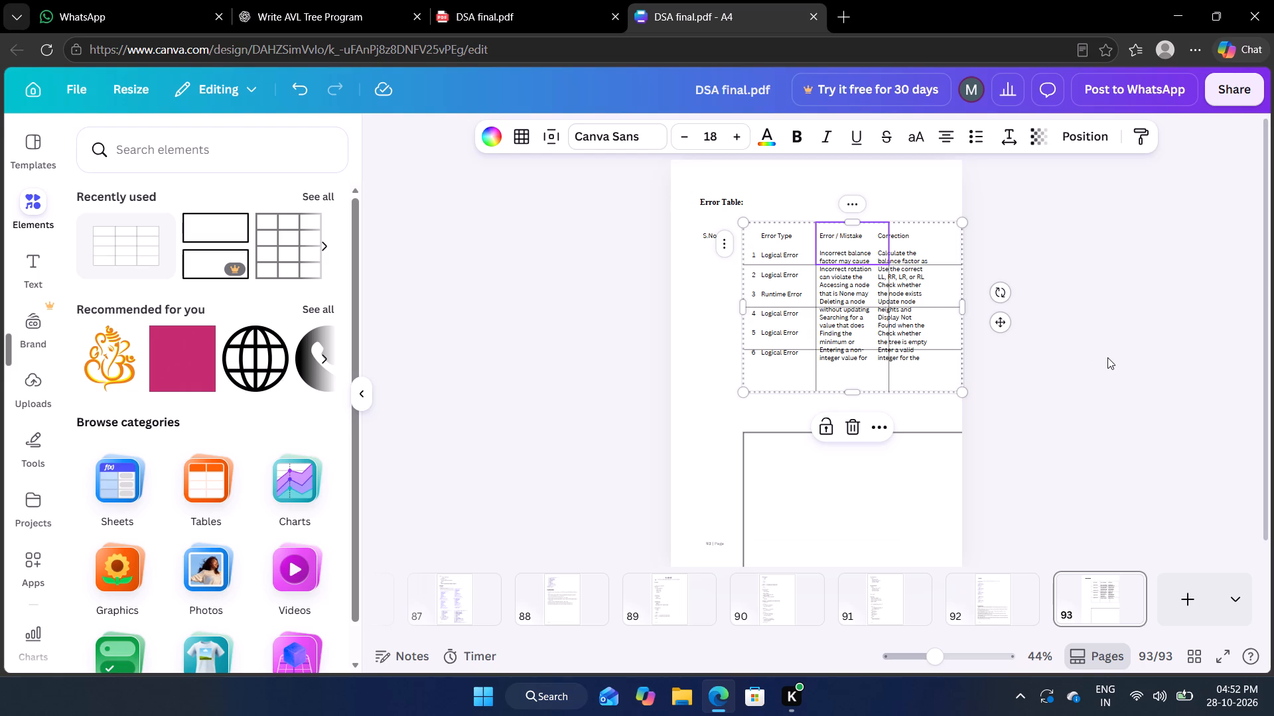
Narrow the new table's first column so its right border falls between the Error Type and Error / Mistake text.
left_click(814, 272)
left_click_drag(815, 272, 803, 272)
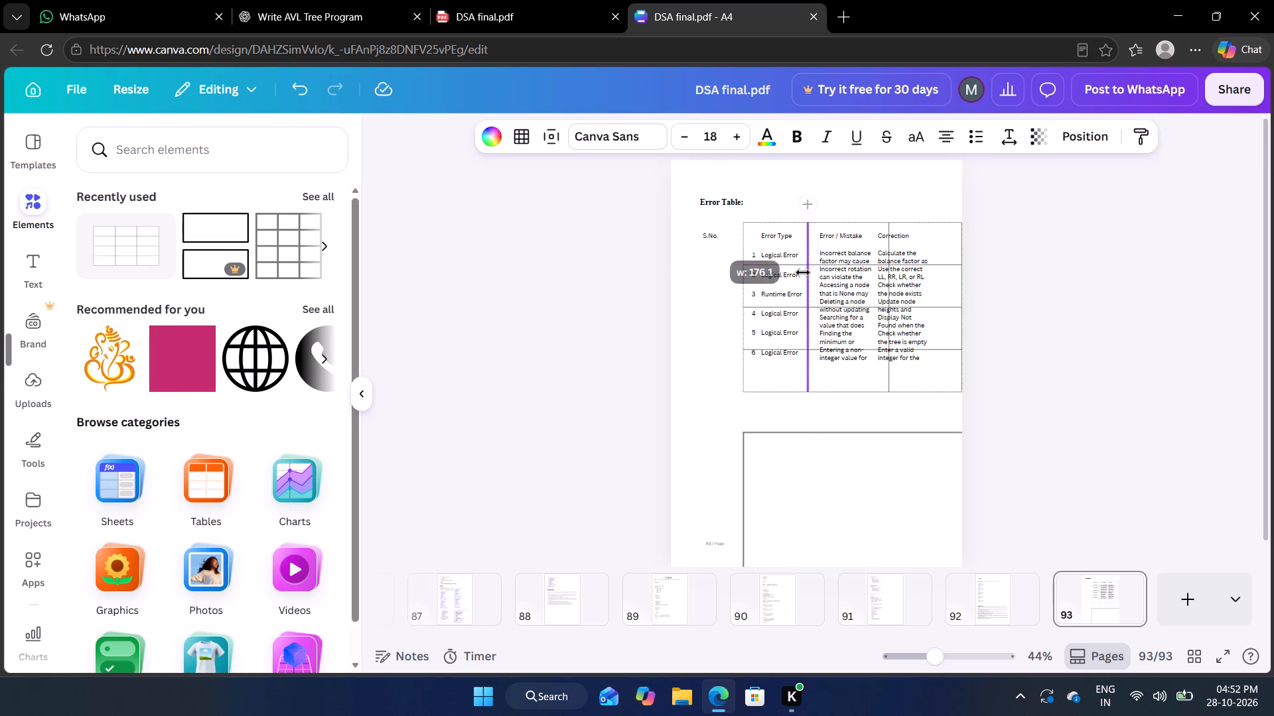
left_click_drag(803, 272, 812, 266)
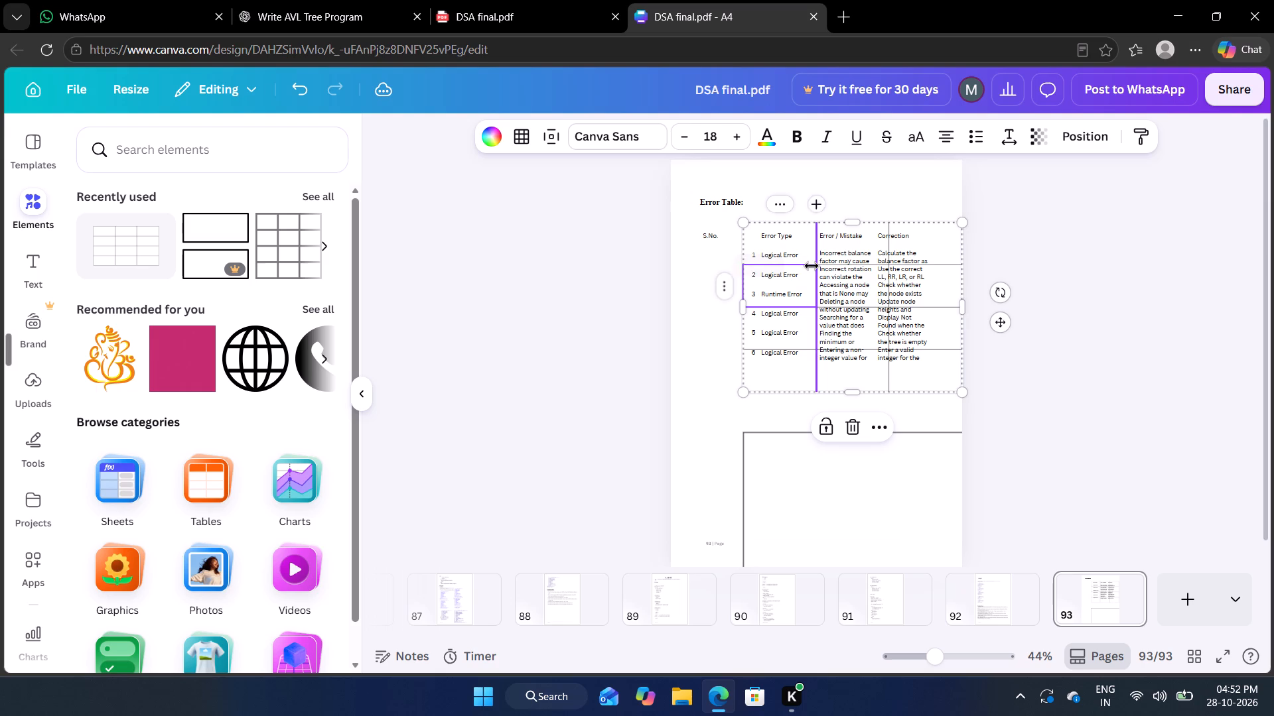
left_click_drag(815, 294, 806, 294)
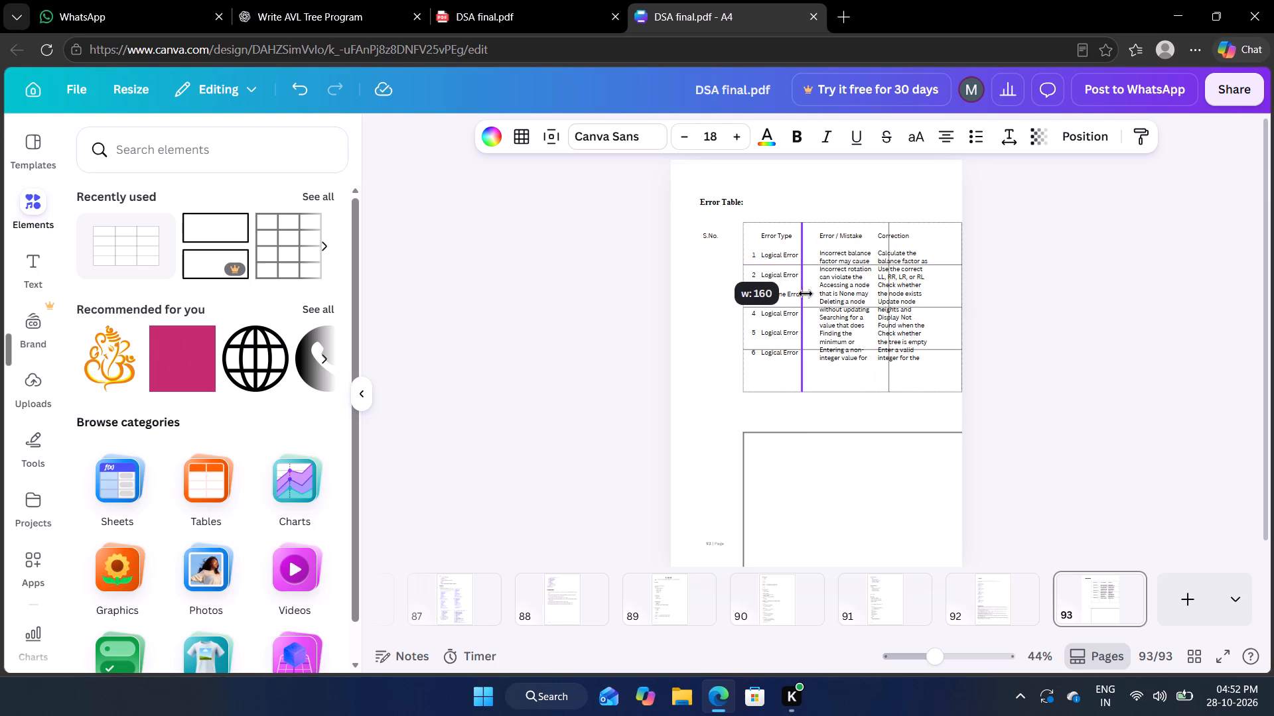
left_click_drag(806, 294, 809, 292)
left_click(1069, 411)
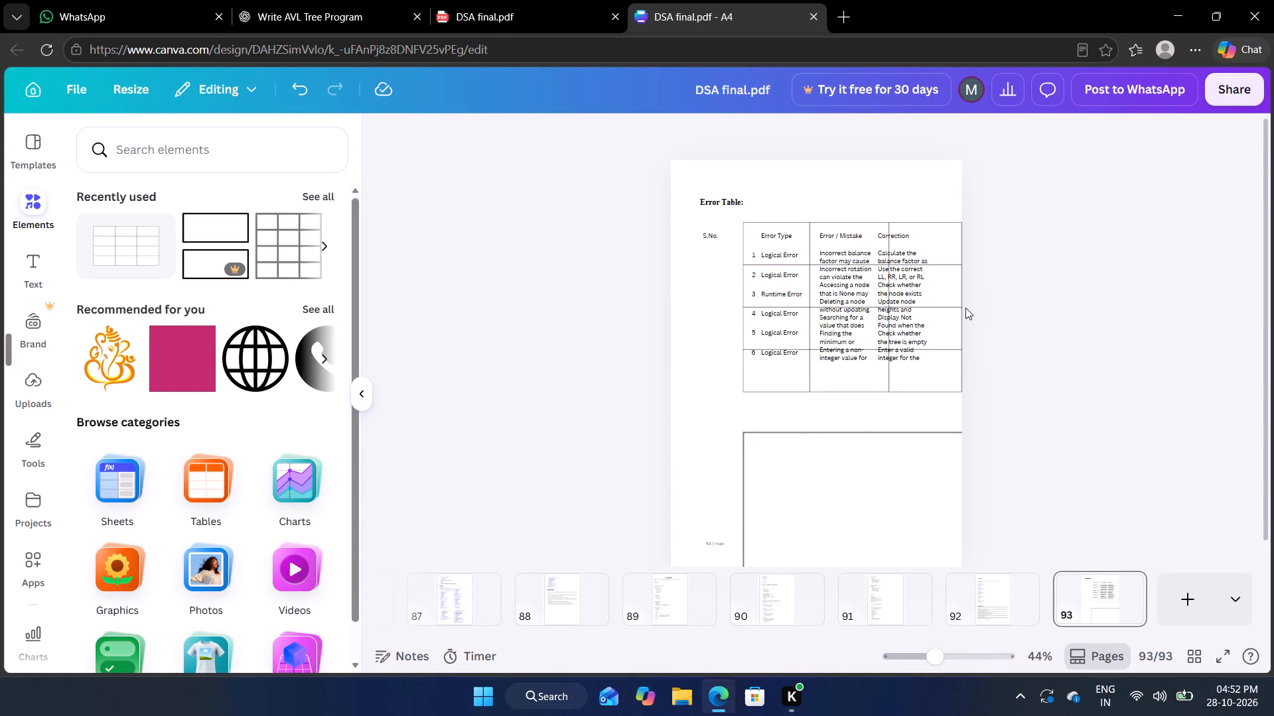
Narrow the new table's second column so its right border falls between the Error / Mistake and Correction text.
left_click(890, 299)
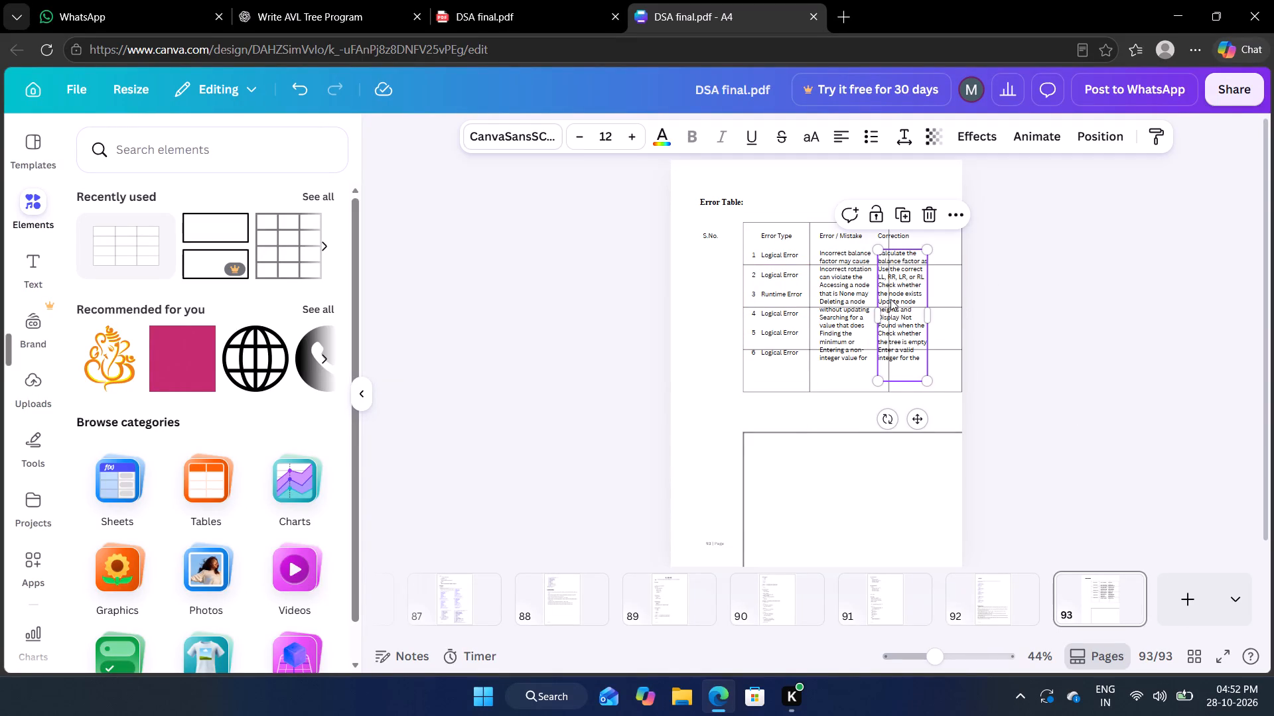
left_click(869, 287)
left_click(867, 283)
left_click(869, 241)
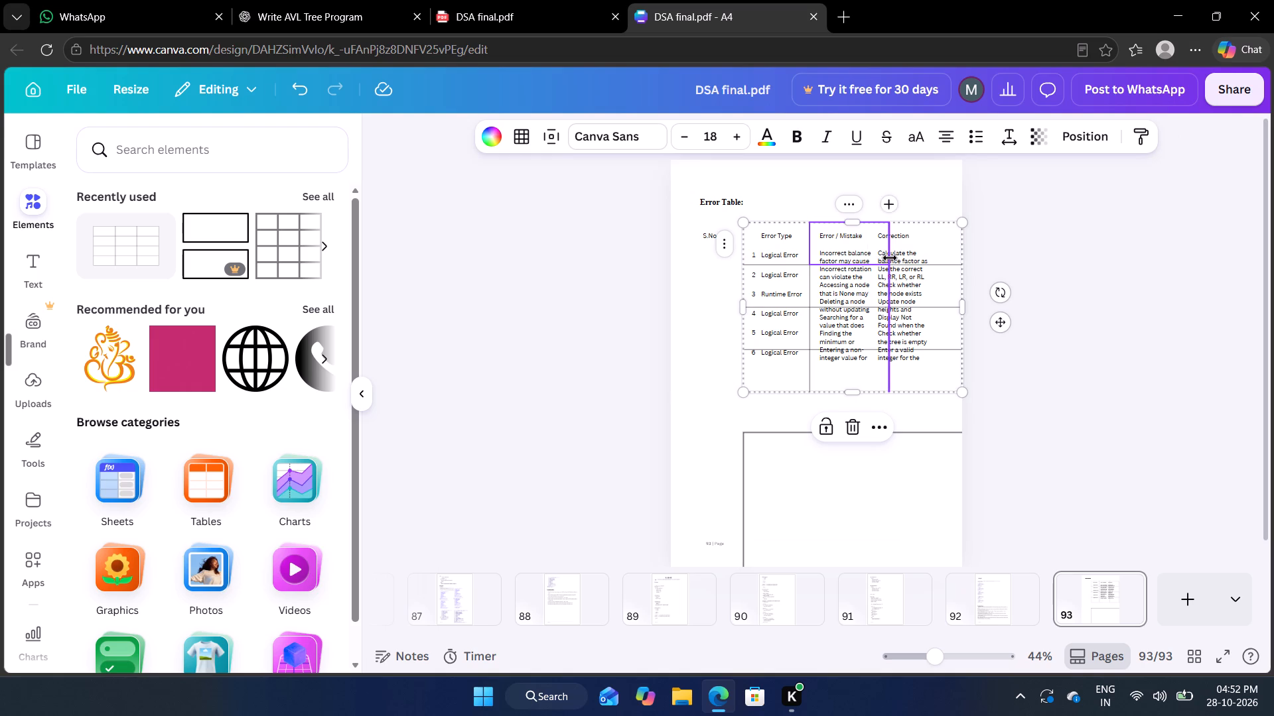
left_click_drag(890, 258, 878, 257)
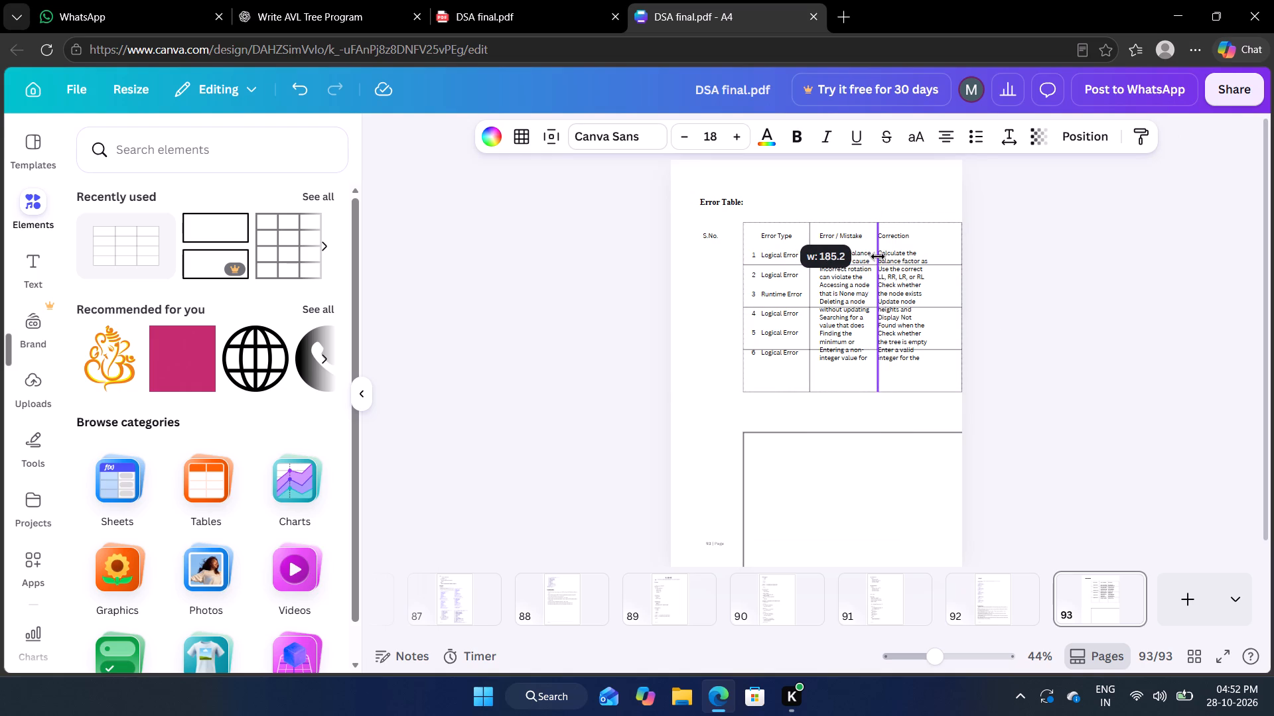
left_click_drag(878, 257, 874, 258)
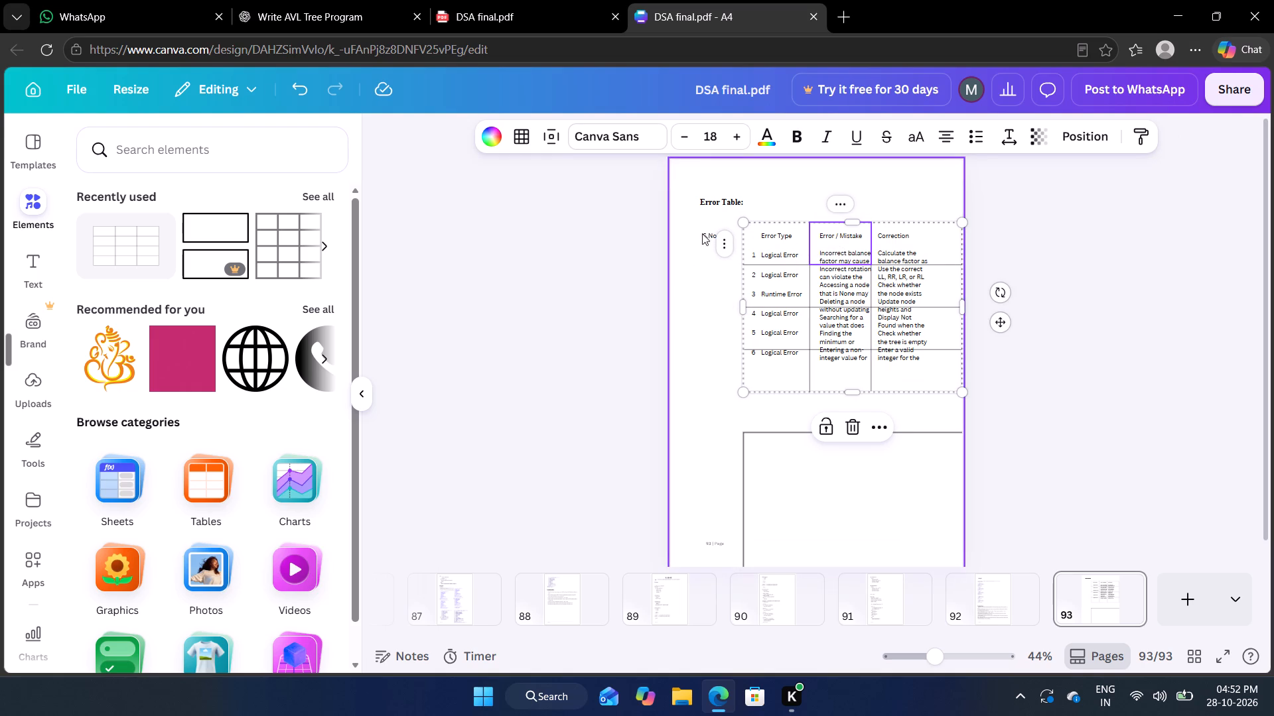
left_click(716, 290)
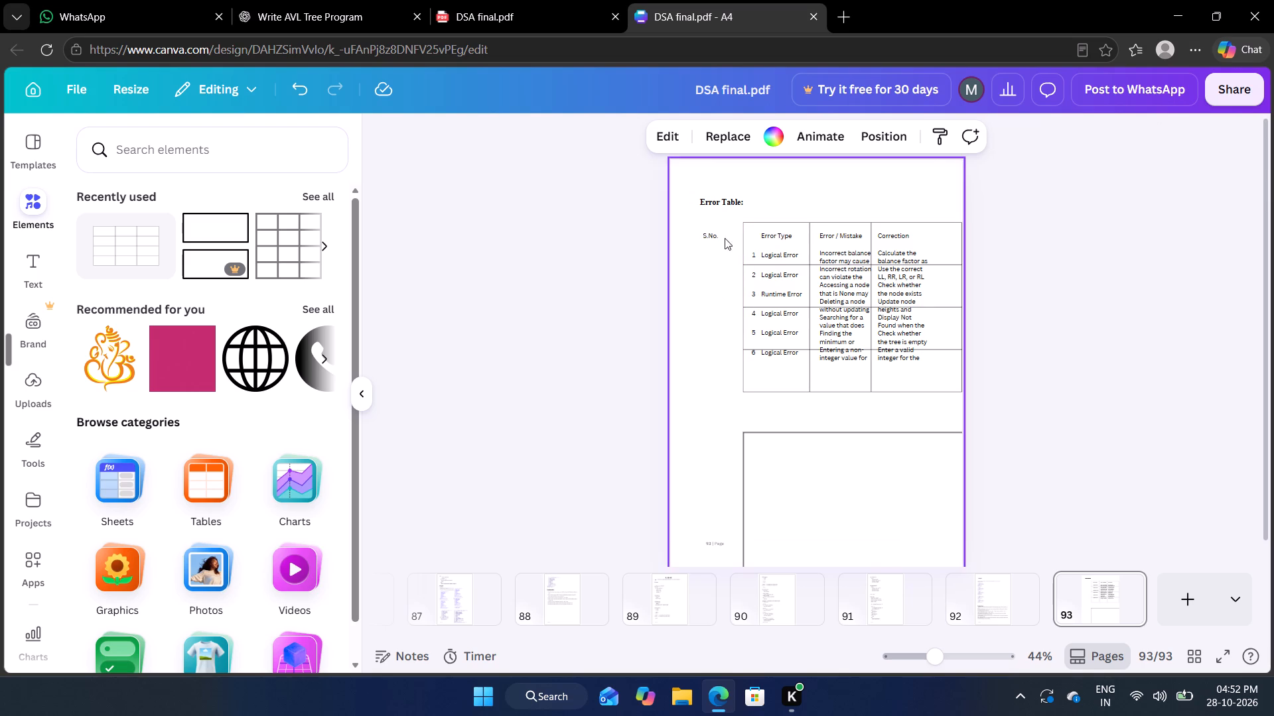
Move the S.No. heading right into the table's header row, just before Error Type.
left_click_drag(712, 233, 753, 232)
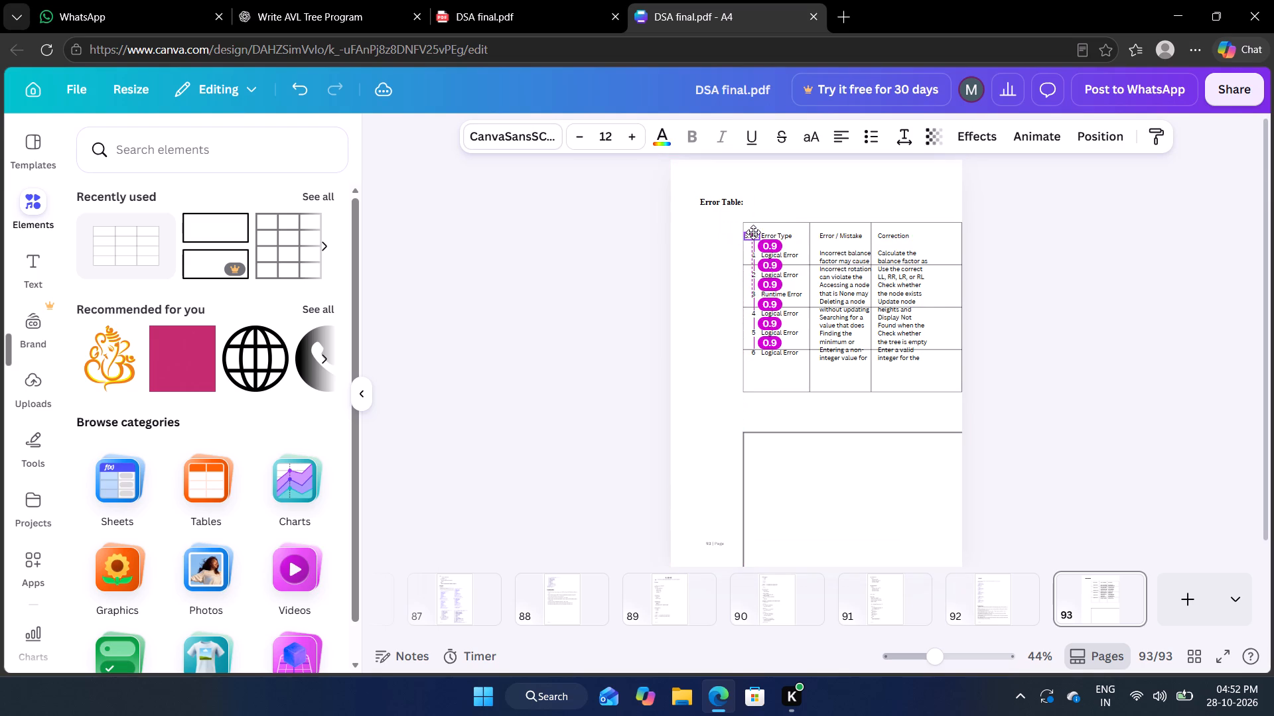
left_click_drag(753, 232, 753, 231)
left_click(989, 382)
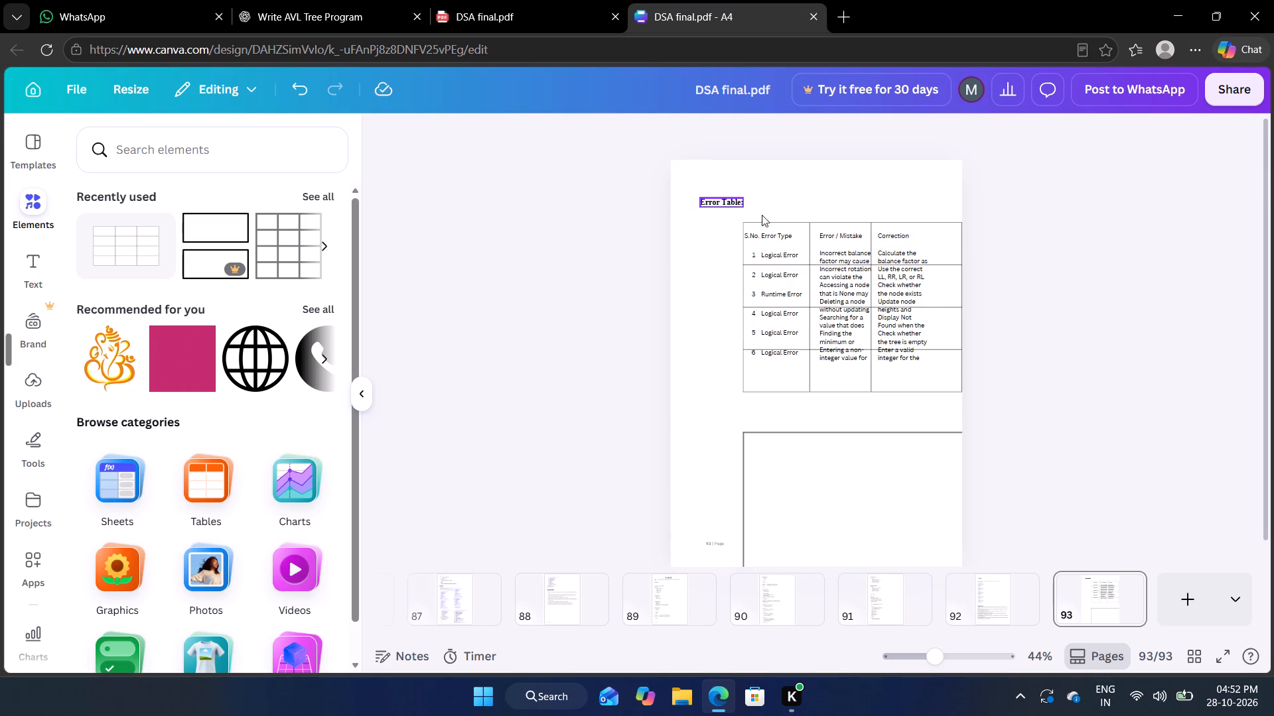
Add a column after the first column of the new error table.
left_click(796, 243)
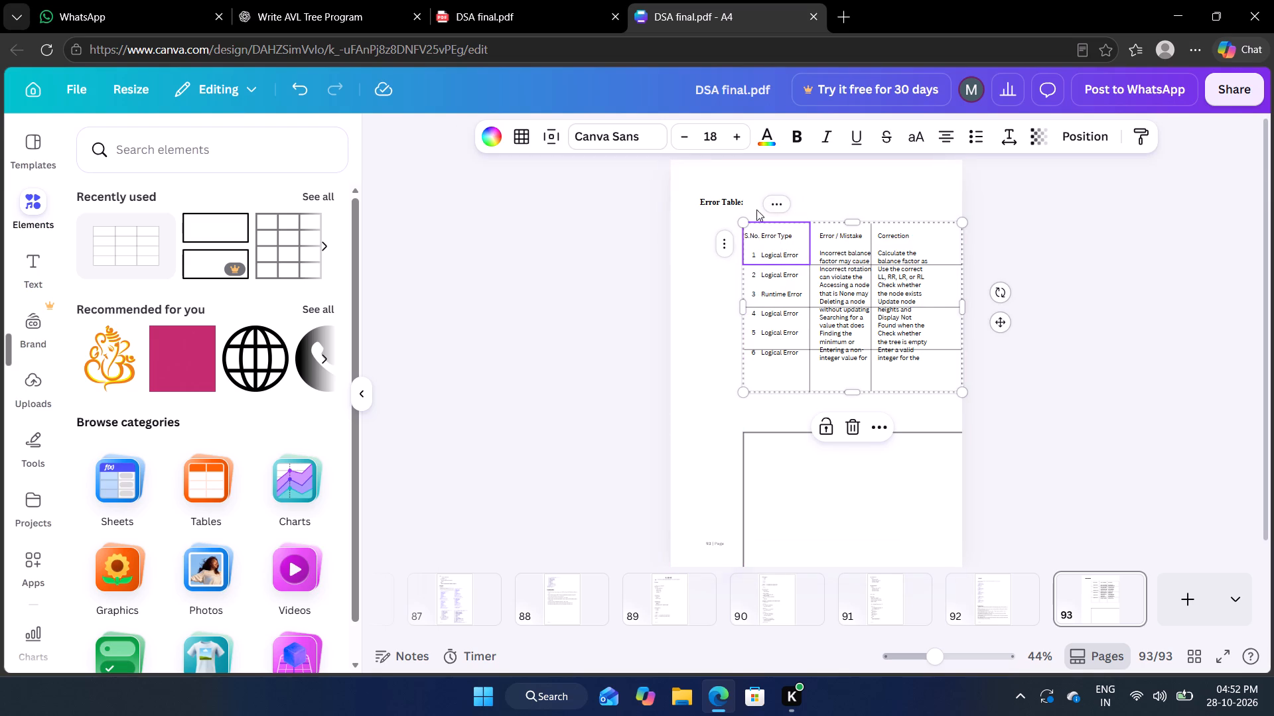
left_click(778, 208)
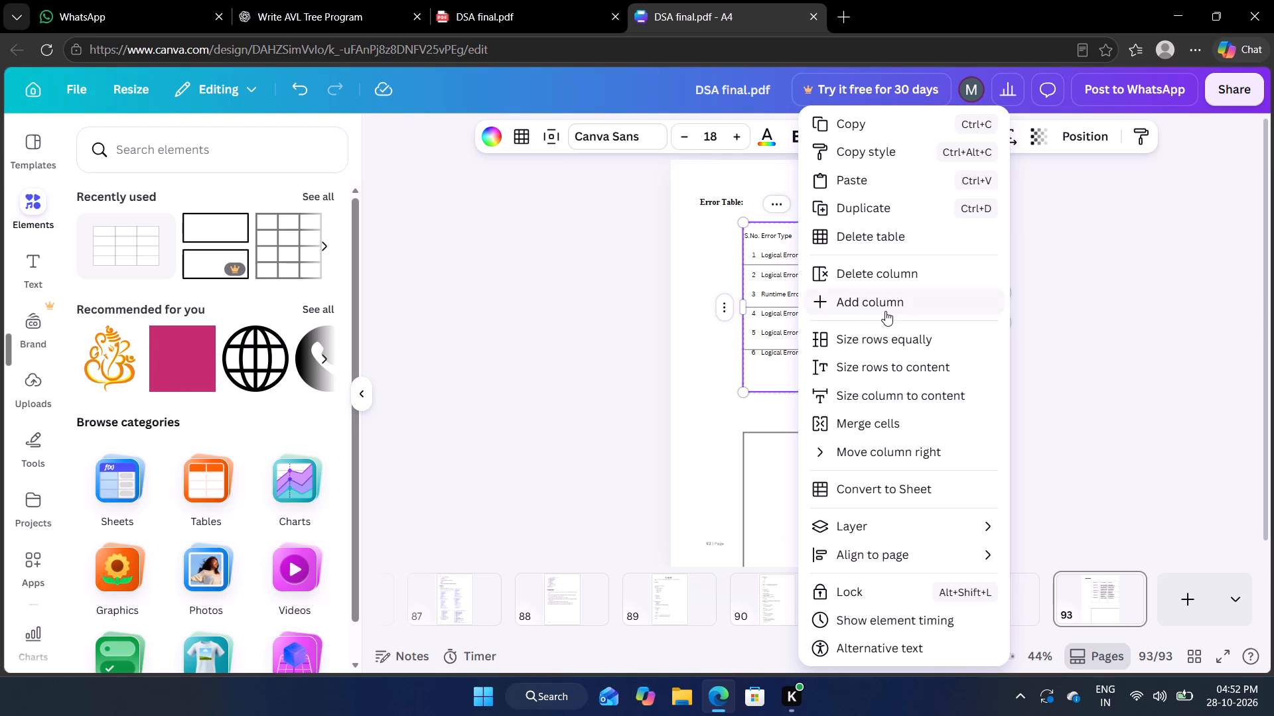
left_click(885, 311)
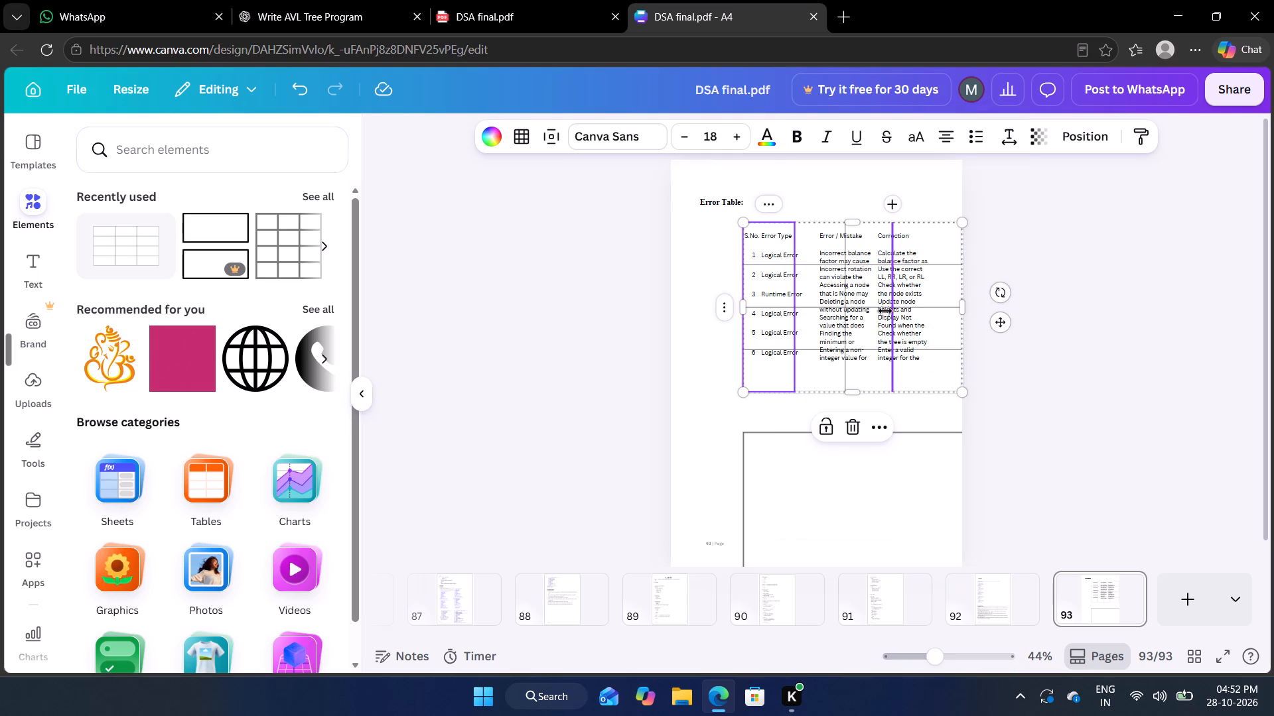
left_click(1046, 406)
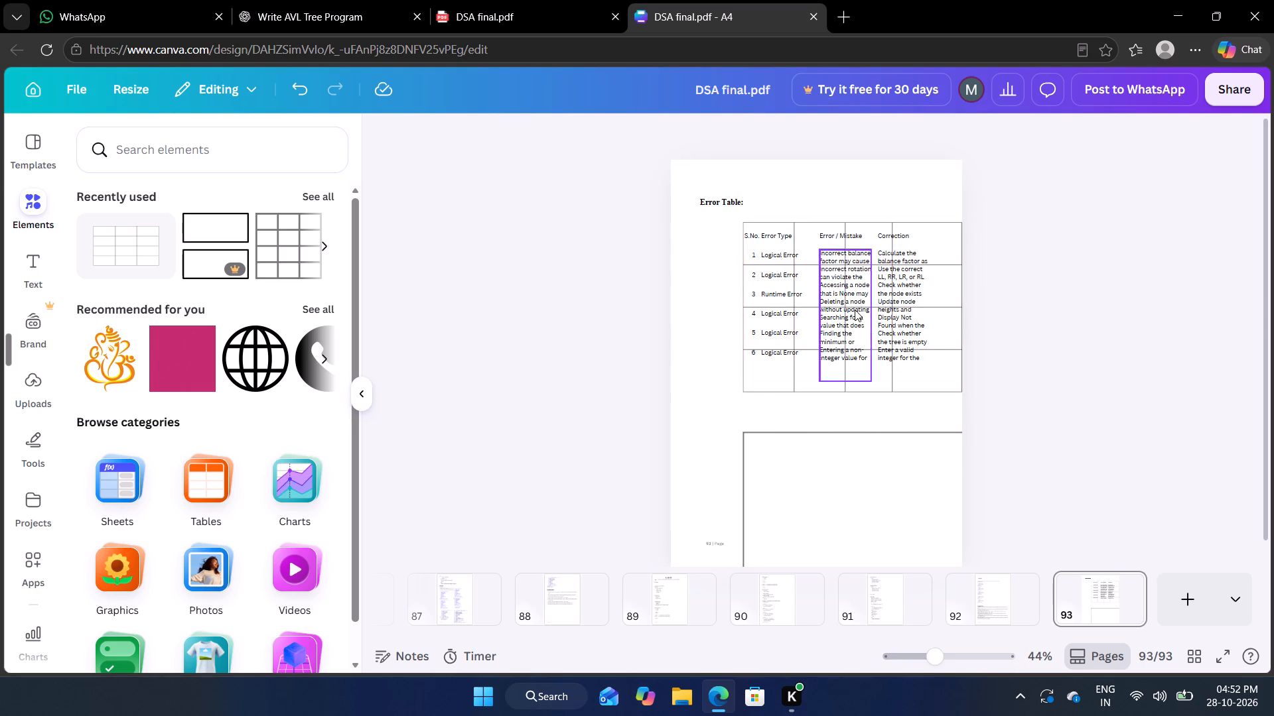
left_click(1053, 427)
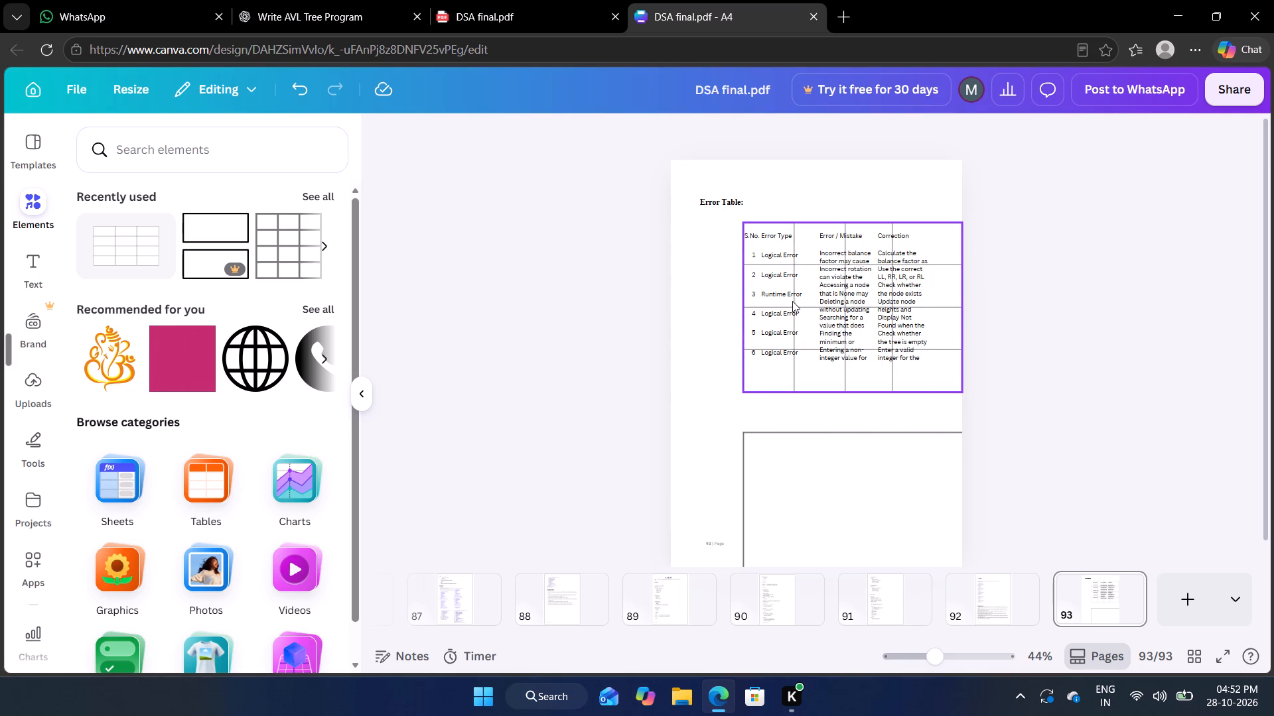
Narrow the table's first column to about 45 wide so its border falls between the S.No. and Error Type text.
left_click(795, 301)
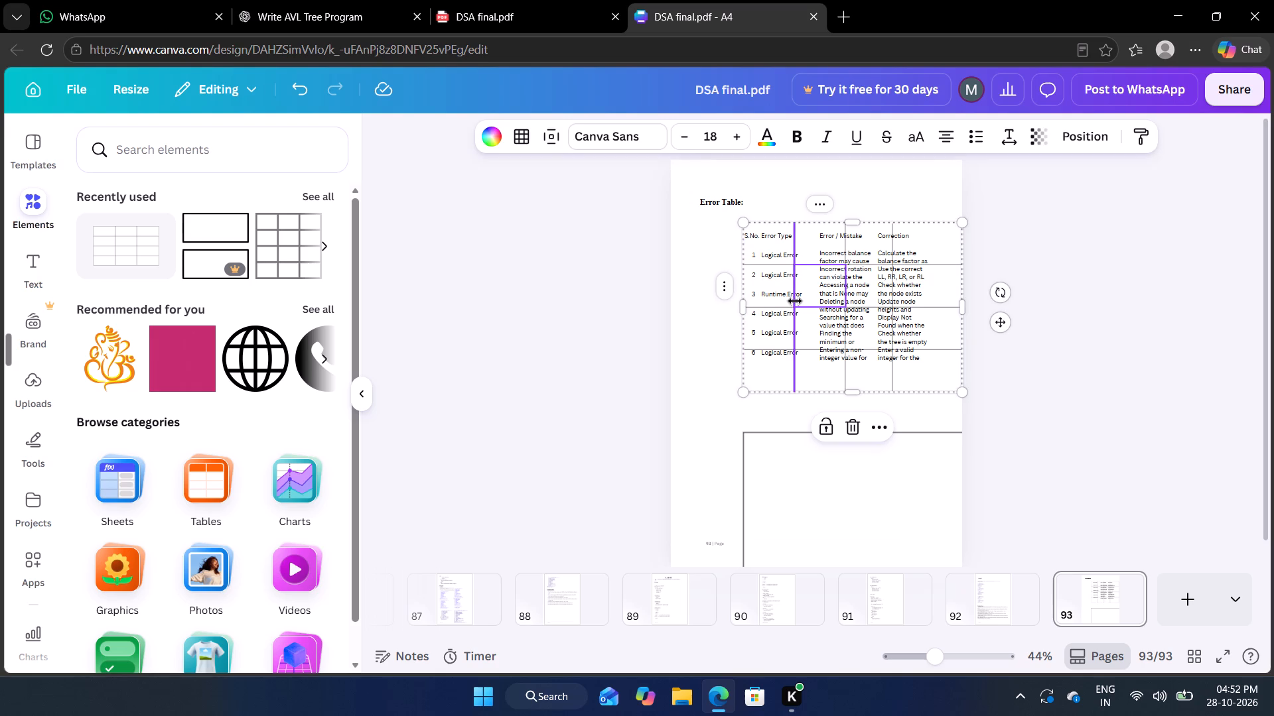
left_click_drag(795, 301, 761, 300)
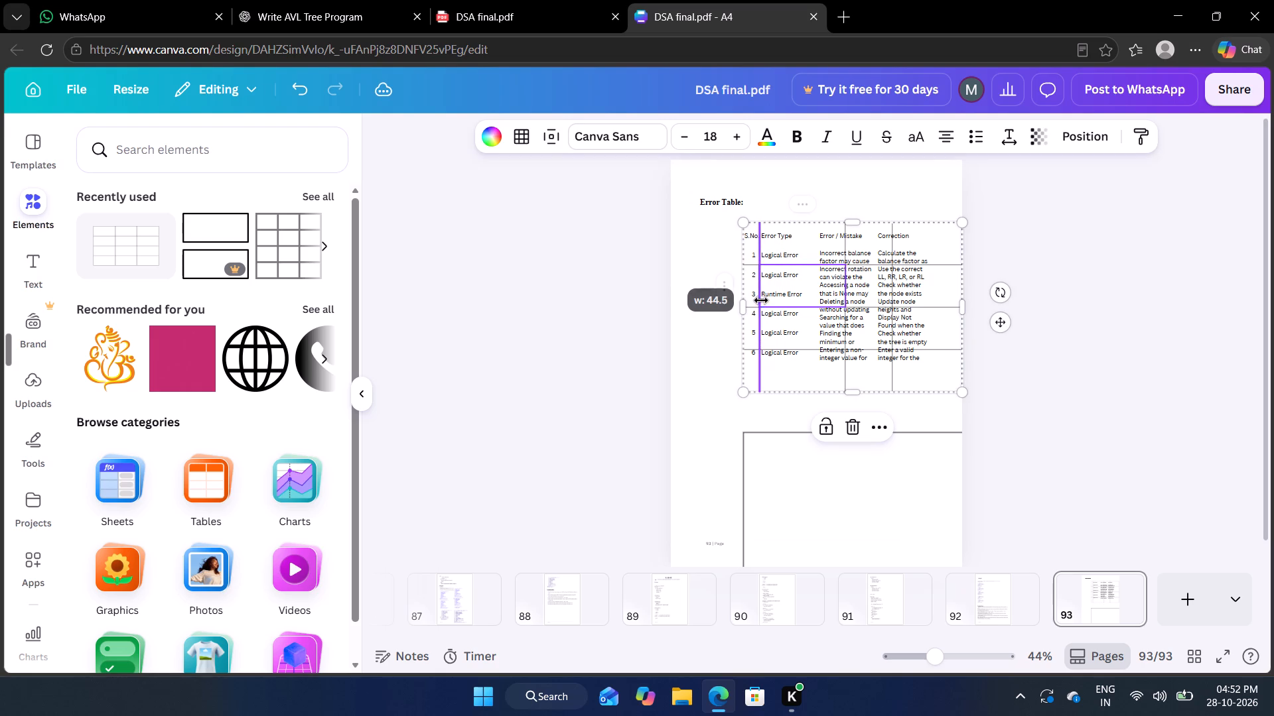
left_click(1044, 376)
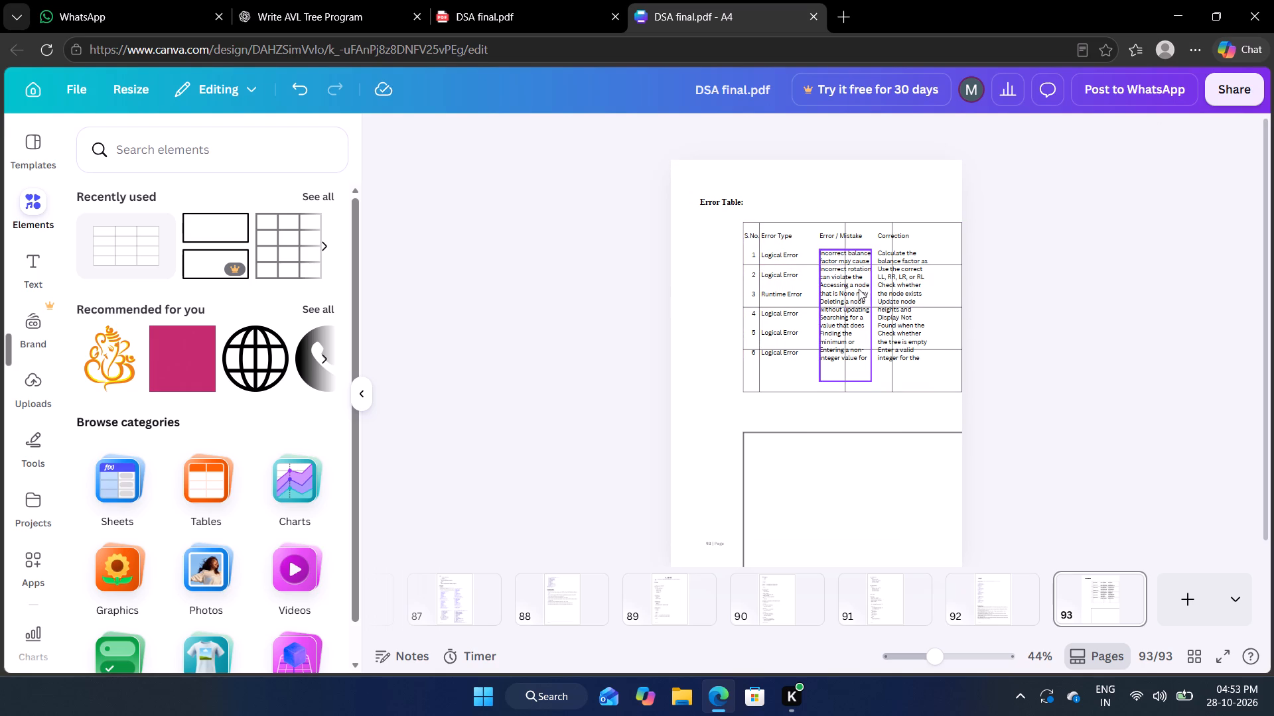
Narrow the table's second column so its right border falls between the Error Type and Error / Mistake text.
left_click(842, 289)
left_click(814, 243)
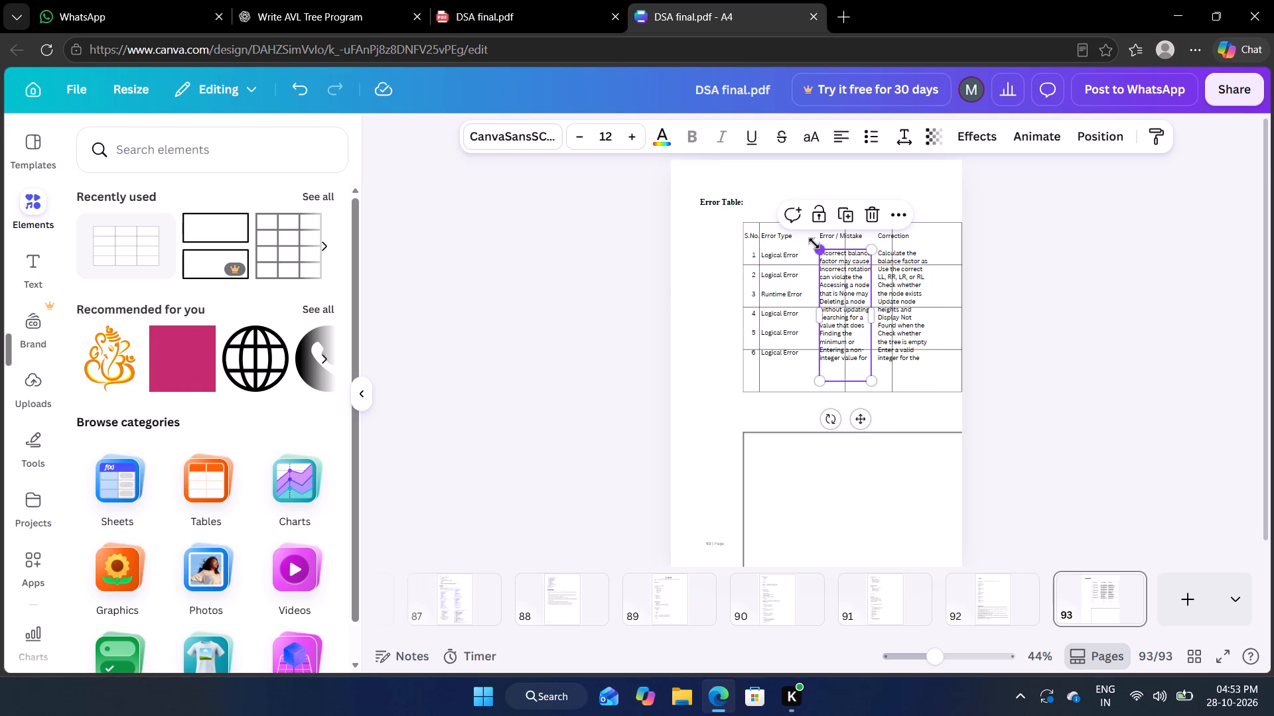
left_click(801, 236)
left_click_drag(843, 245, 805, 245)
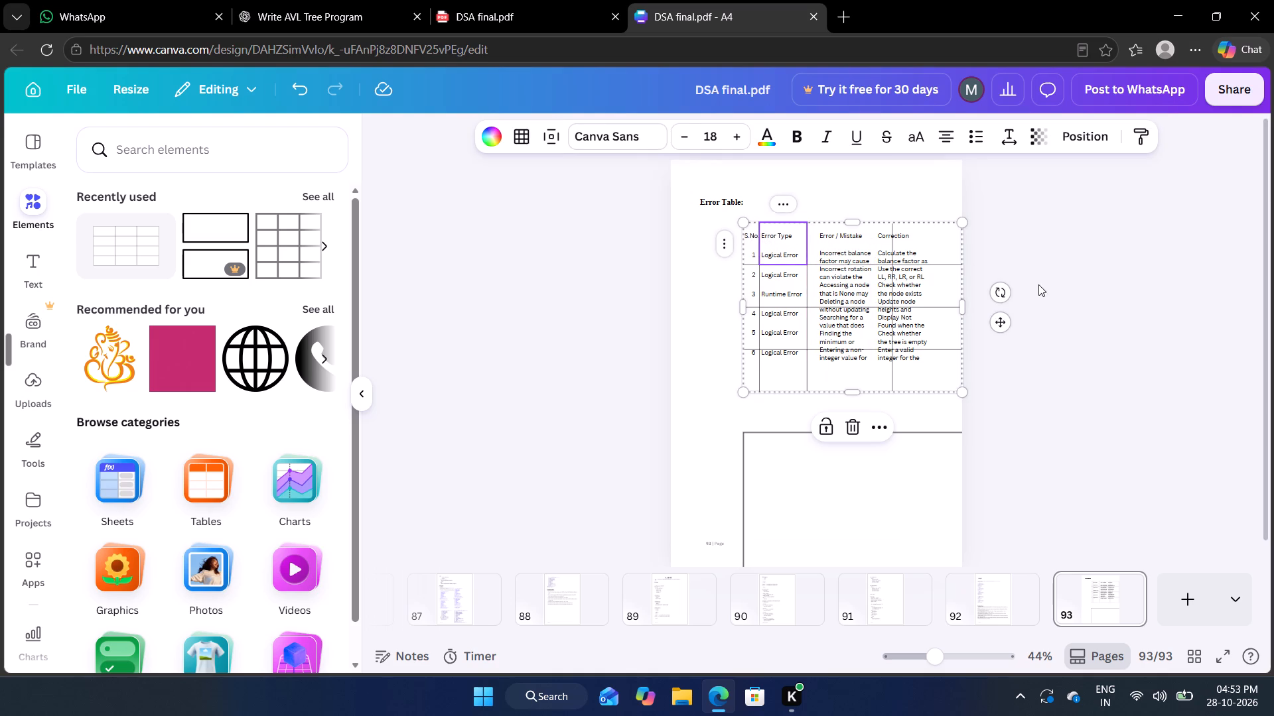
left_click(1054, 285)
Narrow the table's third column to about 175 wide so its right border falls between the Error / Mistake and Correction text.
left_click(863, 247)
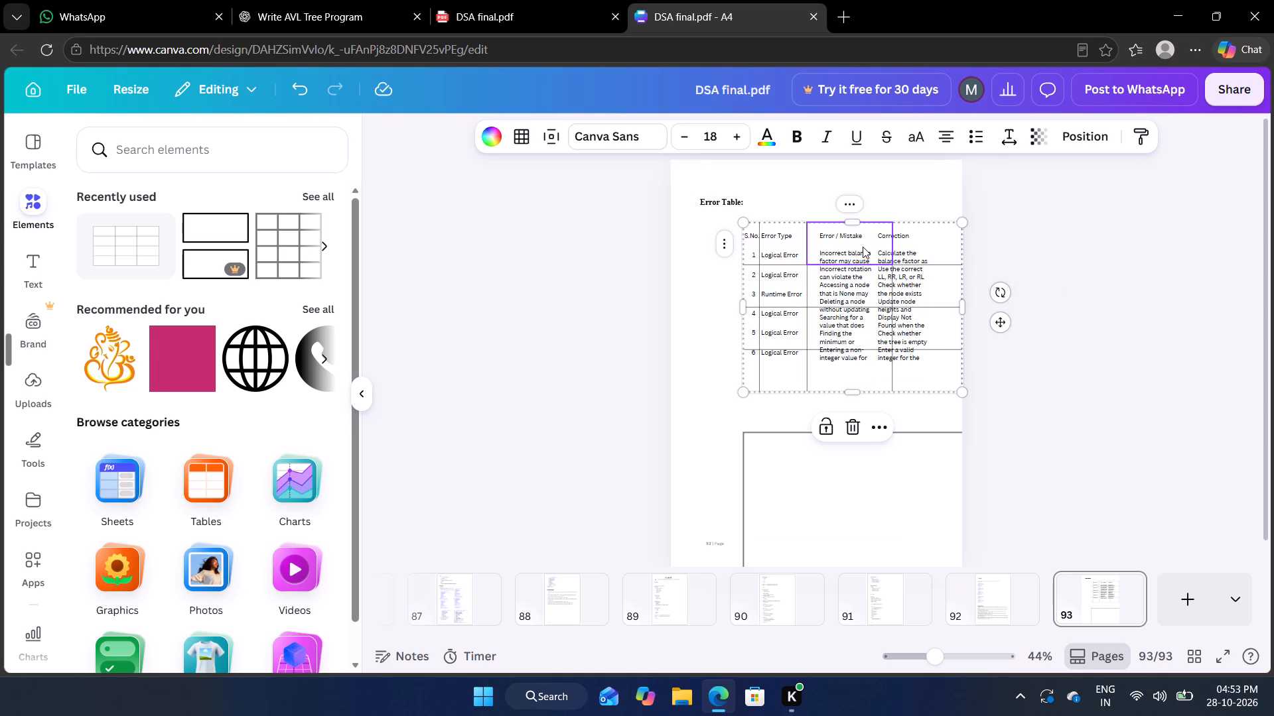
left_click_drag(892, 263, 881, 265)
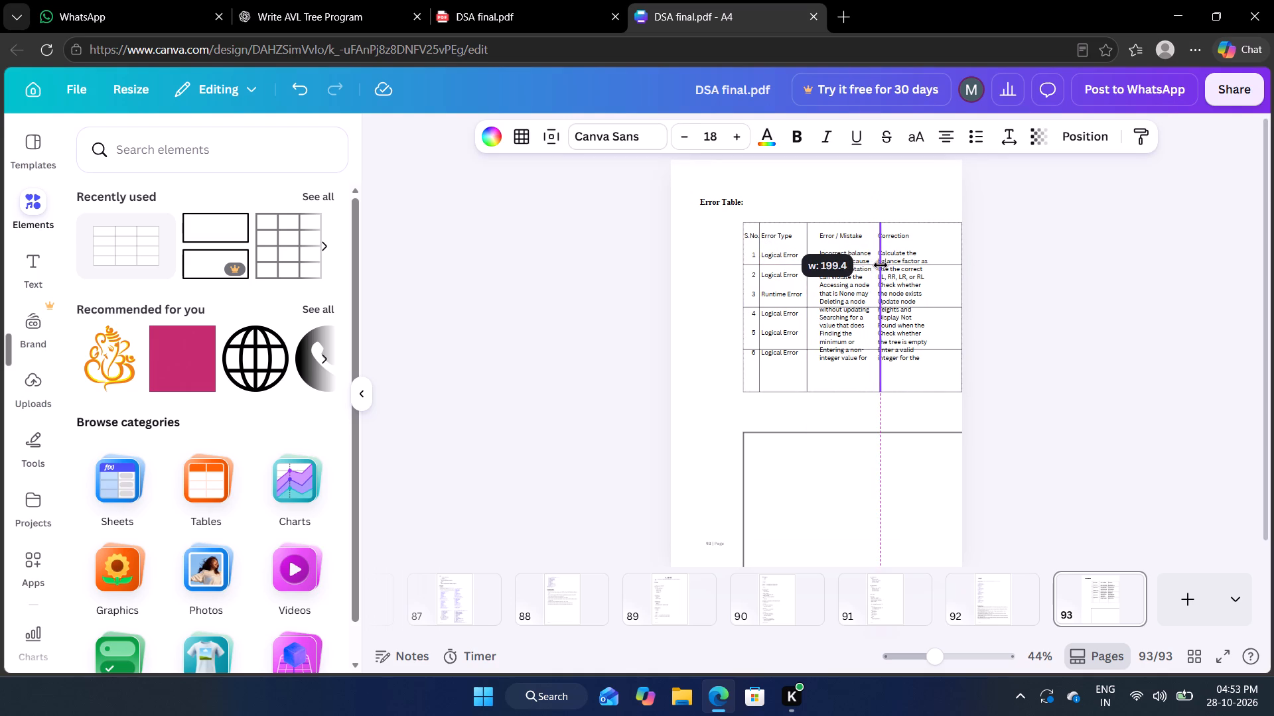
left_click_drag(881, 265, 873, 265)
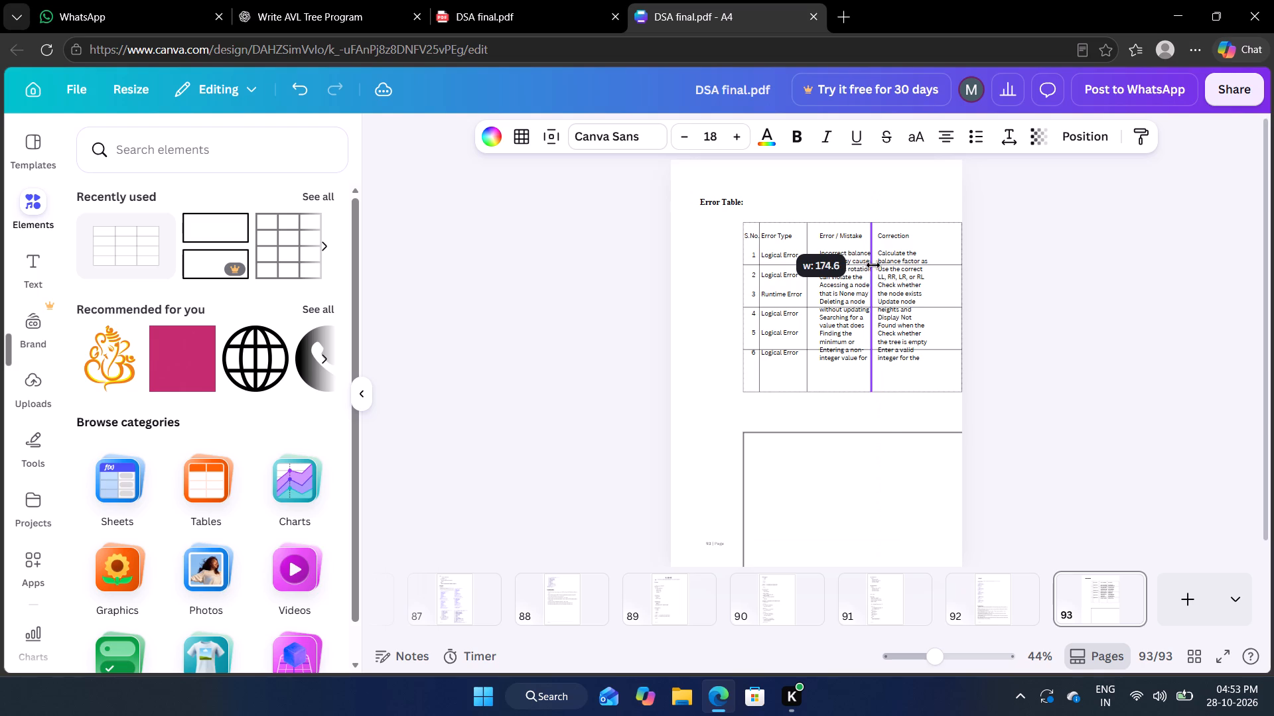
left_click_drag(873, 265, 875, 267)
left_click(1042, 312)
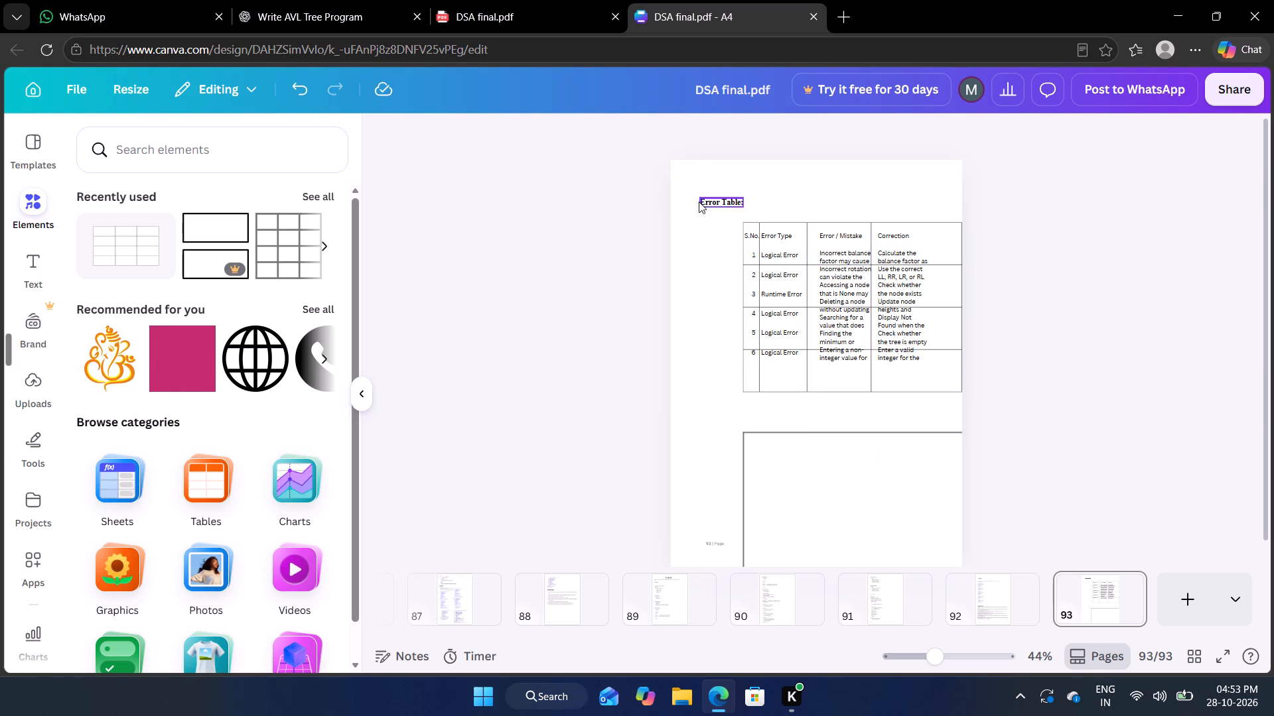
Select the table together with all its text and shift them left, fully inside the page beneath the Error Table heading.
left_click_drag(712, 214, 1015, 371)
left_click_drag(936, 247, 908, 245)
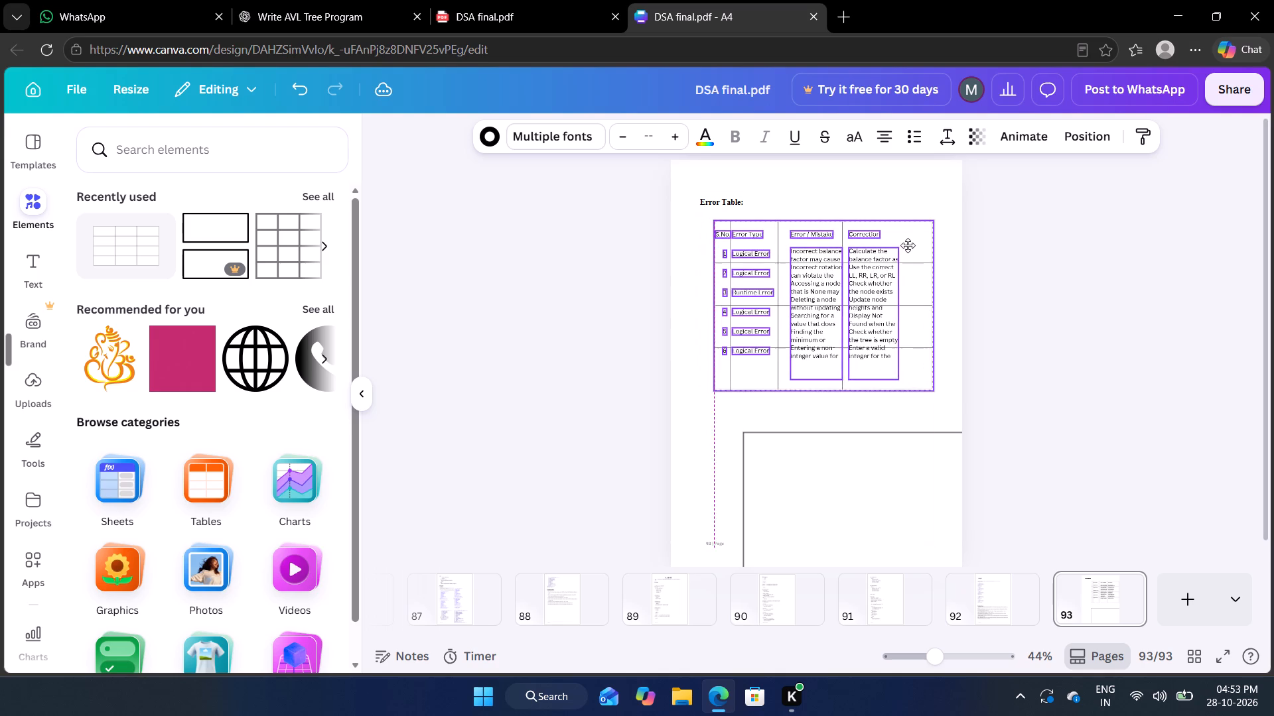
left_click_drag(908, 245, 898, 246)
left_click(1171, 378)
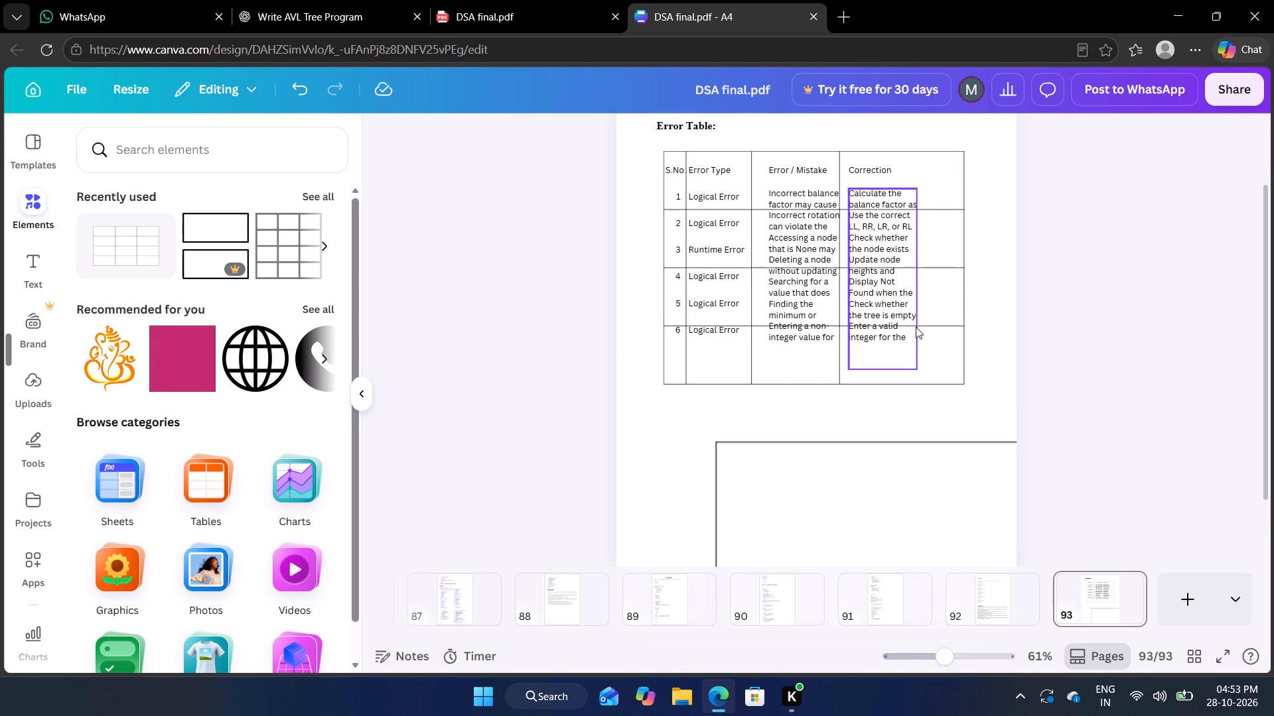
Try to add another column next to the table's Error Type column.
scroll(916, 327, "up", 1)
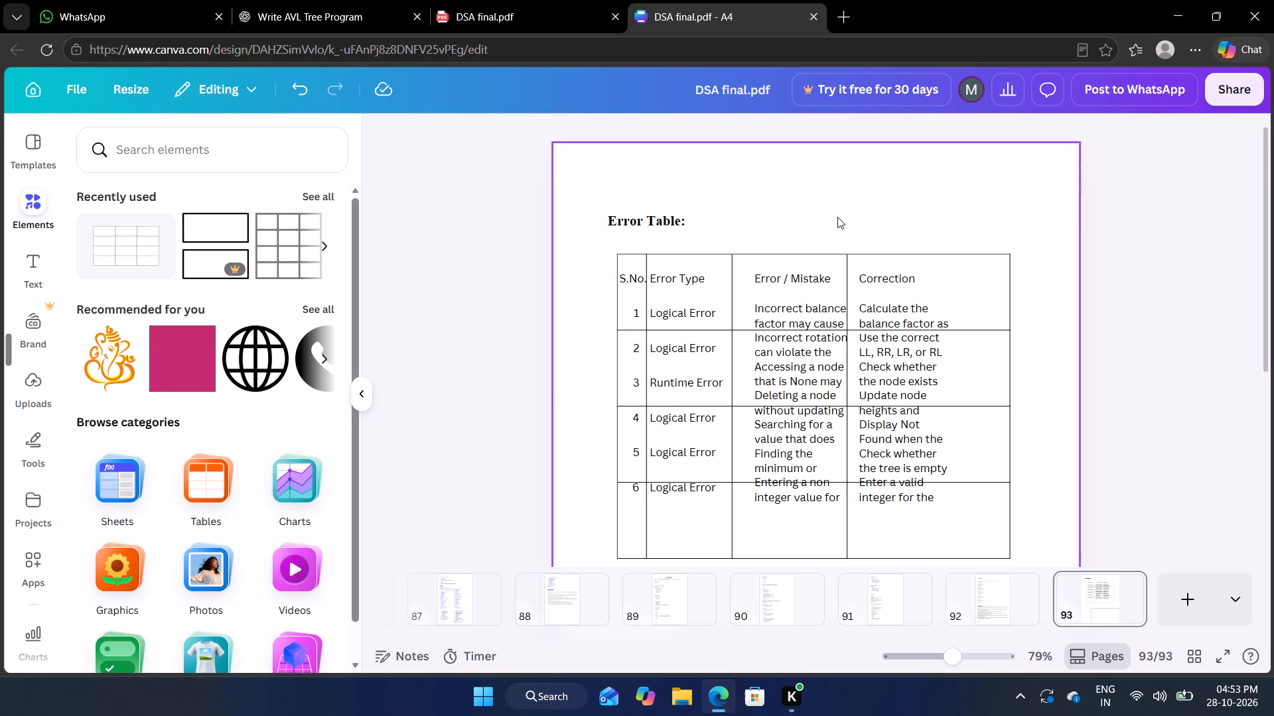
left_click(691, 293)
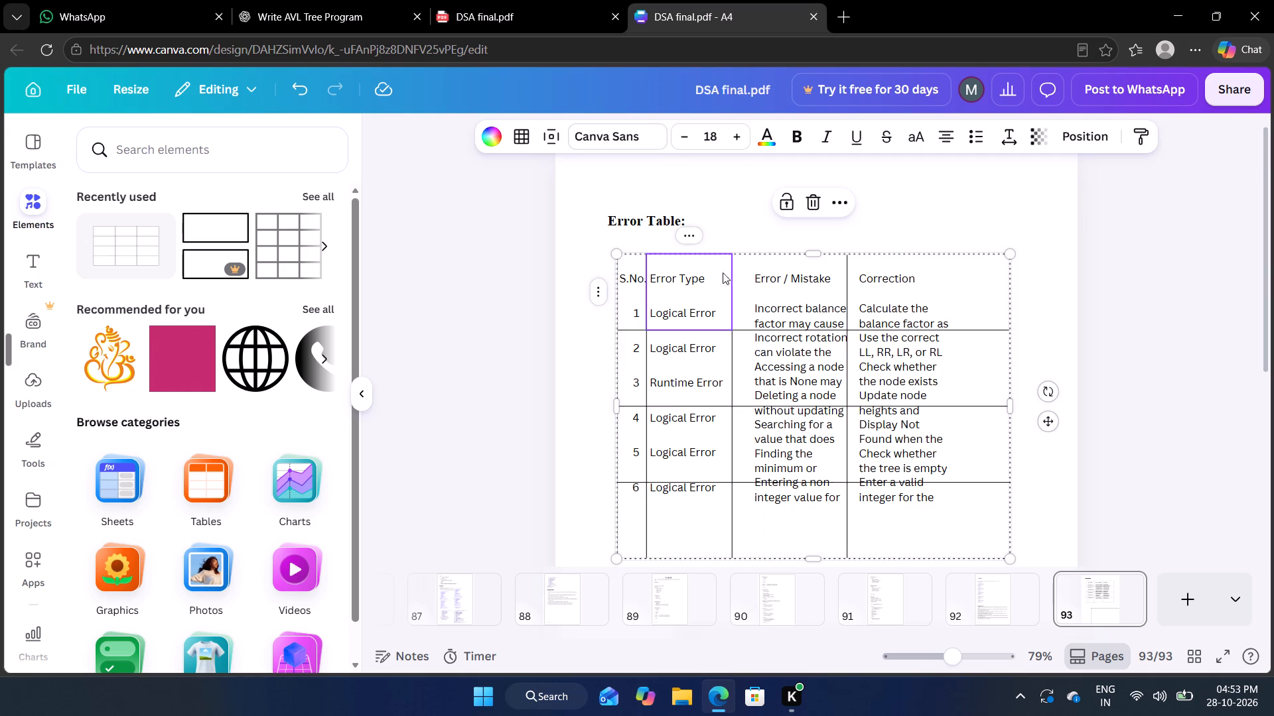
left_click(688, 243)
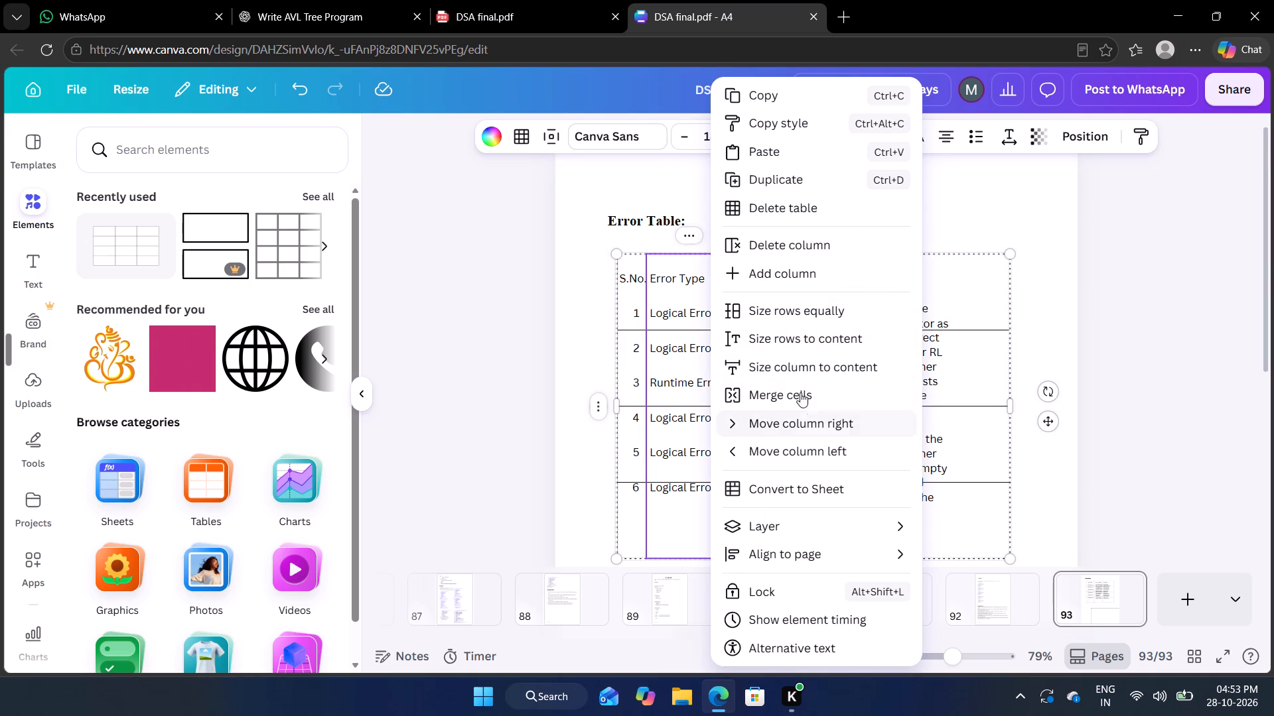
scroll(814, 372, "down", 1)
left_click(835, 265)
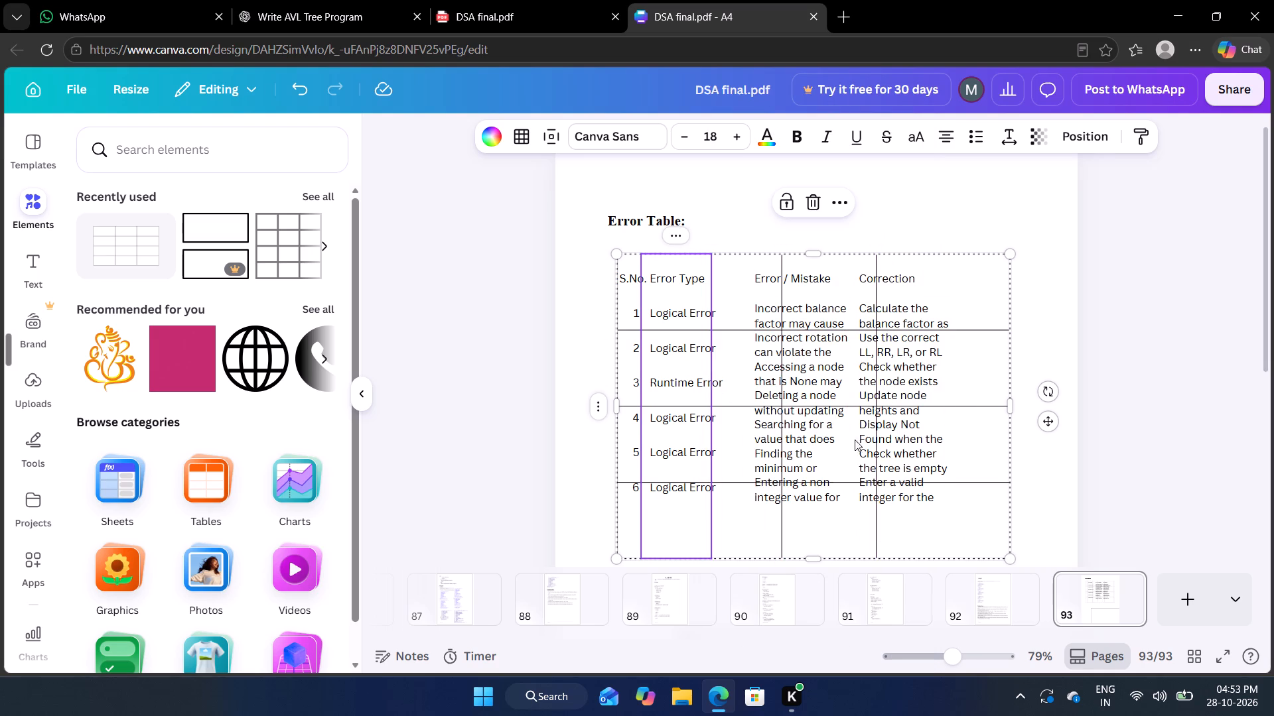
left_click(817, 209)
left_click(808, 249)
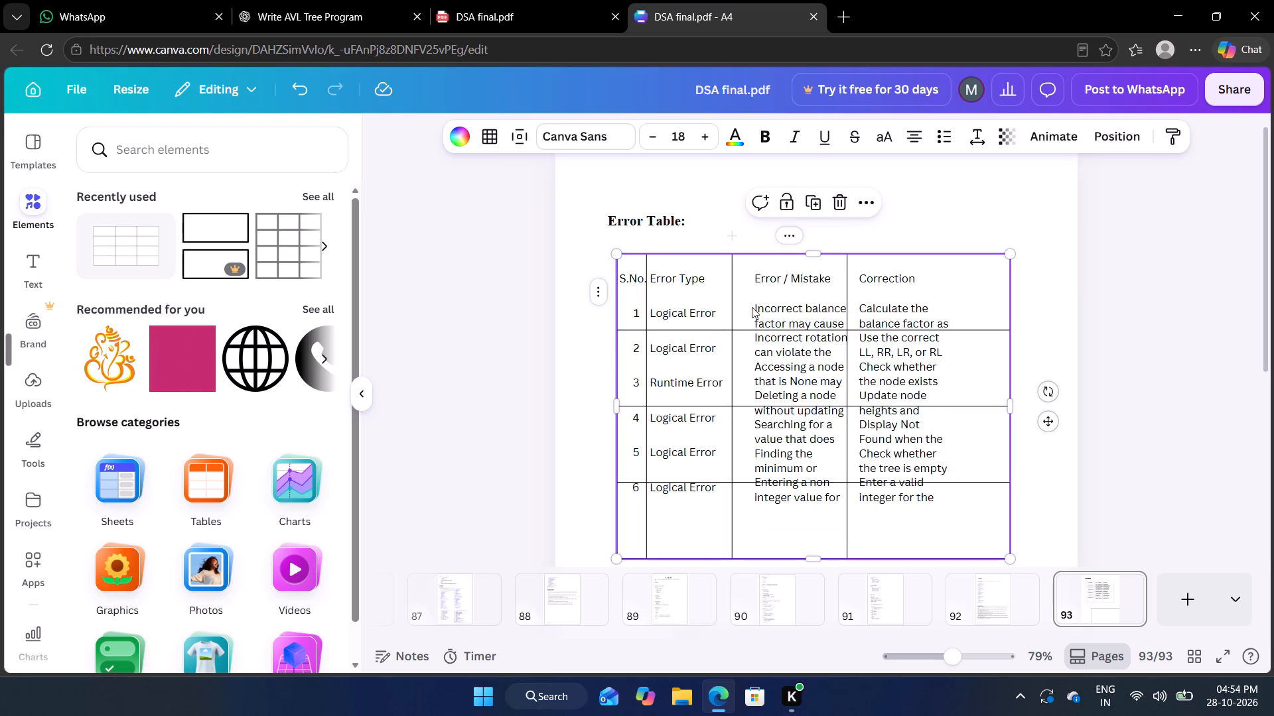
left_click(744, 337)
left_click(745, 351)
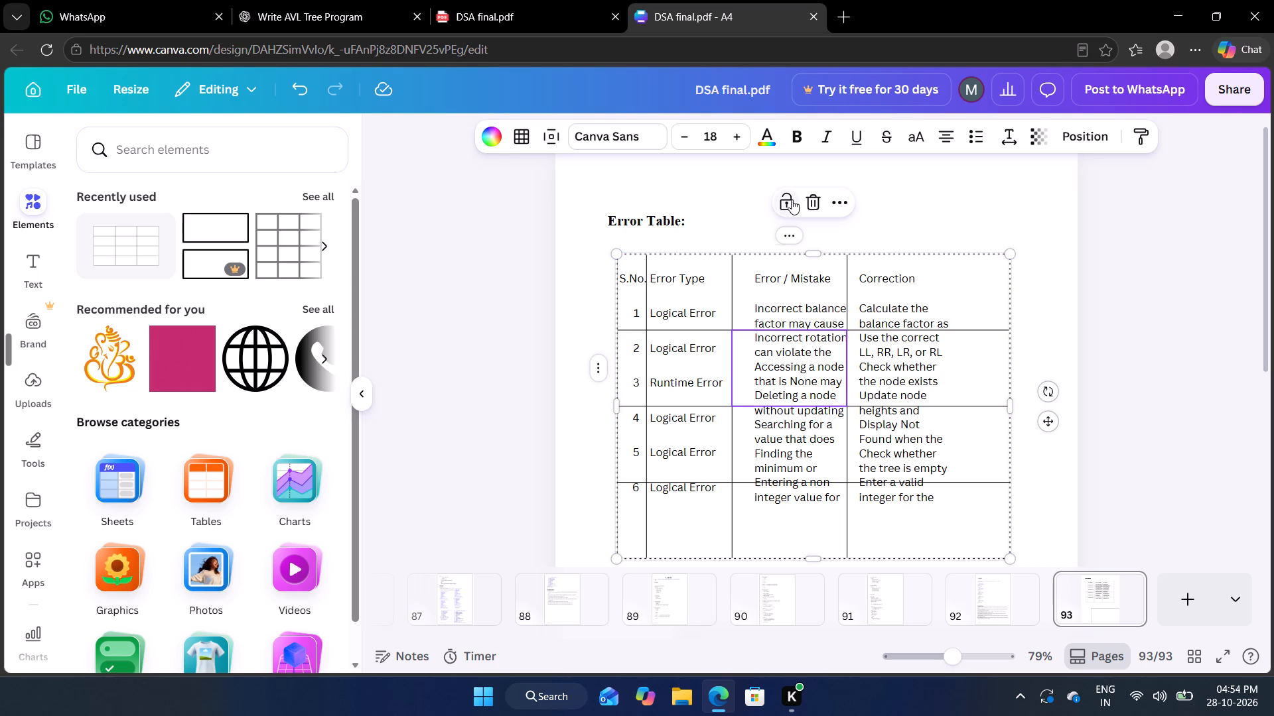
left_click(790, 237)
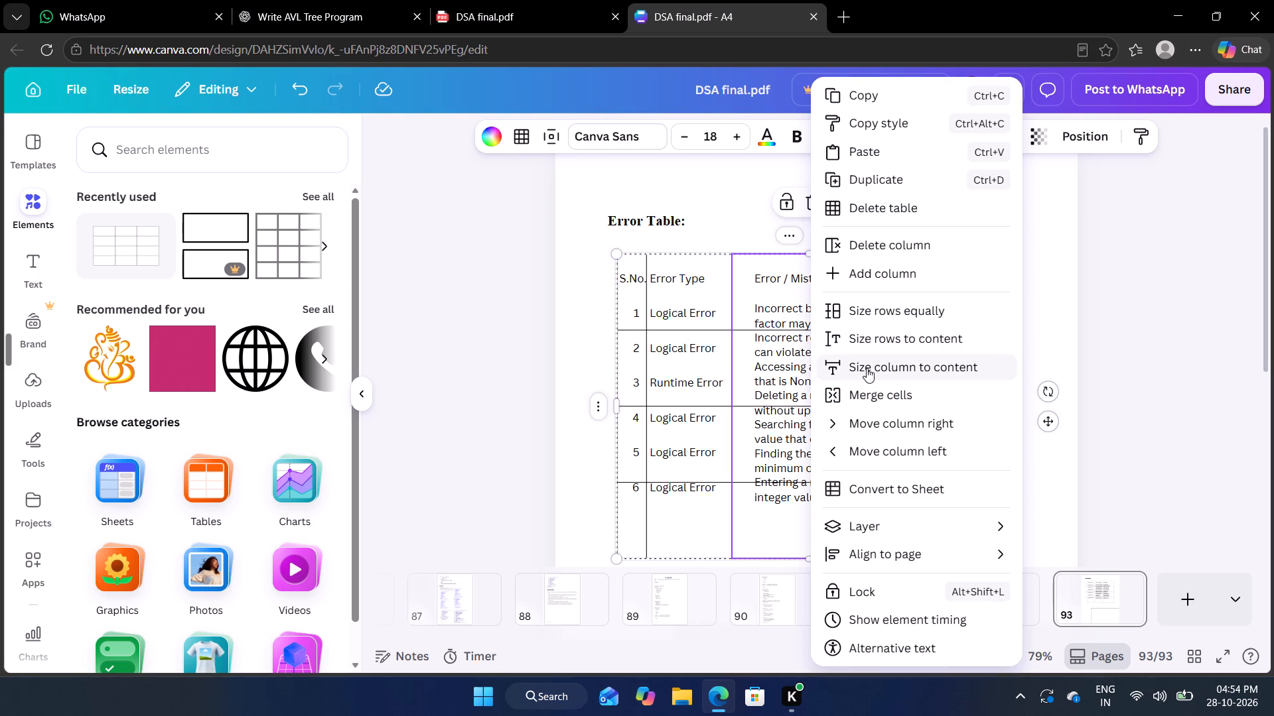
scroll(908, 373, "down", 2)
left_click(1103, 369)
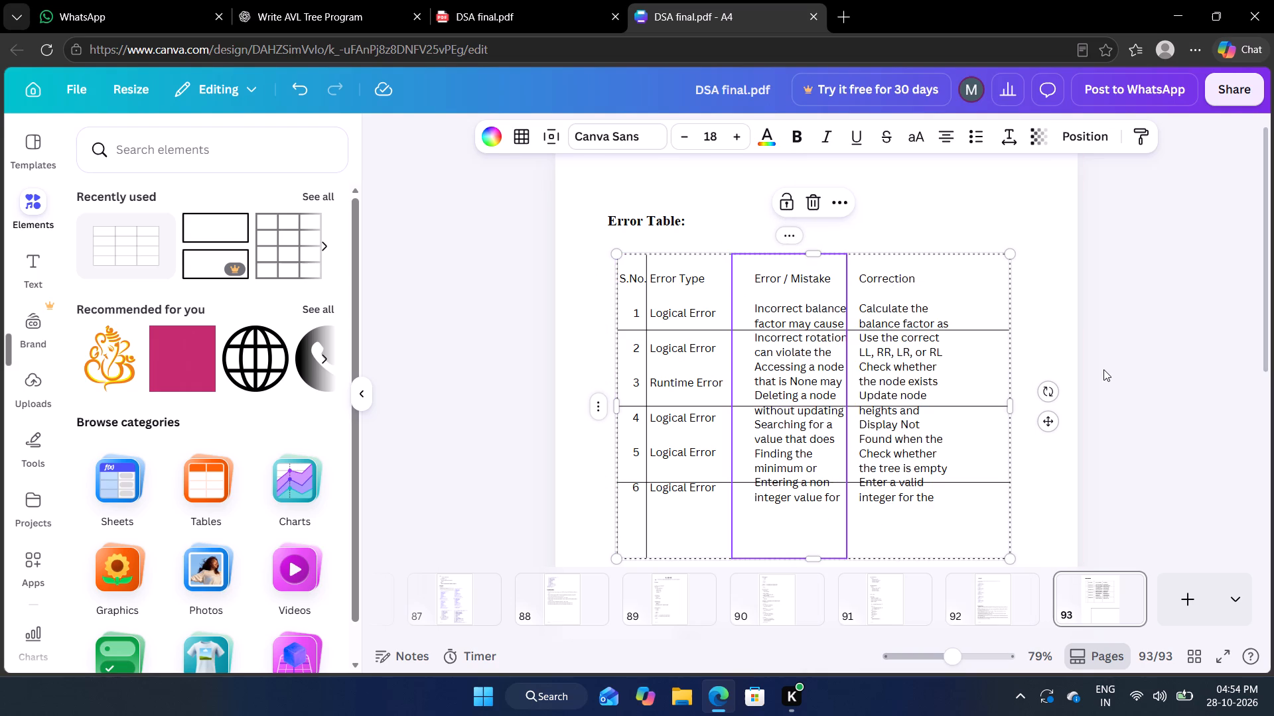
Add a row to the table below the header row.
left_click(710, 267)
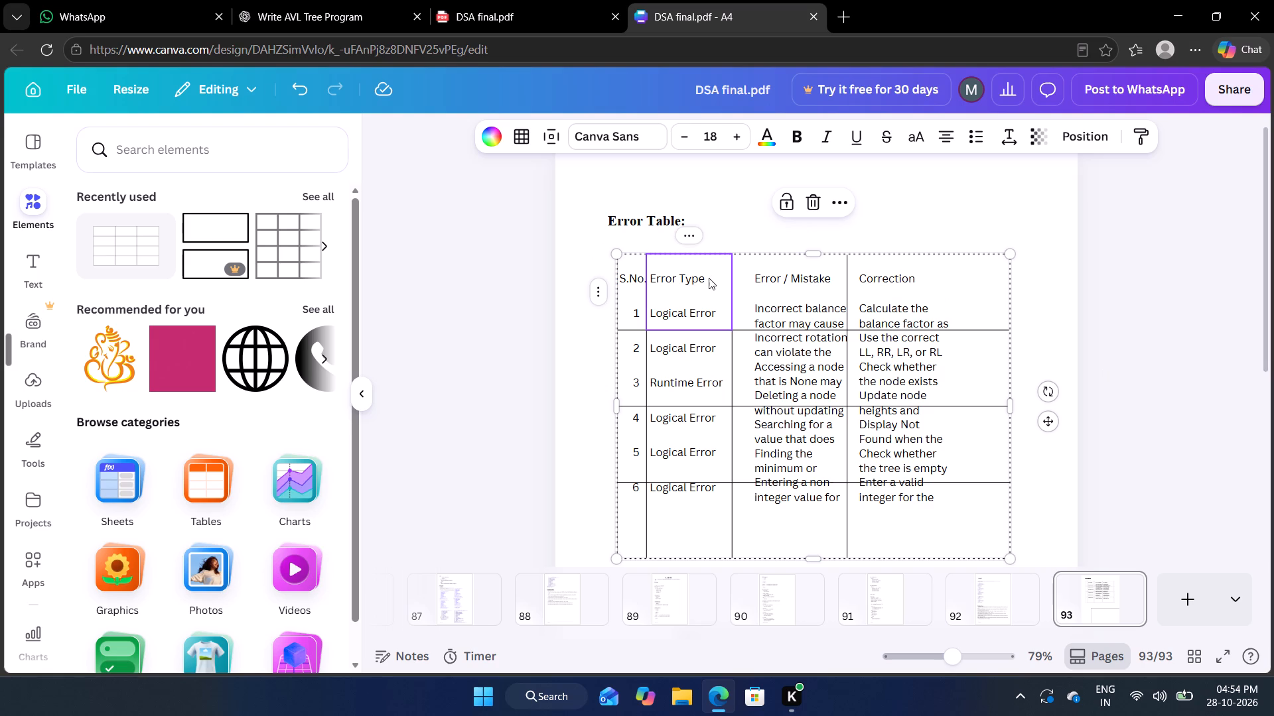
left_click(842, 199)
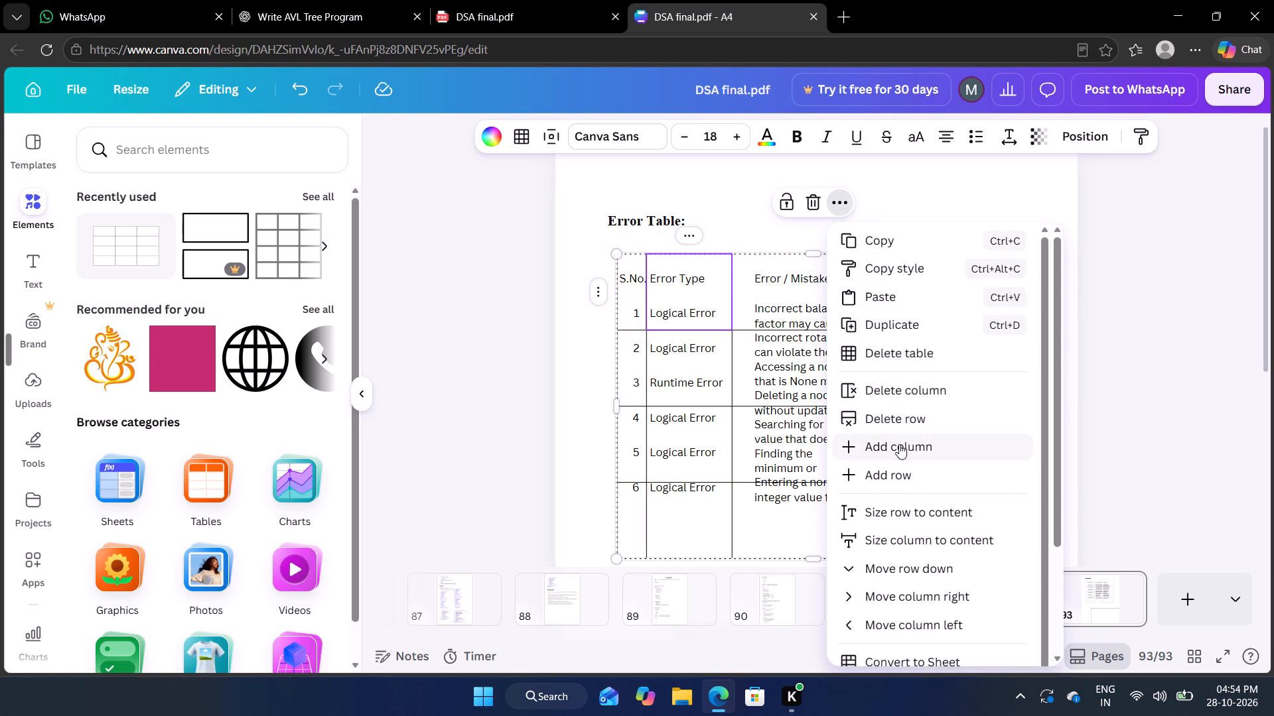
left_click(892, 471)
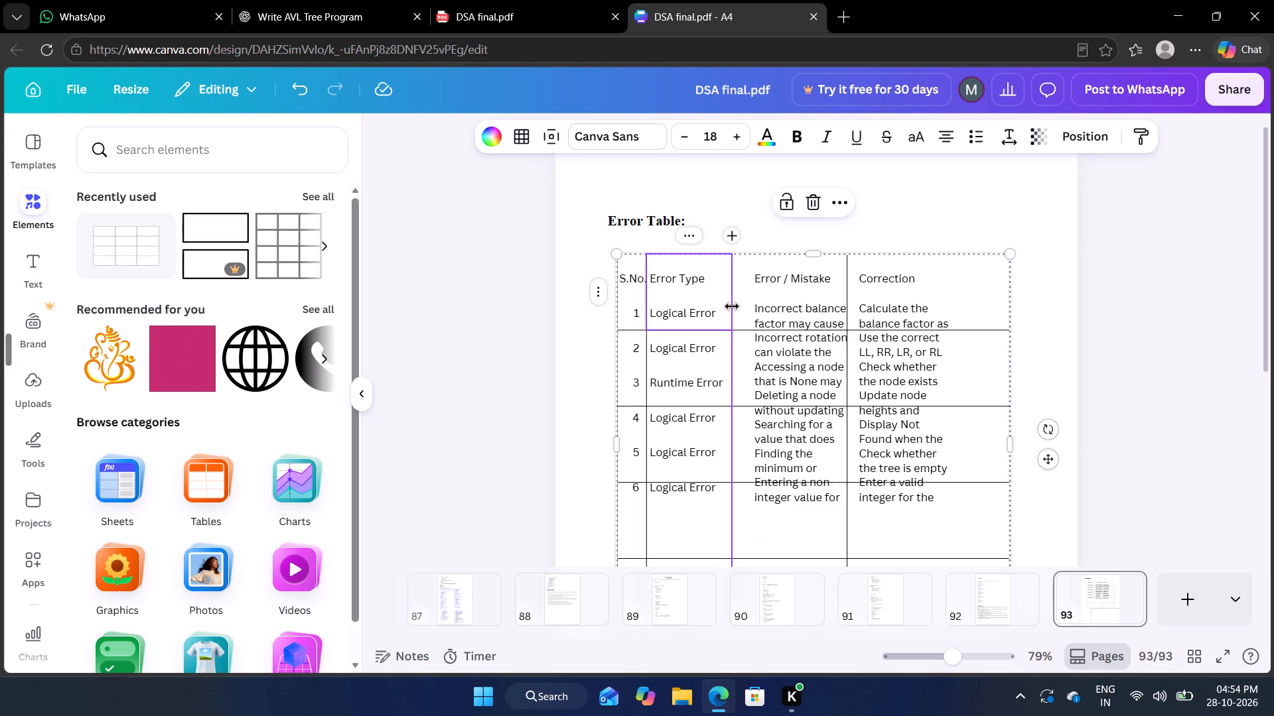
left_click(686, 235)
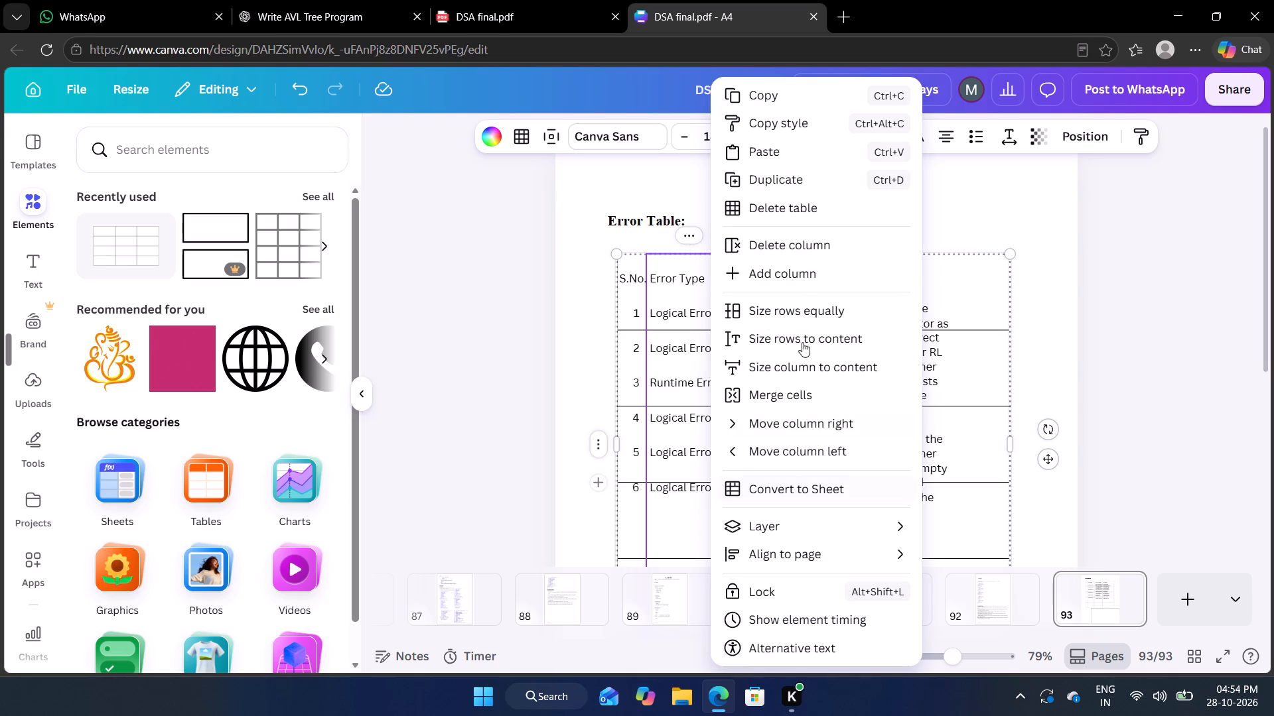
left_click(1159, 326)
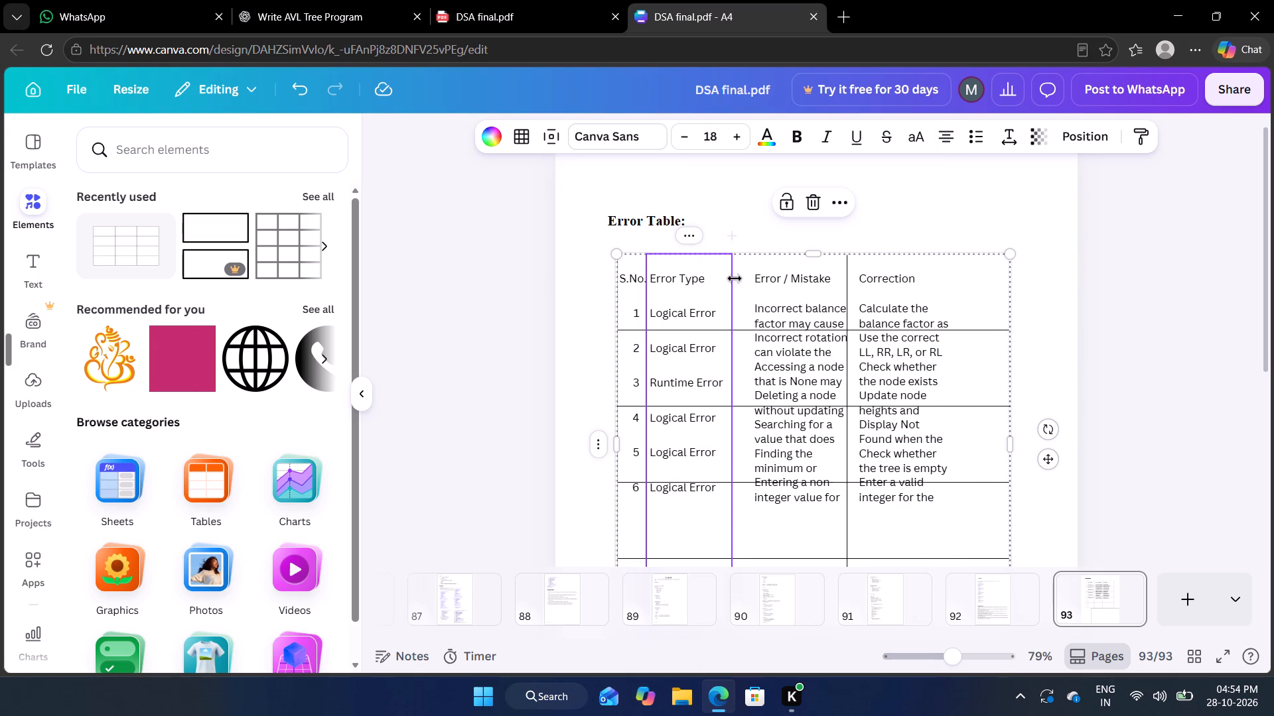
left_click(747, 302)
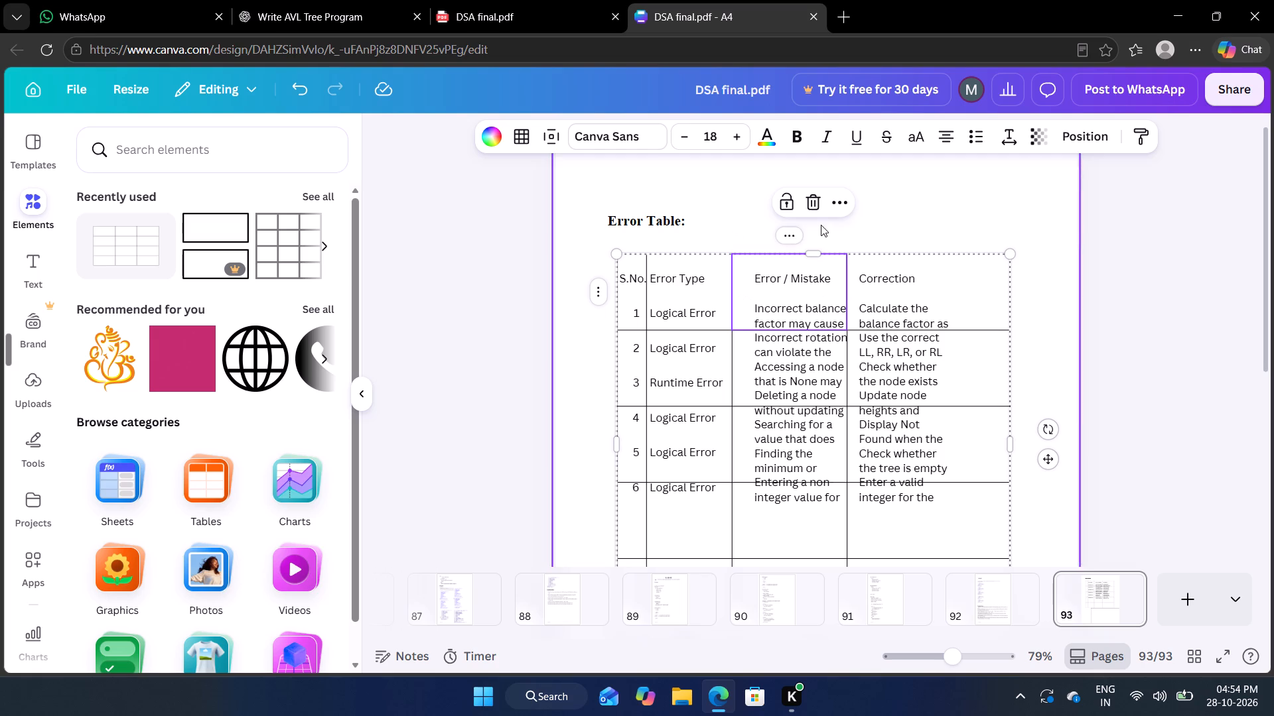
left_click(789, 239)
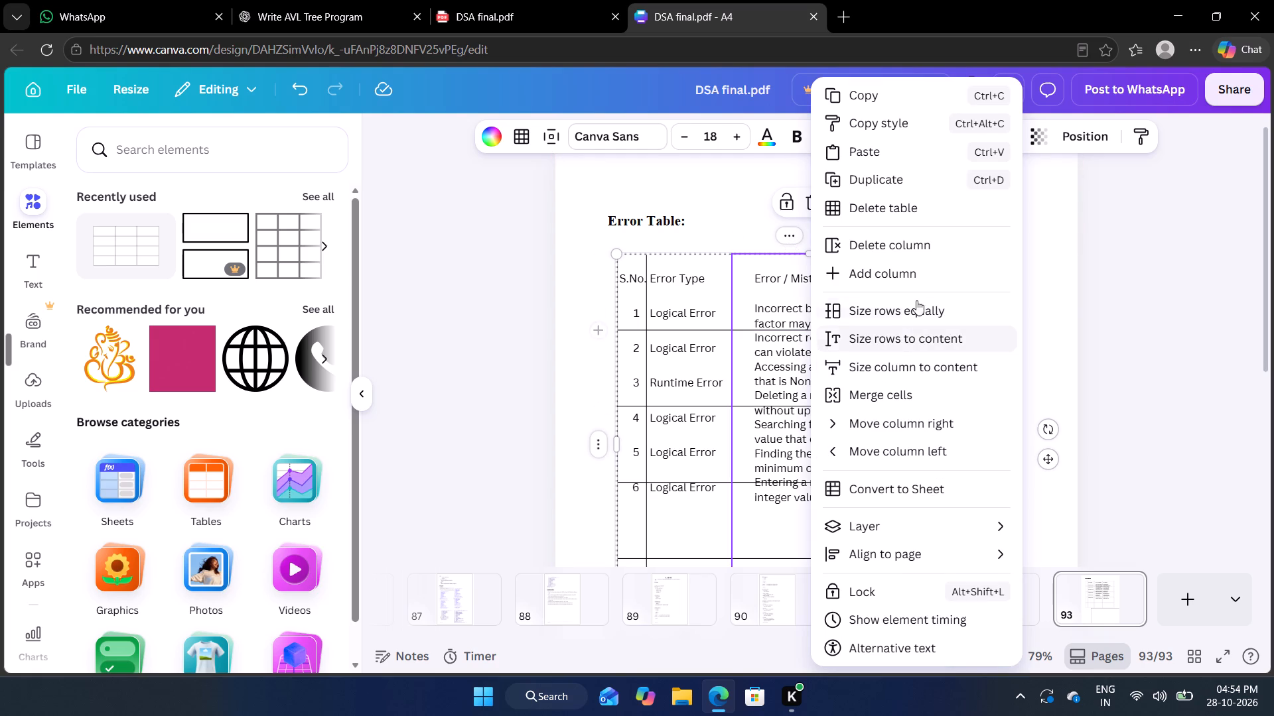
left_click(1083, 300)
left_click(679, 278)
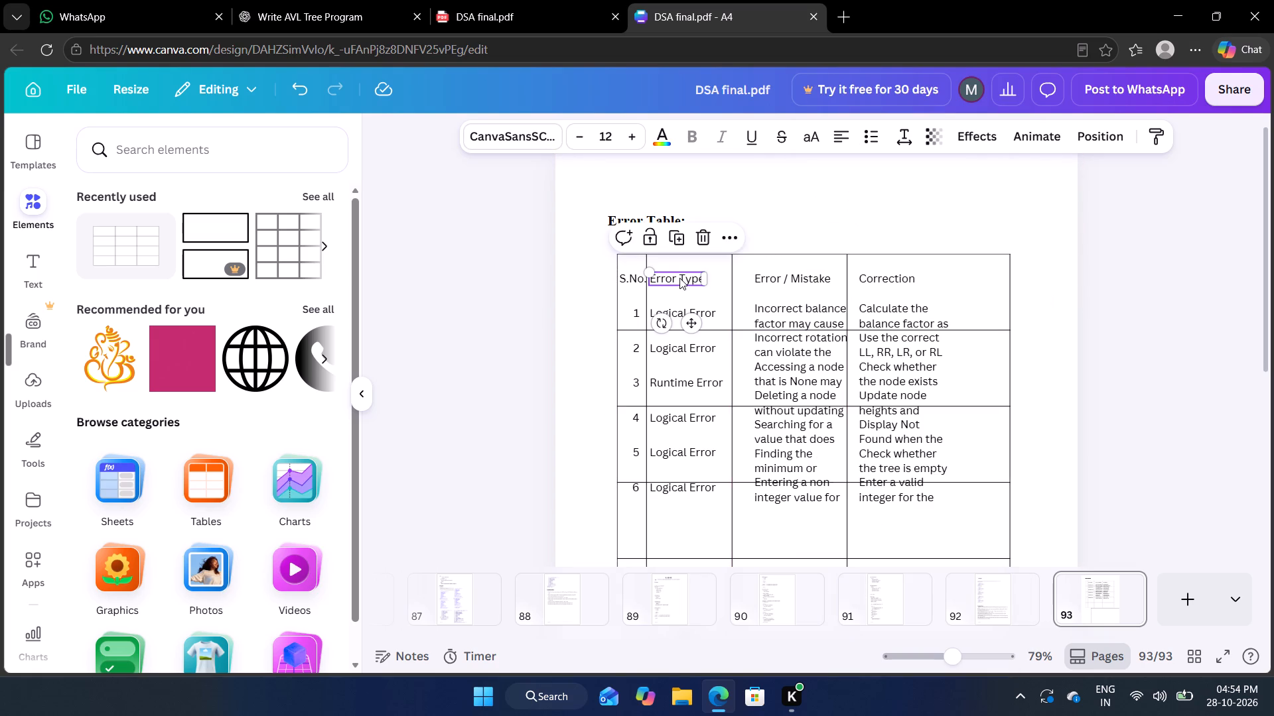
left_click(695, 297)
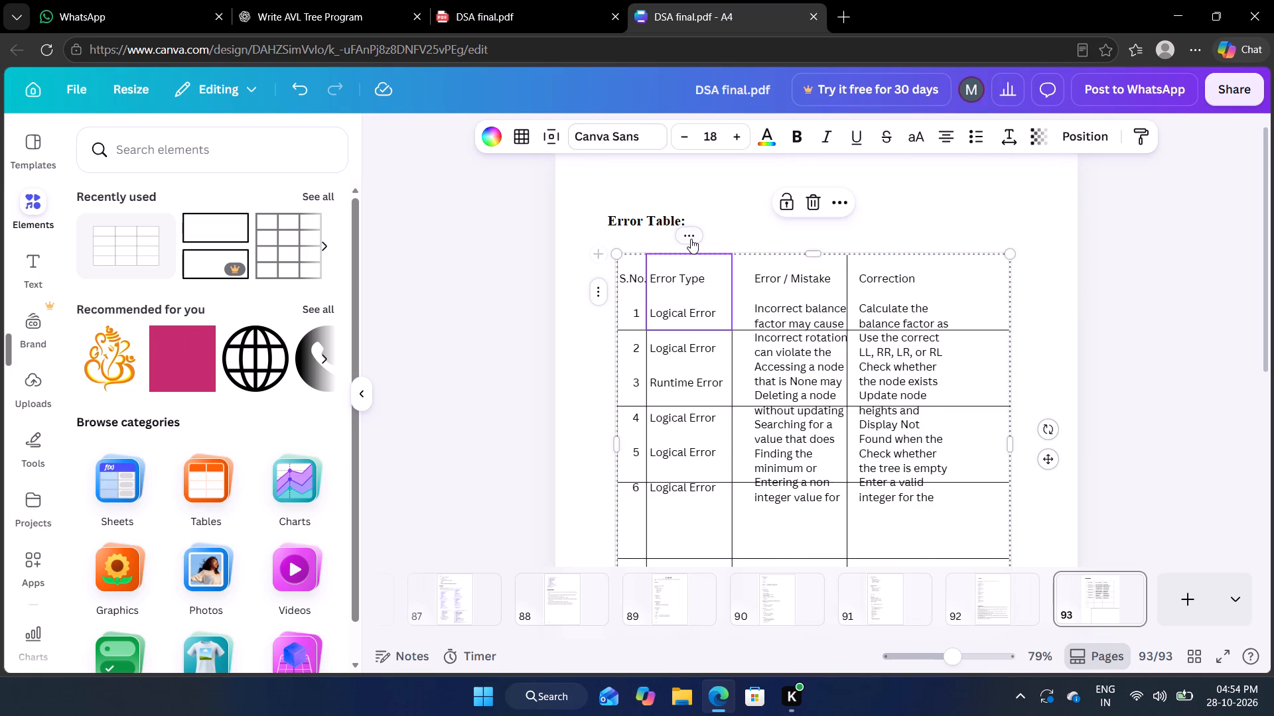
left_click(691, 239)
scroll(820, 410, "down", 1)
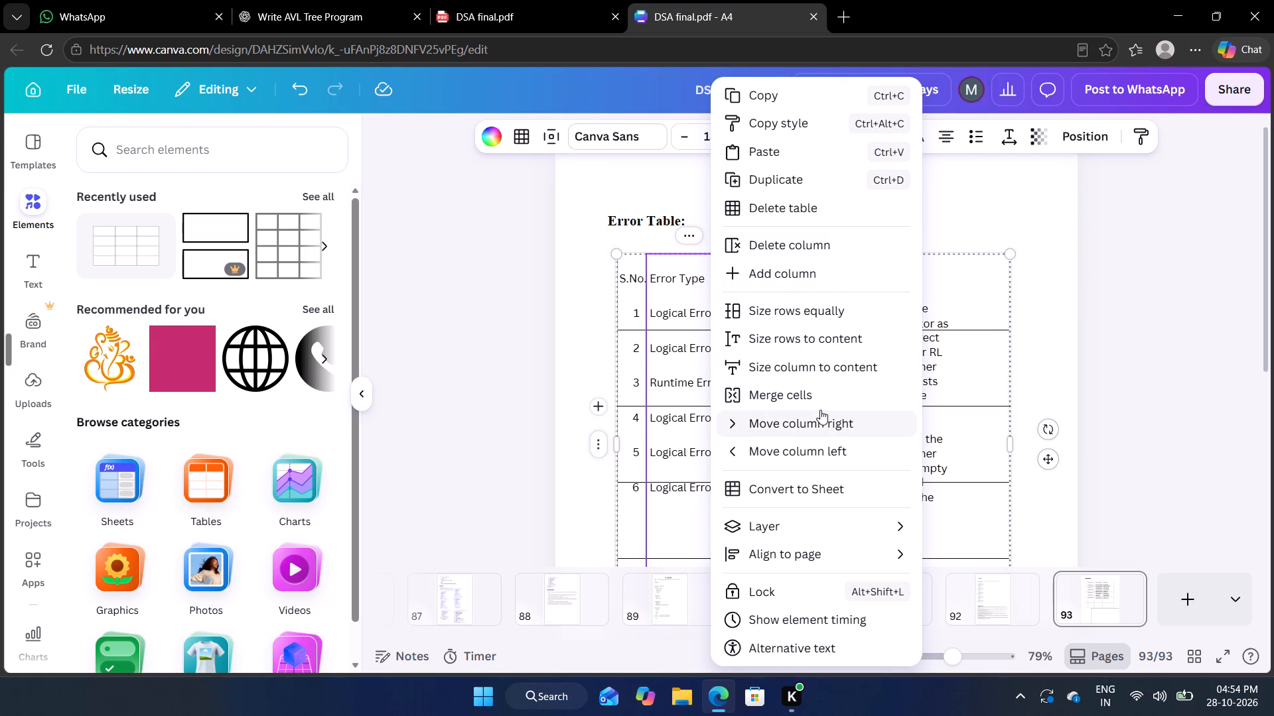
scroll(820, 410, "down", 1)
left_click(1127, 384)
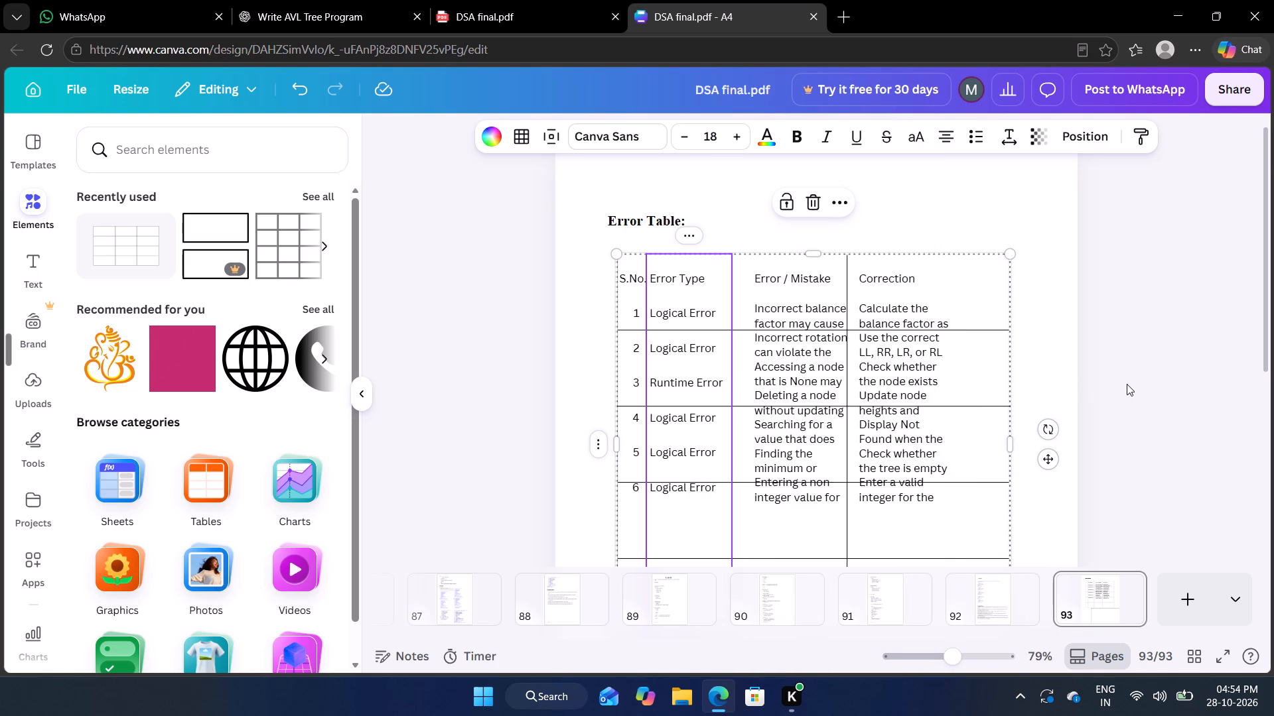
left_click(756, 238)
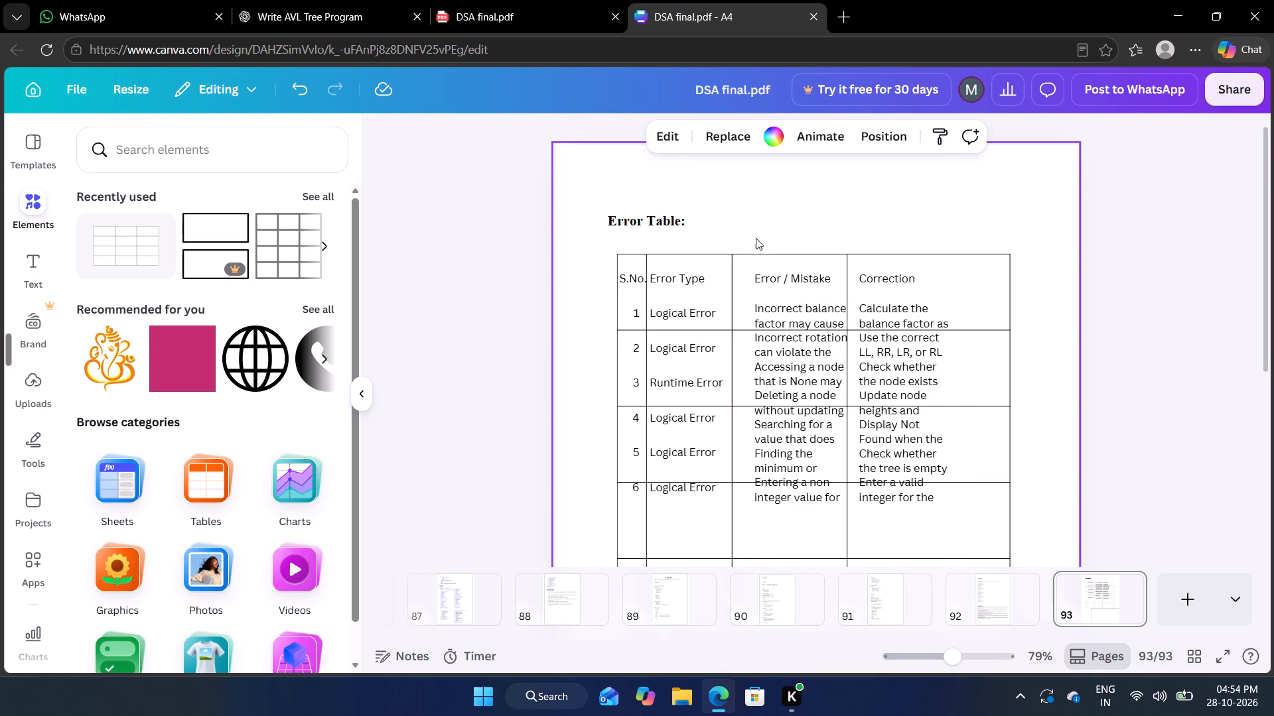
Reduce the table's header row height to about 59 and the row for item 1 to about 42.
scroll(722, 325, "down", 1)
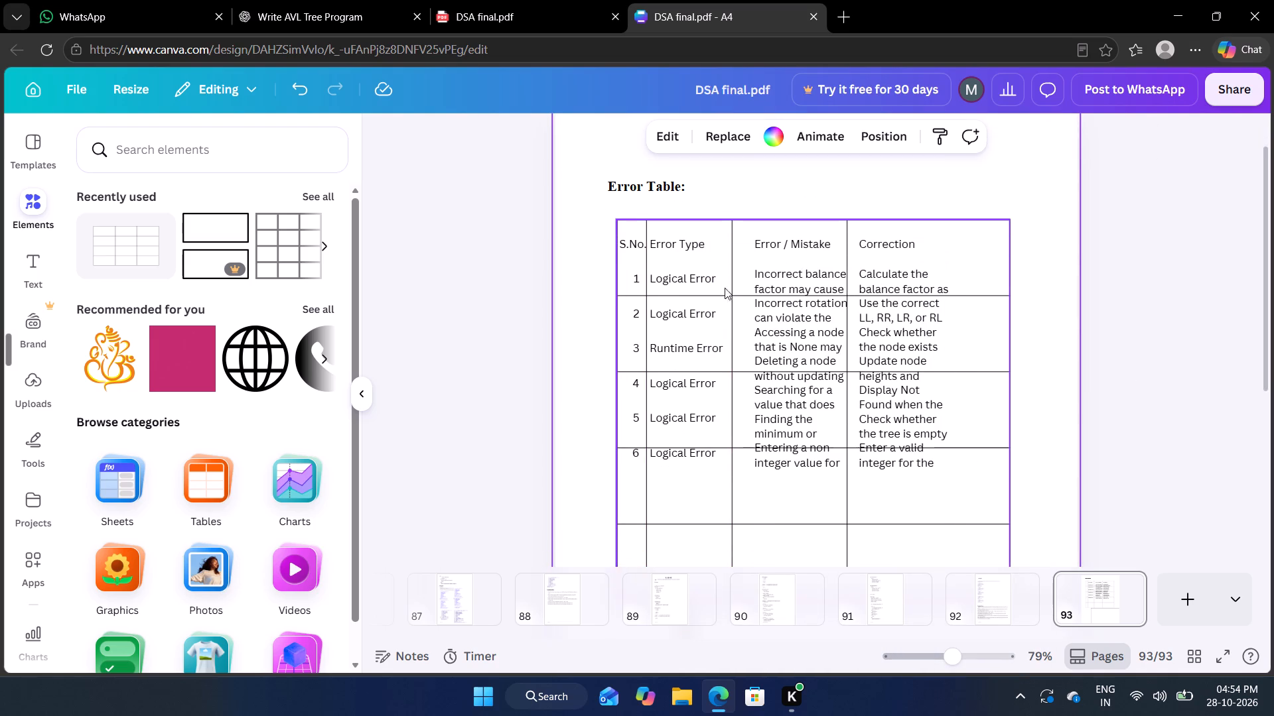
left_click(722, 295)
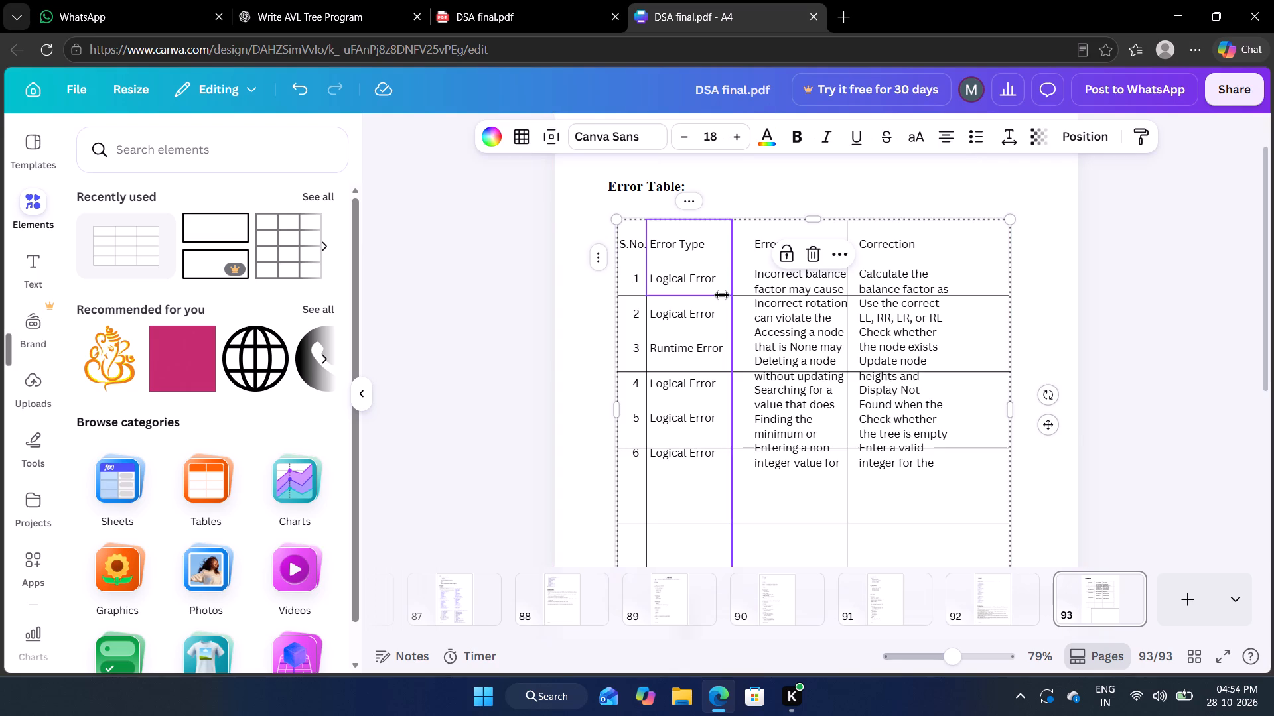
left_click_drag(709, 299, 710, 261)
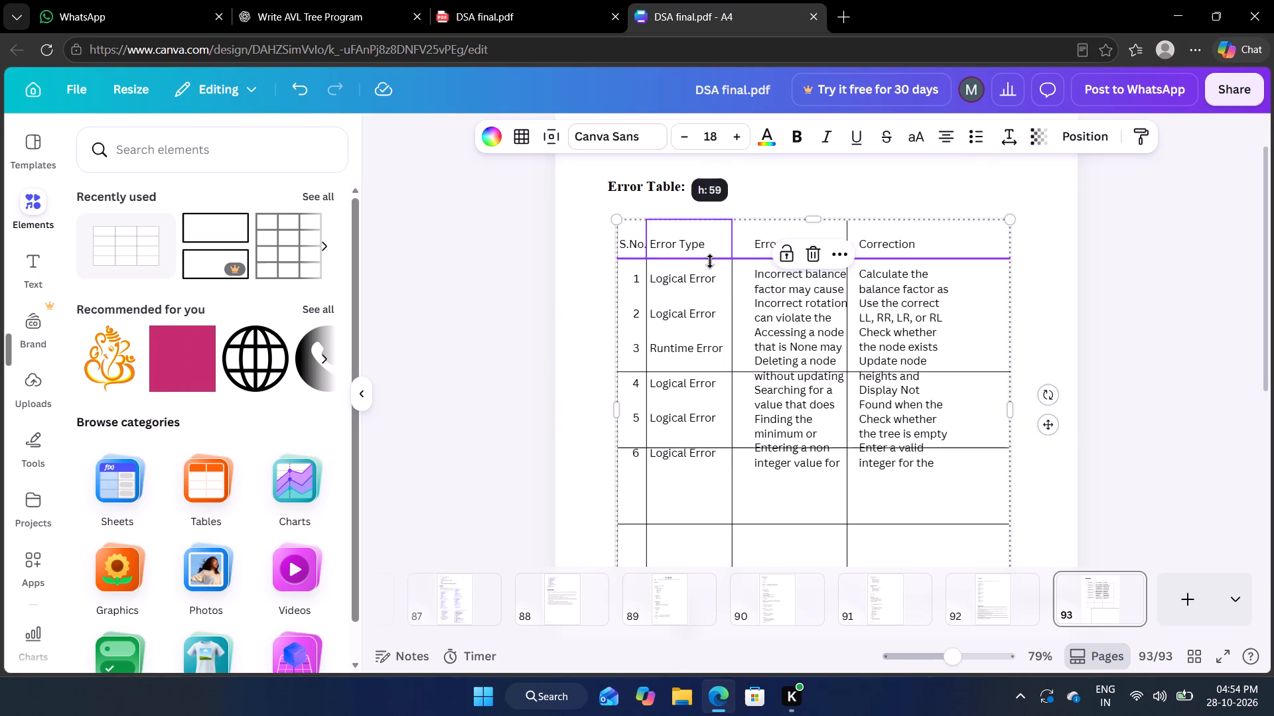
left_click_drag(743, 369, 730, 277)
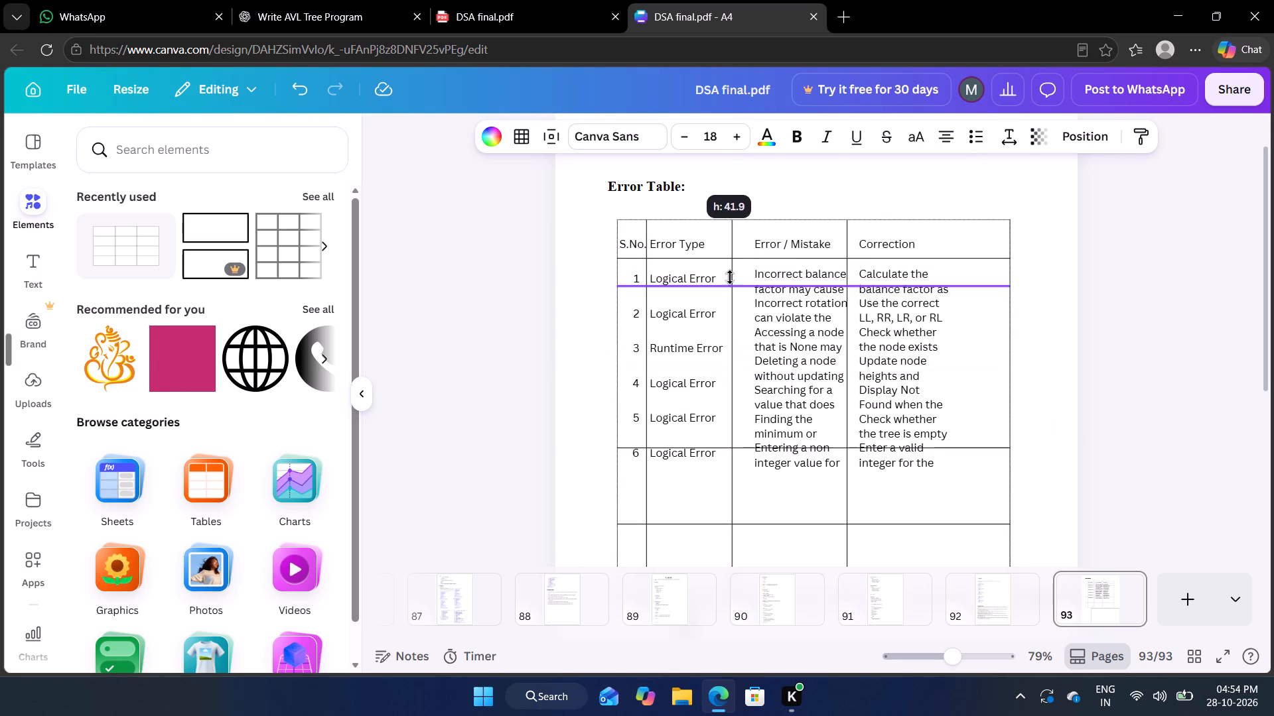
left_click_drag(730, 277, 735, 282)
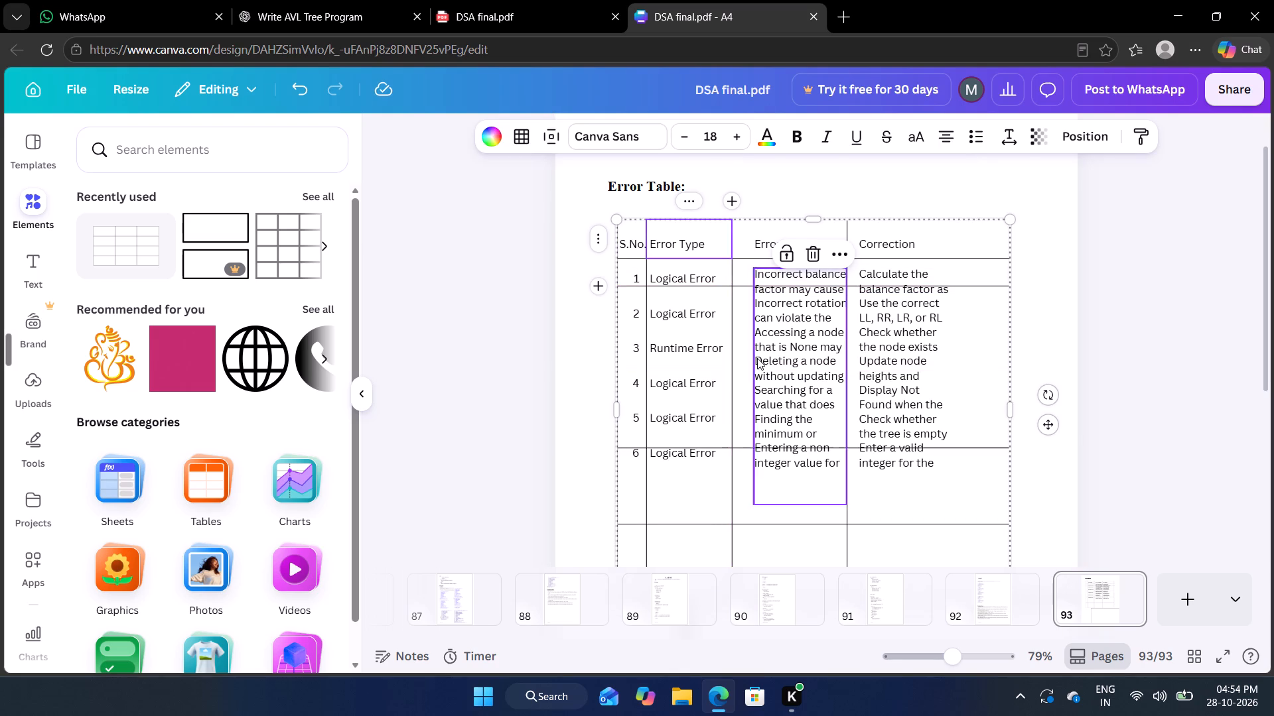
Raise the bottom border of item 2's row to just below its text and reduce item 3's row height to about 42.
left_click_drag(745, 446, 730, 355)
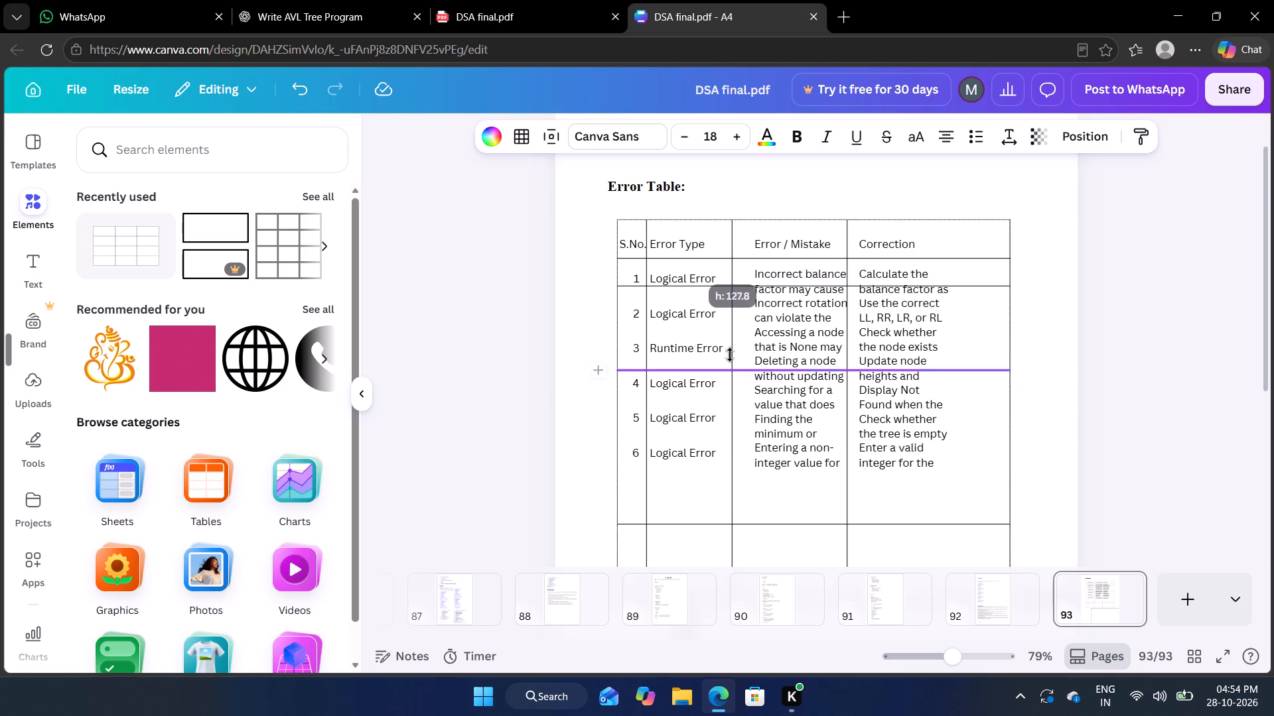
left_click_drag(730, 355, 740, 324)
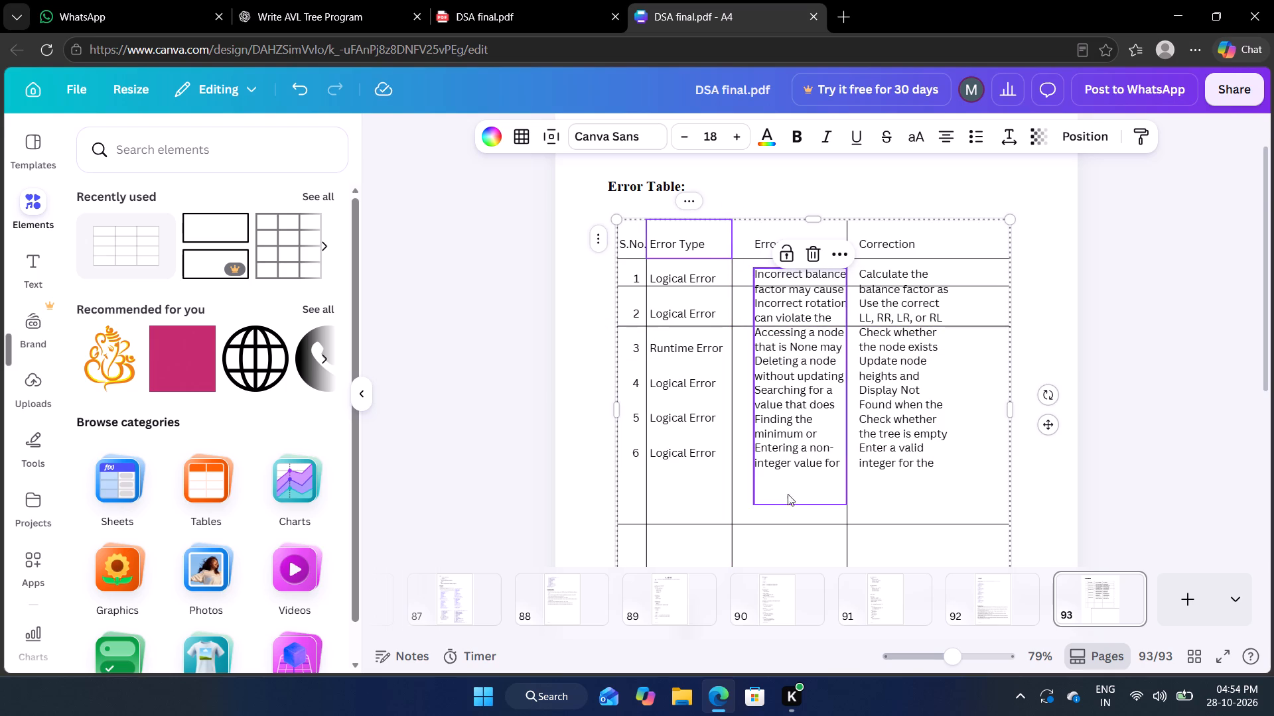
left_click_drag(772, 528, 805, 372)
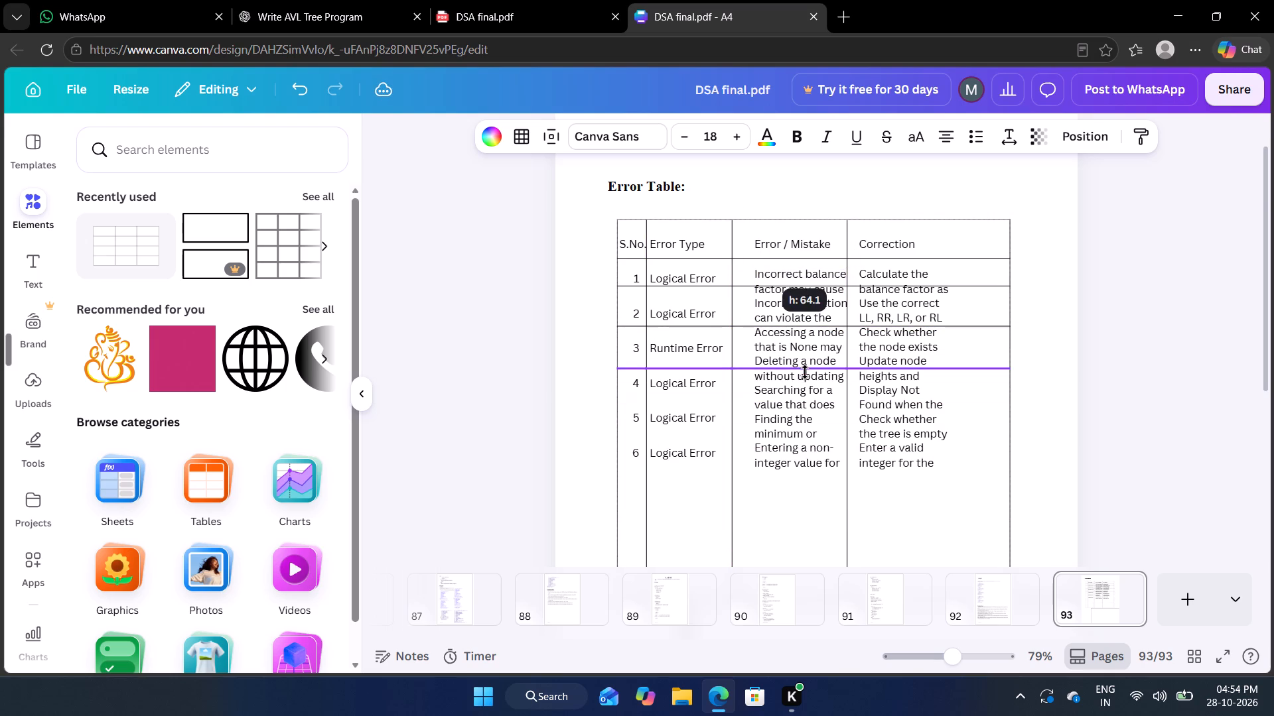
left_click_drag(805, 372, 806, 373)
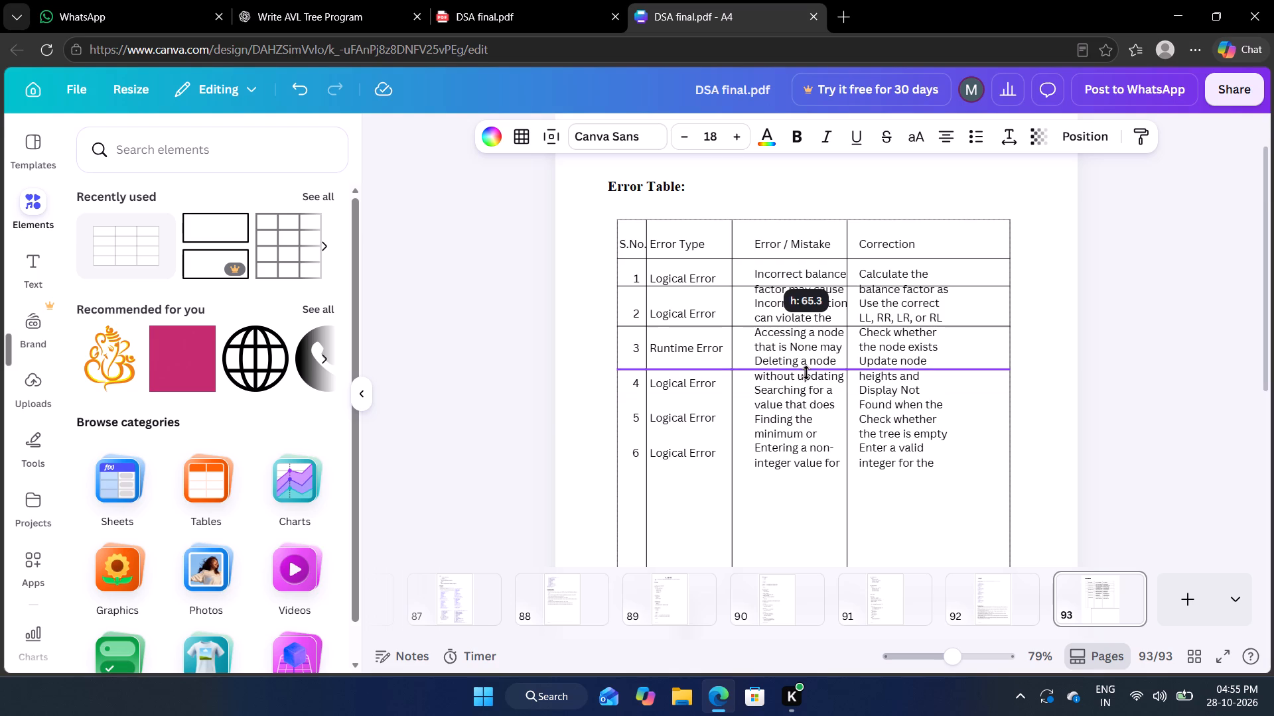
left_click_drag(806, 373, 817, 350)
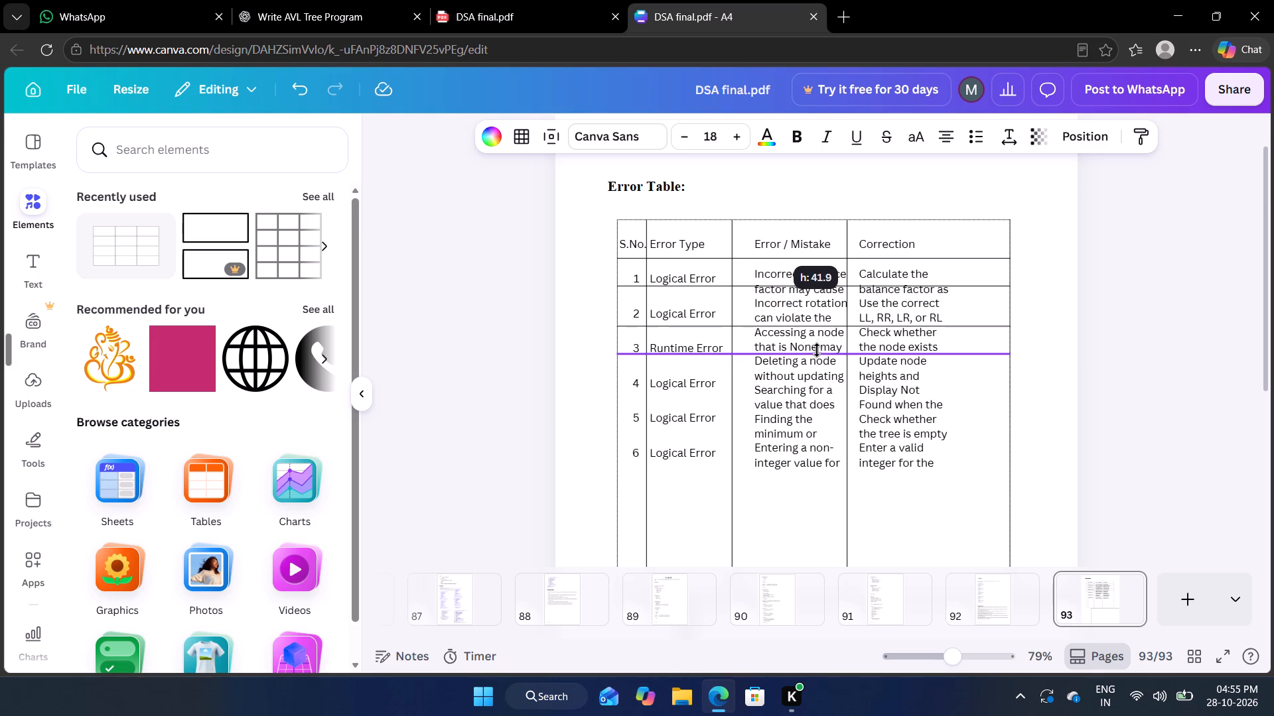
left_click_drag(817, 350, 816, 351)
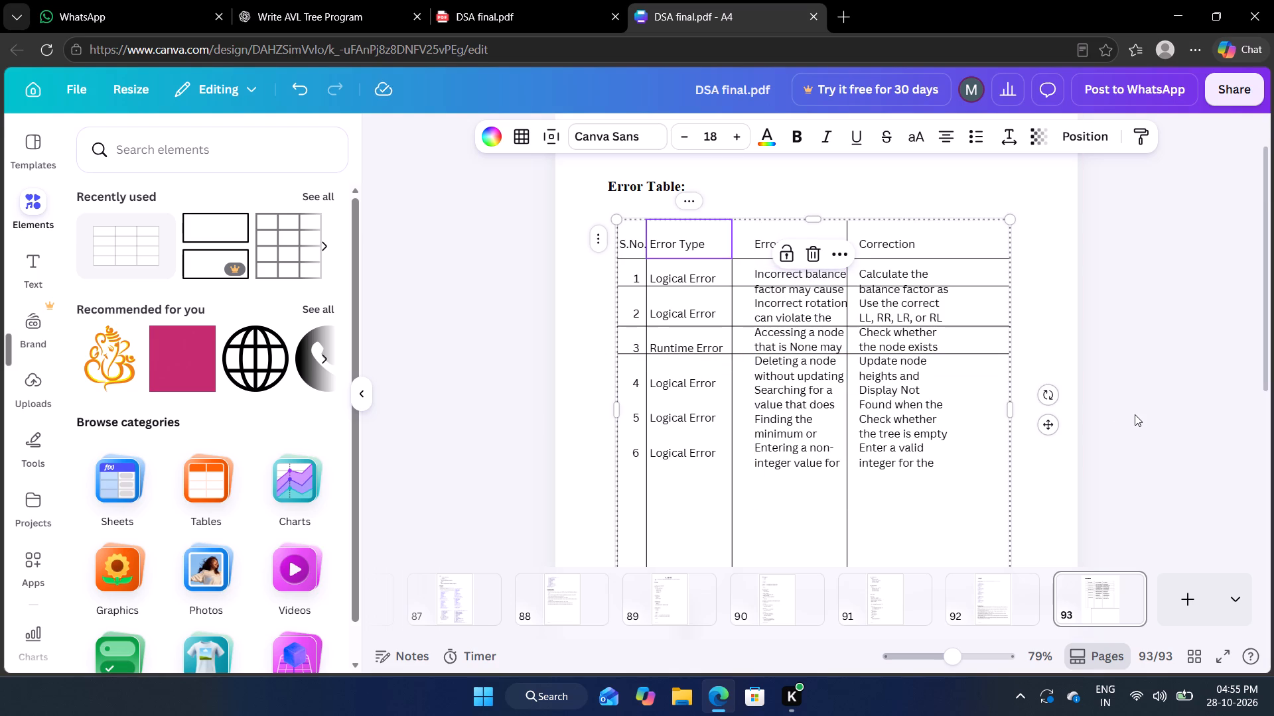
left_click(1135, 414)
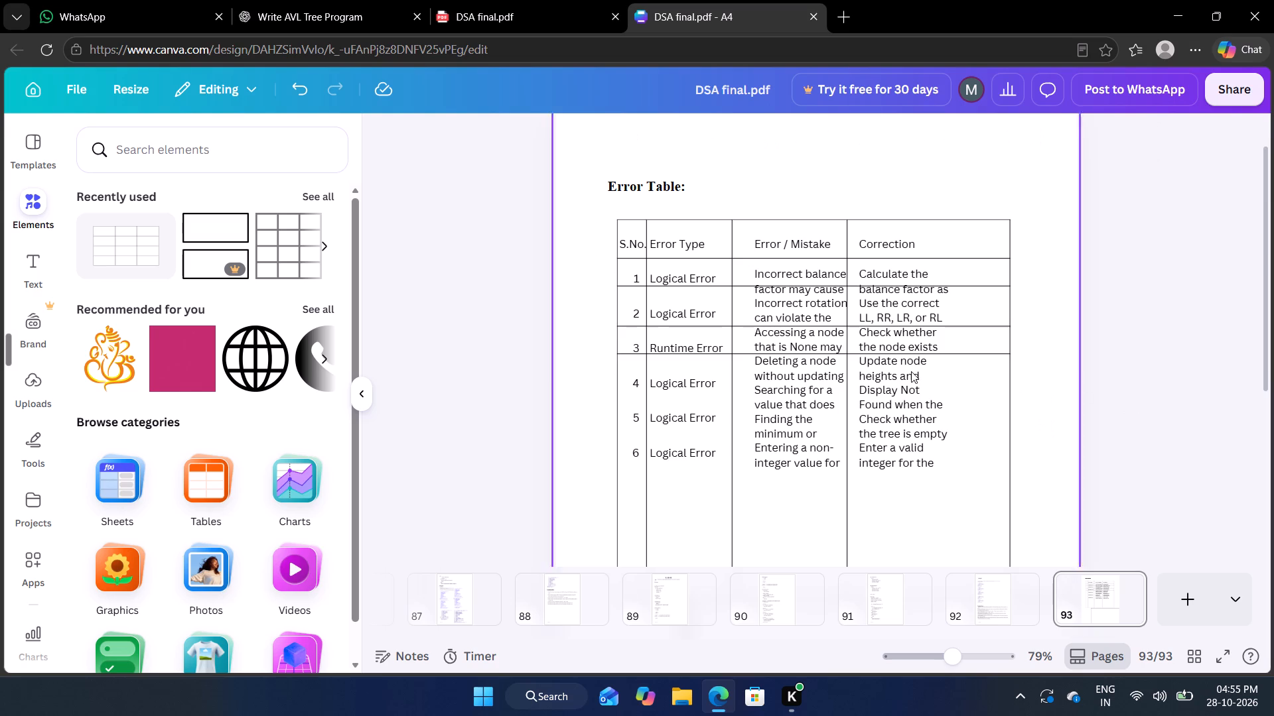
Add three rows to the table directly below item 3's row.
scroll(765, 415, "down", 1)
left_click(694, 338)
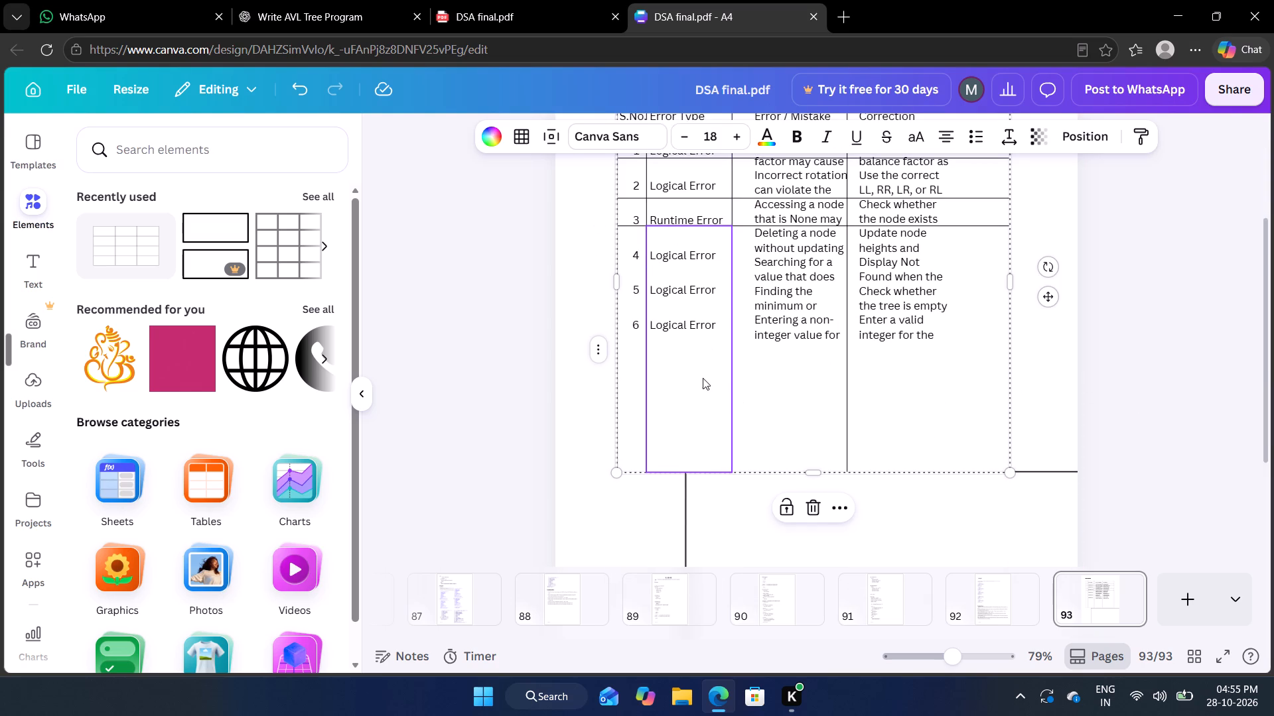
scroll(668, 267, "up", 1)
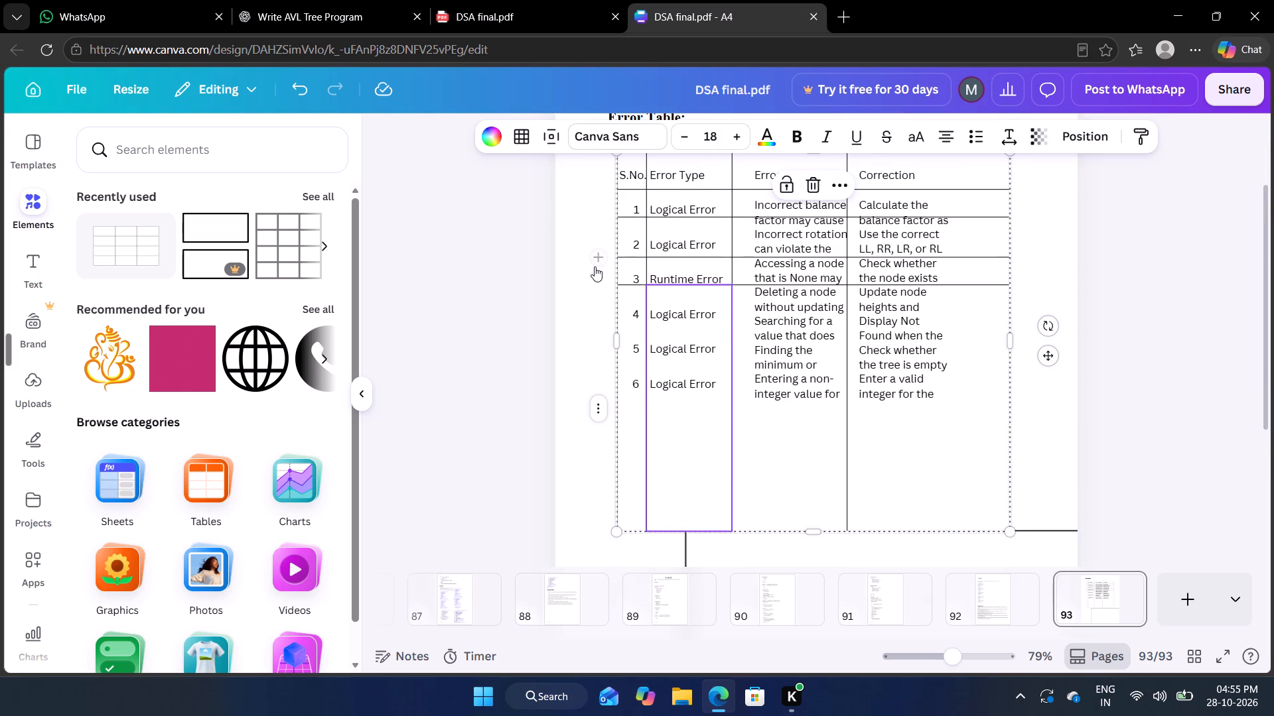
left_click(600, 286)
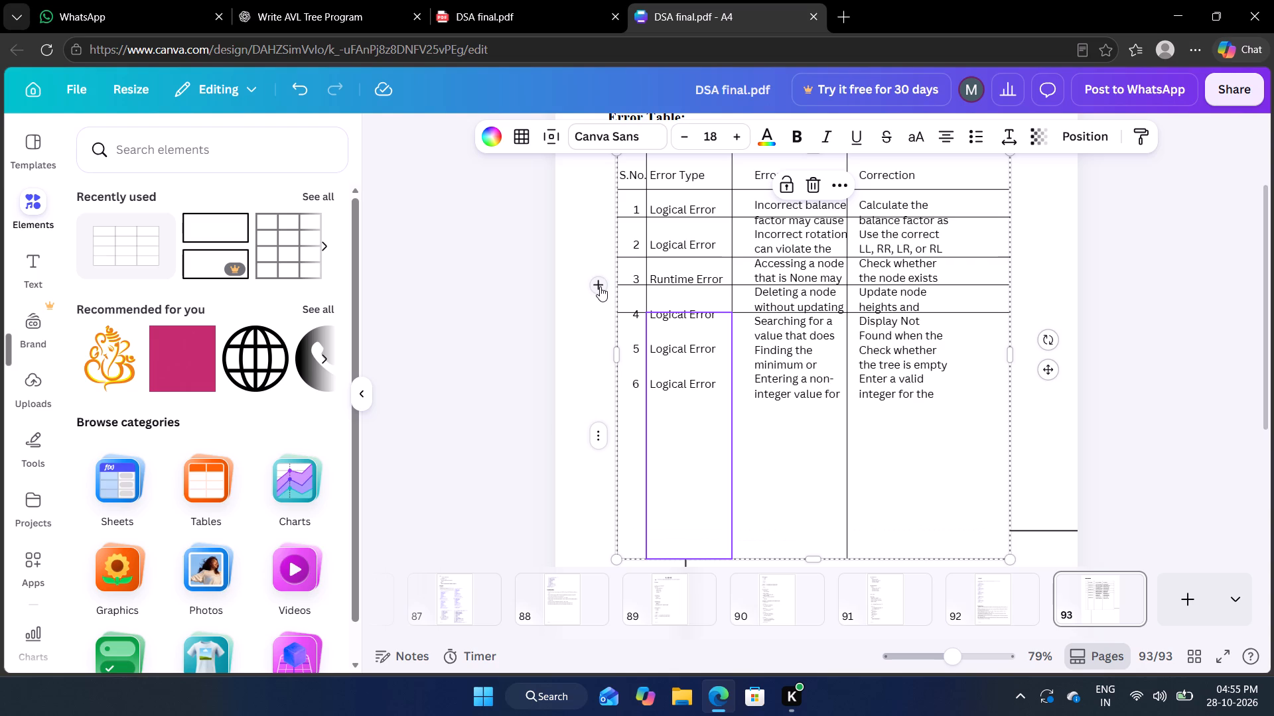
left_click(600, 286)
left_click(600, 286)
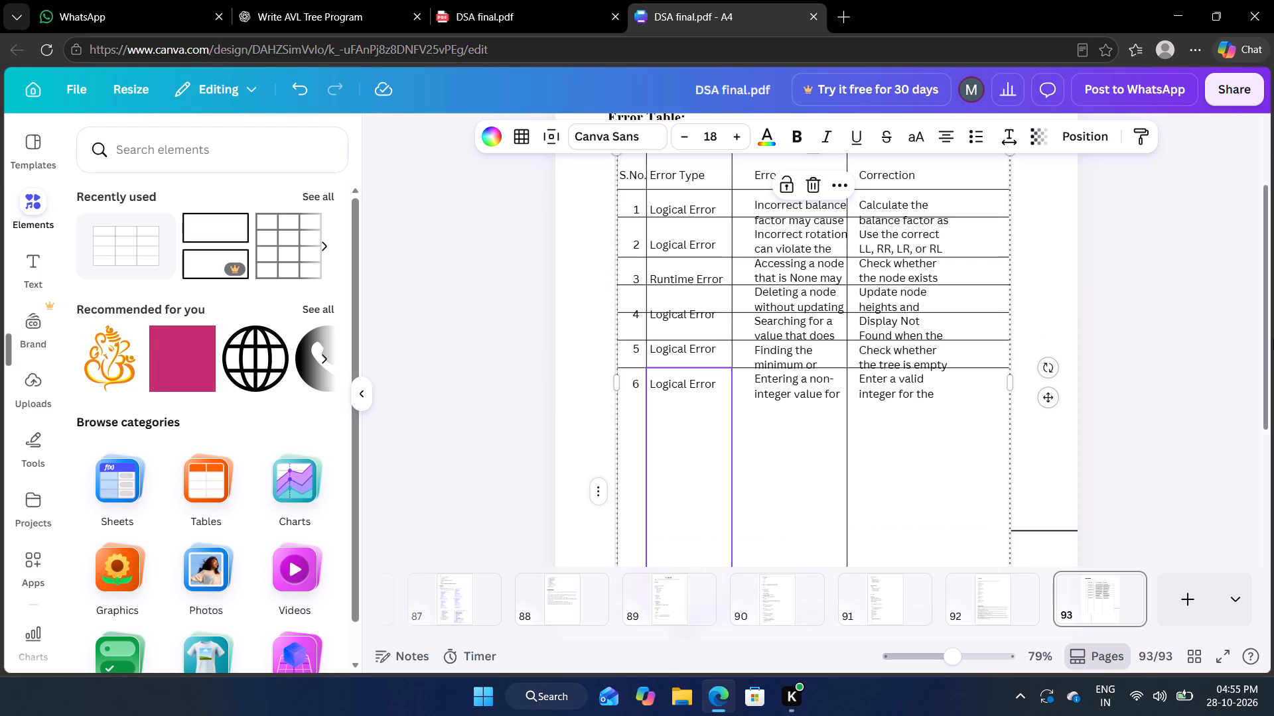
left_click(1273, 339)
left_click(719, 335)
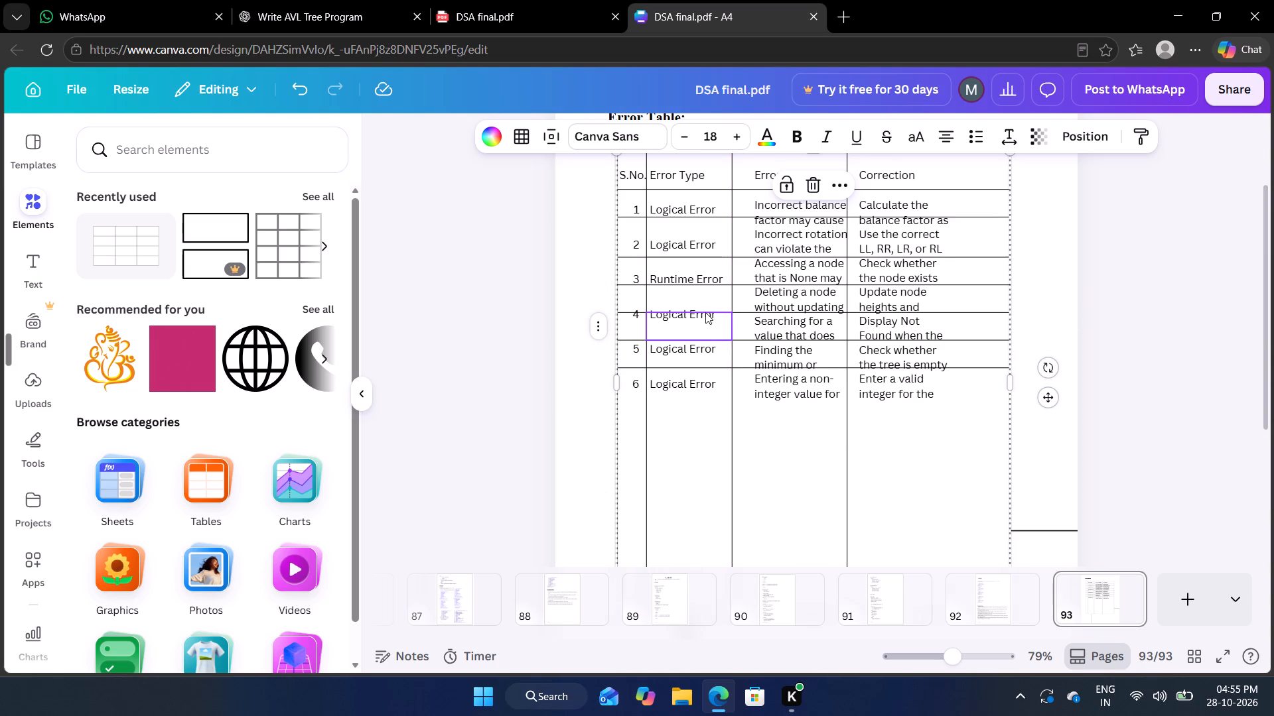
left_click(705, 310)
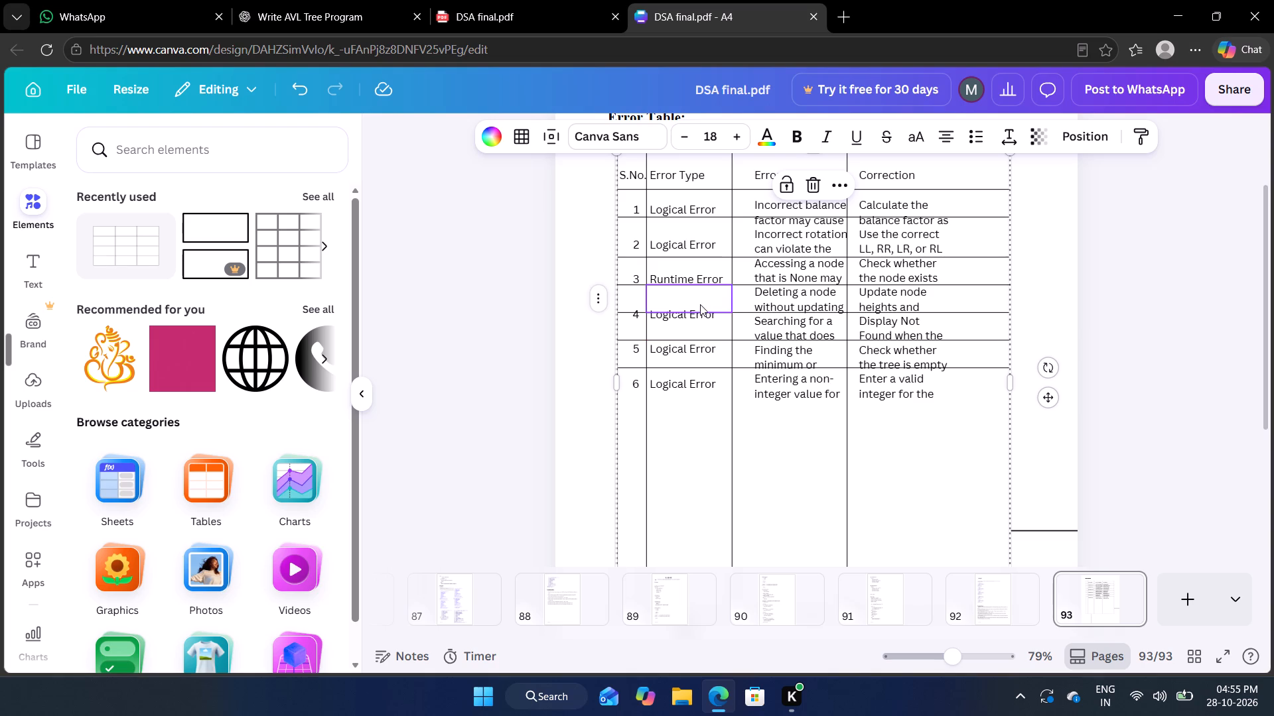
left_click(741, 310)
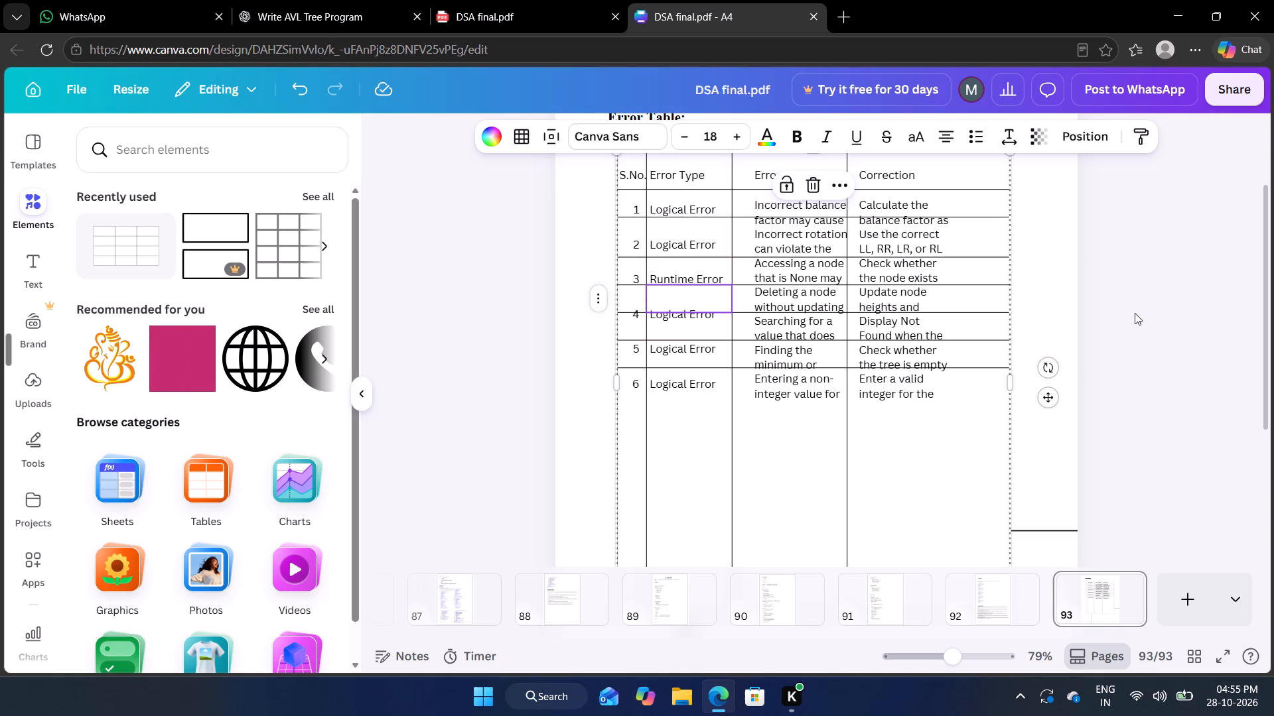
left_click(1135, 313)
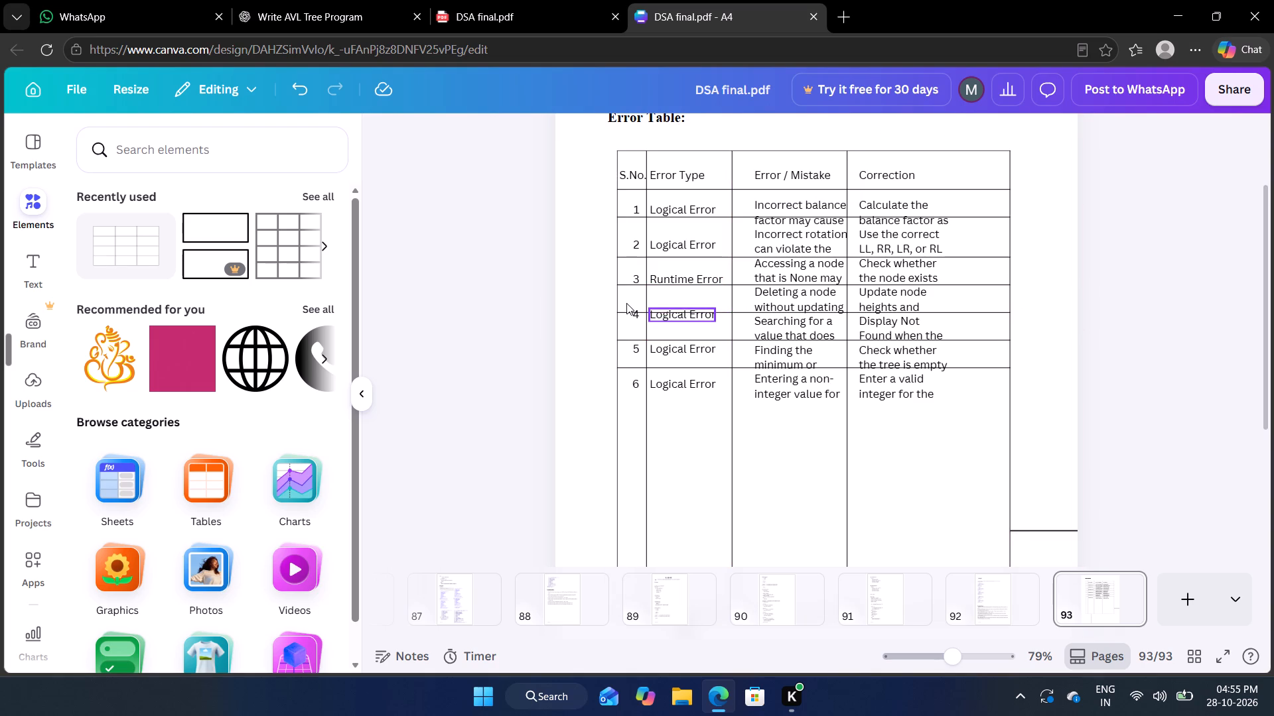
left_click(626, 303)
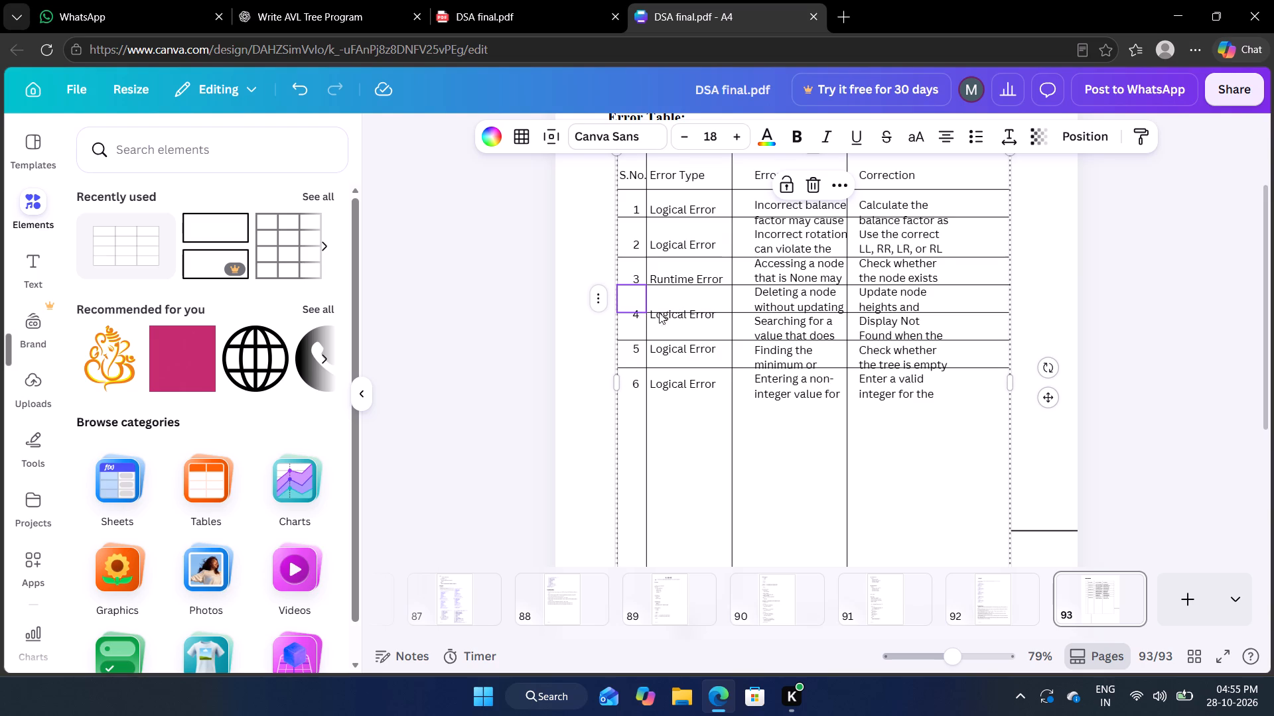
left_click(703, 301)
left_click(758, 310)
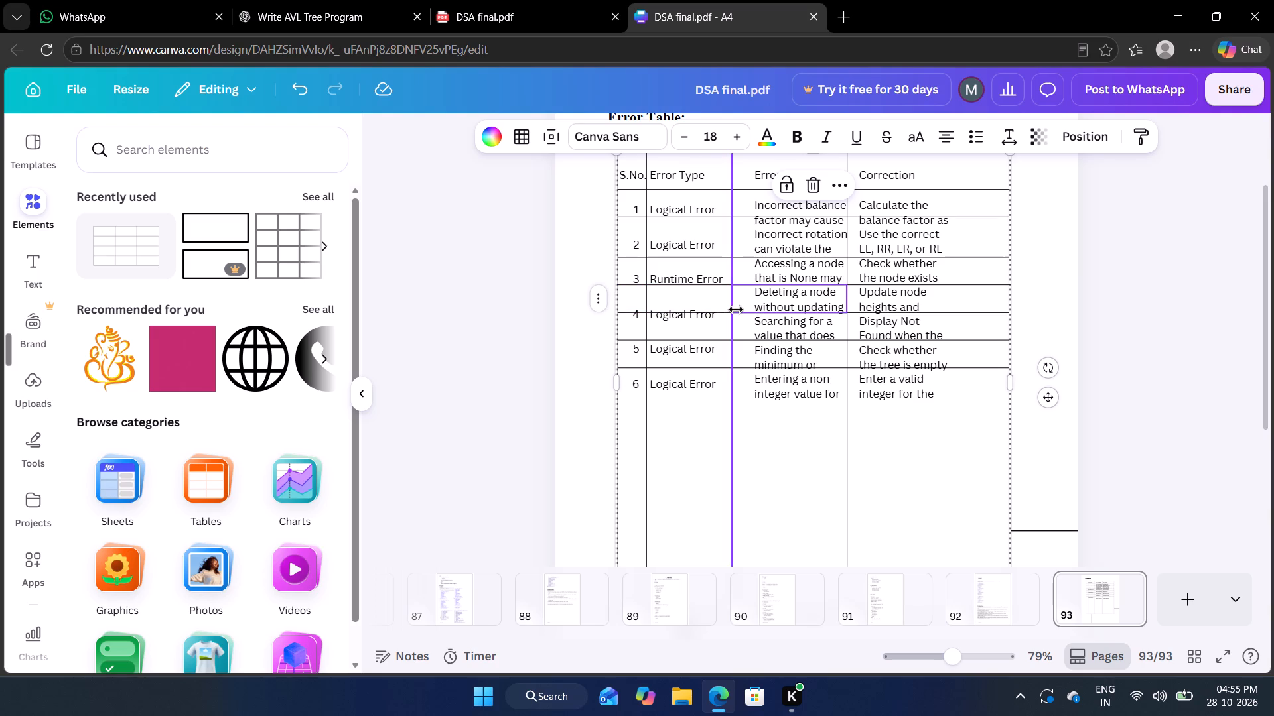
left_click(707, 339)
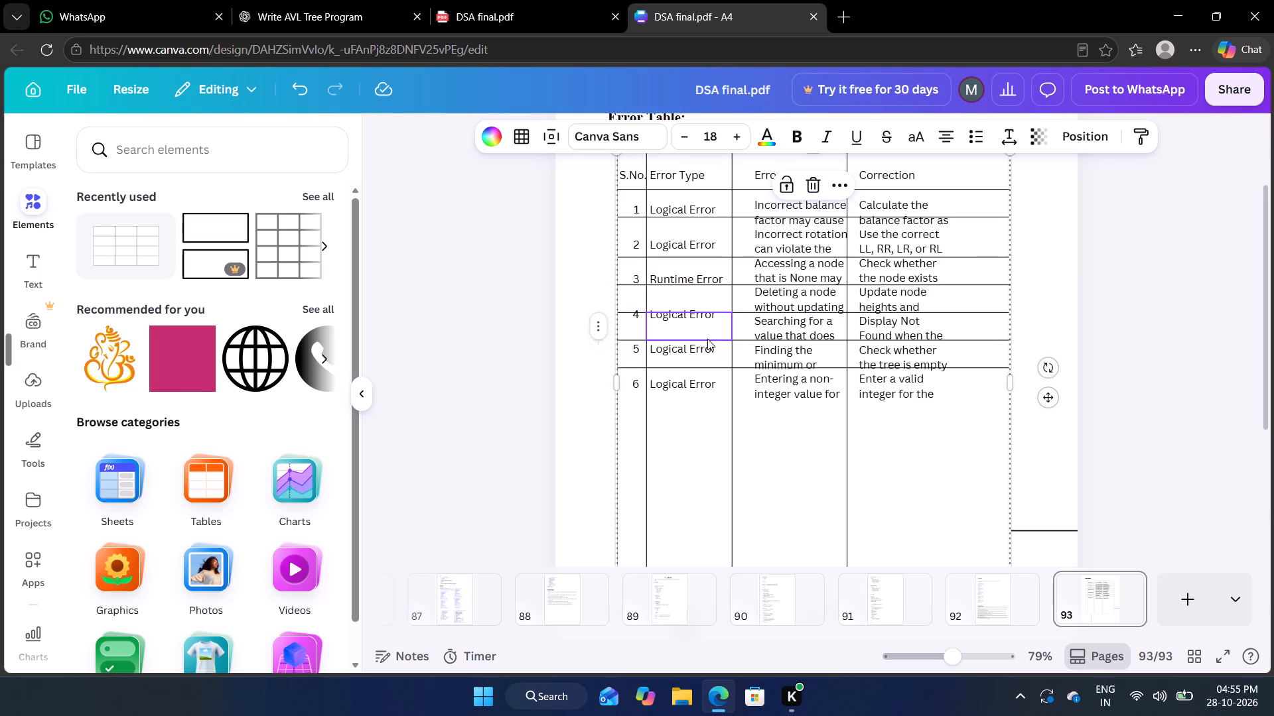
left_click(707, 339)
Shorten the table's tall last row so its bottom border sits just below item 6's text.
left_click(703, 418)
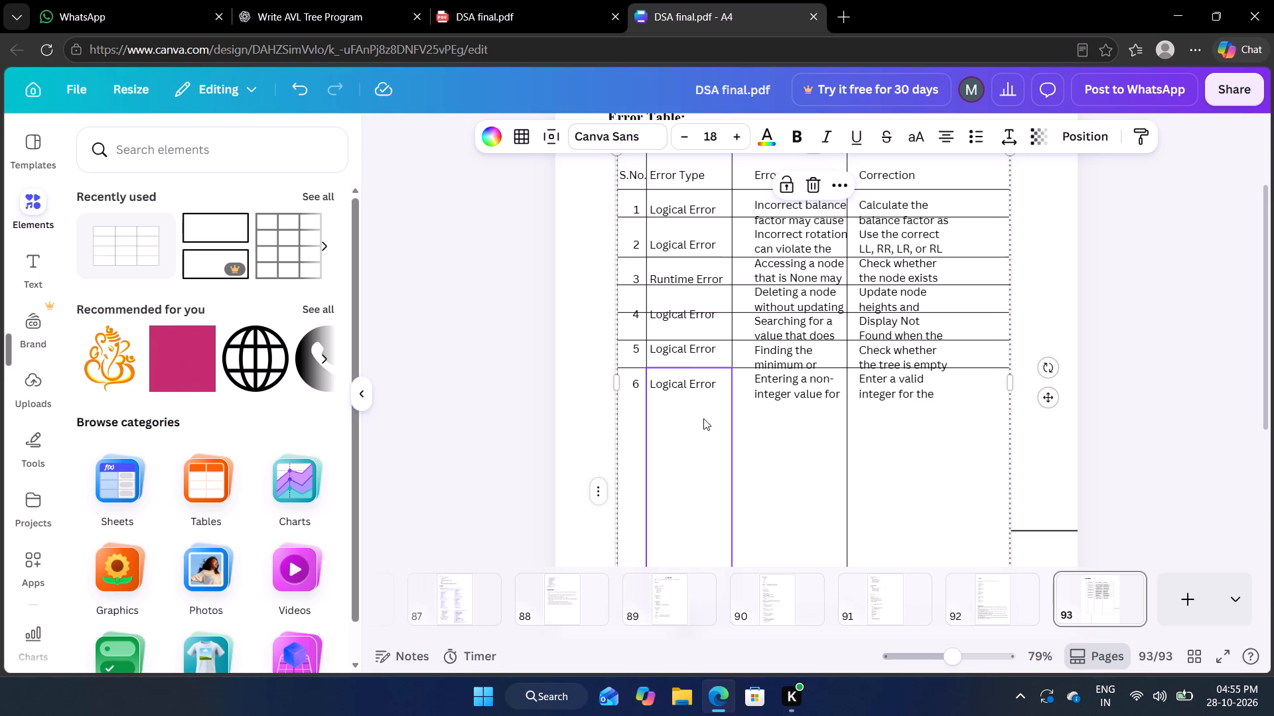
scroll(879, 485, "down", 2)
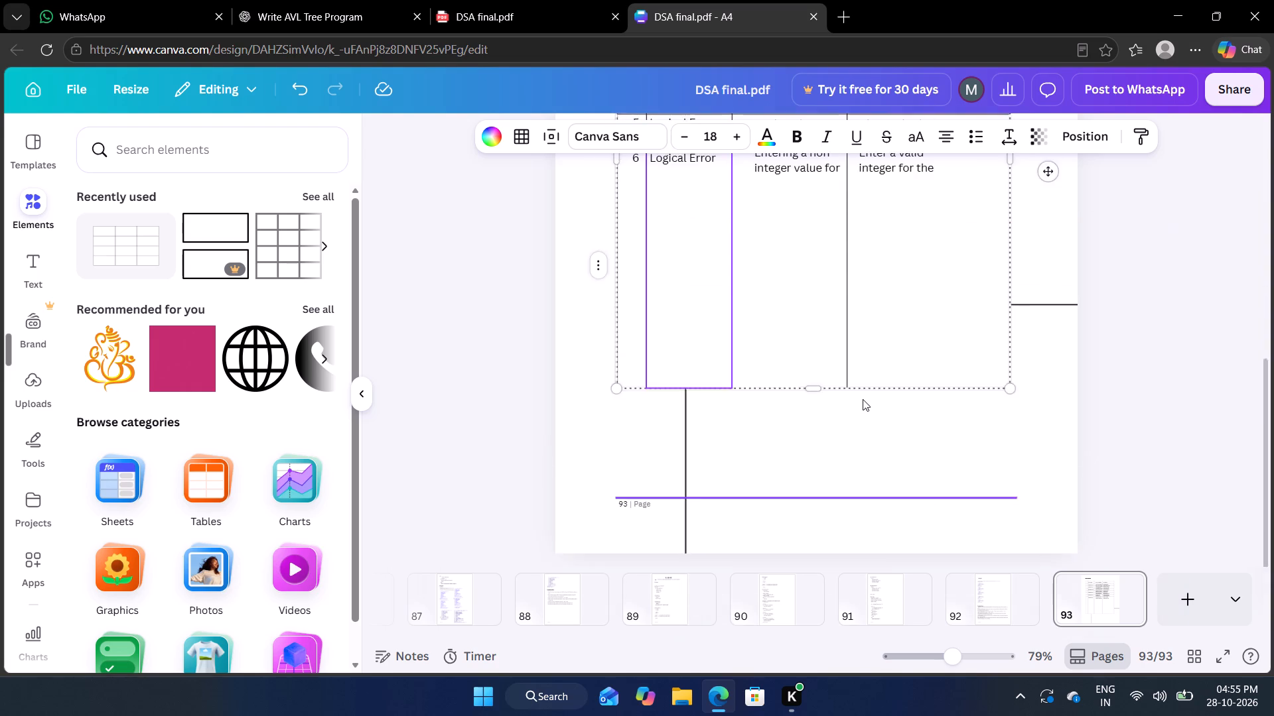
scroll(863, 399, "up", 2)
left_click_drag(814, 427, 814, 211)
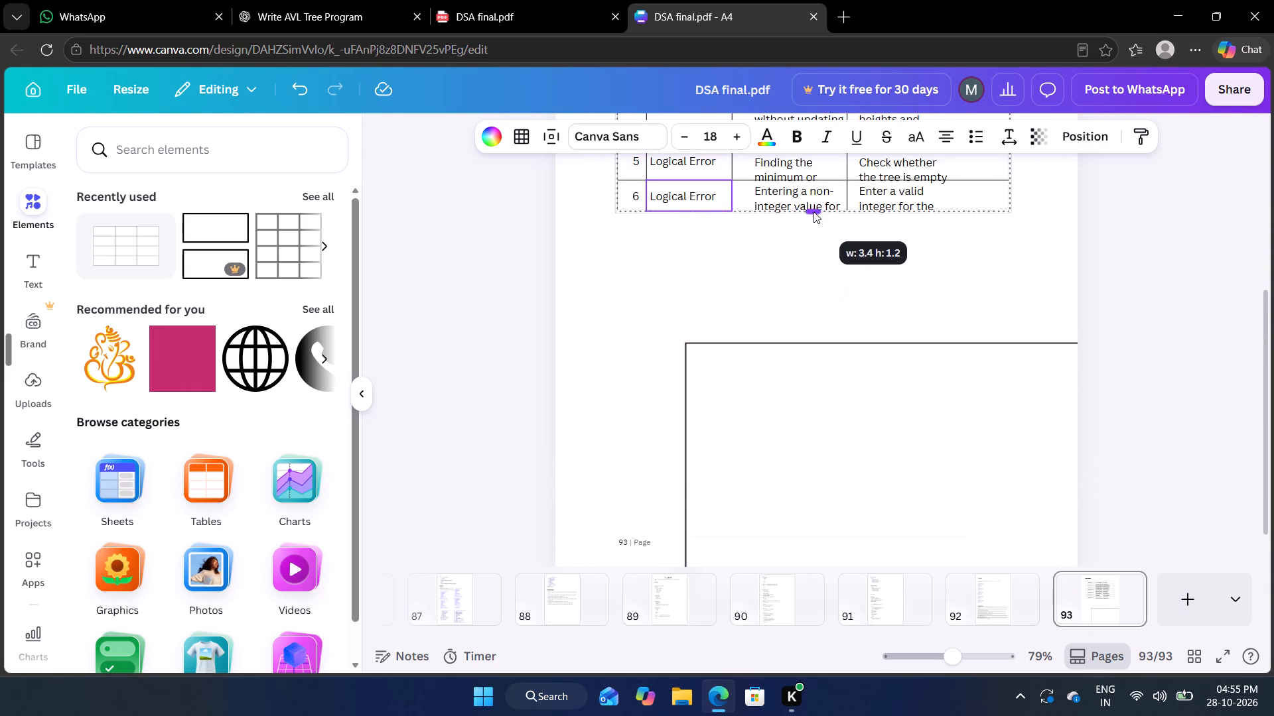
left_click_drag(814, 211, 820, 222)
scroll(1017, 295, "up", 2)
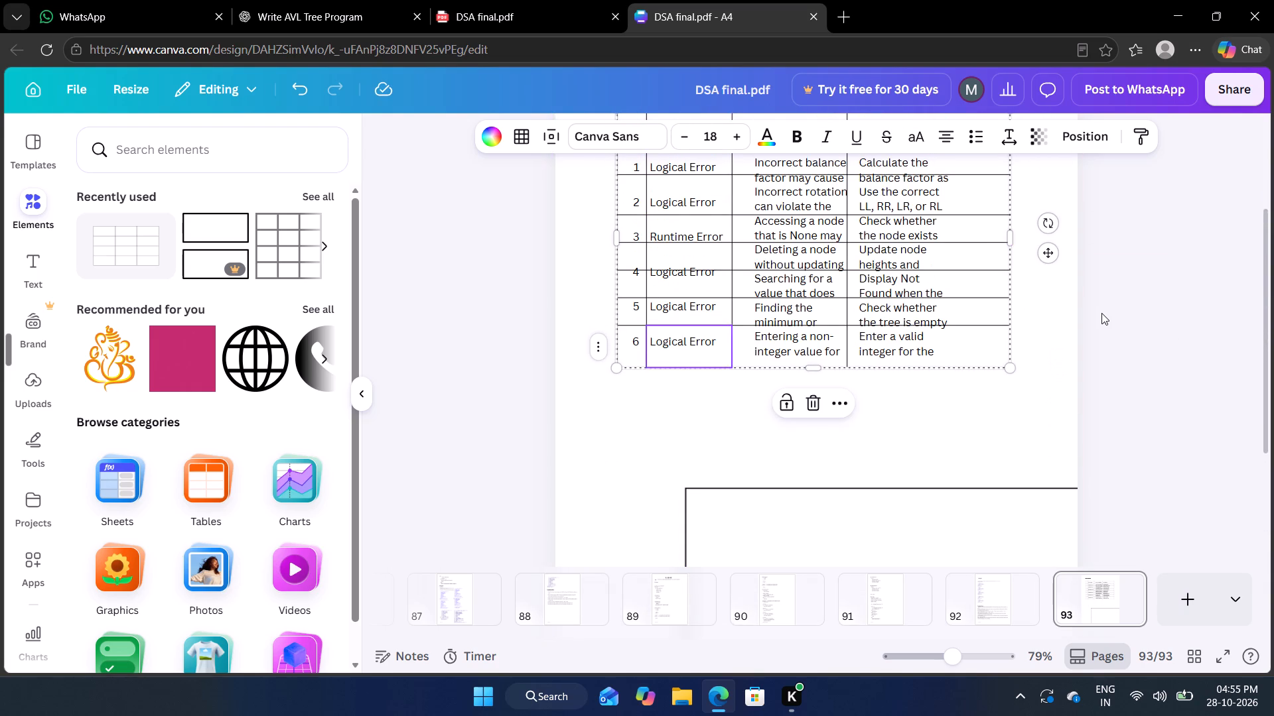
left_click(1101, 313)
Move item 4's Logical Error label up slightly so it sits between its row's borders.
scroll(1081, 365, "up", 1)
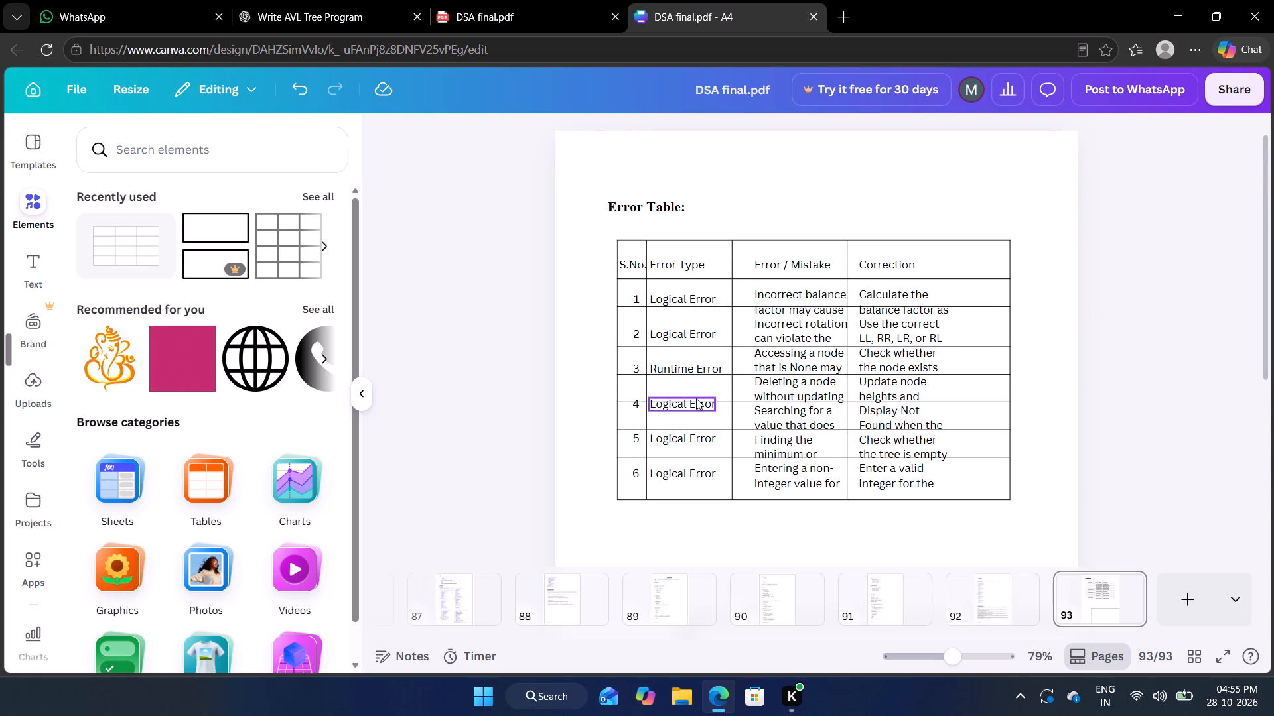
left_click(696, 398)
left_click(717, 412)
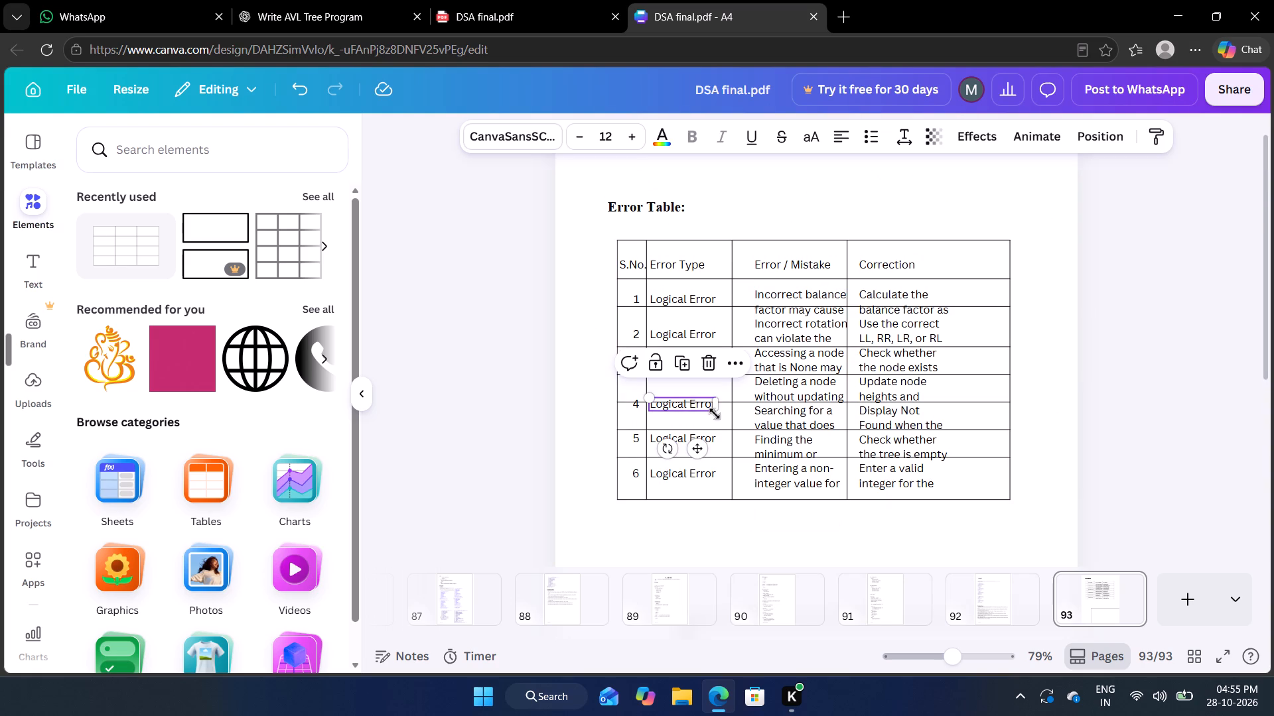
left_click(695, 438)
left_click(529, 385)
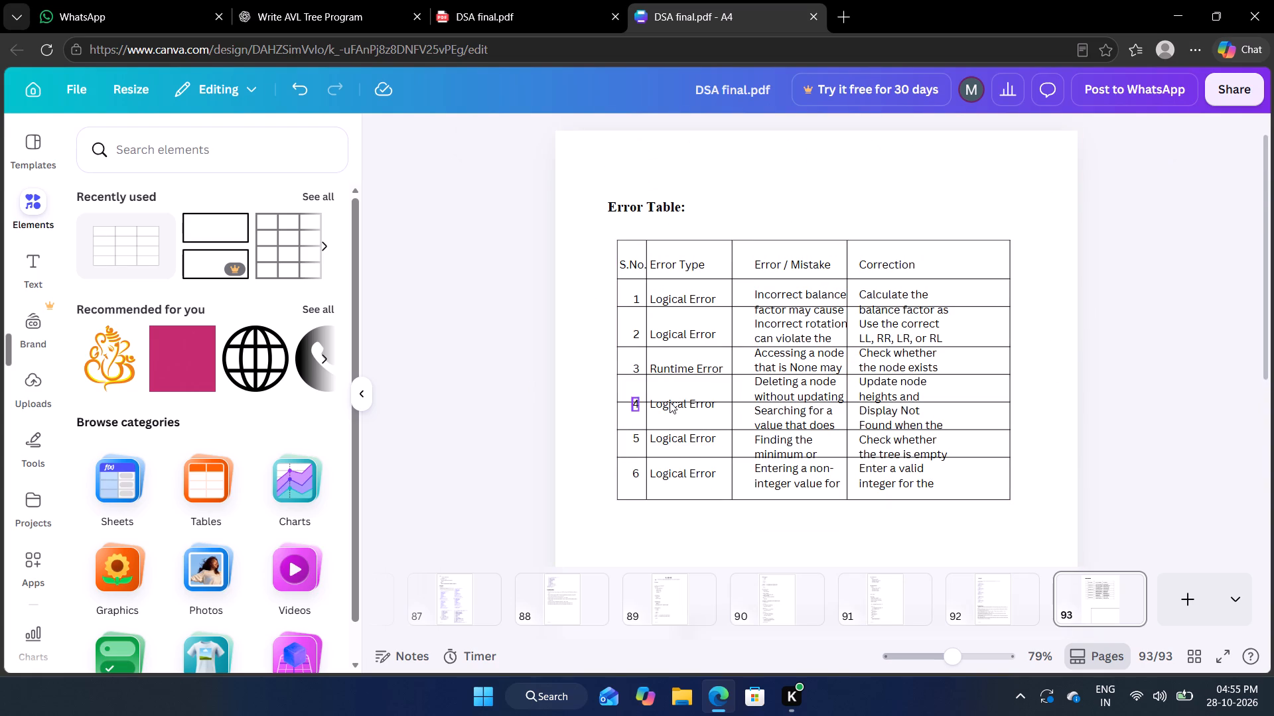
left_click_drag(670, 402, 672, 390)
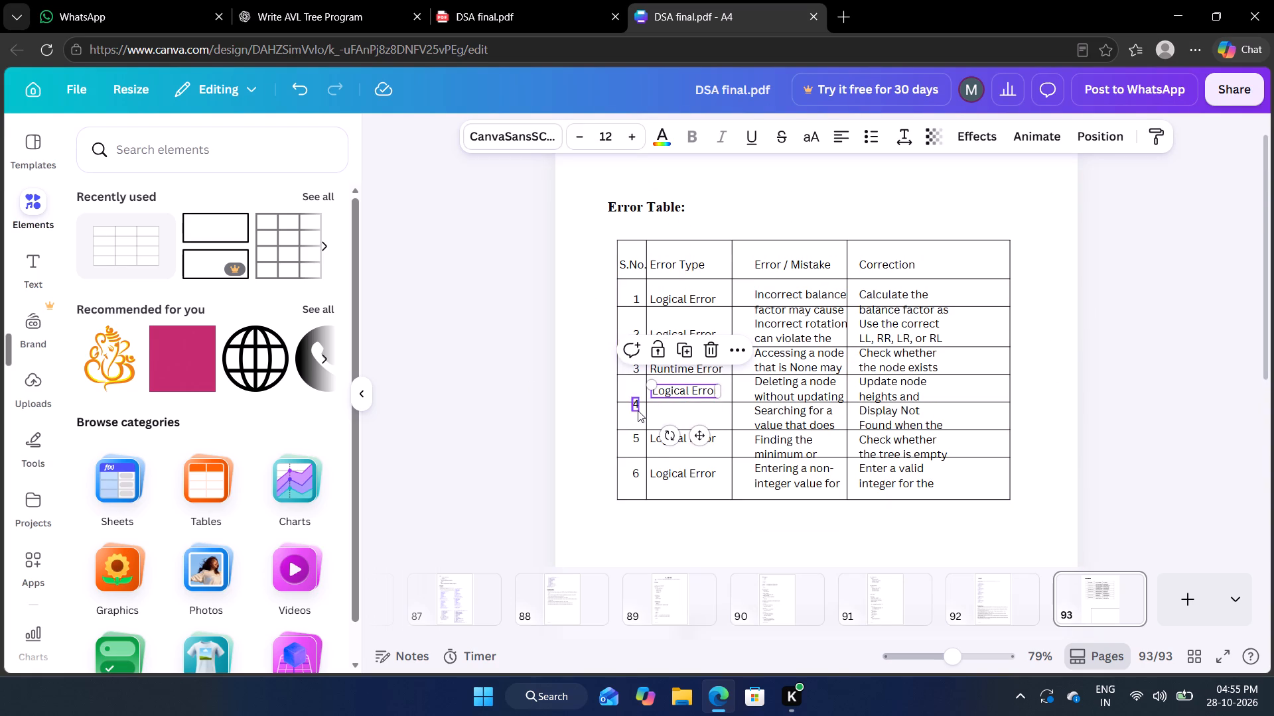
Move the serial numbers 4, 5 and 6 up so each sits in the next table row below number 3.
left_click_drag(638, 407, 637, 394)
left_click(577, 483)
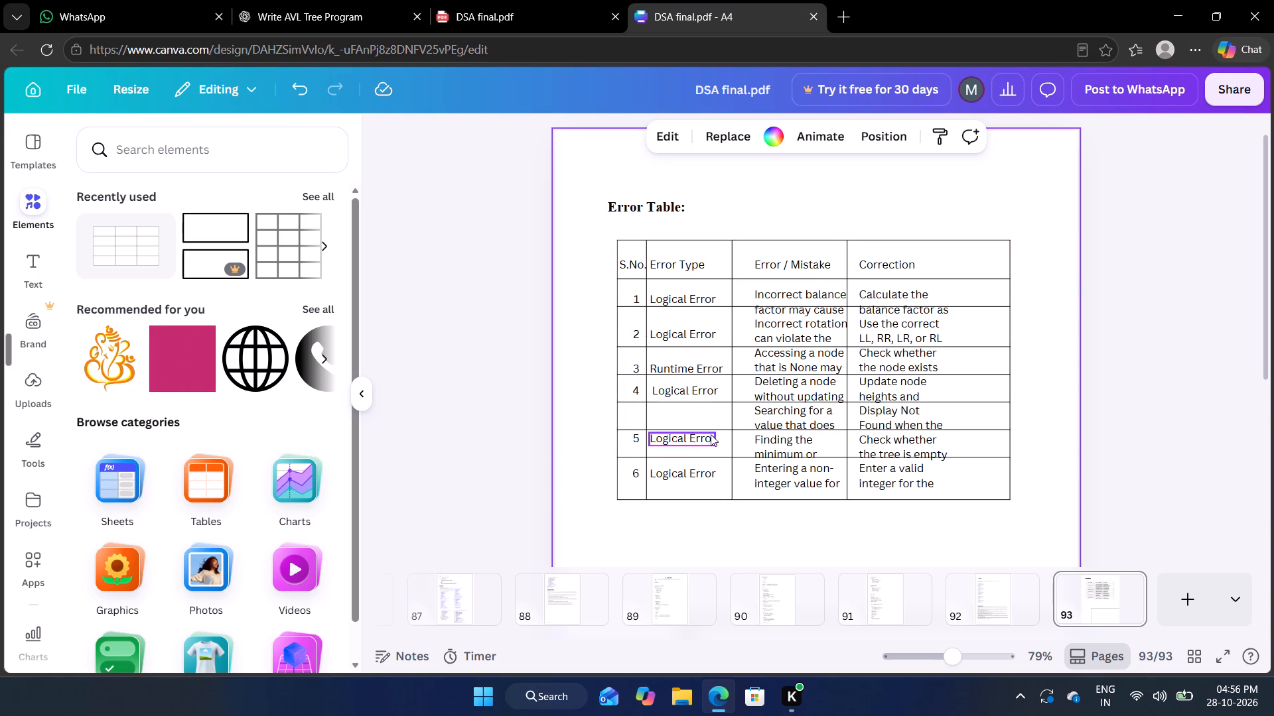
left_click_drag(636, 440, 636, 436)
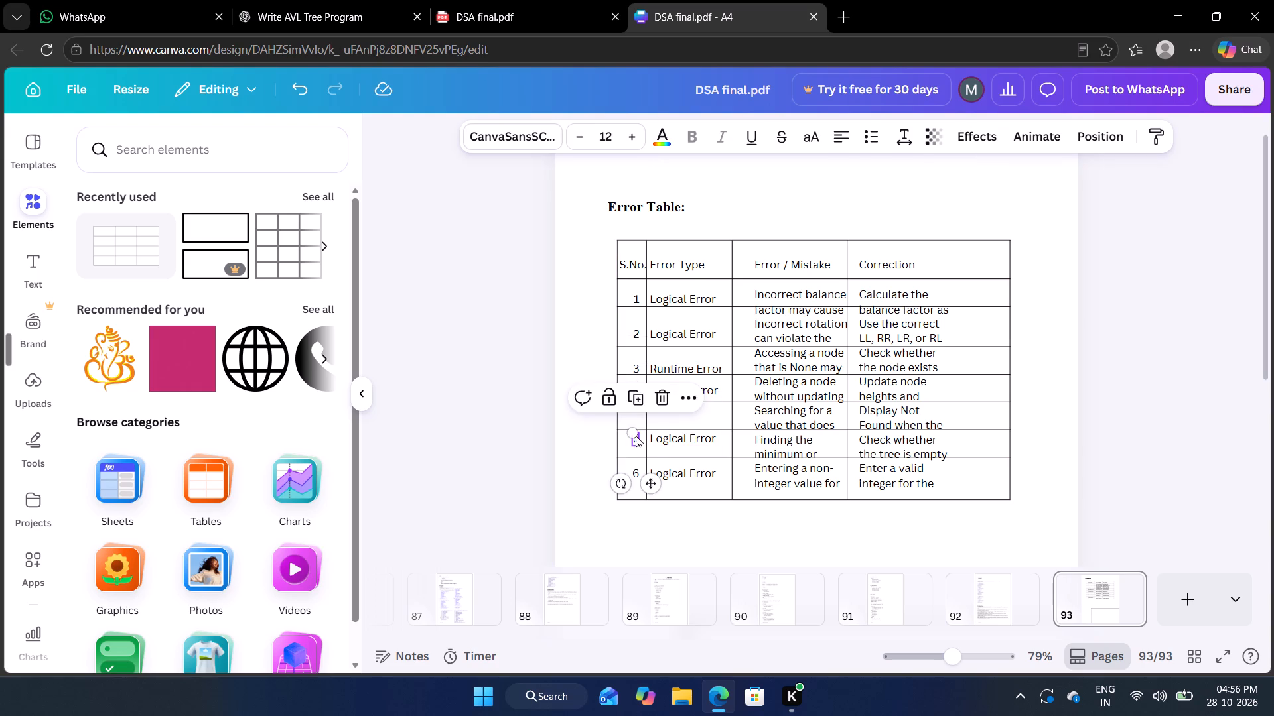
left_click_drag(636, 436, 635, 421)
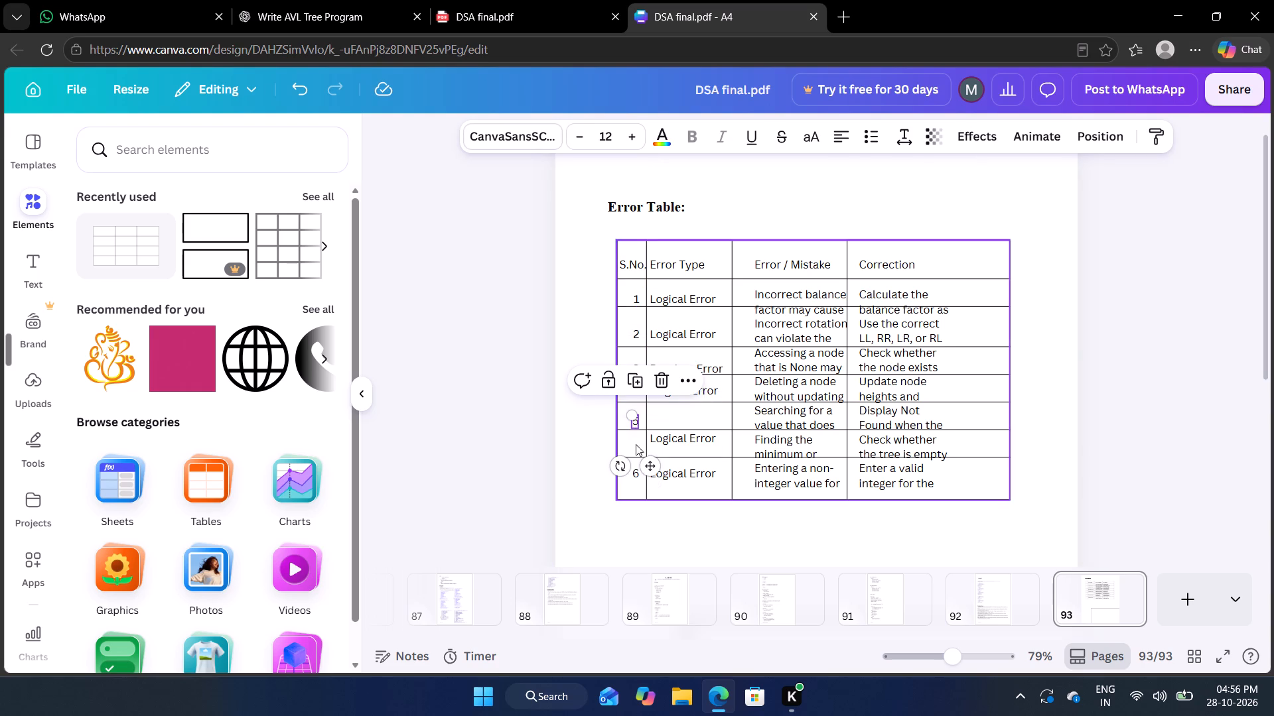
left_click(640, 528)
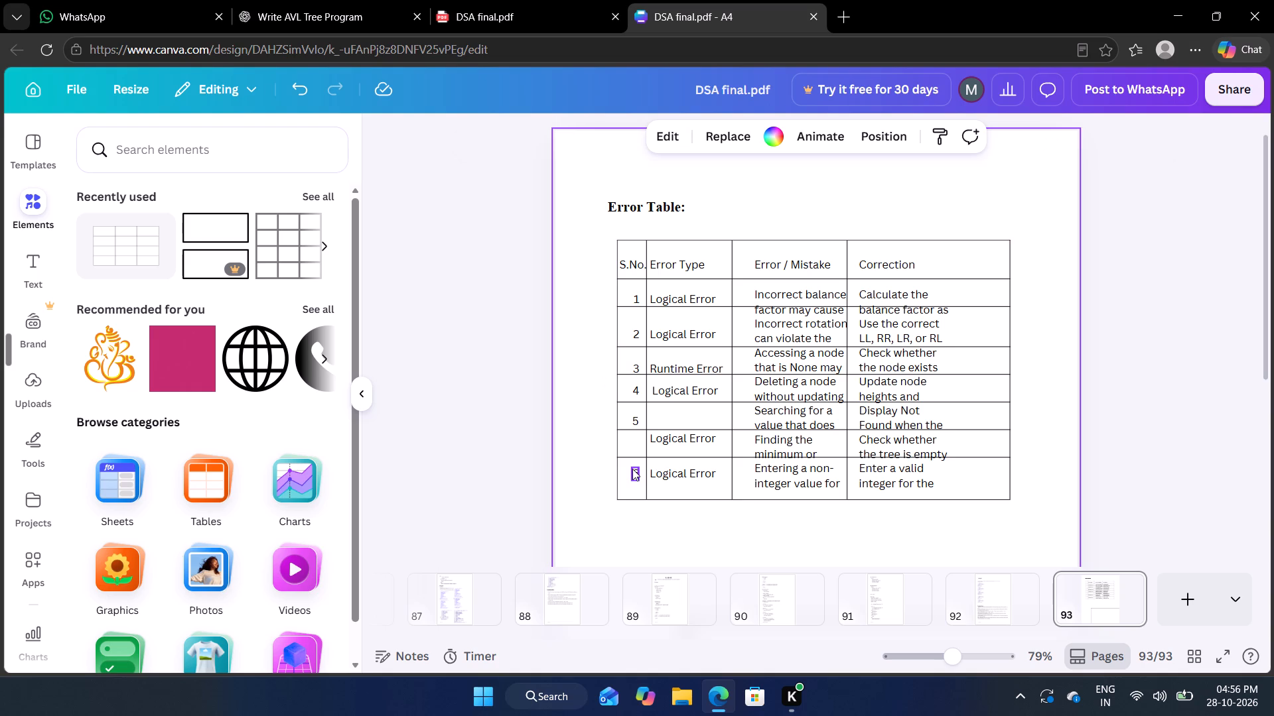
left_click_drag(632, 469, 634, 445)
Move the Logical Error labels of items 5 and 6 up beside their numbers, roughly in line with item 4's label.
left_click_drag(691, 443, 691, 424)
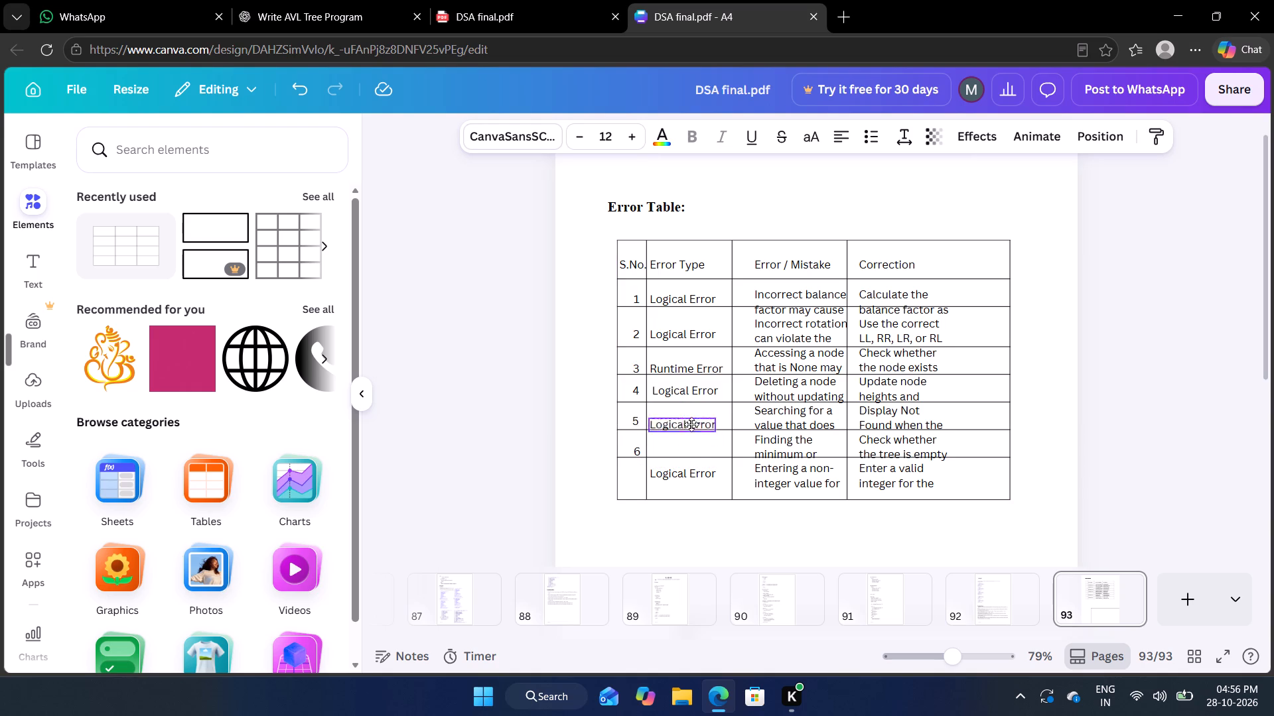
left_click_drag(691, 424, 695, 423)
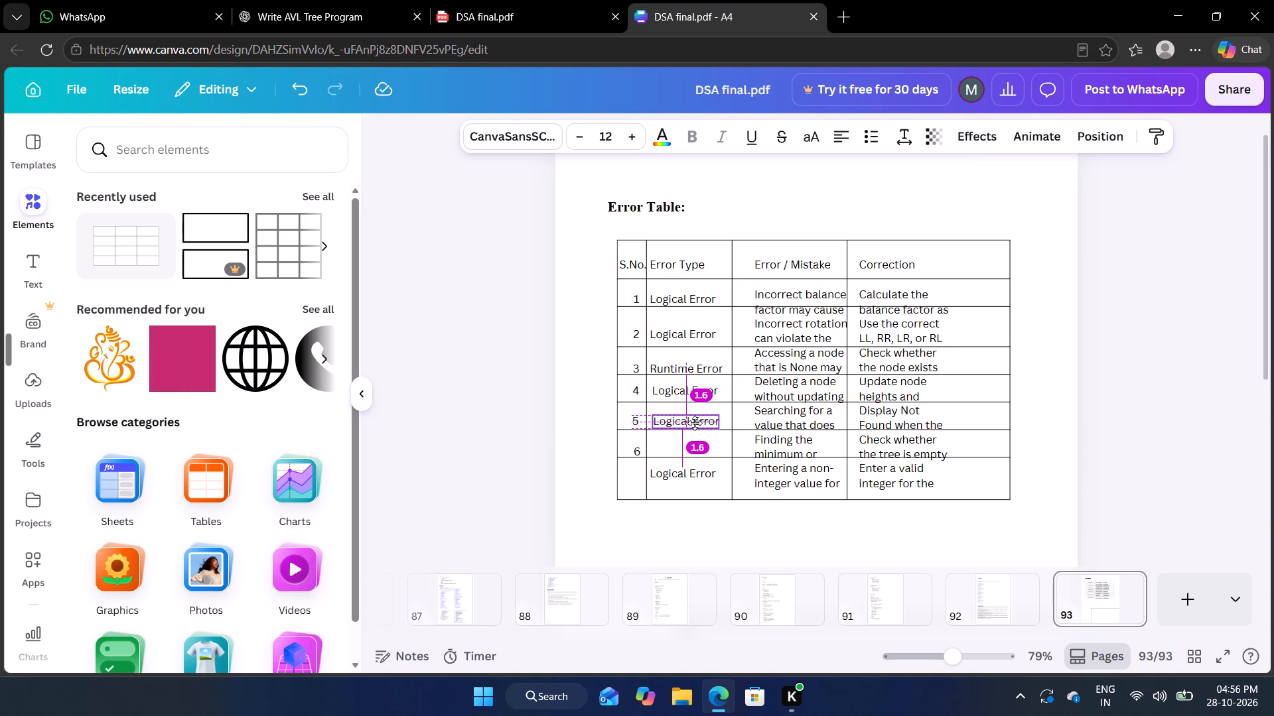
left_click_drag(695, 423, 697, 423)
left_click_drag(693, 478, 693, 451)
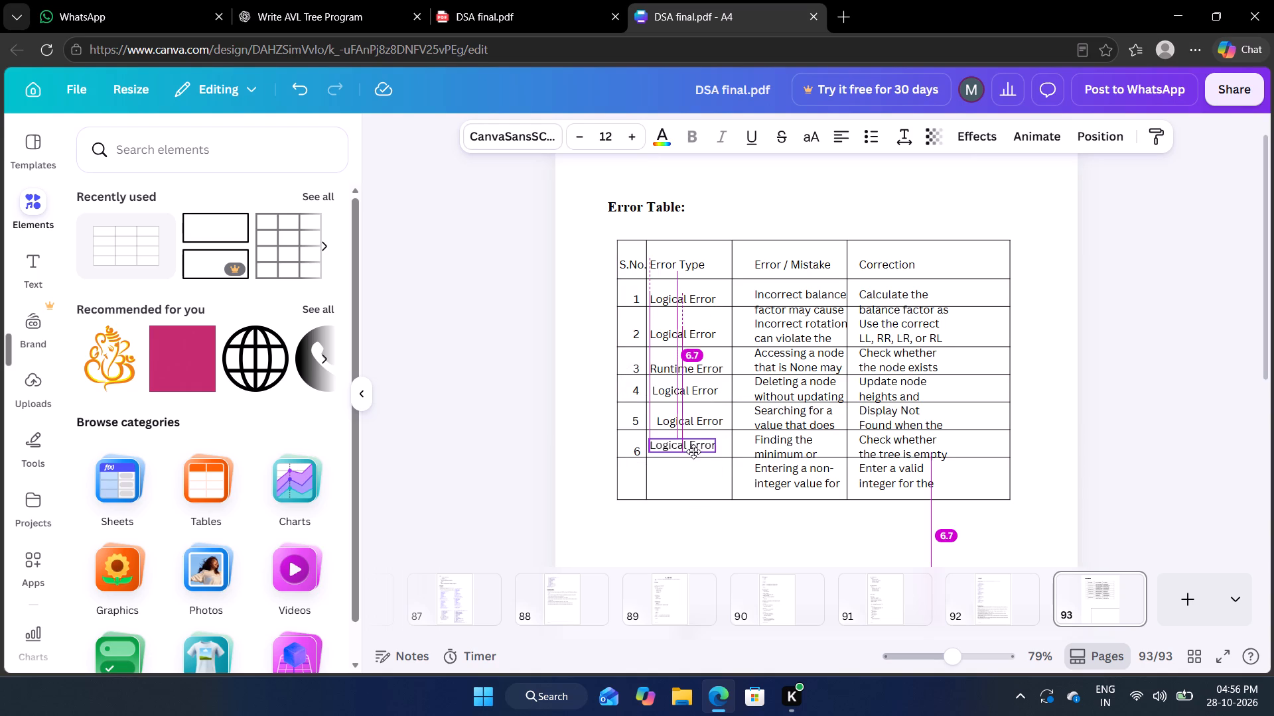
left_click_drag(693, 451, 697, 450)
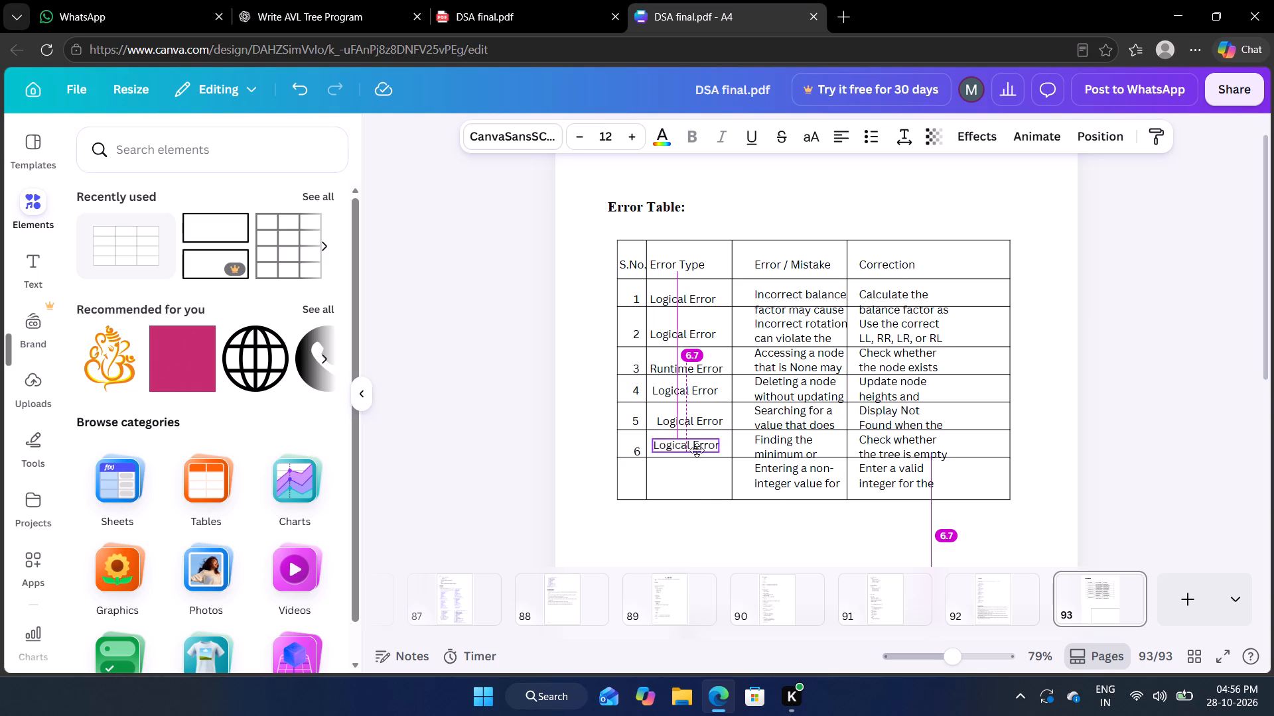
left_click_drag(697, 450, 697, 450)
left_click(696, 424)
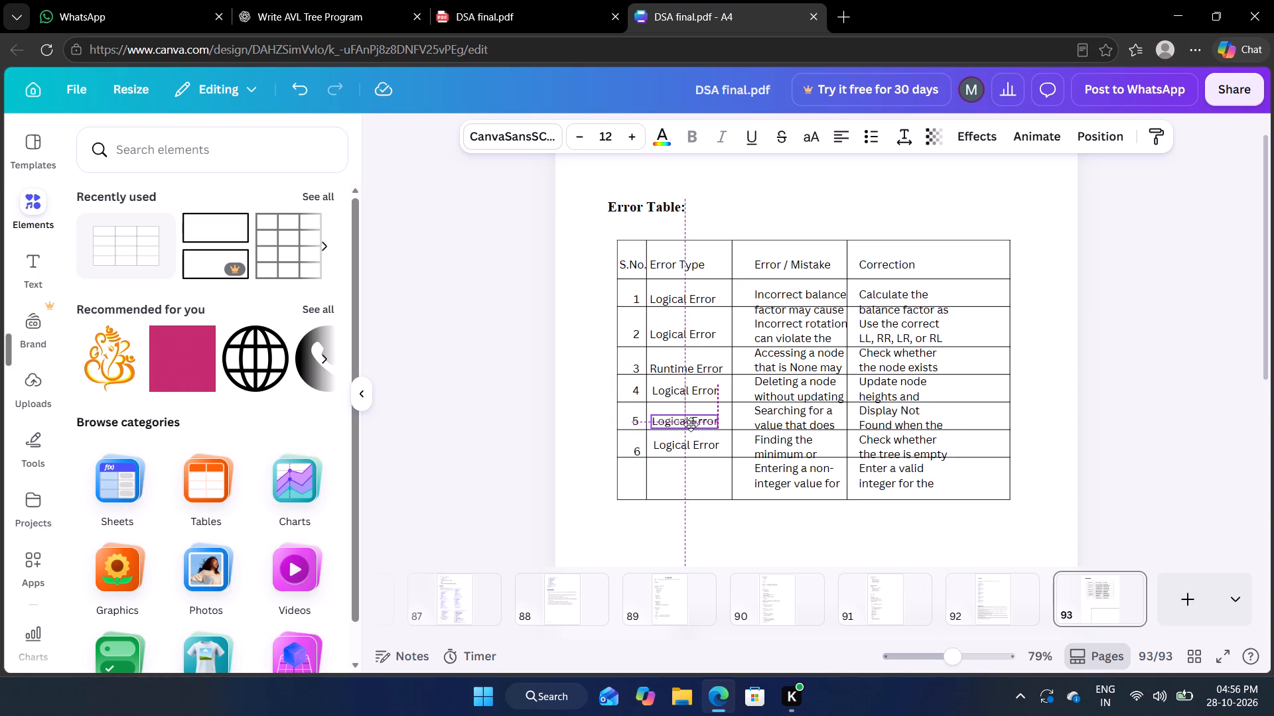
left_click(1038, 422)
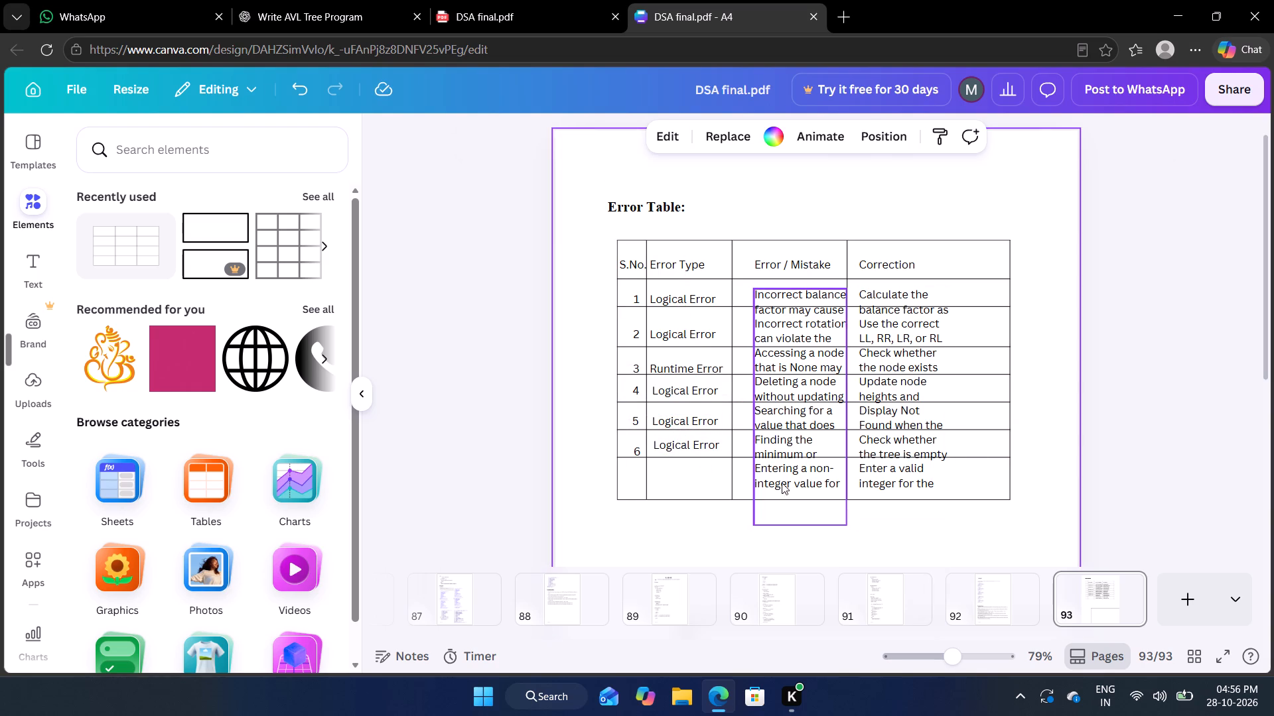
Move the Error / Mistake text block slightly up and left so its first line starts just below the header row.
left_click_drag(807, 425, 805, 423)
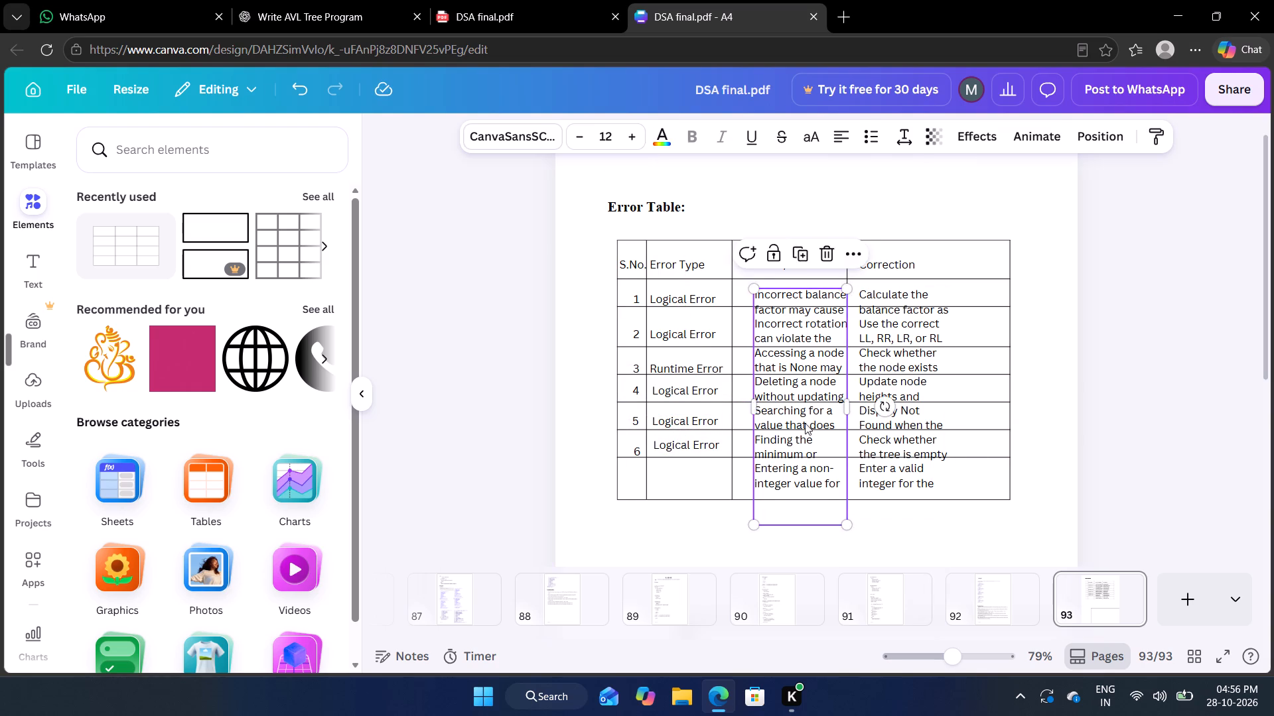
left_click_drag(805, 423, 798, 419)
left_click(1094, 392)
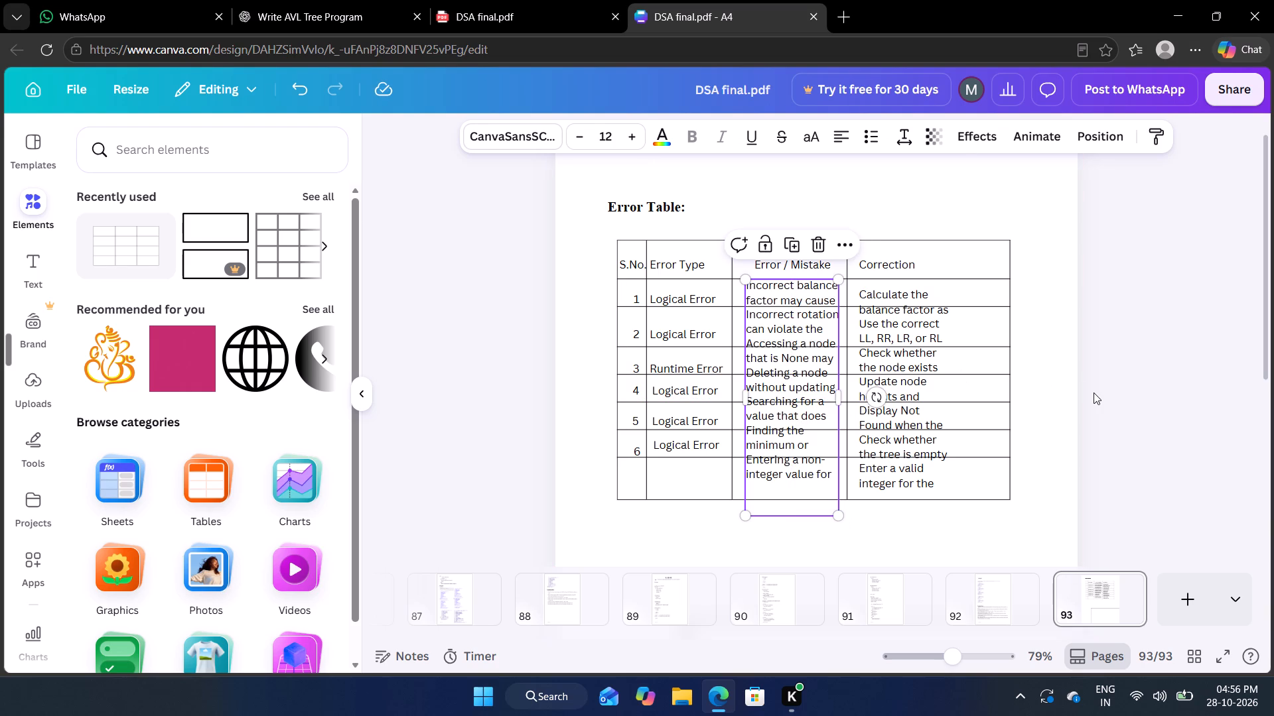
left_click(808, 443)
left_click(1103, 369)
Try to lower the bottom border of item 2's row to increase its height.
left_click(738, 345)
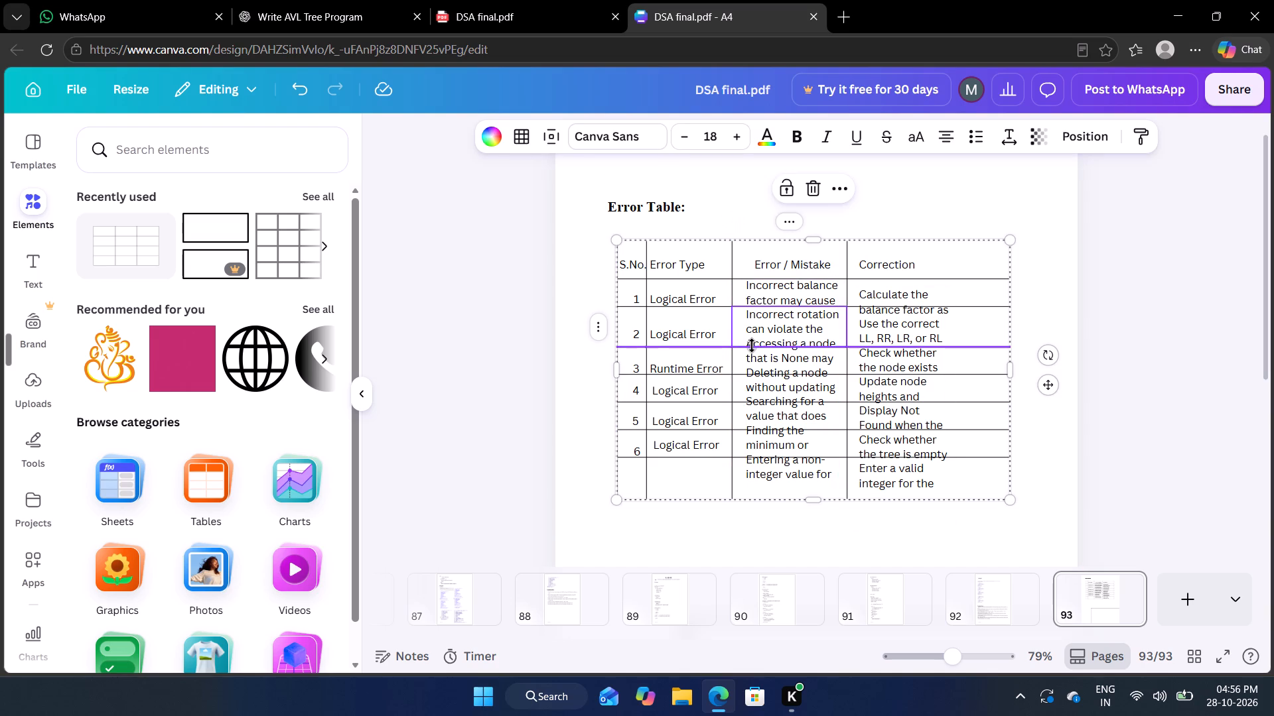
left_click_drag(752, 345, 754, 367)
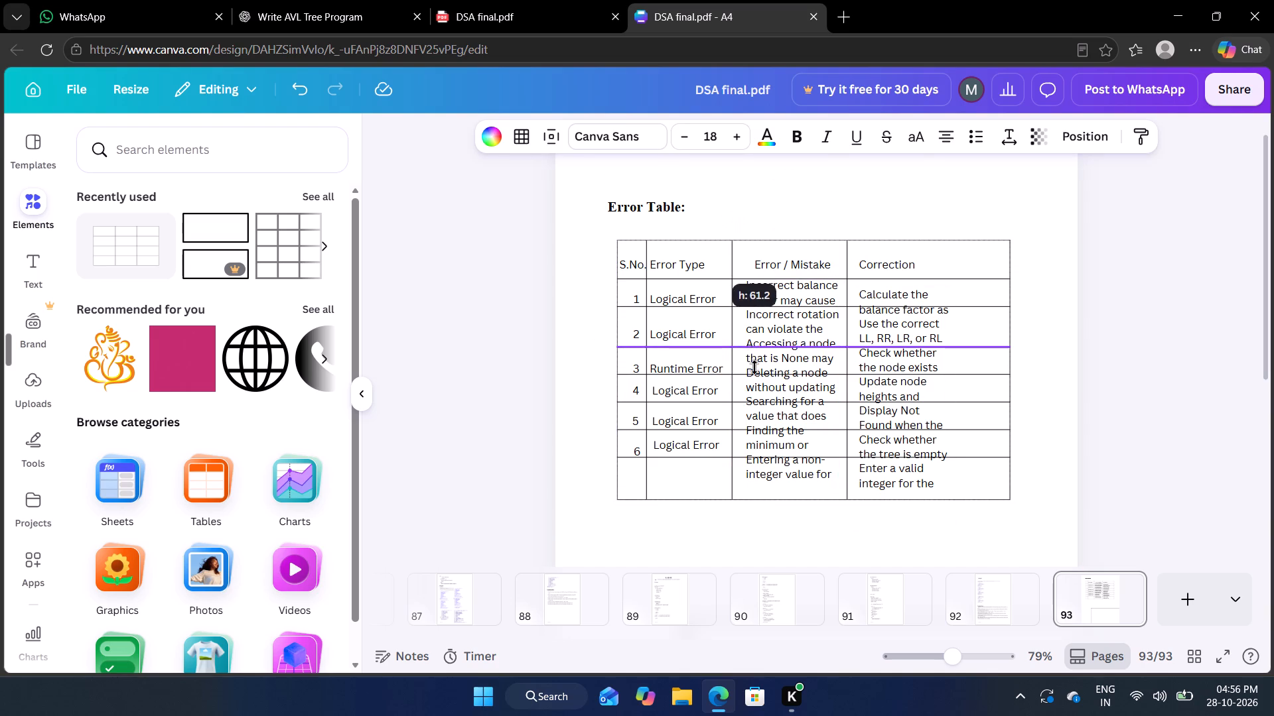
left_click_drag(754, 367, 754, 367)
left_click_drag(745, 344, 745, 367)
Extend the table downward and lower the top border of its last row to just below the Error / Mistake text.
left_click_drag(758, 499, 763, 524)
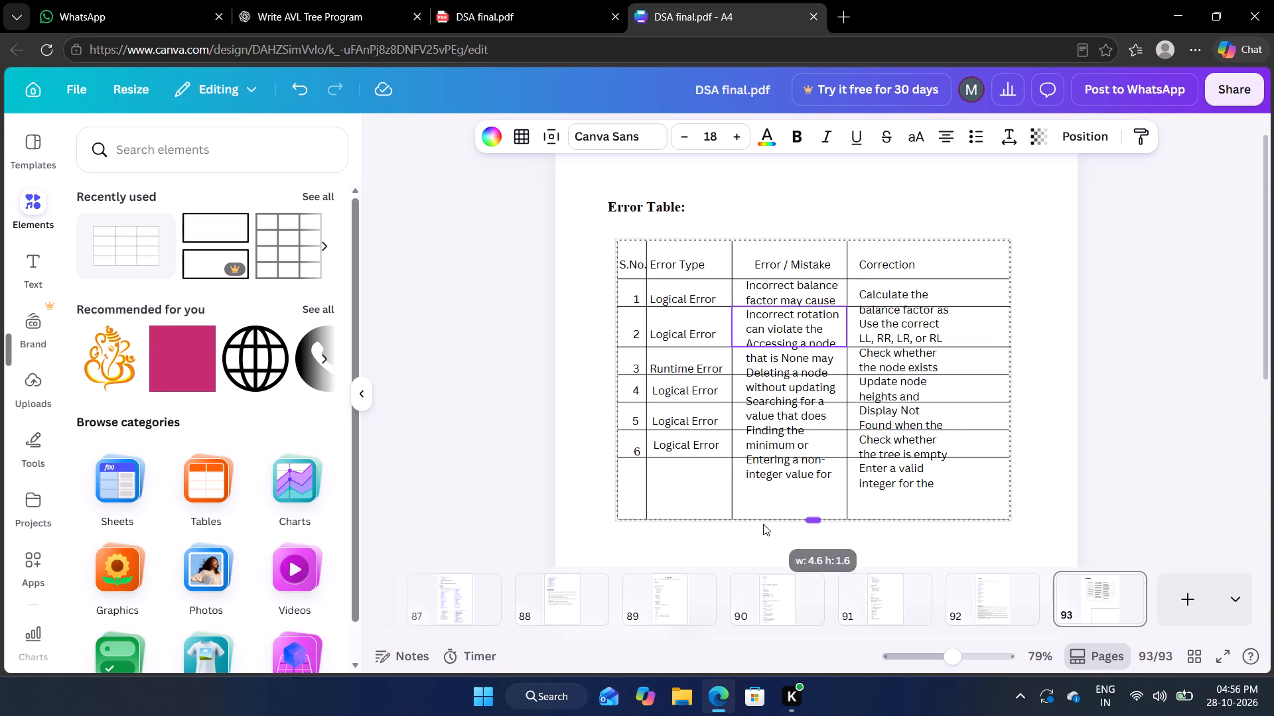
left_click_drag(763, 524, 765, 525)
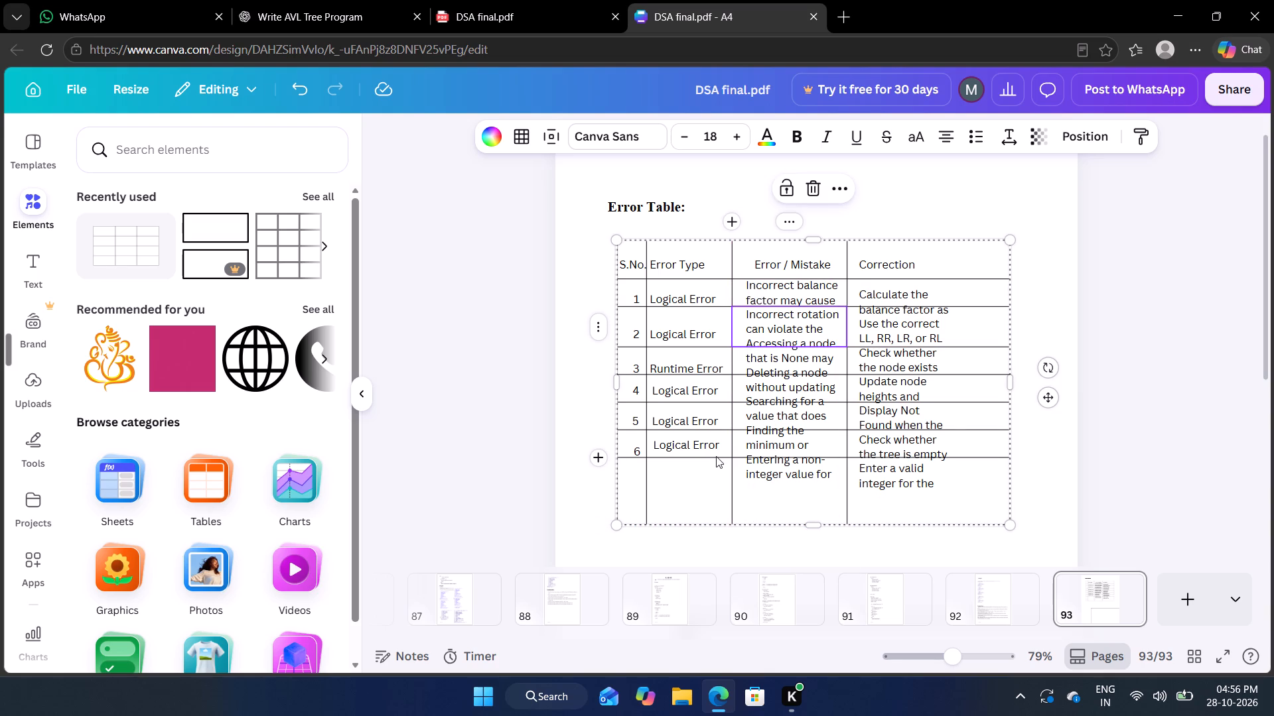
left_click_drag(743, 459, 747, 497)
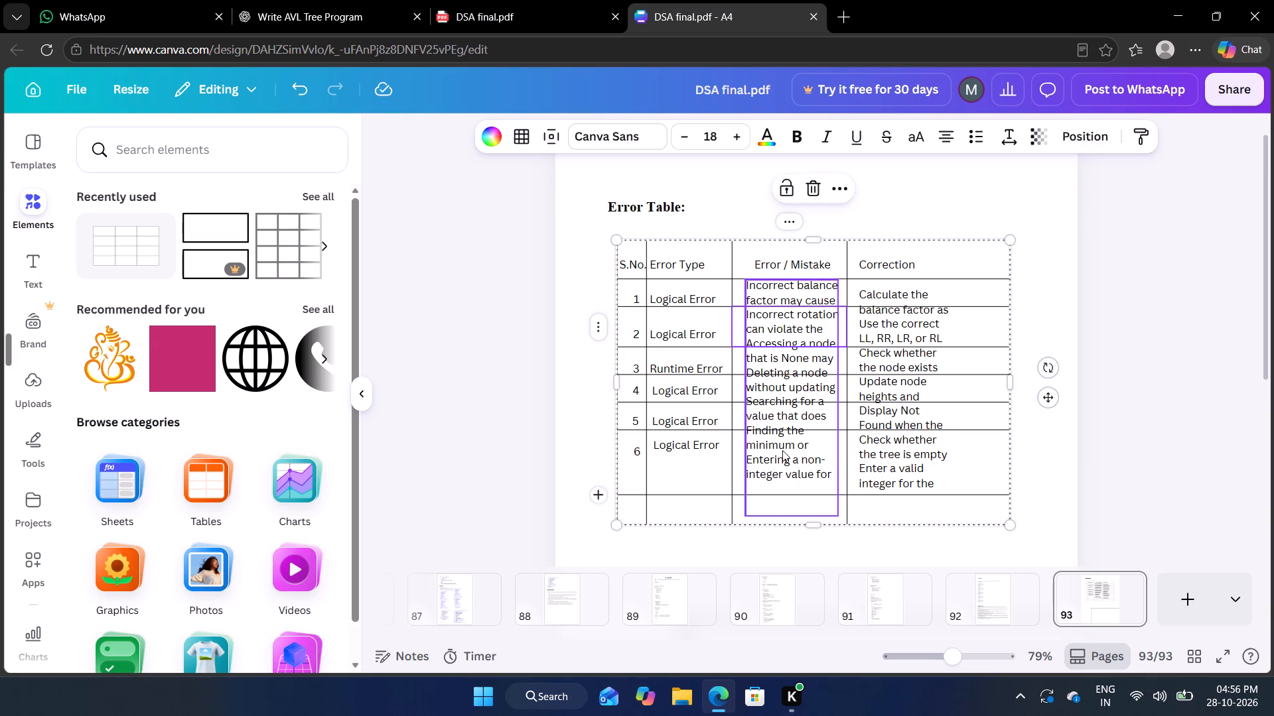
left_click(758, 495)
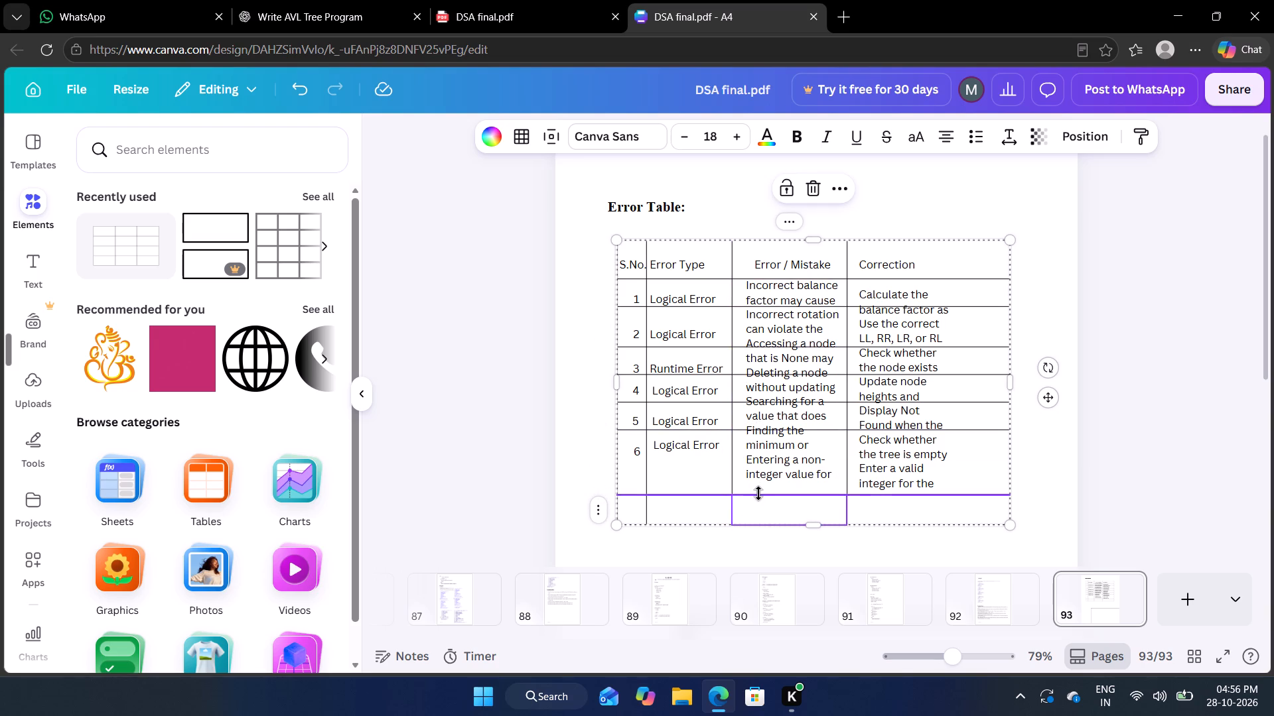
left_click_drag(758, 493, 758, 516)
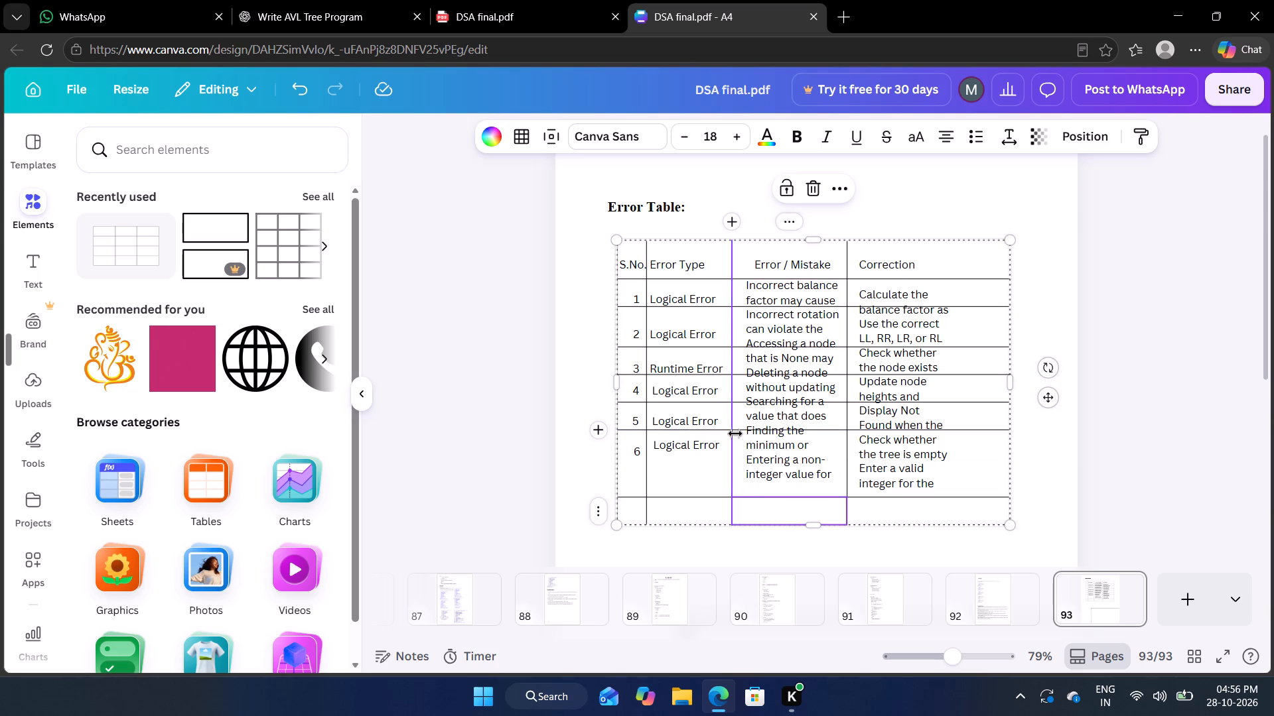
Lower the bottom border of item 5's row slightly, making the row about 56 high.
left_click(741, 424)
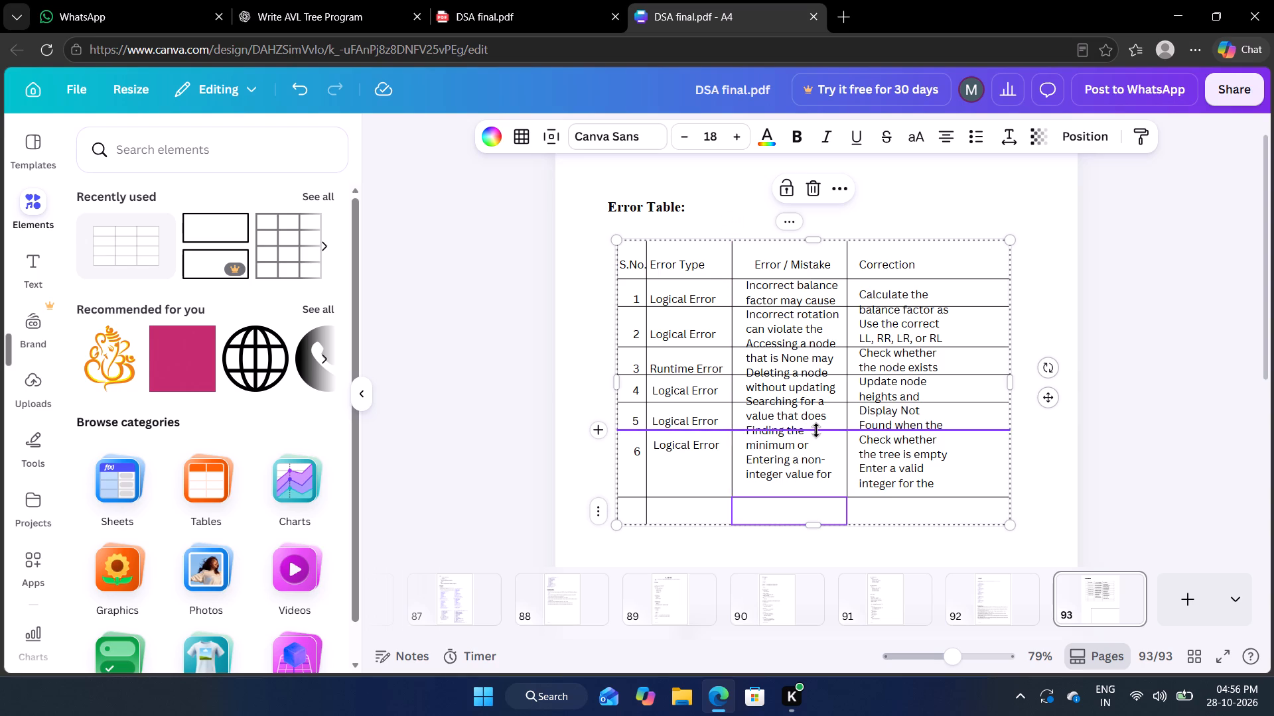
left_click_drag(816, 430, 815, 440)
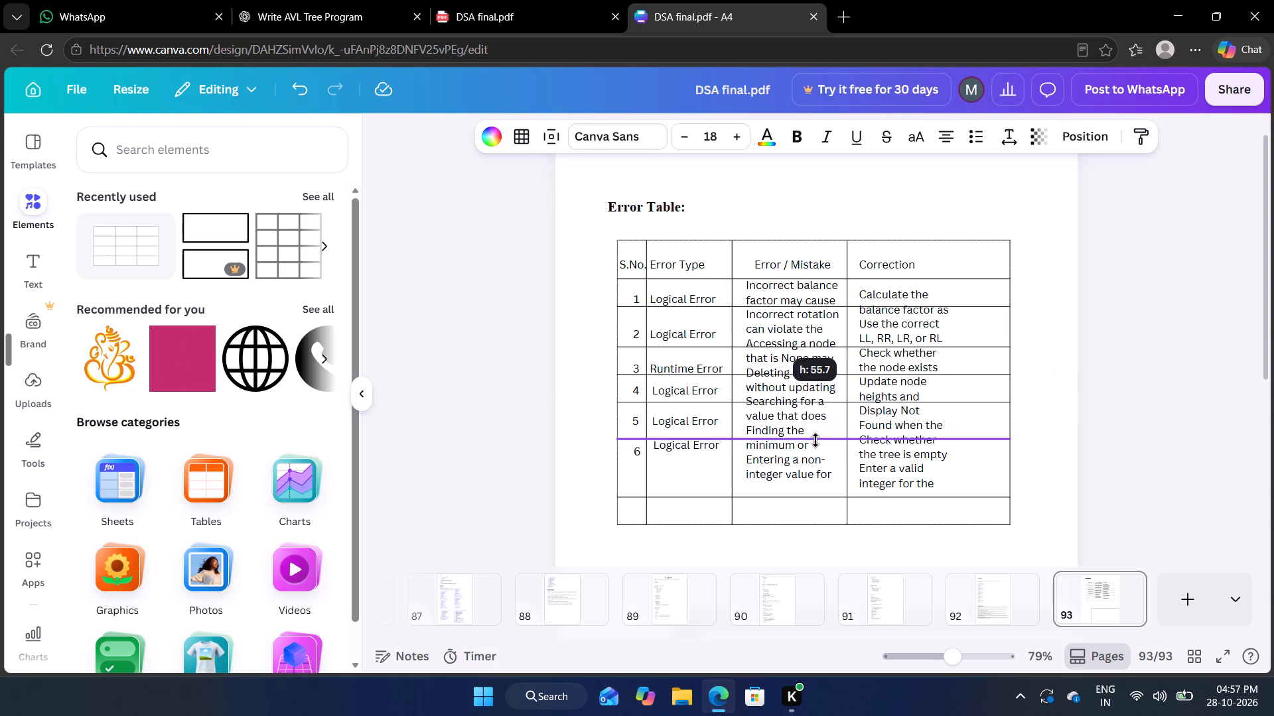
left_click_drag(815, 440, 816, 438)
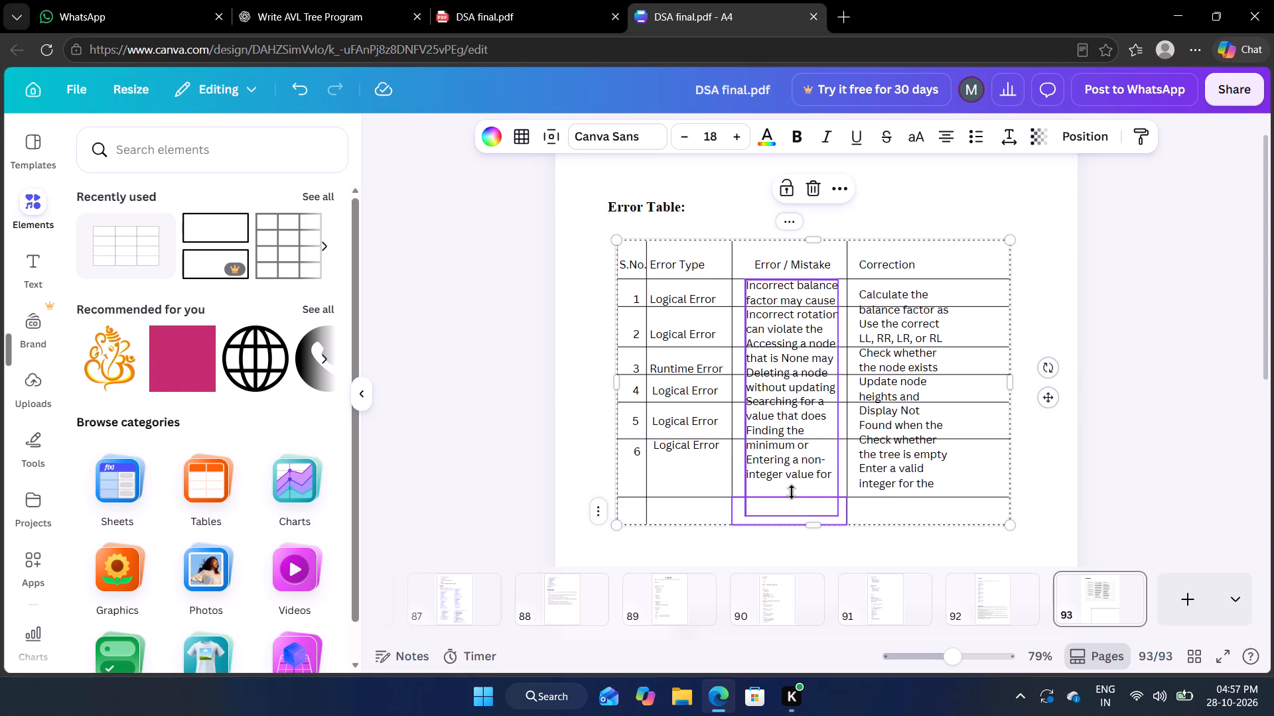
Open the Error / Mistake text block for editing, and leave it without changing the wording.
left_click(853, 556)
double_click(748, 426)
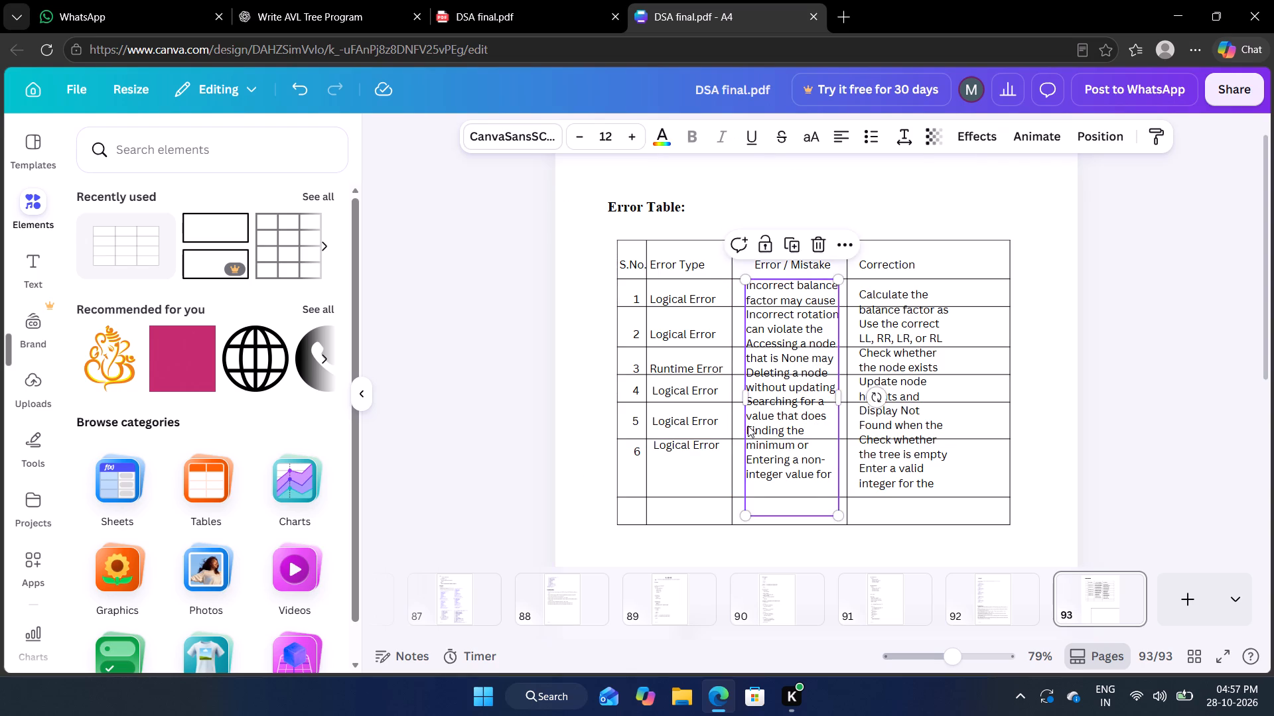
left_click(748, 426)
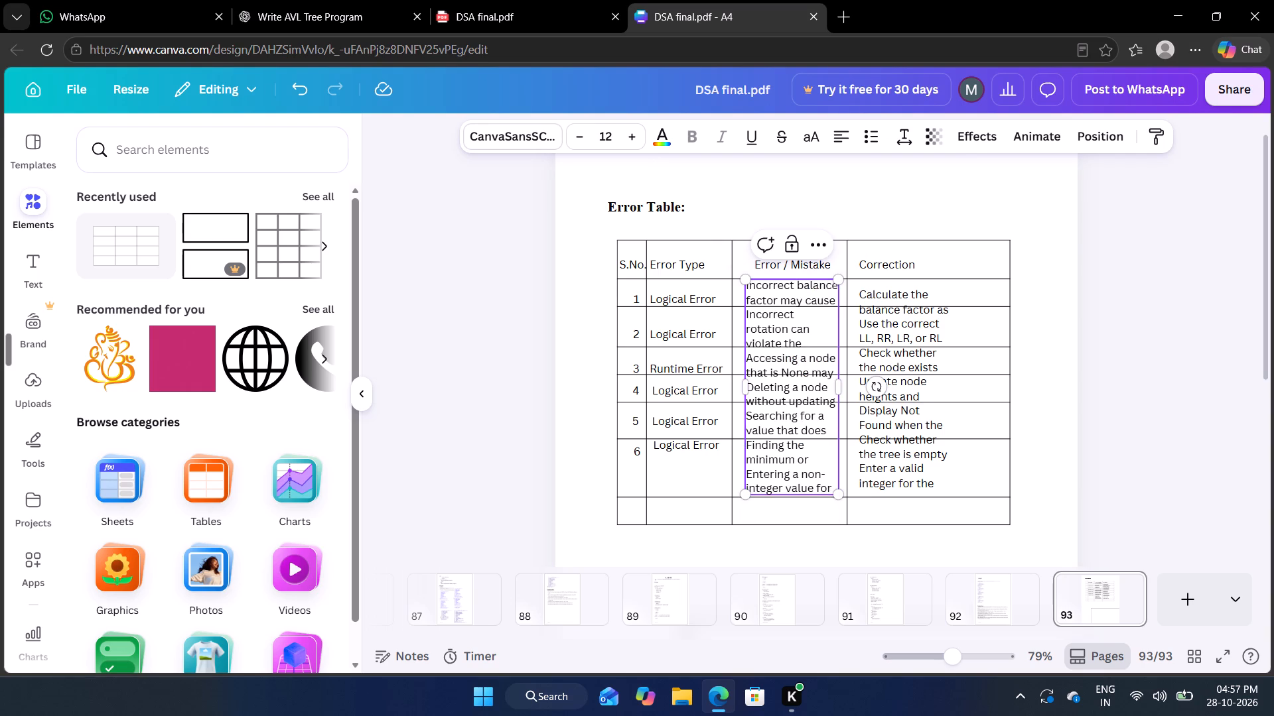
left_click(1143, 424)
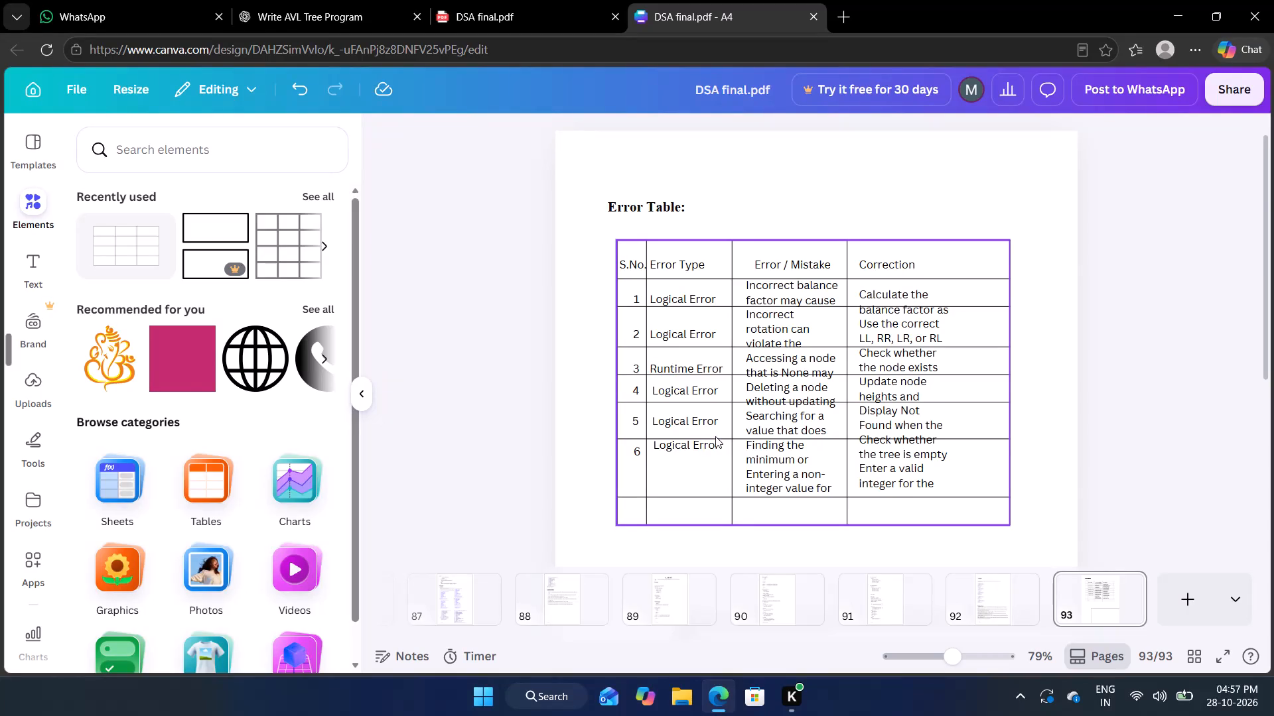
Extend the table's bottom edge a little further and lower the last row's top border by a similar amount.
left_click(739, 436)
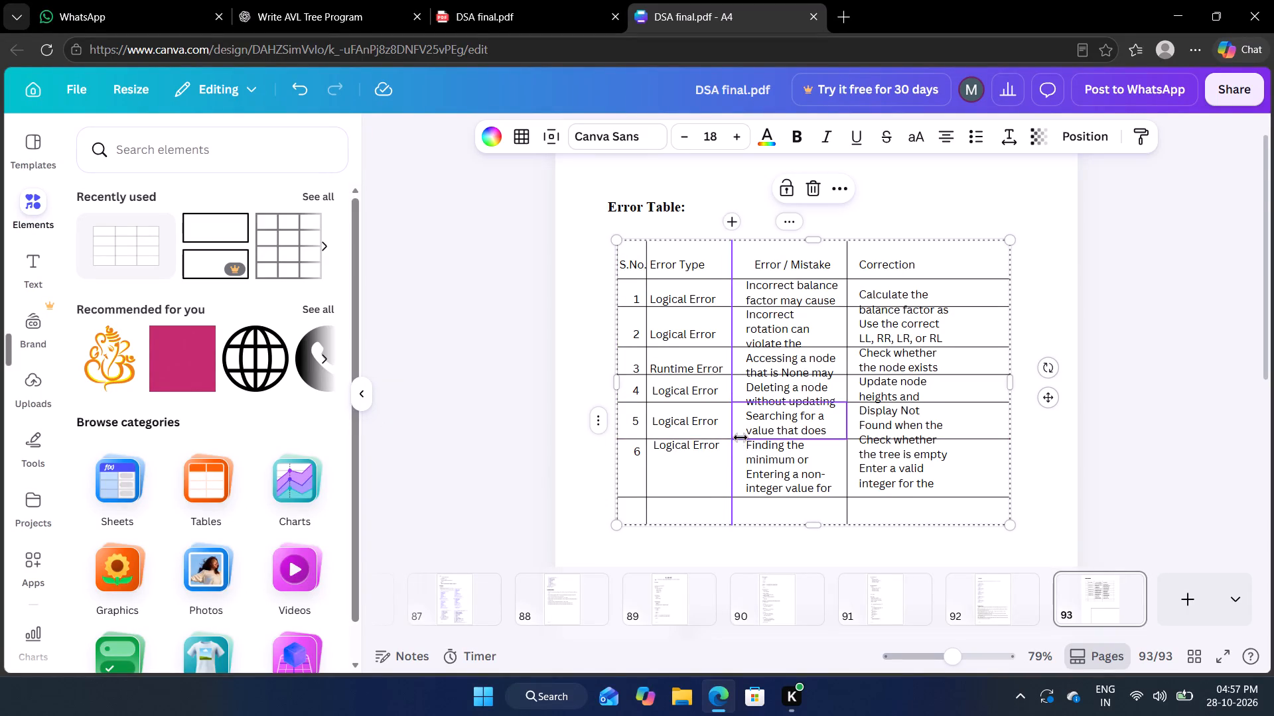
left_click(741, 495)
left_click_drag(749, 520, 749, 538)
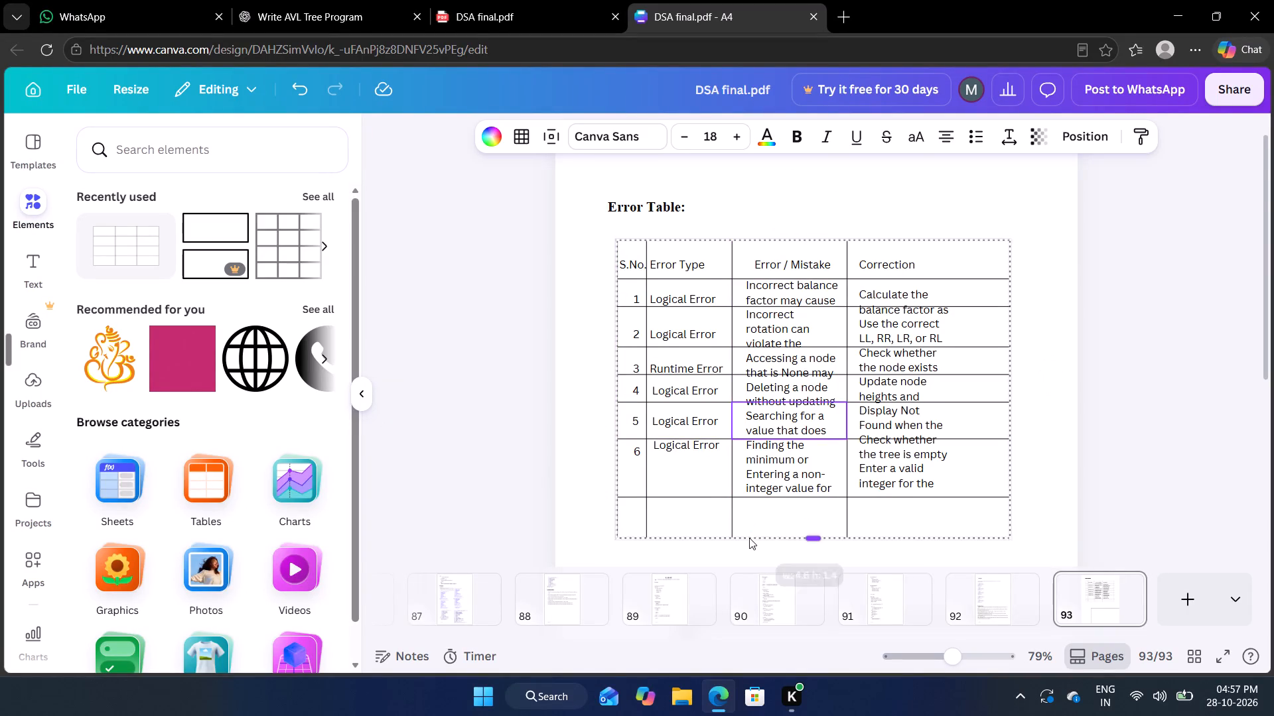
left_click_drag(749, 538, 749, 539)
left_click_drag(750, 497, 750, 520)
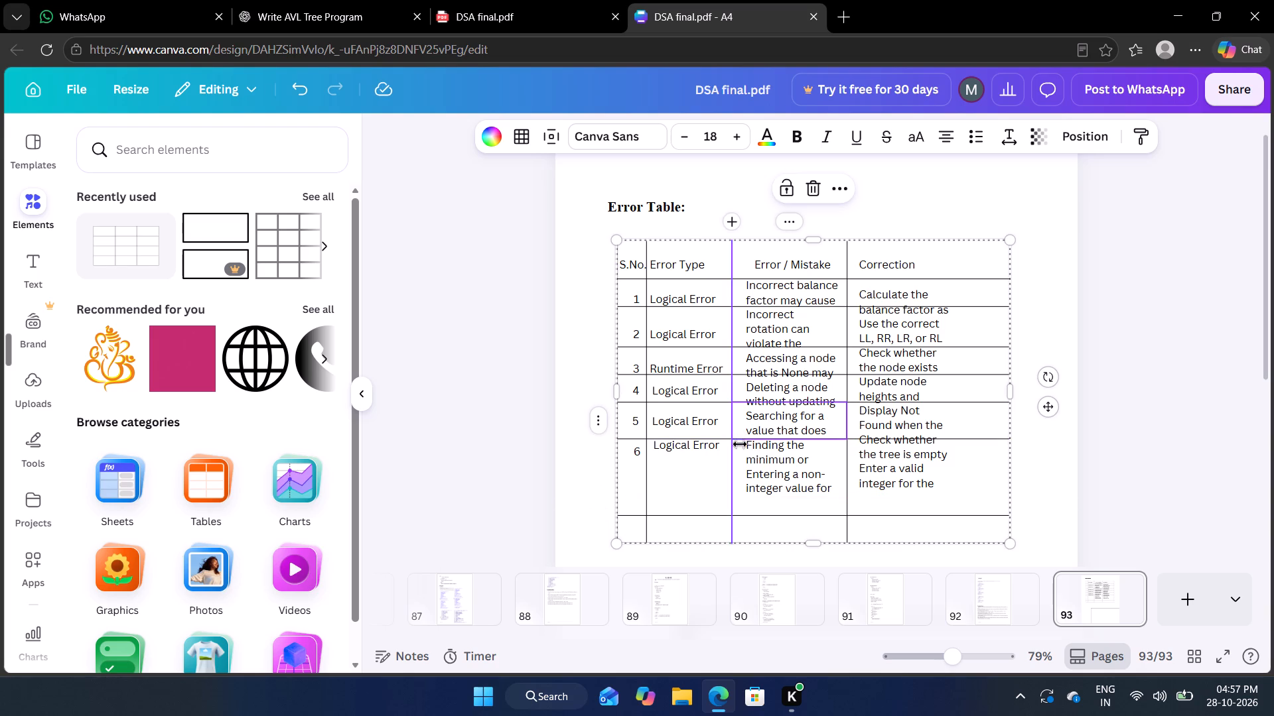
Lower the bottom border of item 5's row until it lies below item 6's number and label.
left_click_drag(746, 437, 744, 447)
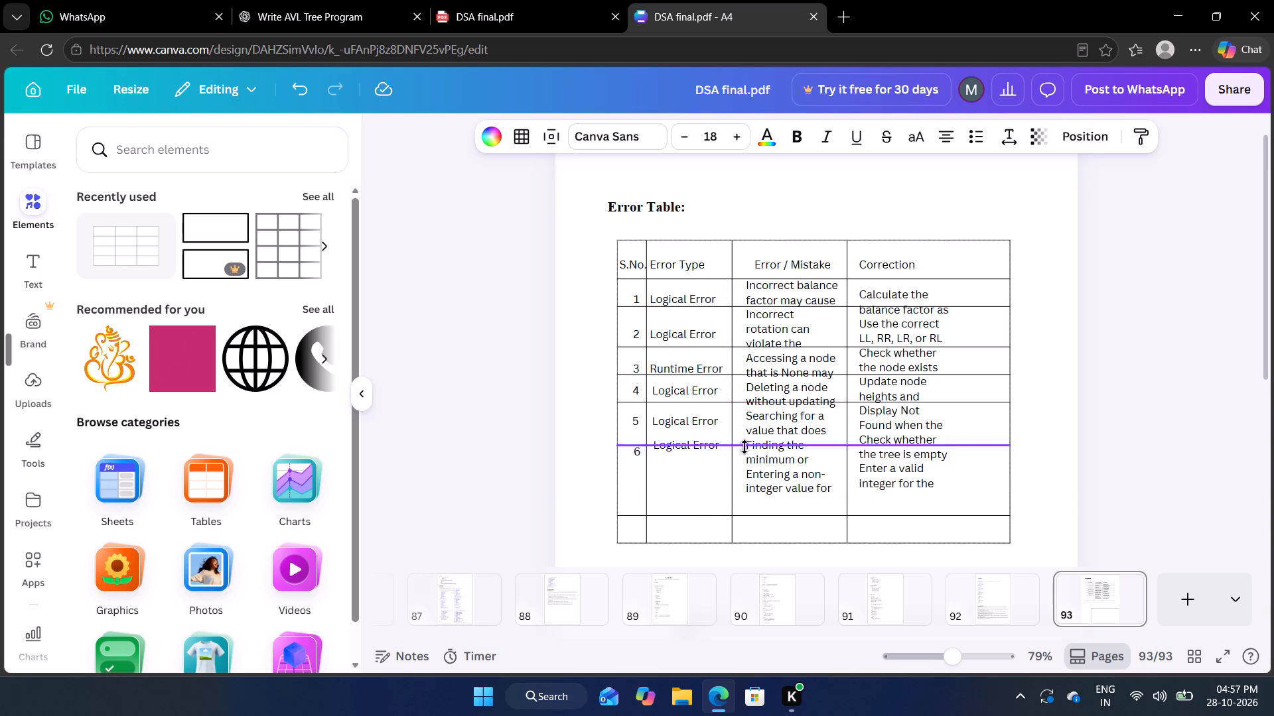
left_click_drag(744, 447, 743, 456)
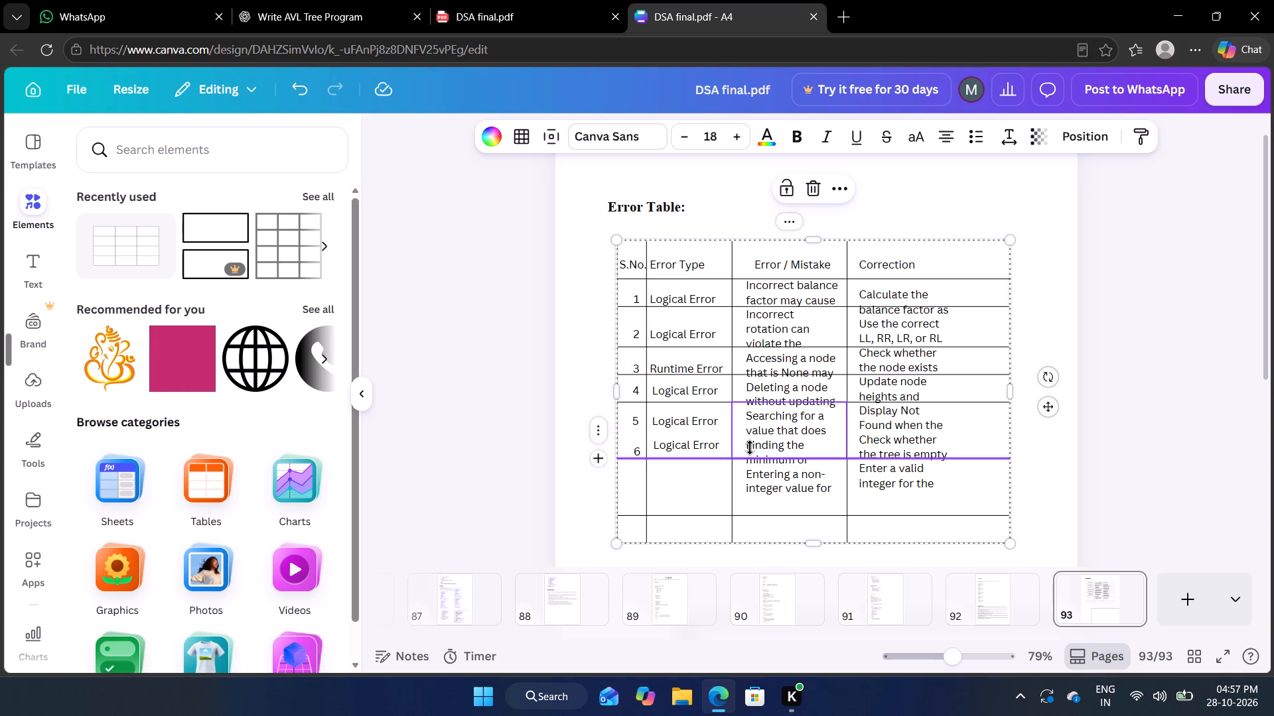
left_click(707, 515)
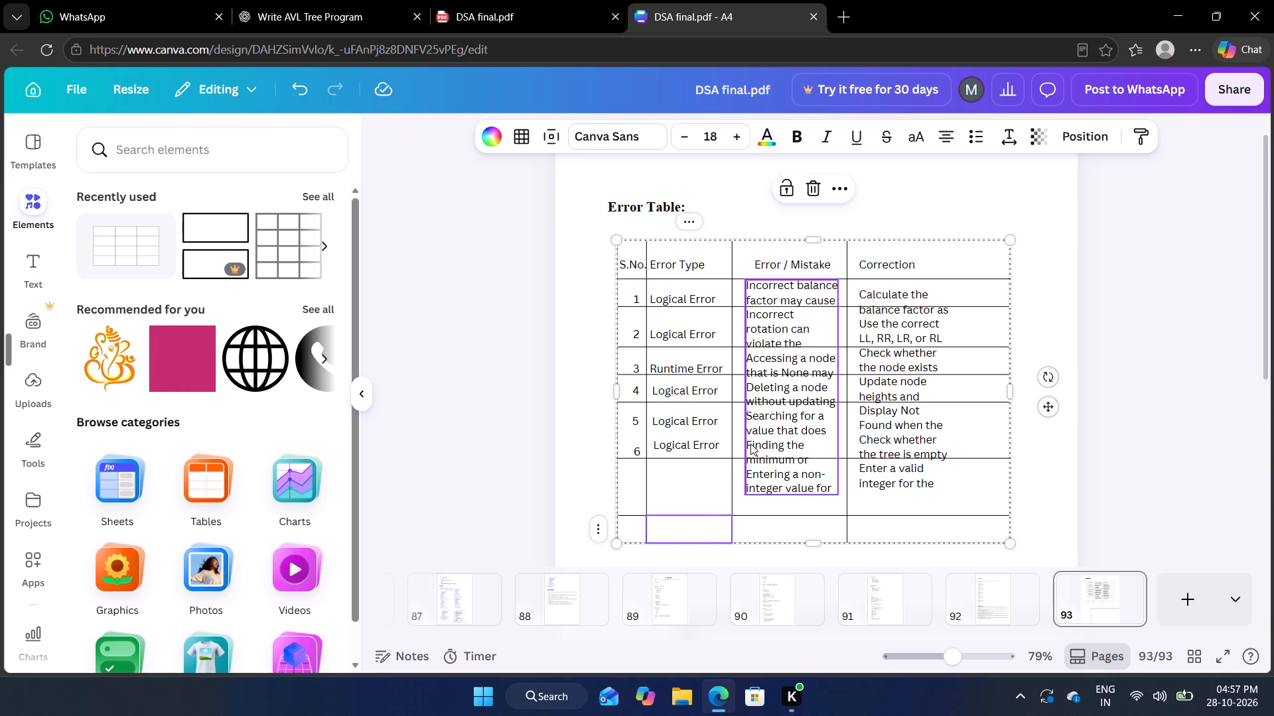
Shift the Error / Mistake text block slightly down and widen it leftward to near its column's left border.
double_click(747, 441)
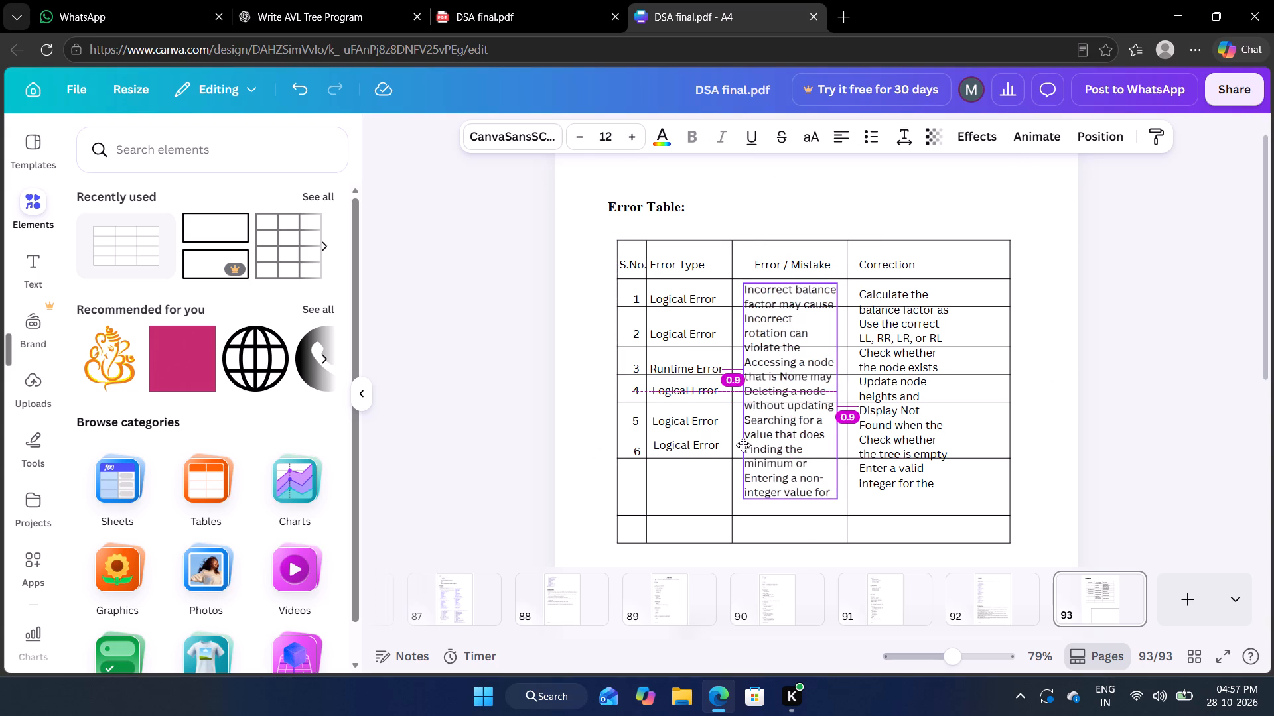
left_click(744, 446)
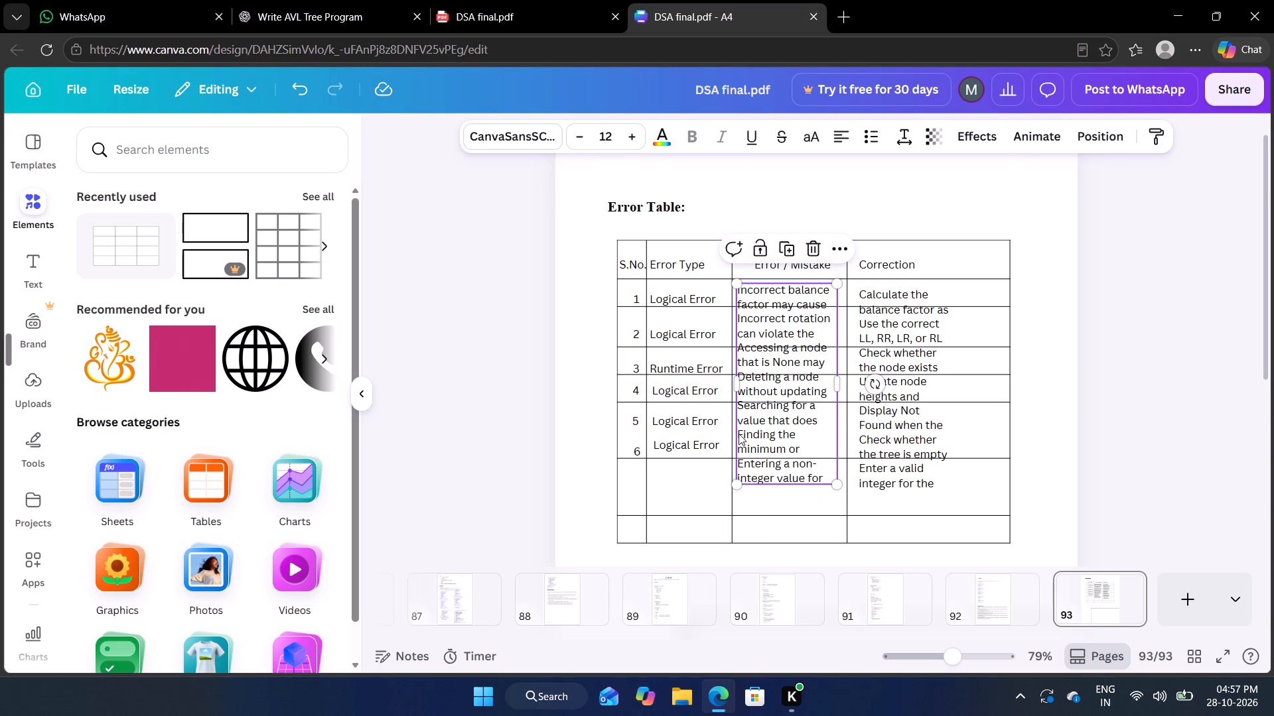
Copy the end of the Error / Mistake text block, from "Finding the minimum or" through "Entering a non-integer value for".
double_click(739, 433)
left_click(739, 433)
left_click_drag(739, 433, 739, 434)
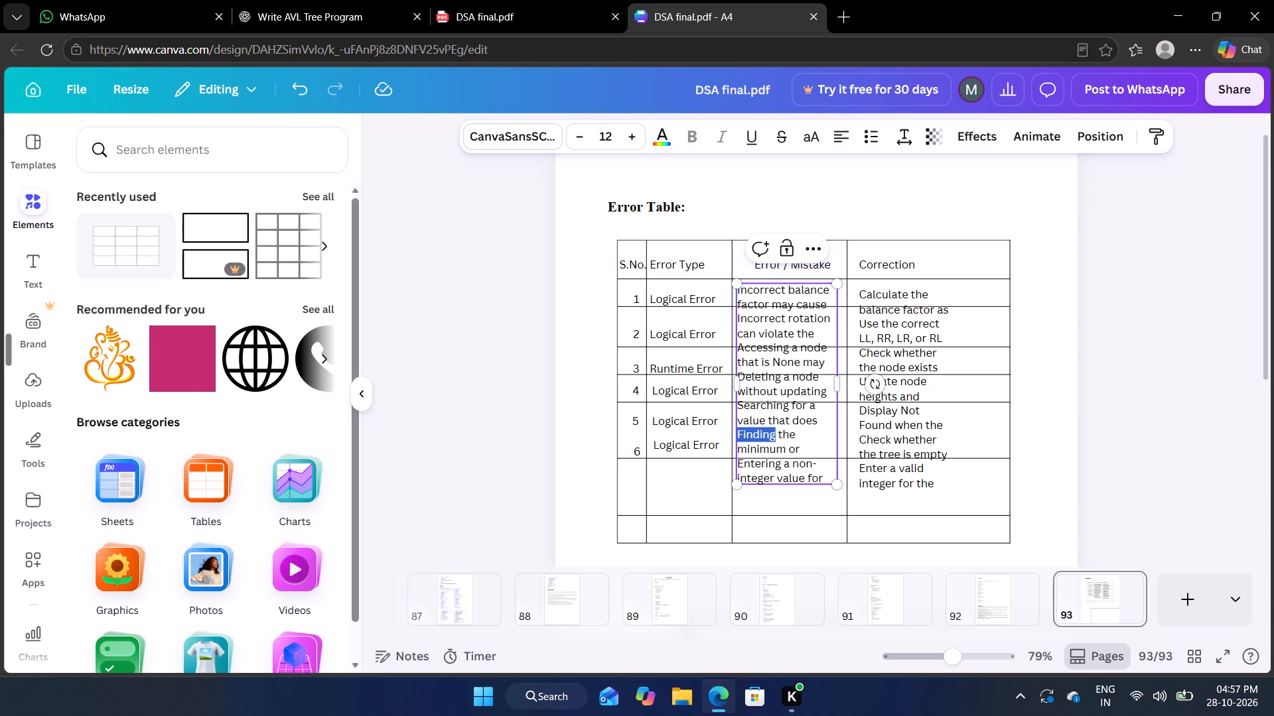
left_click_drag(739, 434, 810, 494)
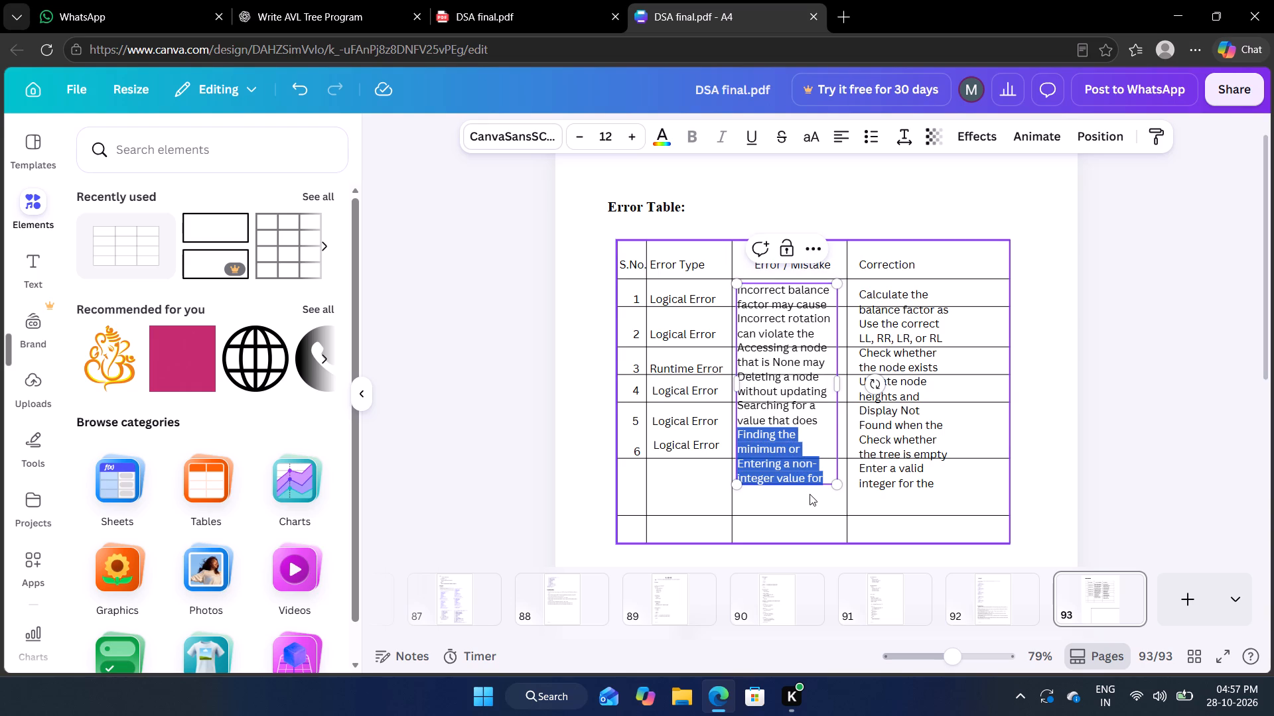
left_click_drag(810, 494, 806, 499)
key("ctrl+c")
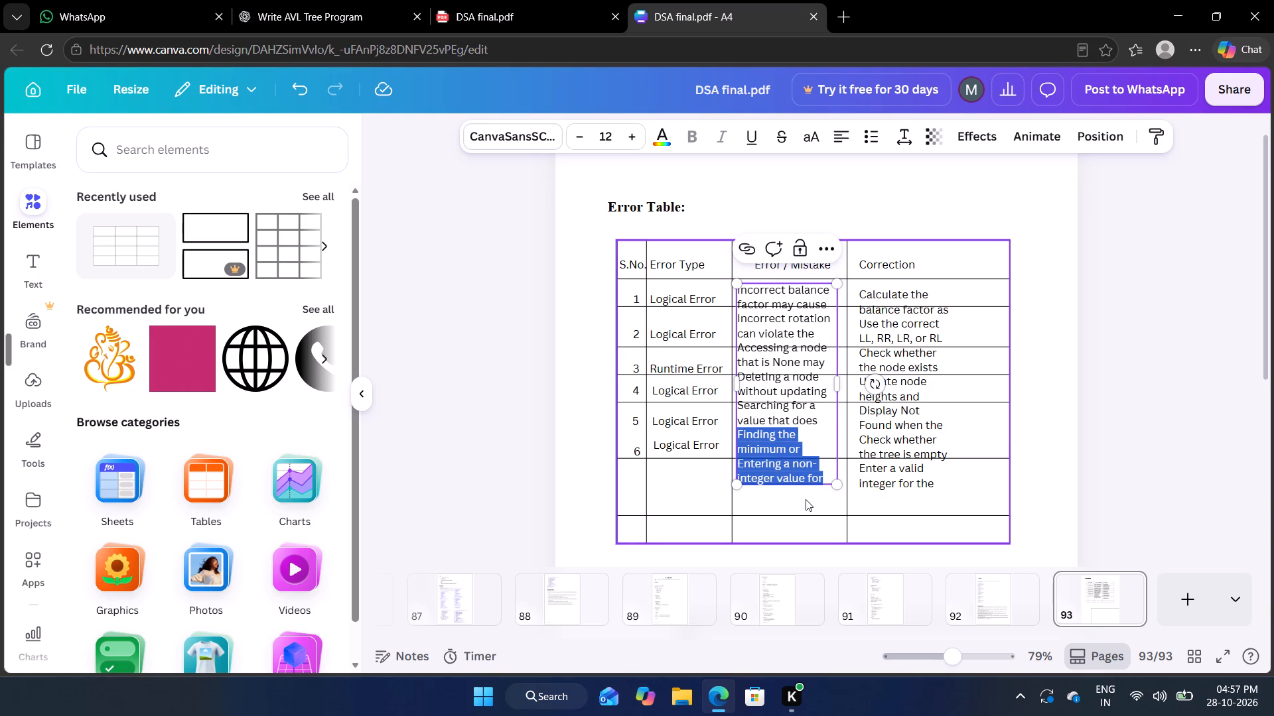
left_click(1109, 498)
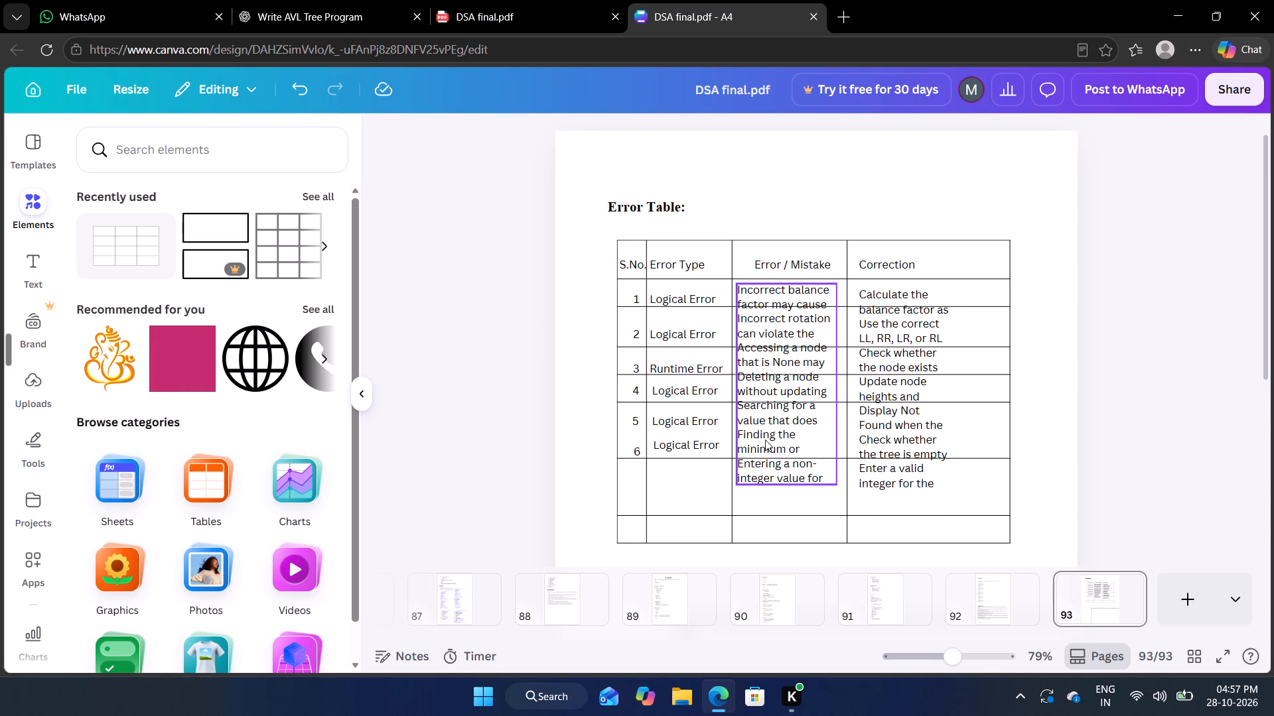
Shift the Error / Mistake text block slightly up and to the right within its column.
left_click(738, 430)
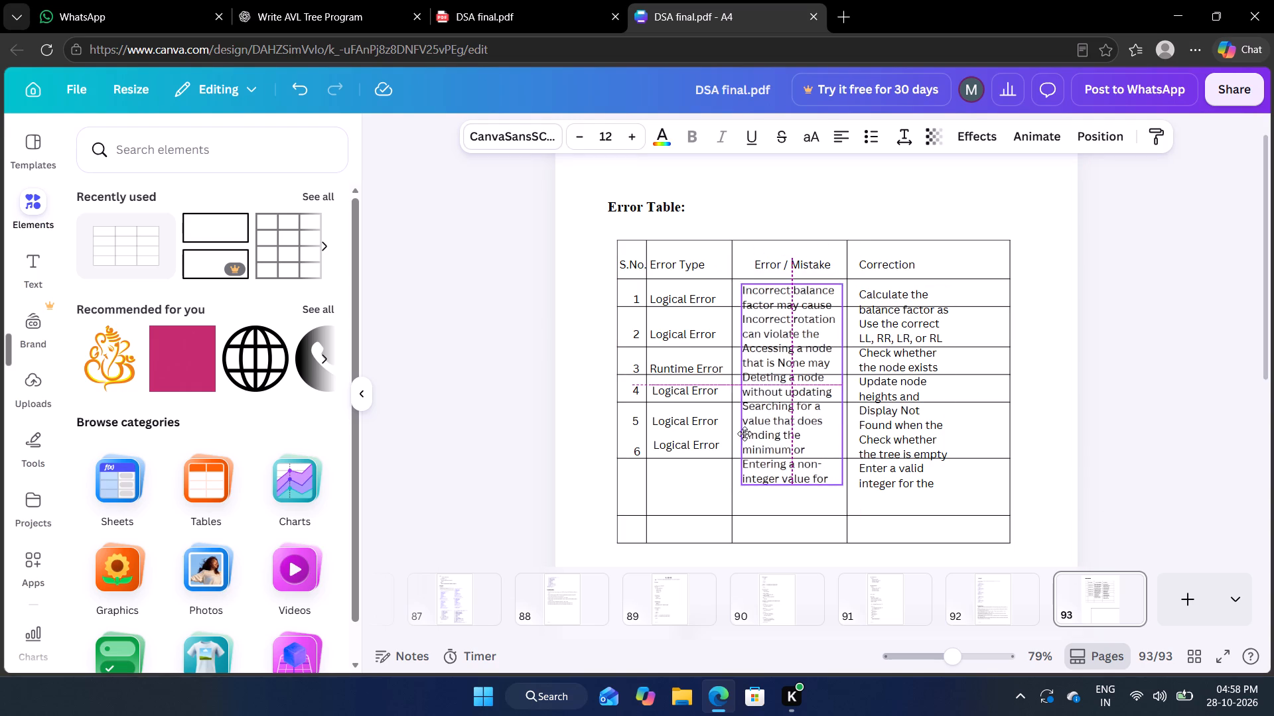
double_click(741, 424)
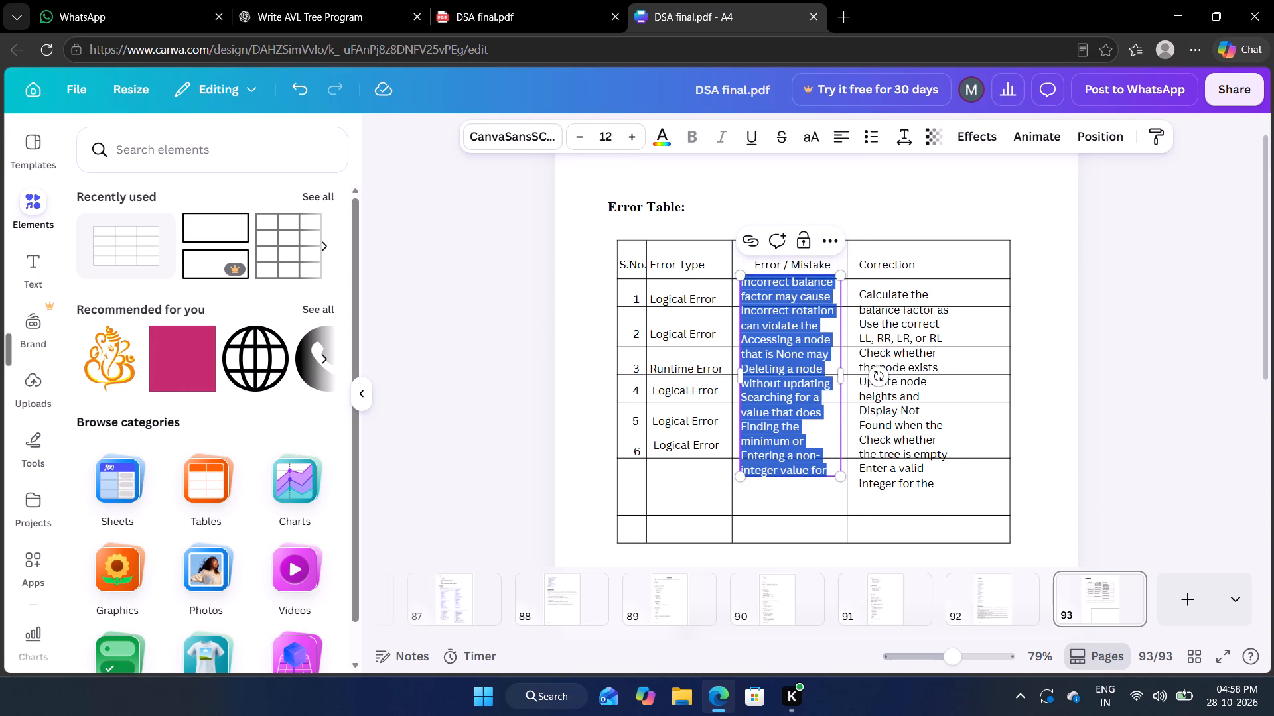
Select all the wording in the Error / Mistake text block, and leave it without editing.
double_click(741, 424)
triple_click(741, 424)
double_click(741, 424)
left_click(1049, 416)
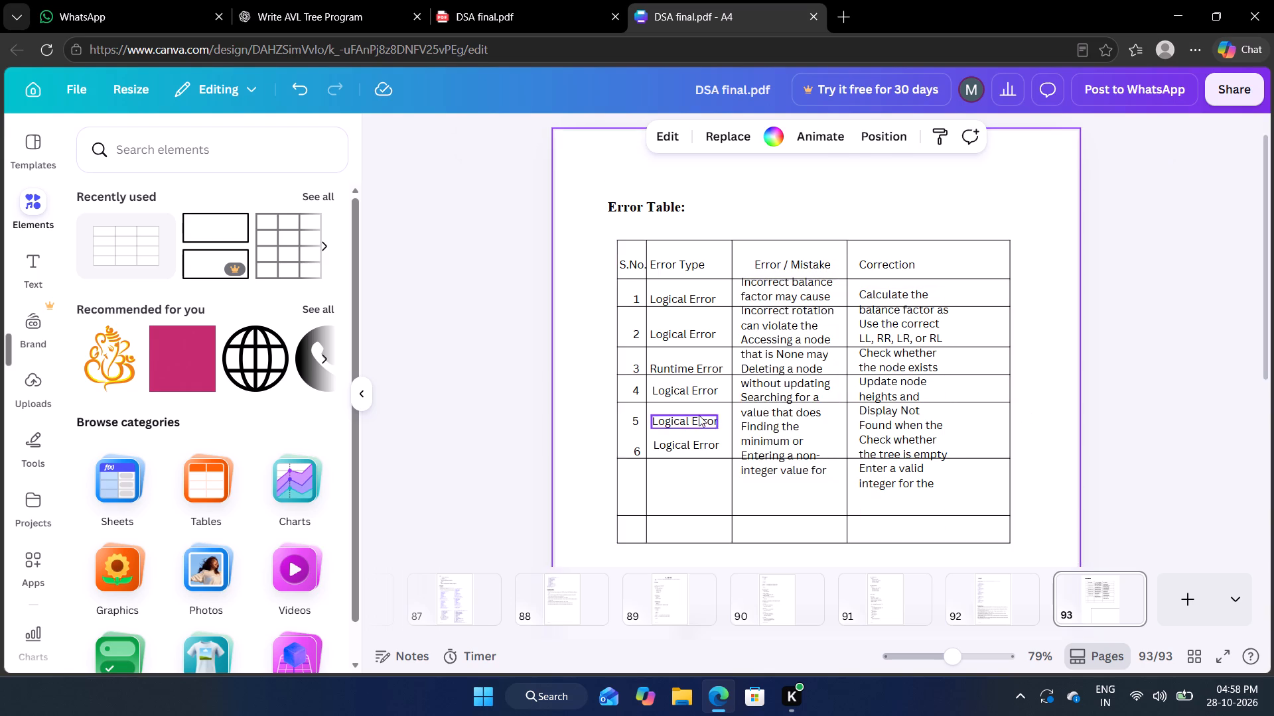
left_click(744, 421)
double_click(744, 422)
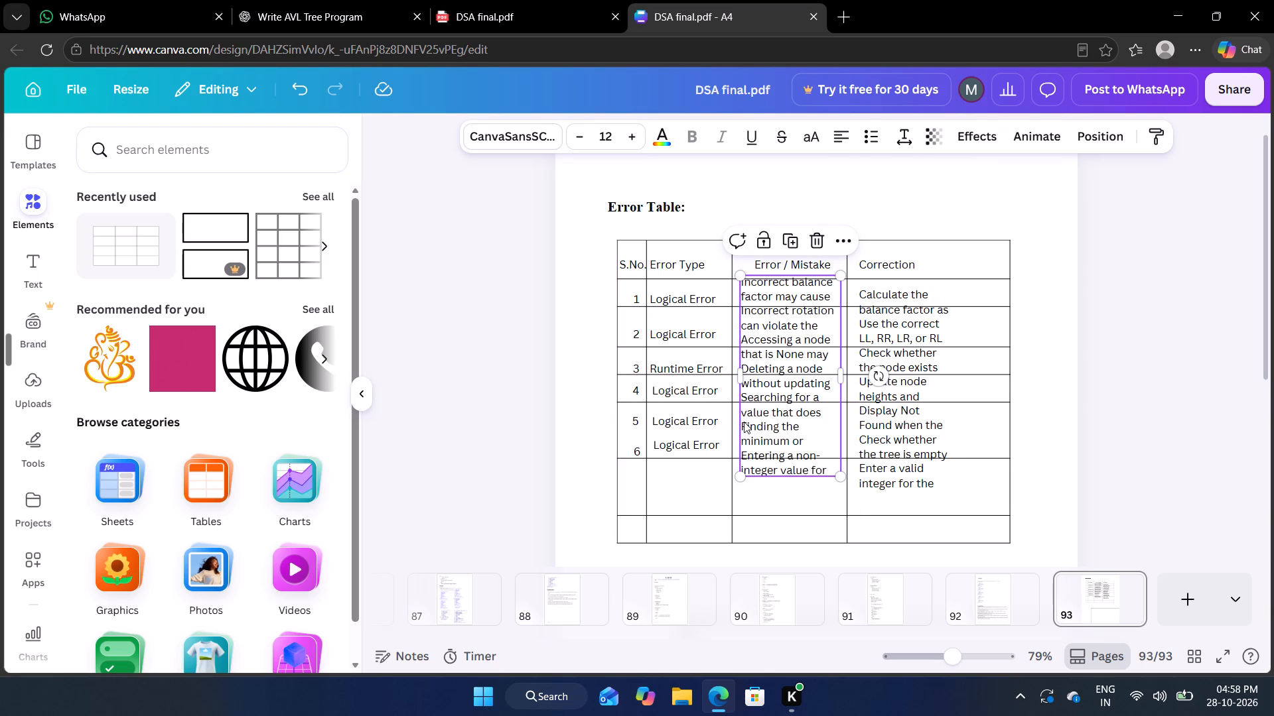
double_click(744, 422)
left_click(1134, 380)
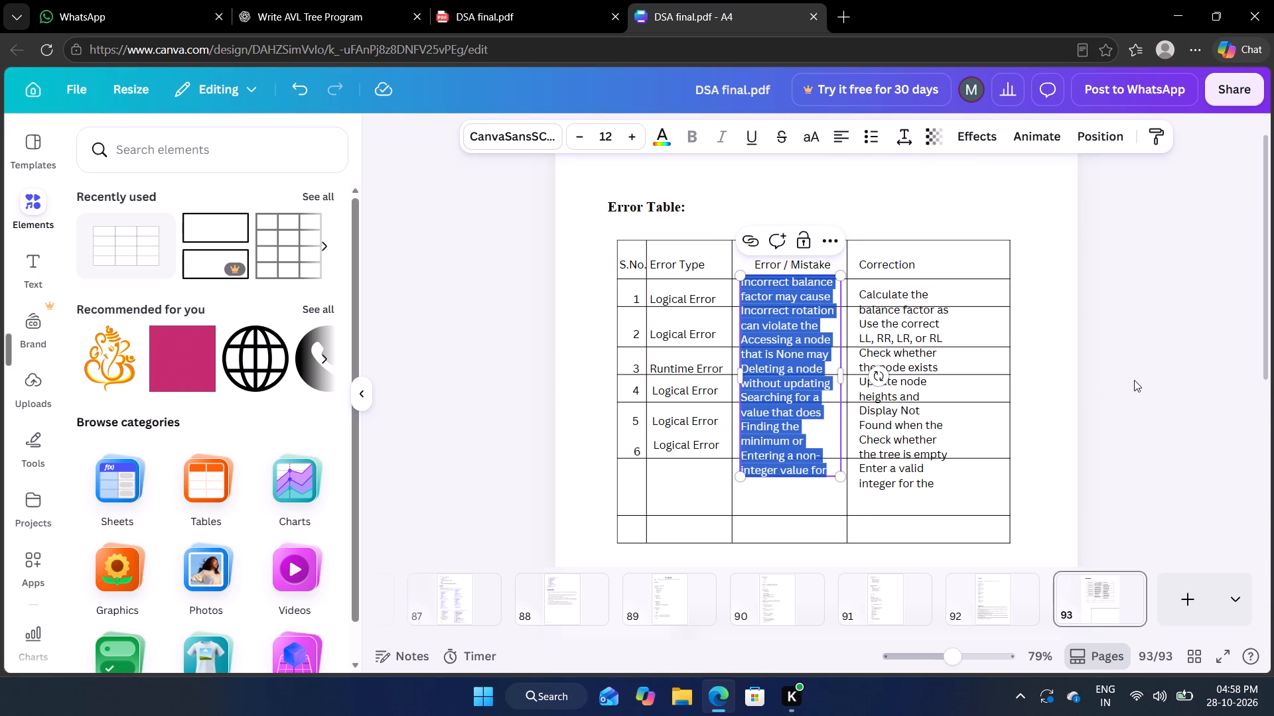